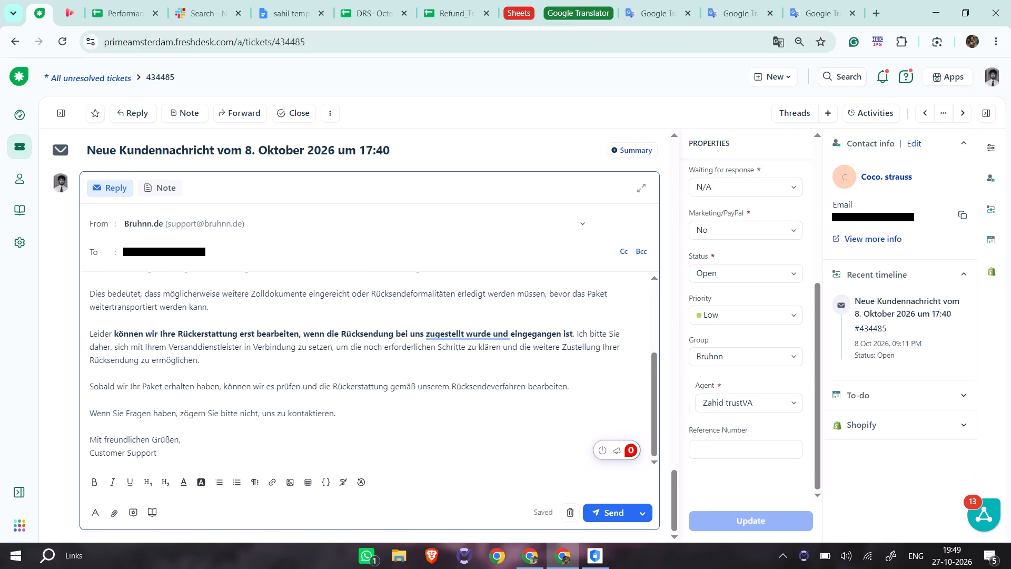
{"action": "left_click", "coordinate": [346, 306]}
{"action": "key", "text": "Return"}
{"action": "key", "text": "Return"}
{"action": "key", "text": "ctrl+v"}
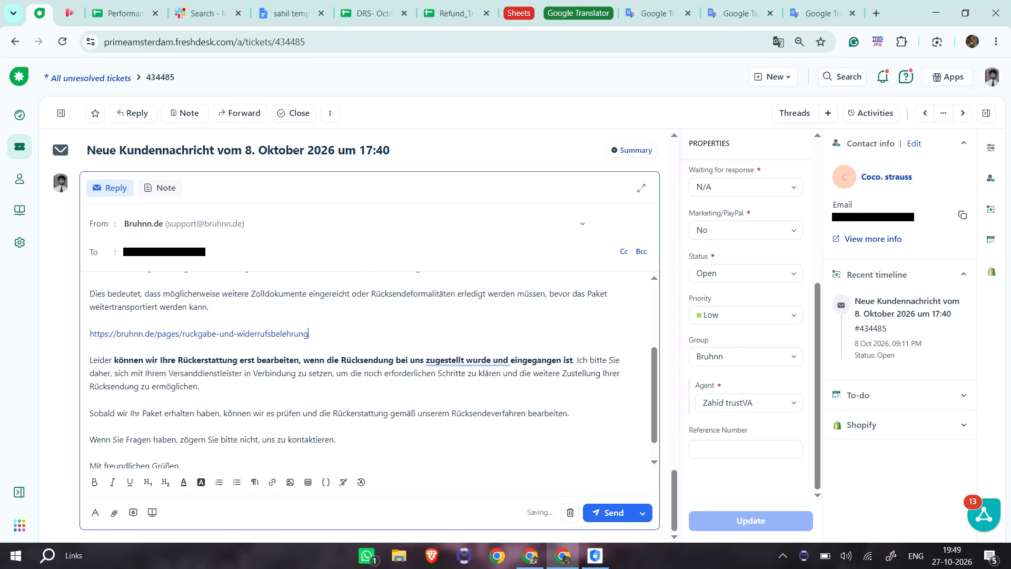
Send the reply to the customer.
{"action": "key", "text": "ctrl+Return"}
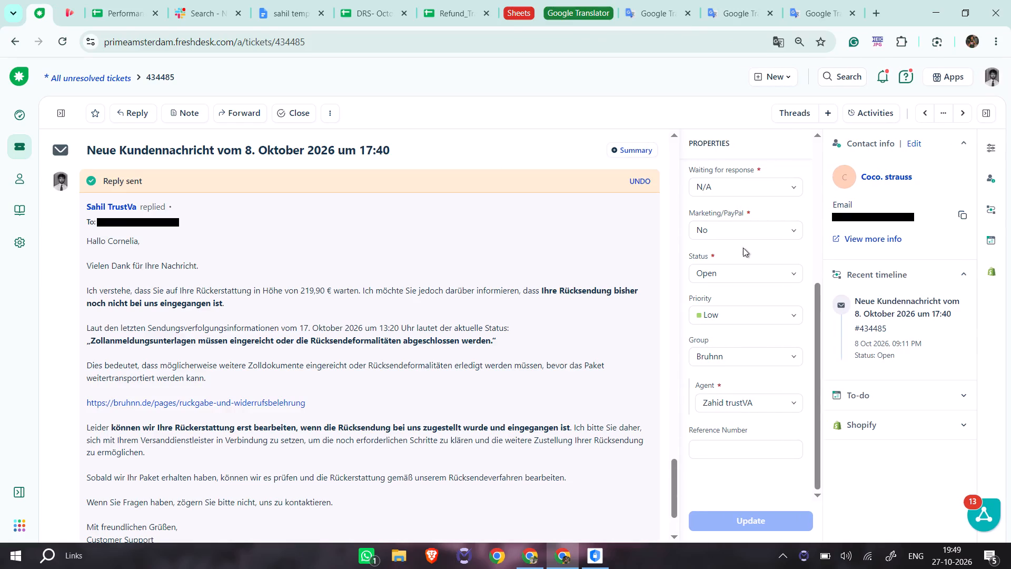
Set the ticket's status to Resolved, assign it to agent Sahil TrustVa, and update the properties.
{"action": "left_click", "coordinate": [740, 268]}
{"action": "left_click", "coordinate": [736, 340]}
{"action": "key", "text": "Tab"}
{"action": "key", "text": "Tab"}
{"action": "key", "text": "Tab"}
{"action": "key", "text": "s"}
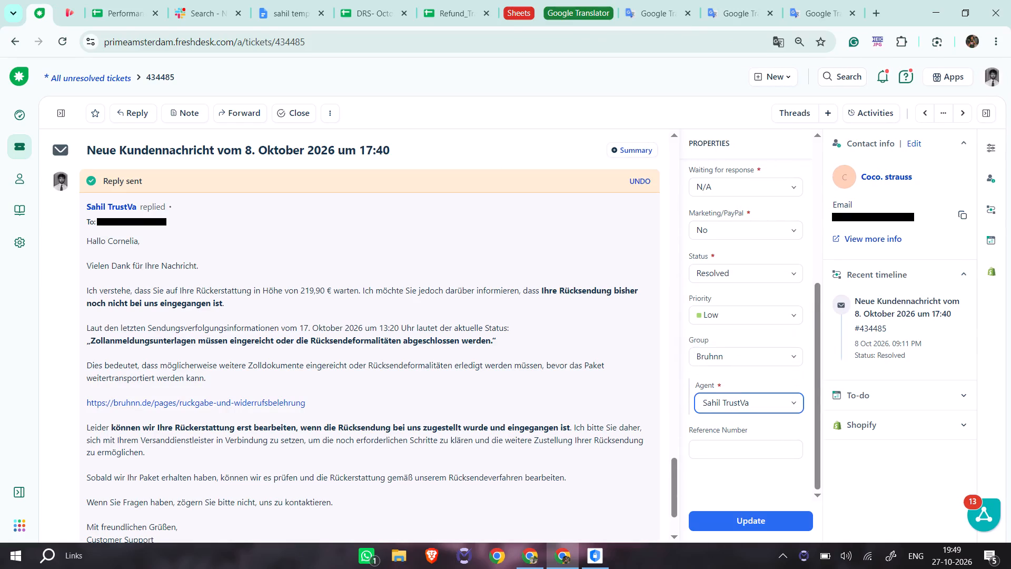
{"action": "key", "text": "Tab"}
{"action": "key", "text": "Tab"}
{"action": "key", "text": "Return"}
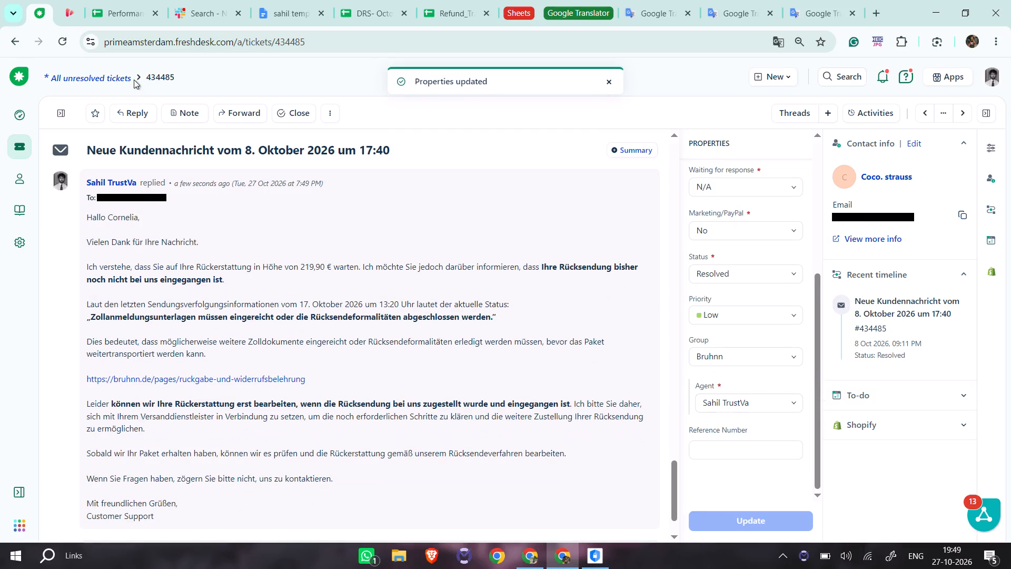
{"action": "double_click", "coordinate": [156, 74]}
{"action": "key", "text": "ctrl+c"}
{"action": "key", "text": "ctrl+c"}
{"action": "key", "text": "ctrl+6"}
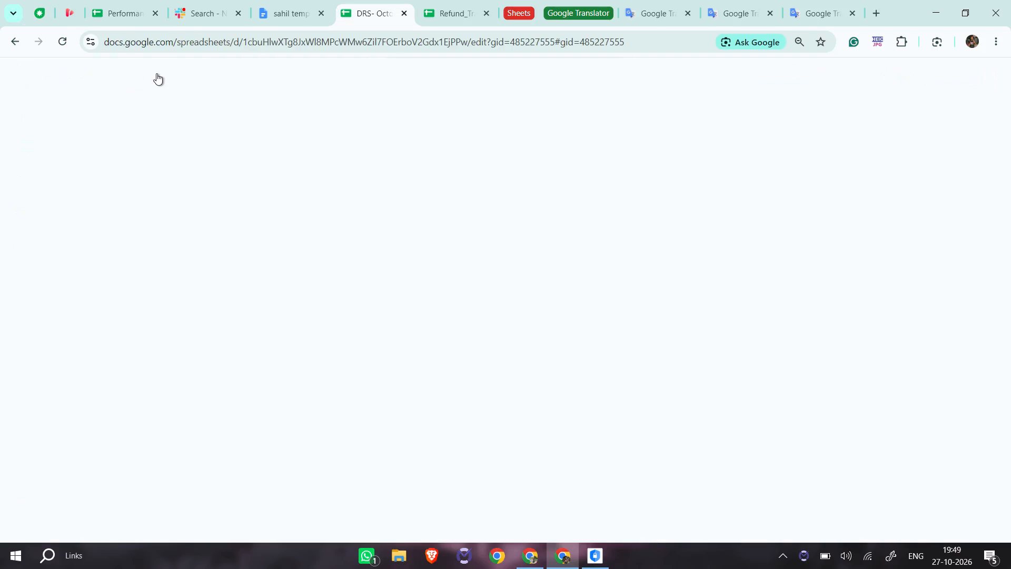
{"action": "key", "text": "ctrl+v"}
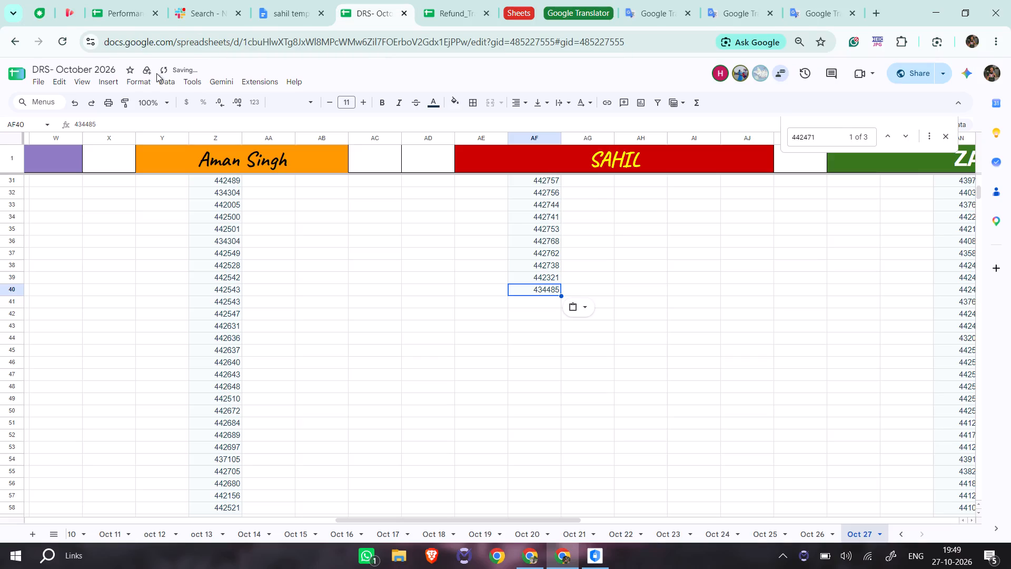
{"action": "key", "text": "Down"}
{"action": "key", "text": "ctrl+1"}
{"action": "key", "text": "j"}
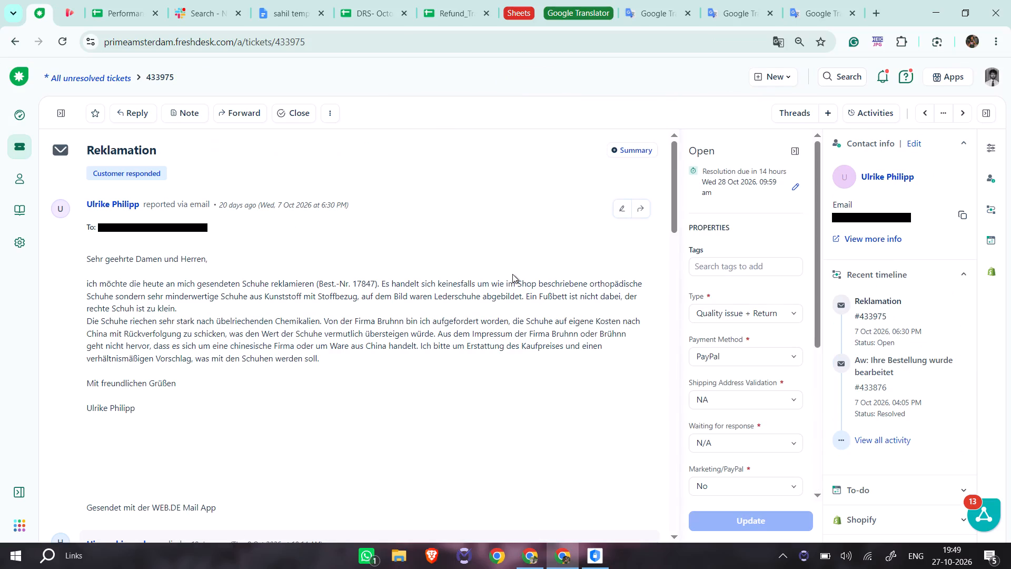
{"action": "scroll", "coordinate": [517, 287], "scroll_direction": "down", "scroll_amount": 1}
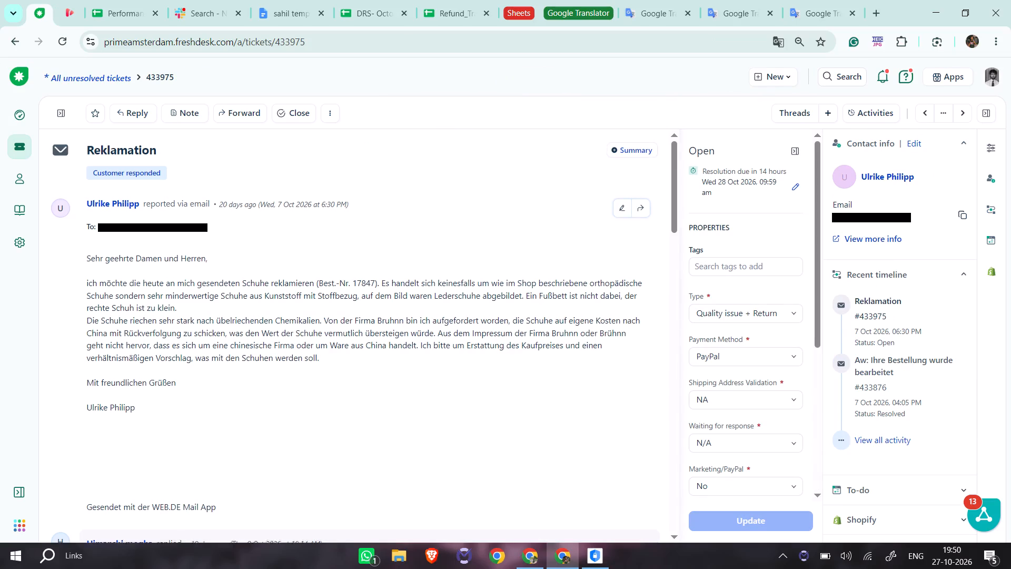
{"action": "scroll", "coordinate": [517, 287], "scroll_direction": "down", "scroll_amount": 17}
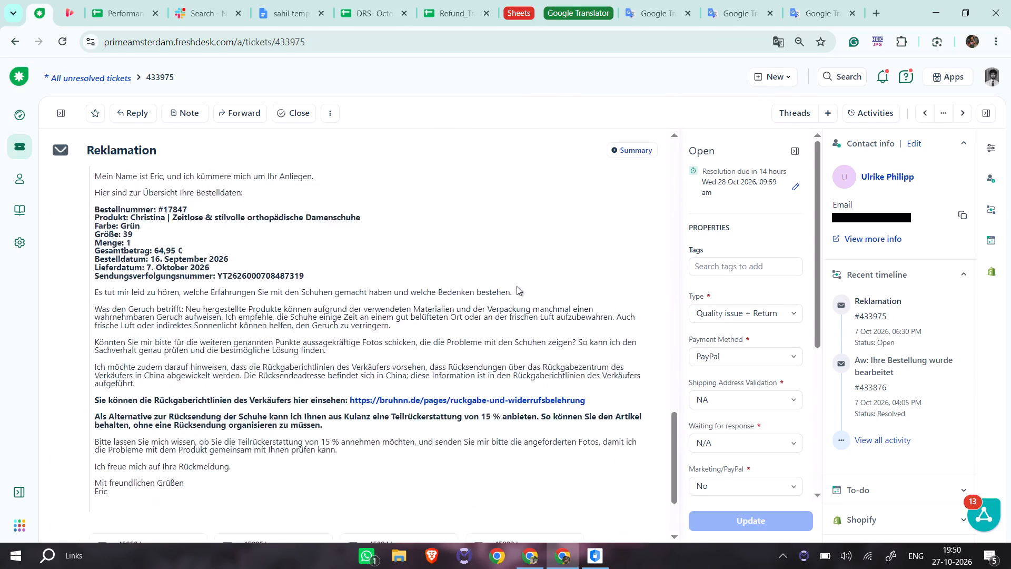
{"action": "scroll", "coordinate": [517, 286], "scroll_direction": "down", "scroll_amount": 2}
Return to the unresolved tickets list.
{"action": "left_click", "coordinate": [13, 155]}
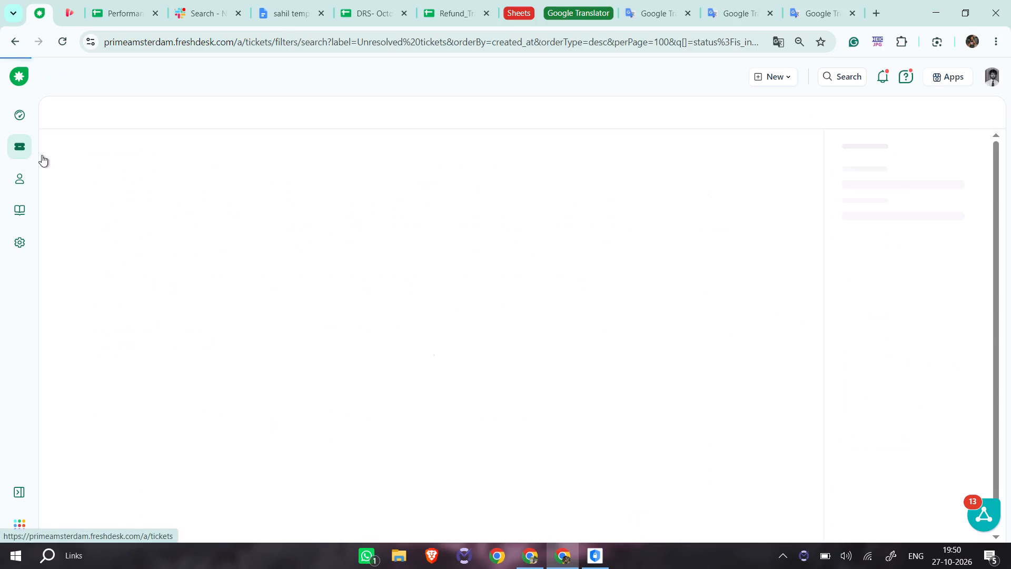
{"action": "scroll", "coordinate": [304, 260], "scroll_direction": "up", "scroll_amount": 2}
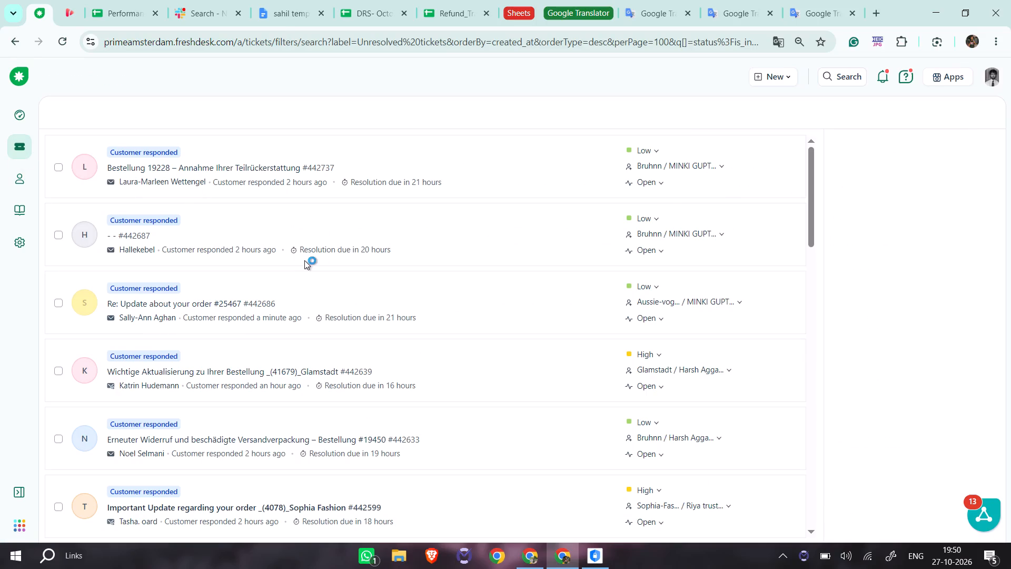
{"action": "left_click", "coordinate": [289, 166]}
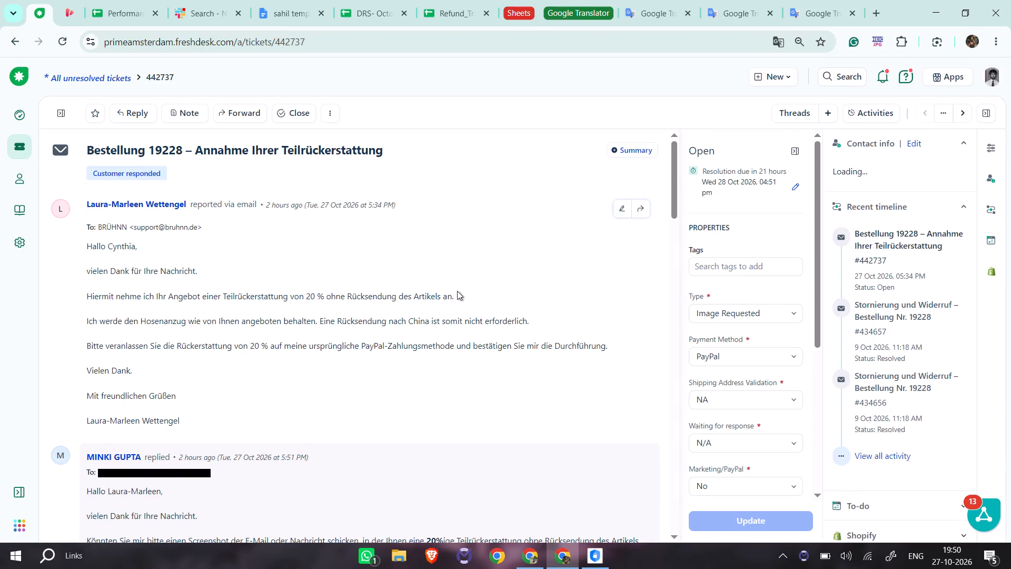
{"action": "scroll", "coordinate": [457, 291], "scroll_direction": "down", "scroll_amount": 14}
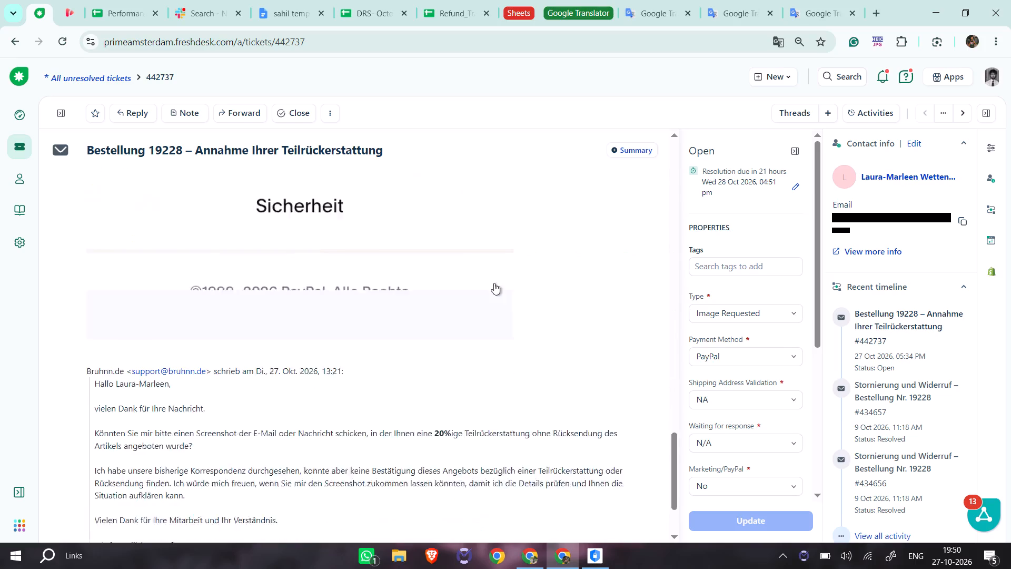
{"action": "scroll", "coordinate": [505, 283], "scroll_direction": "down", "scroll_amount": 4}
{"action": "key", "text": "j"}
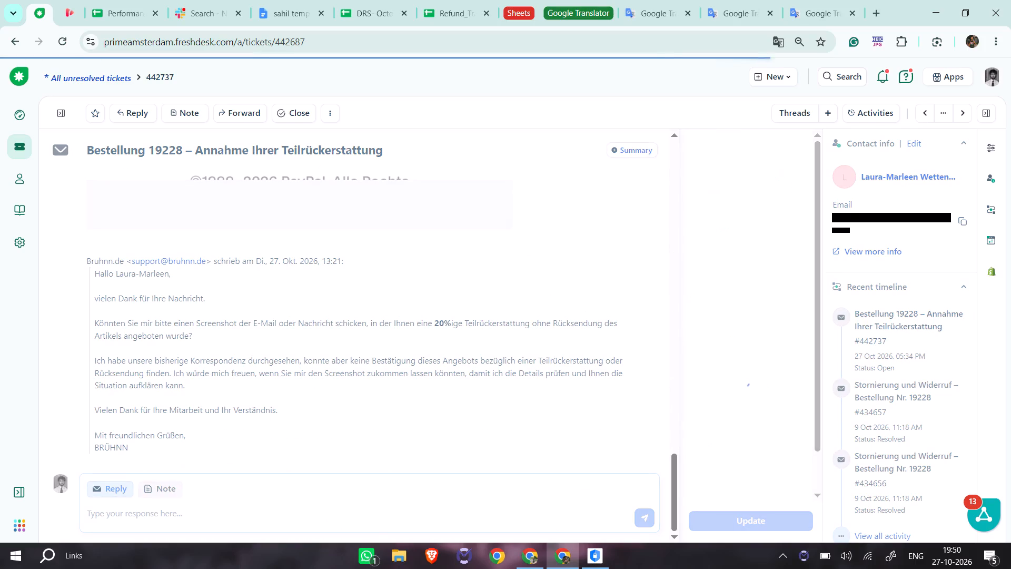
{"action": "scroll", "coordinate": [442, 289], "scroll_direction": "down", "scroll_amount": 9}
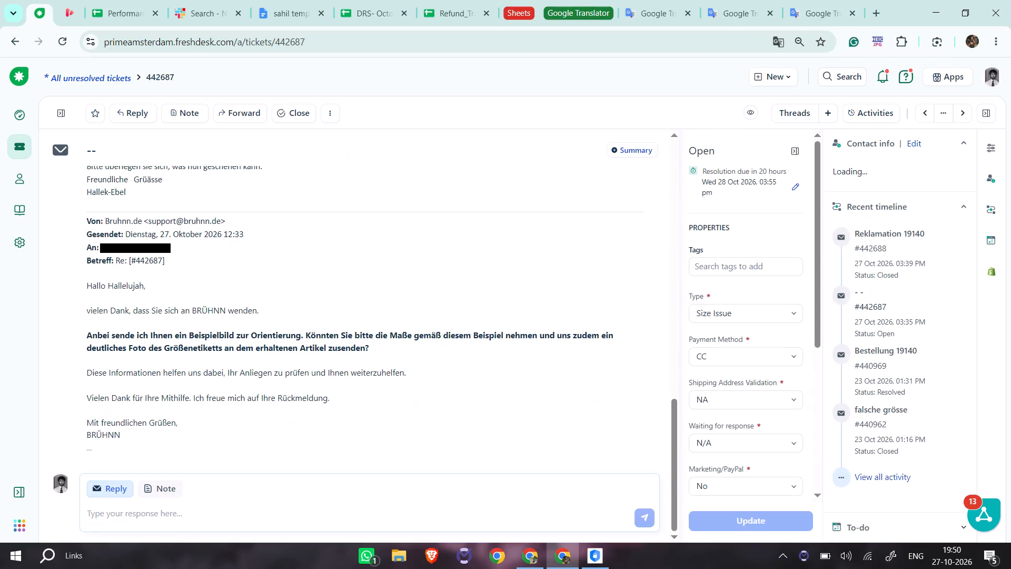
{"action": "scroll", "coordinate": [442, 288], "scroll_direction": "up", "scroll_amount": 2}
{"action": "left_click", "coordinate": [508, 268]}
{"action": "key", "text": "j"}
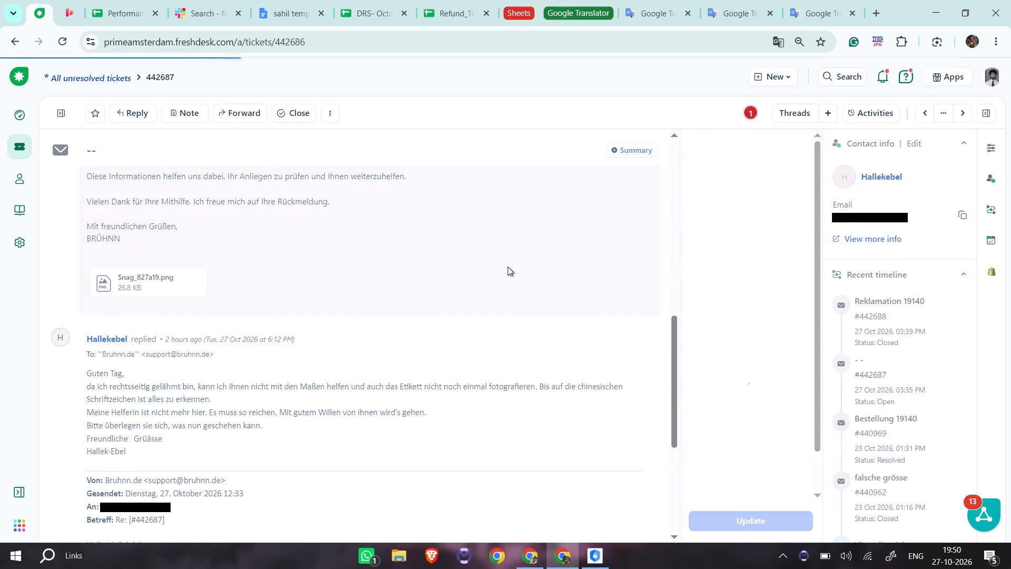
{"action": "scroll", "coordinate": [490, 264], "scroll_direction": "down", "scroll_amount": 8}
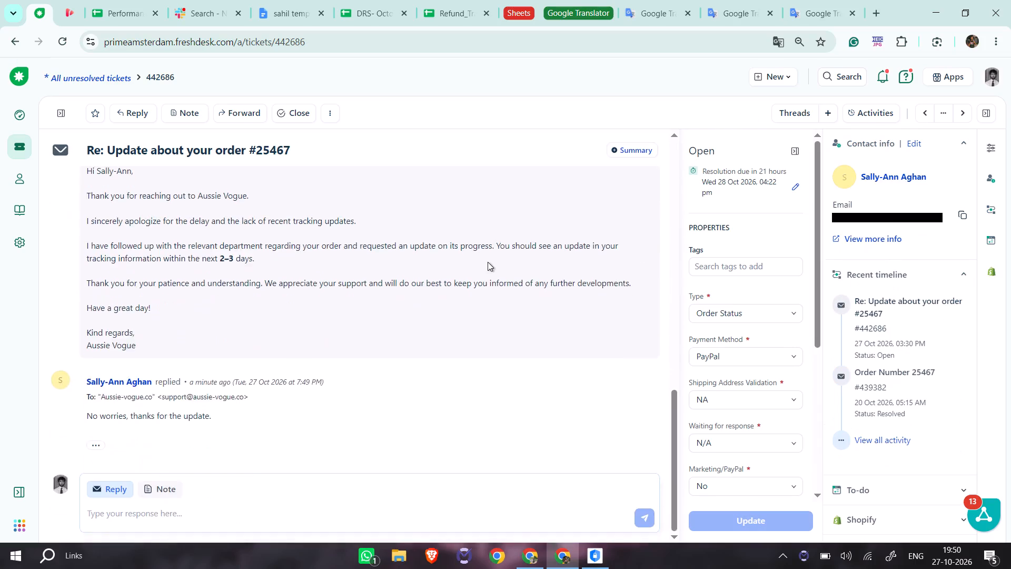
{"action": "left_click", "coordinate": [361, 339]}
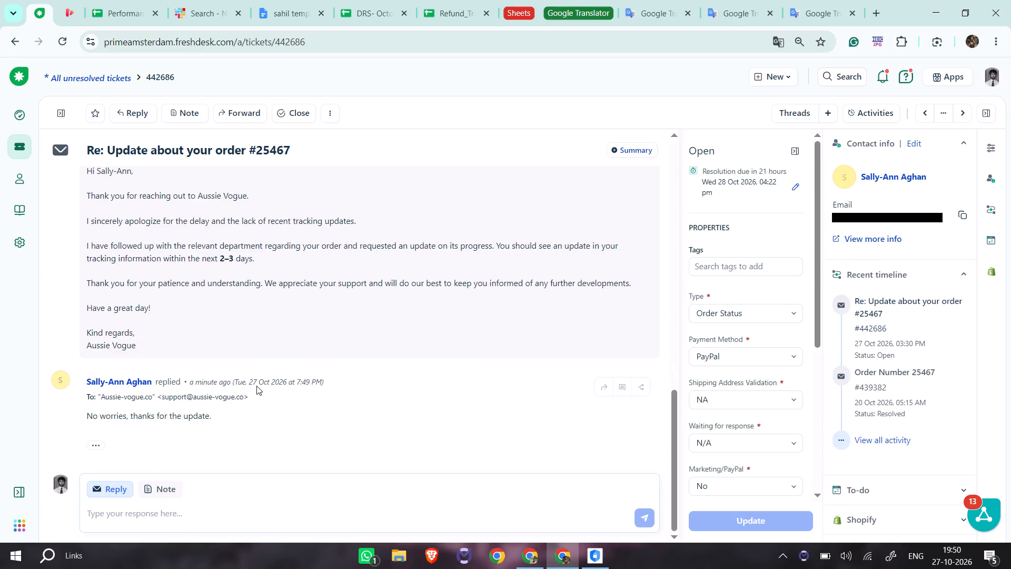
{"action": "triple_click", "coordinate": [270, 413]}
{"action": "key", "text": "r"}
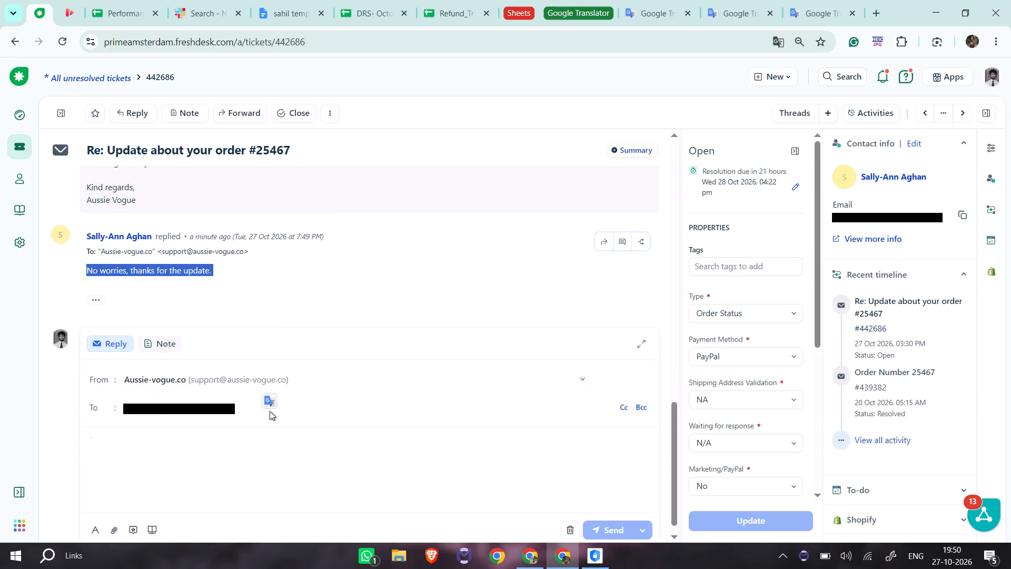
{"action": "left_click", "coordinate": [113, 462]}
{"action": "left_click", "coordinate": [112, 465]}
{"action": "left_click", "coordinate": [233, 373], "text": "ctrl"}
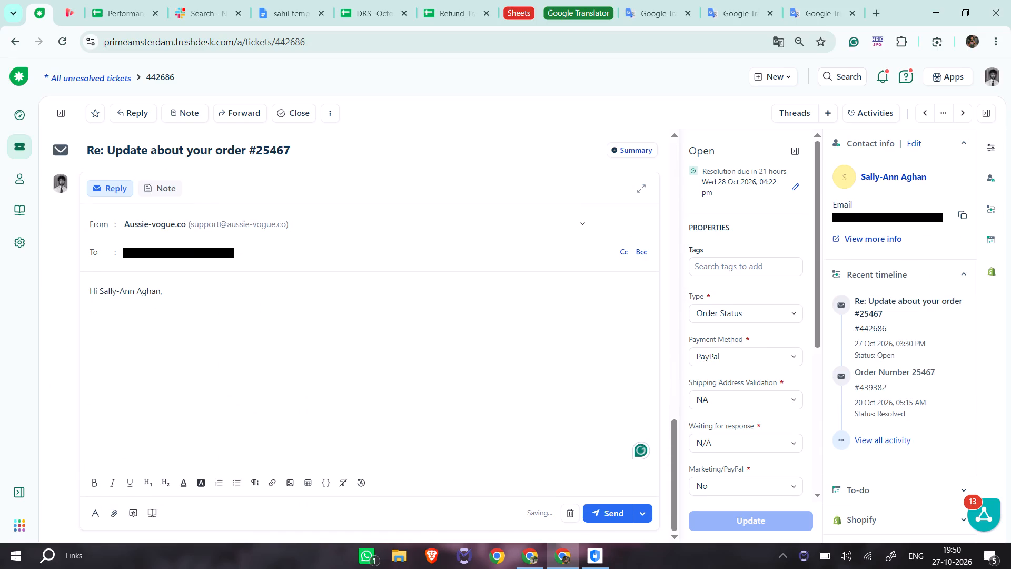
{"action": "key", "text": "ctrl+a"}
{"action": "key", "text": "ctrl+a"}
{"action": "key", "text": "ctrl+a"}
{"action": "key", "text": "ctrl+BackSpace"}
{"action": "key", "text": "ctrl+BackSpace"}
{"action": "key", "text": "ctrl+BackSpace"}
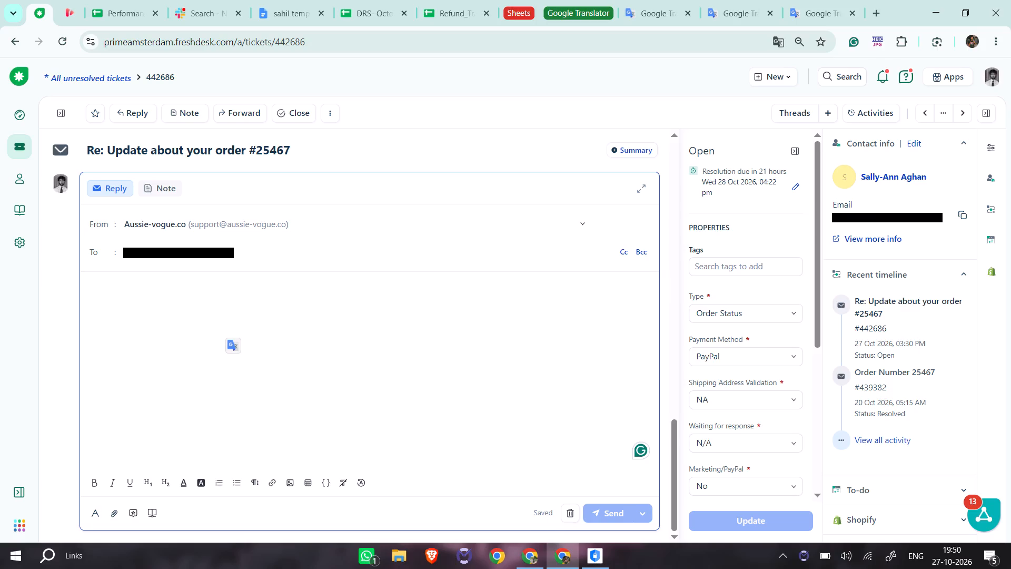
Insert the canned response "RD E" into the Aussie-vogue.co reply and send it.
{"action": "left_click", "coordinate": [136, 515]}
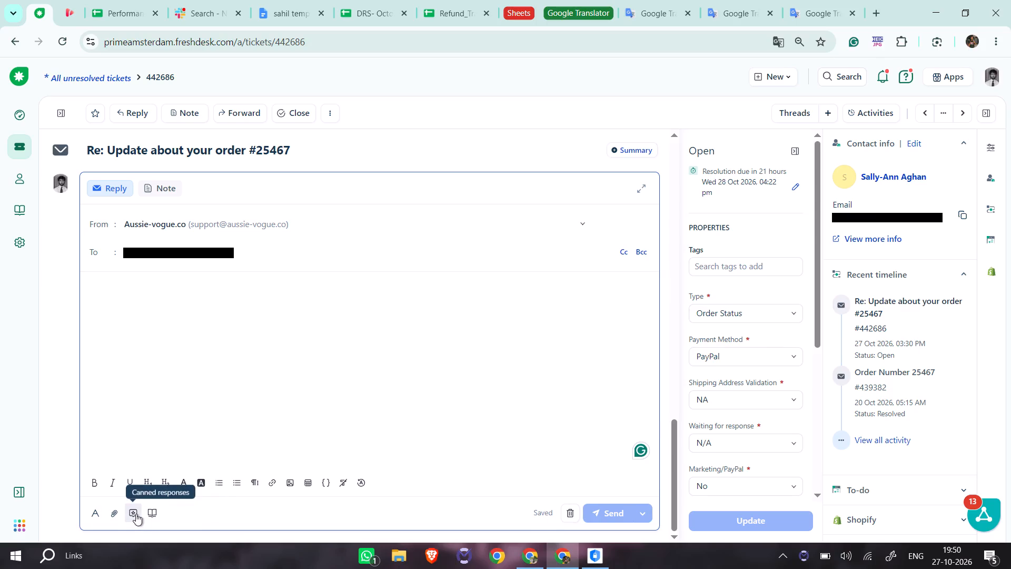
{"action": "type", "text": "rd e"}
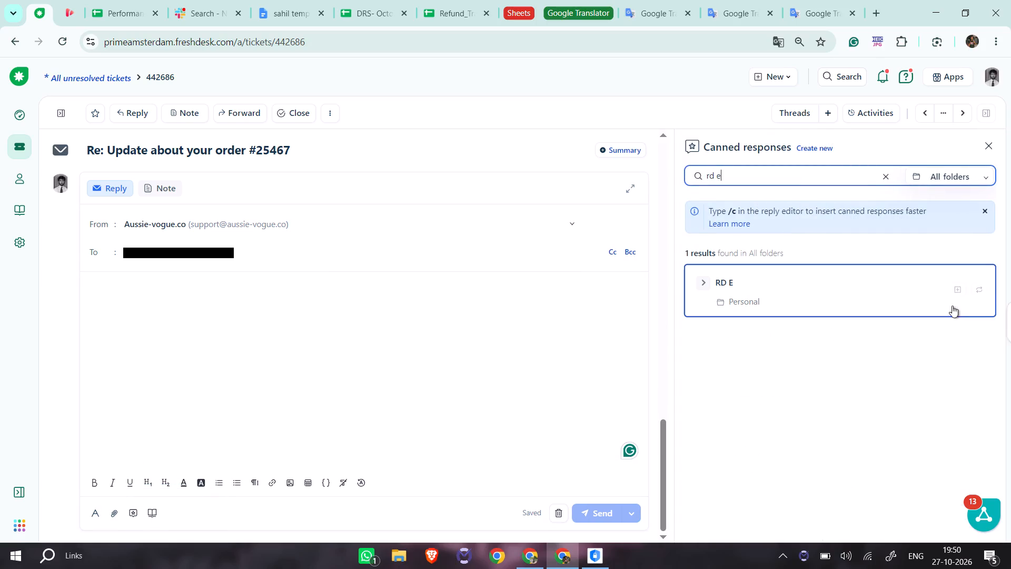
{"action": "left_click", "coordinate": [955, 287]}
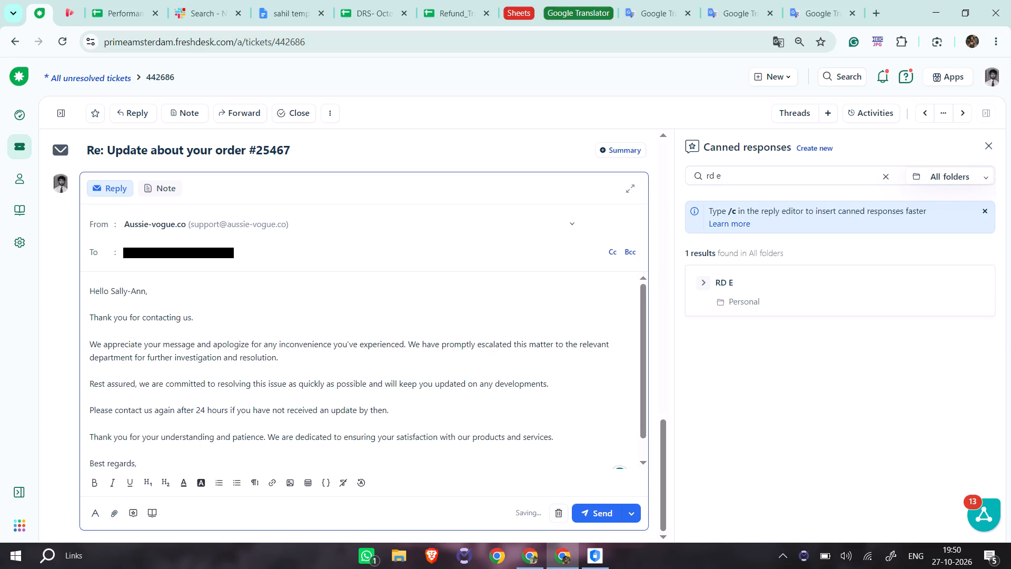
{"action": "left_click", "coordinate": [522, 348]}
{"action": "key", "text": "ctrl+Return"}
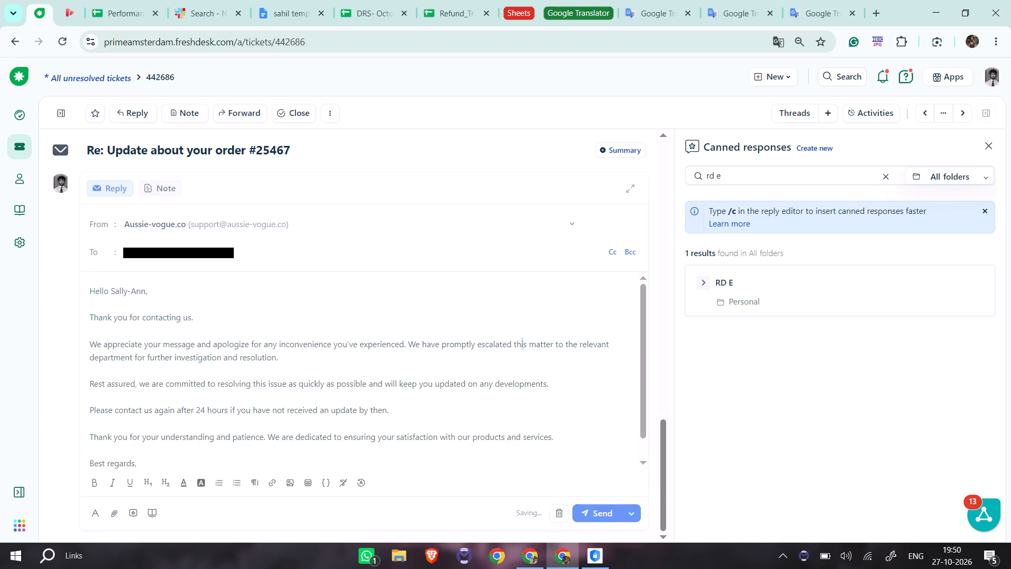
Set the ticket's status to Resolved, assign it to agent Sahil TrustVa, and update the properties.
{"action": "scroll", "coordinate": [761, 303], "scroll_direction": "down", "scroll_amount": 1}
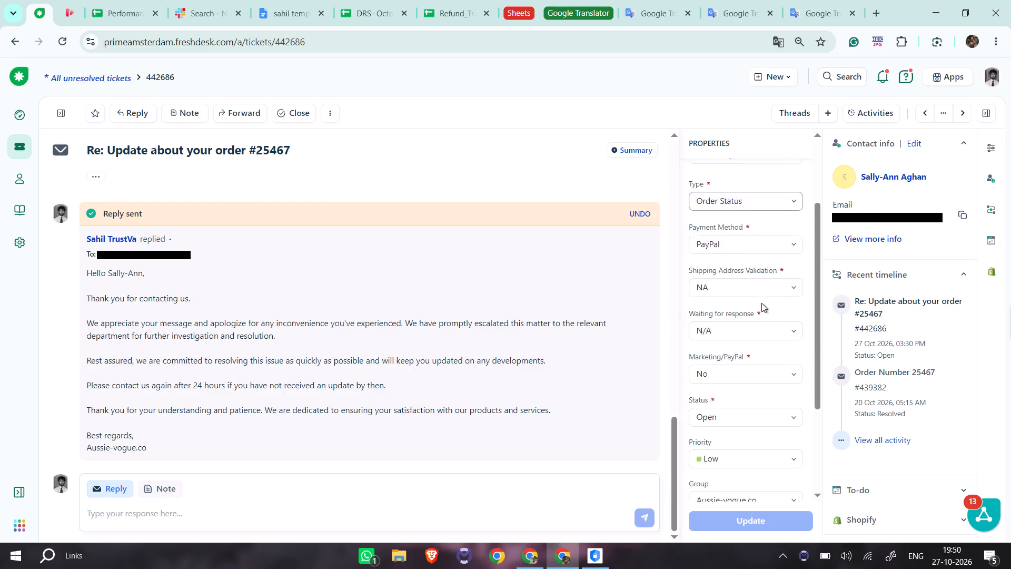
{"action": "scroll", "coordinate": [761, 303], "scroll_direction": "down", "scroll_amount": 3}
{"action": "left_click", "coordinate": [746, 279]}
{"action": "left_click", "coordinate": [727, 341]}
{"action": "key", "text": "Tab"}
{"action": "key", "text": "Tab"}
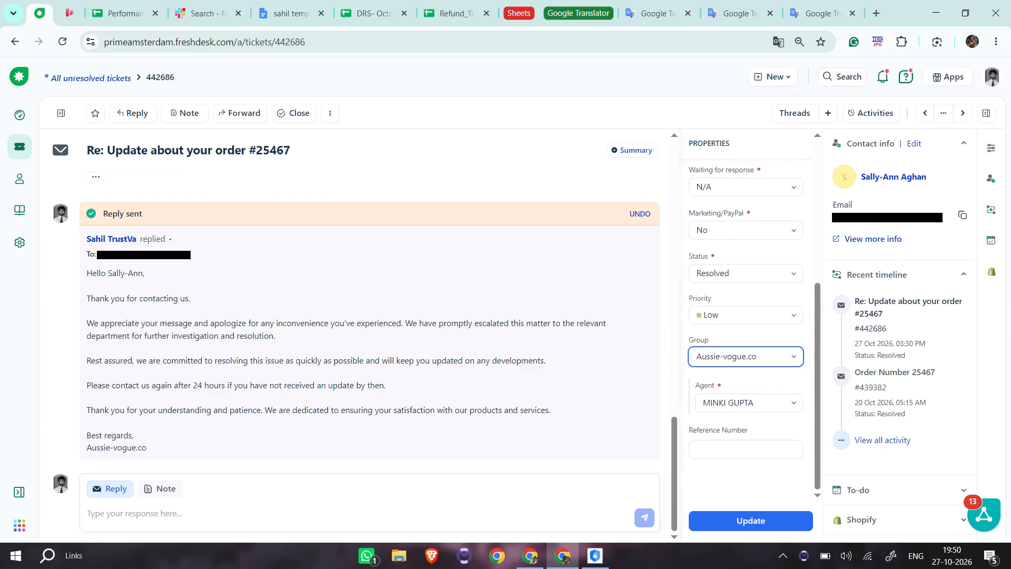
{"action": "key", "text": "Tab"}
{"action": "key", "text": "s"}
{"action": "key", "text": "Tab"}
{"action": "key", "text": "Tab"}
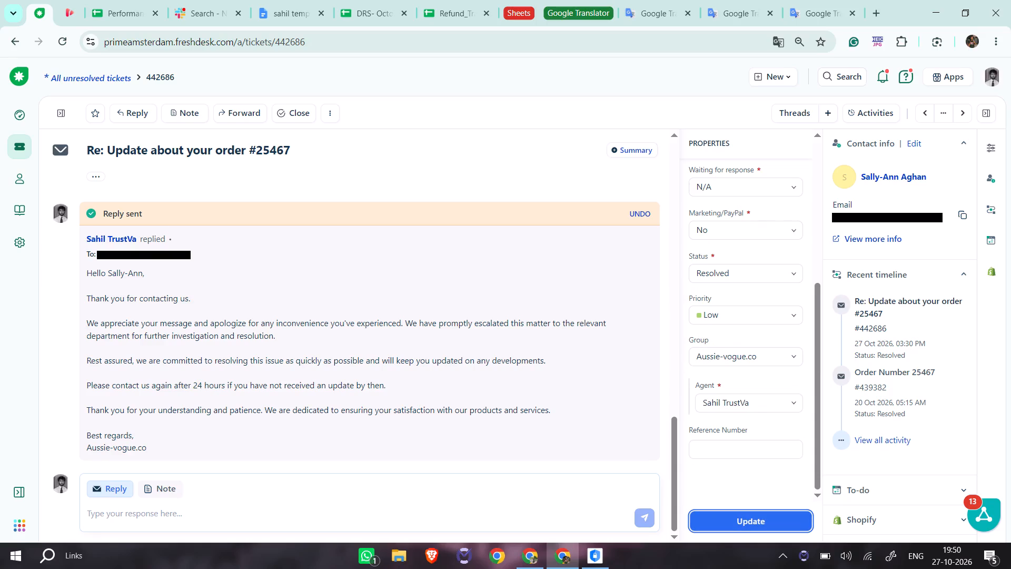
{"action": "key", "text": "Return"}
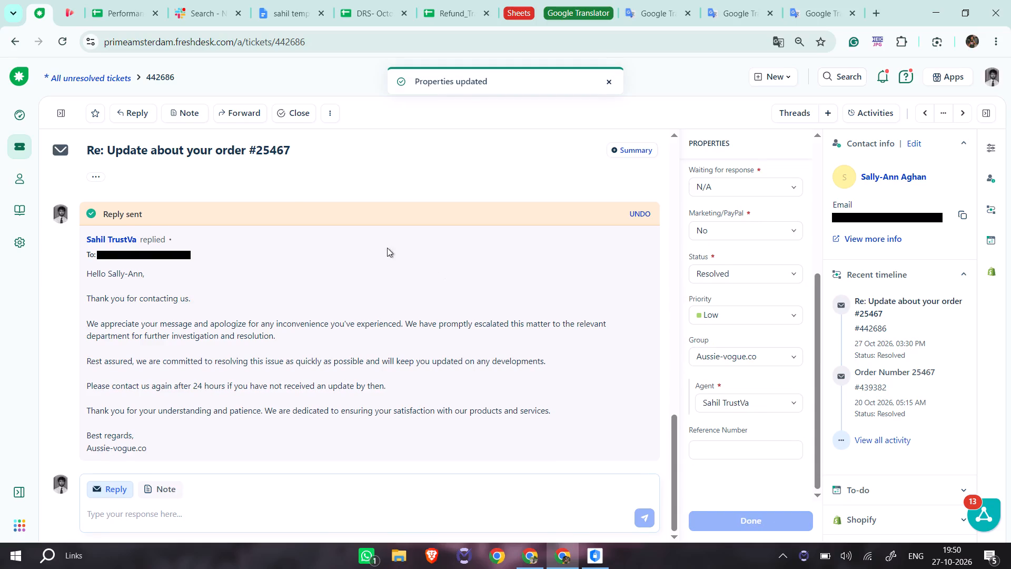
Log ticket number 442686 in cell AF41 of the SAHIL section on the Oct 27 sheet, then return to Freshdesk.
{"action": "double_click", "coordinate": [148, 68]}
{"action": "key", "text": "ctrl+c"}
{"action": "key", "text": "ctrl+c"}
{"action": "key", "text": "ctrl+6"}
{"action": "key", "text": "ctrl+v"}
{"action": "key", "text": "Down"}
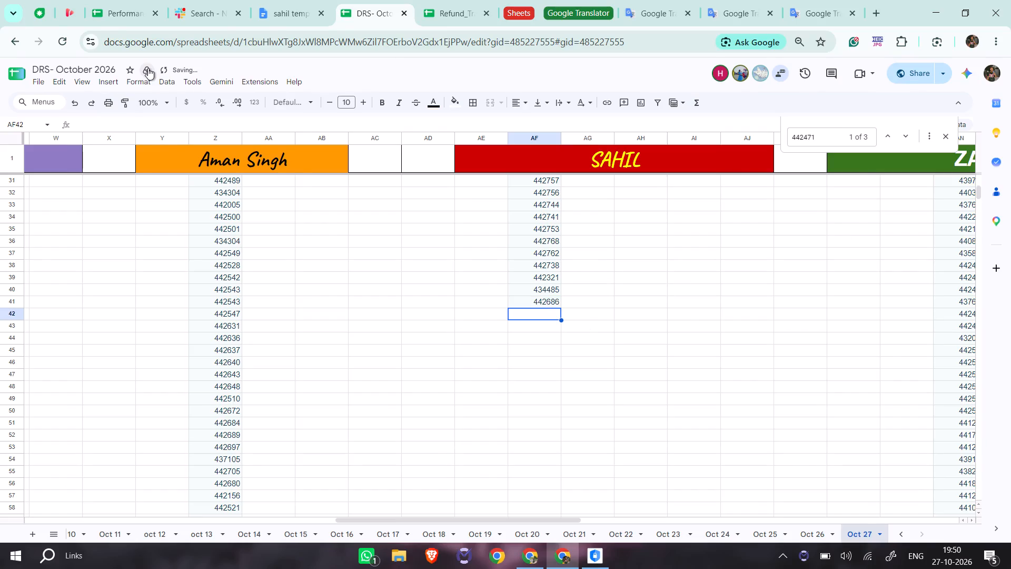
{"action": "key", "text": "ctrl+1"}
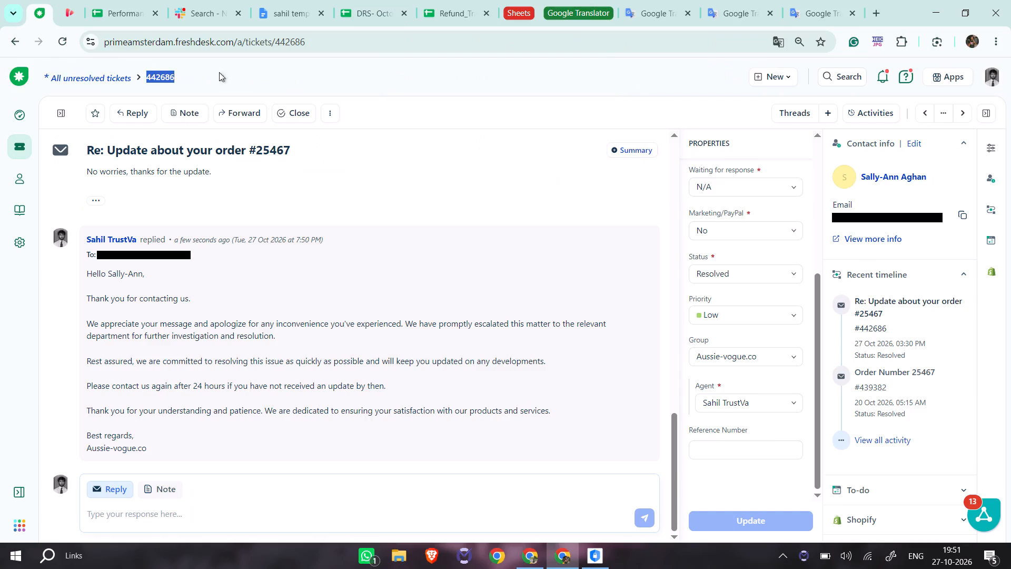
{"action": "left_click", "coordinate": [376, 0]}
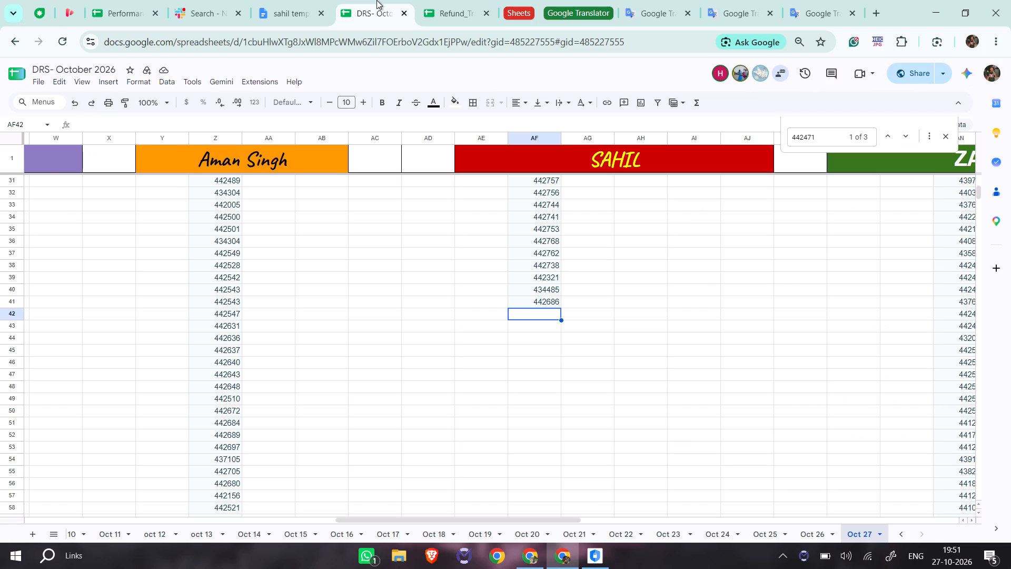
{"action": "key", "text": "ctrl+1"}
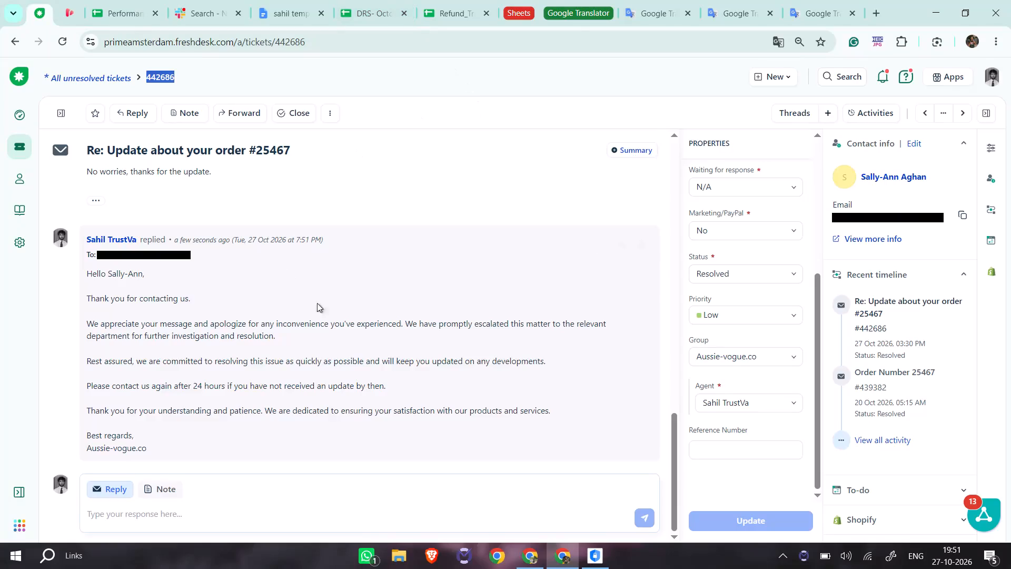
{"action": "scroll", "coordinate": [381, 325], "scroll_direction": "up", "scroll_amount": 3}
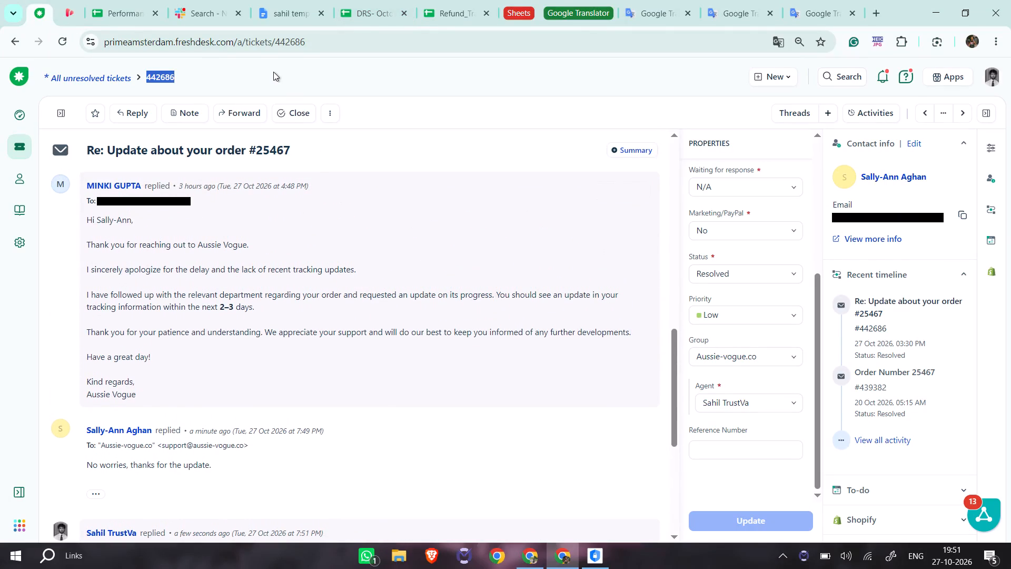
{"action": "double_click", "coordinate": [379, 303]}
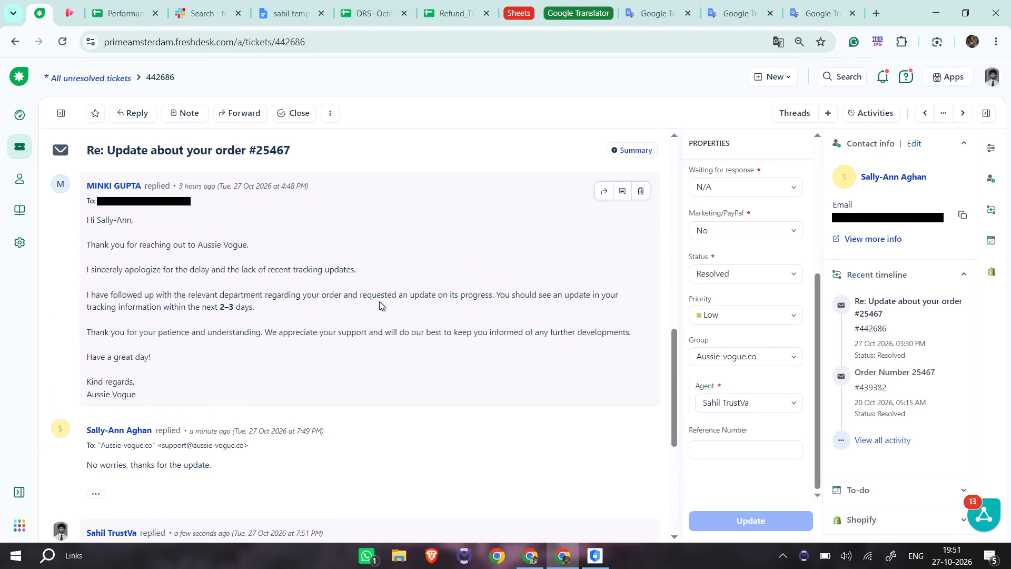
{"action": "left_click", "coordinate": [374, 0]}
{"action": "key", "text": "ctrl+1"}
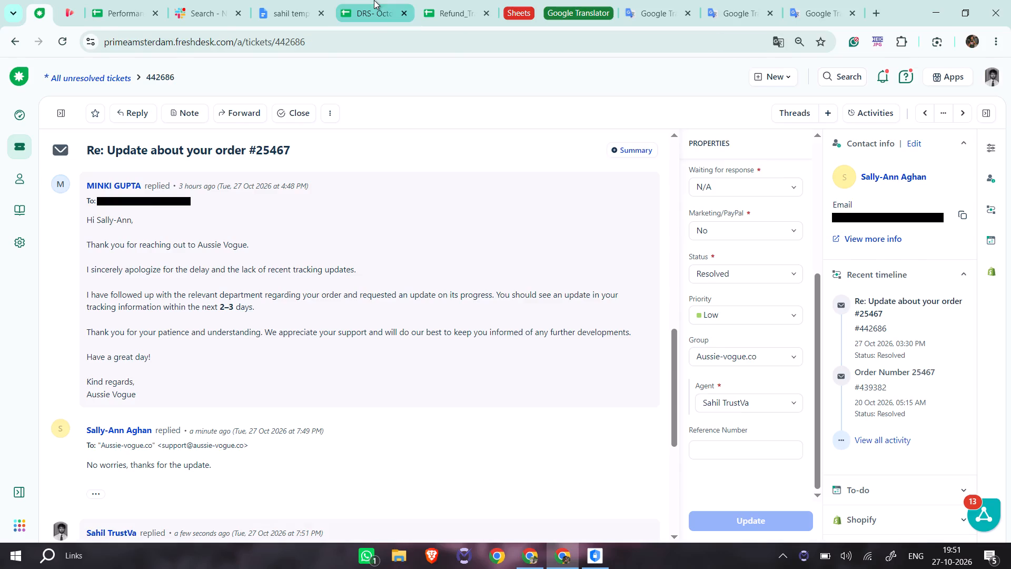
{"action": "left_click", "coordinate": [389, 204]}
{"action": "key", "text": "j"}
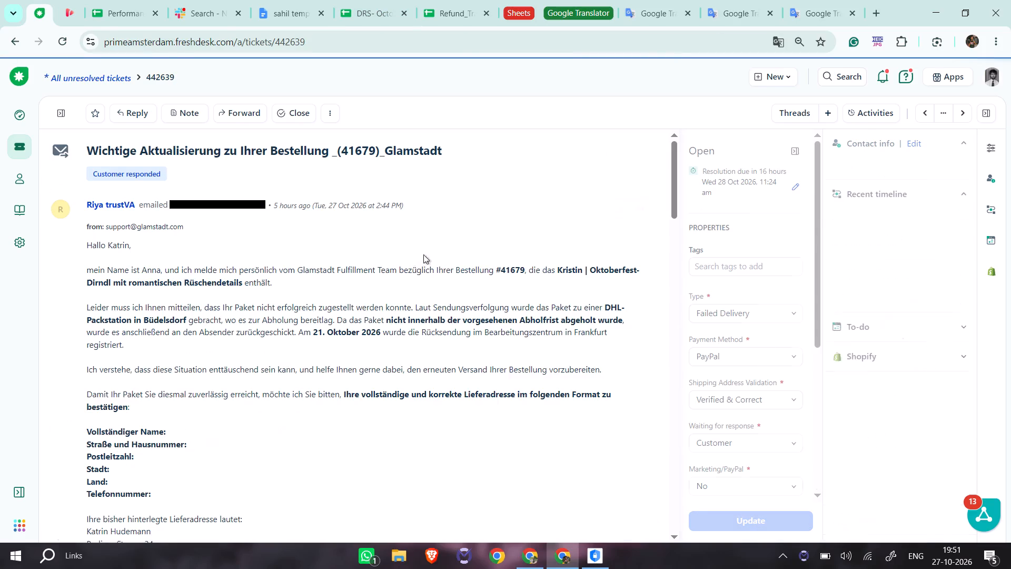
{"action": "scroll", "coordinate": [414, 267], "scroll_direction": "down", "scroll_amount": 9}
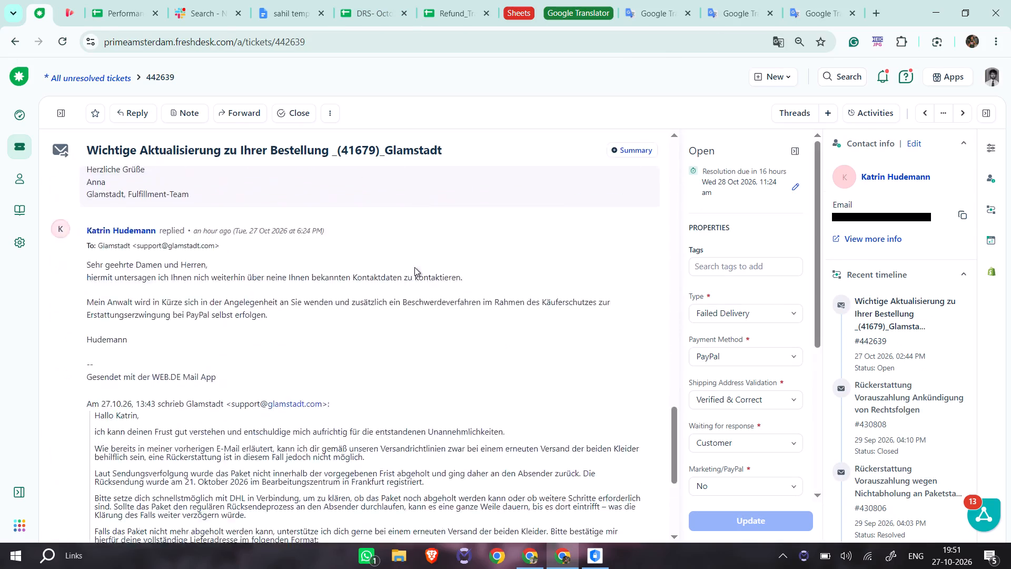
{"action": "scroll", "coordinate": [414, 267], "scroll_direction": "down", "scroll_amount": 2}
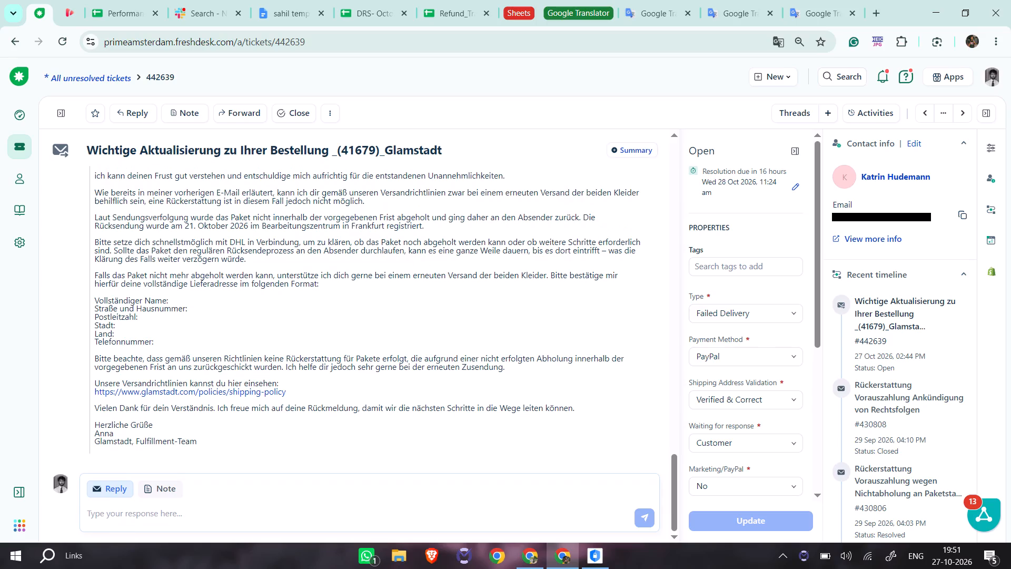
{"action": "scroll", "coordinate": [421, 241], "scroll_direction": "up", "scroll_amount": 4}
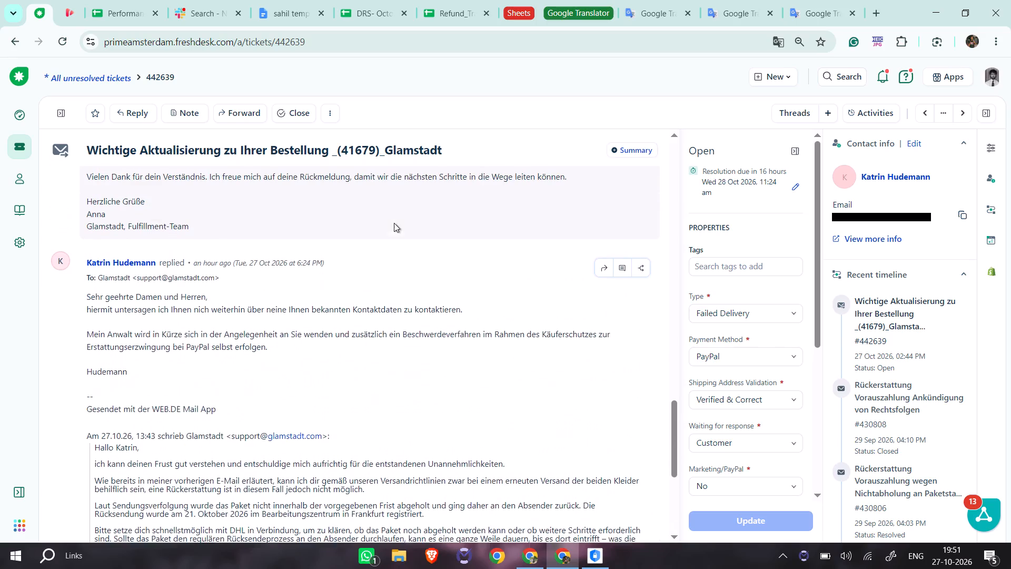
{"action": "scroll", "coordinate": [394, 223], "scroll_direction": "up", "scroll_amount": 1}
{"action": "left_click", "coordinate": [388, 251]}
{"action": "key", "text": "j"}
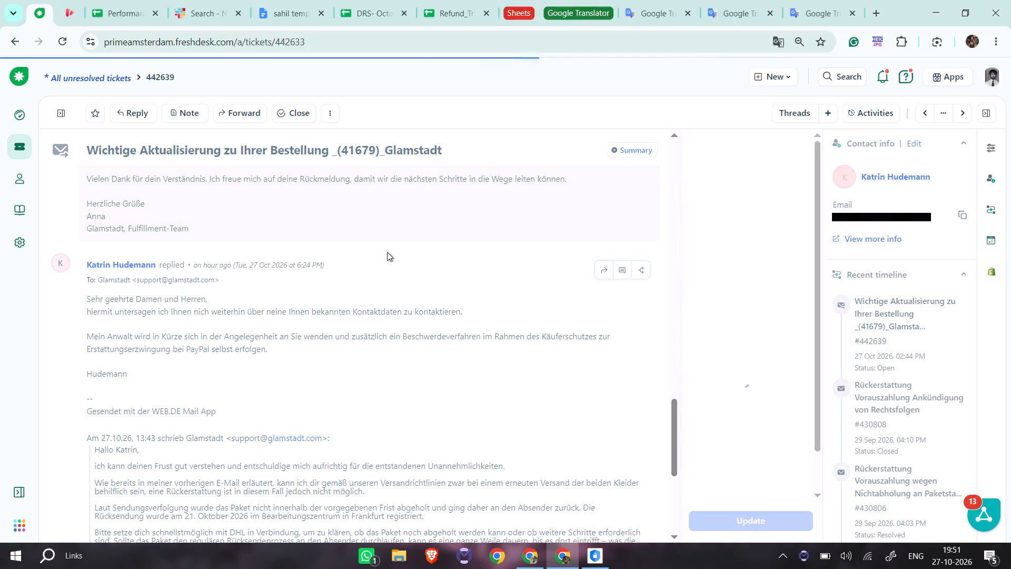
{"action": "scroll", "coordinate": [405, 261], "scroll_direction": "down", "scroll_amount": 12}
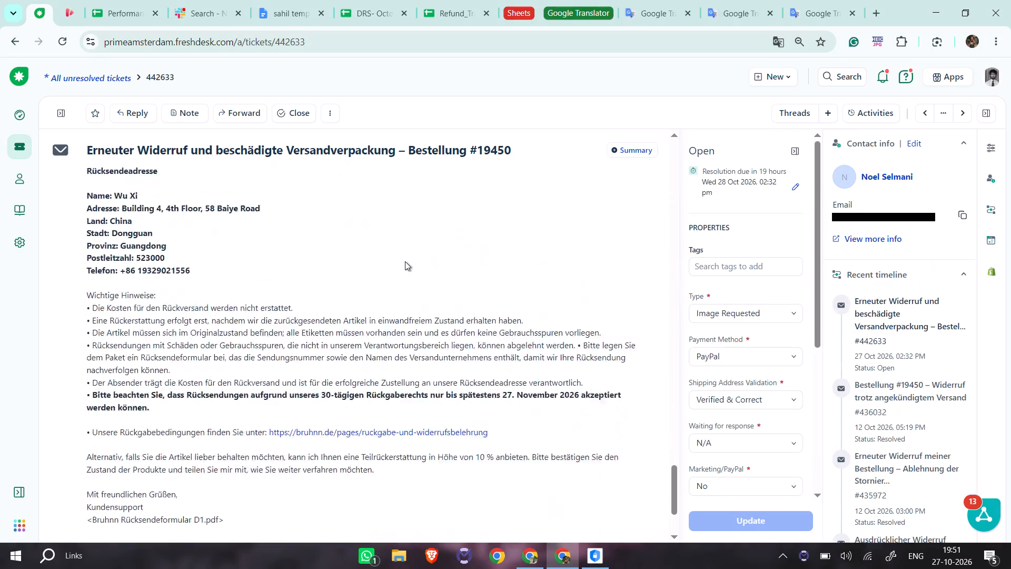
{"action": "scroll", "coordinate": [405, 261], "scroll_direction": "down", "scroll_amount": 6}
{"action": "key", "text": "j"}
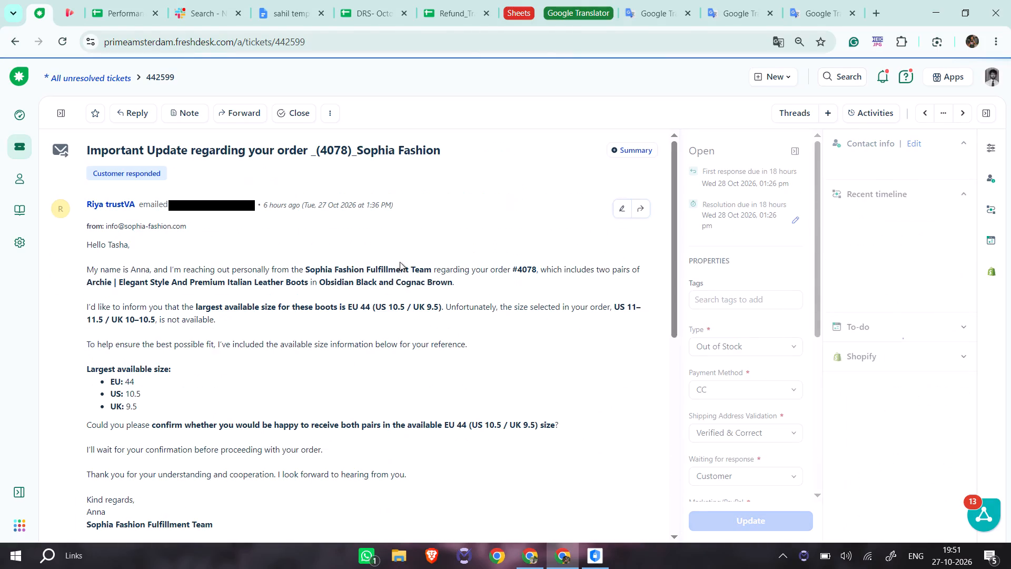
{"action": "scroll", "coordinate": [394, 278], "scroll_direction": "down", "scroll_amount": 7}
{"action": "scroll", "coordinate": [378, 279], "scroll_direction": "up", "scroll_amount": 4}
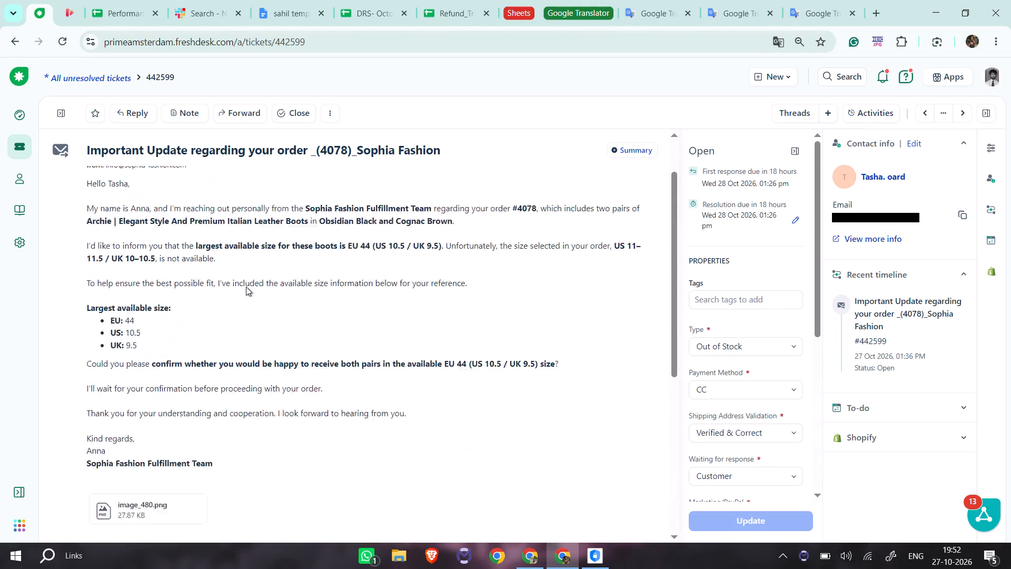
{"action": "scroll", "coordinate": [450, 323], "scroll_direction": "down", "scroll_amount": 4}
{"action": "triple_click", "coordinate": [299, 317]}
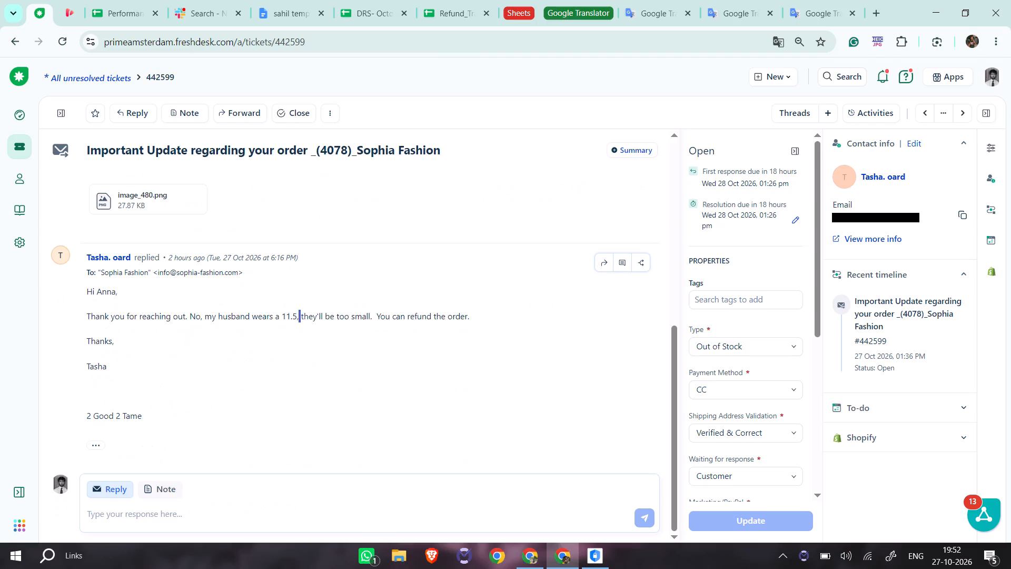
{"action": "left_click", "coordinate": [409, 317]}
{"action": "left_click", "coordinate": [414, 322]}
{"action": "scroll", "coordinate": [493, 322], "scroll_direction": "up", "scroll_amount": 3}
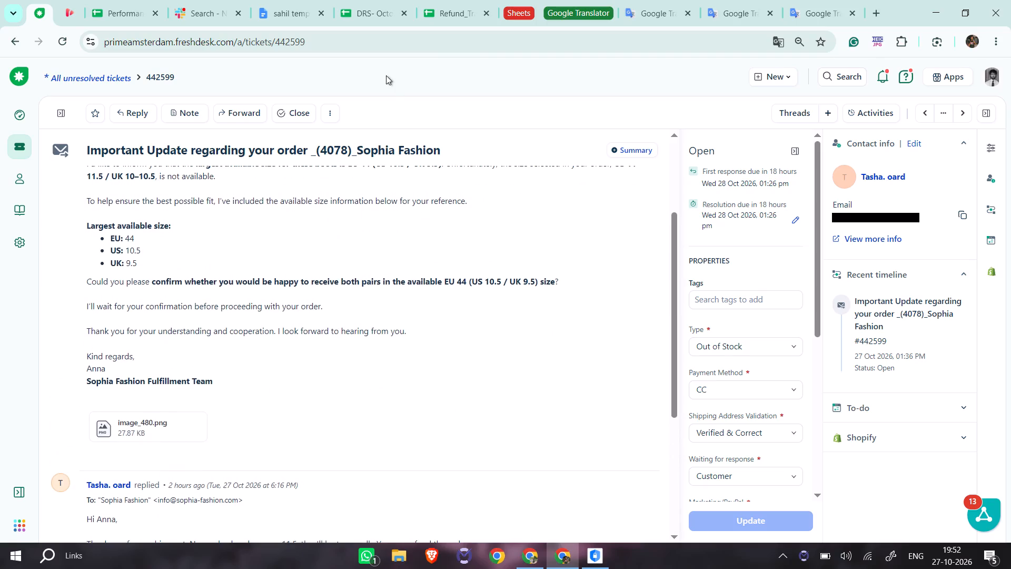
Look through the return and partial refund templates in the sahil temps document, then reread the customer's reply in ticket 442599.
{"action": "left_click", "coordinate": [271, 0]}
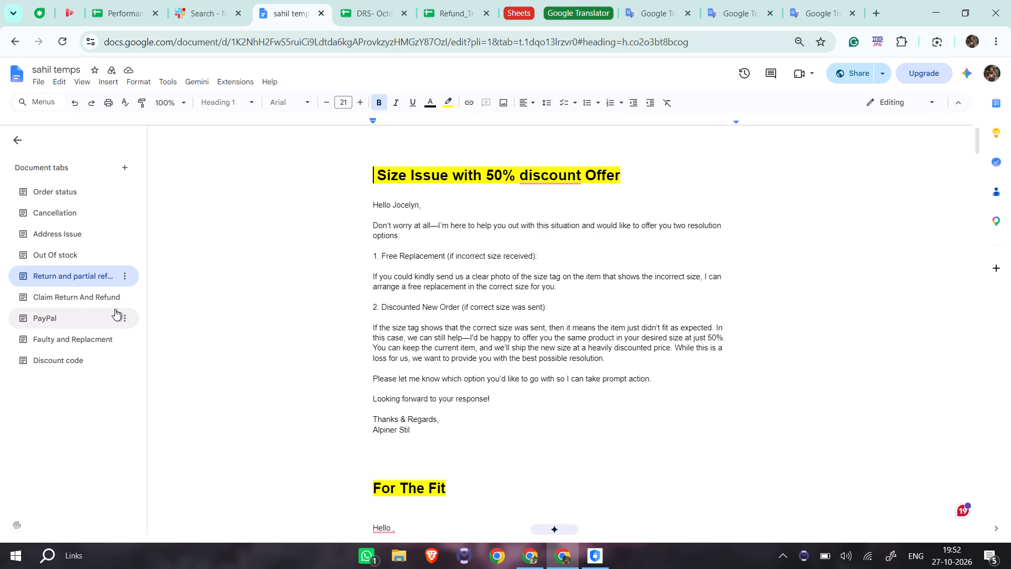
{"action": "left_click", "coordinate": [88, 278]}
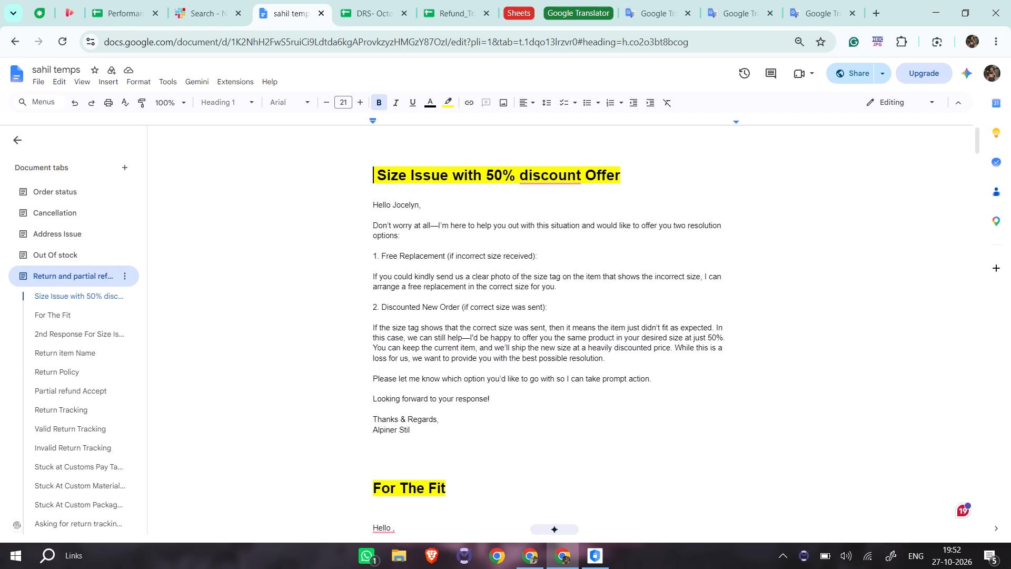
{"action": "scroll", "coordinate": [217, 341], "scroll_direction": "down", "scroll_amount": 2}
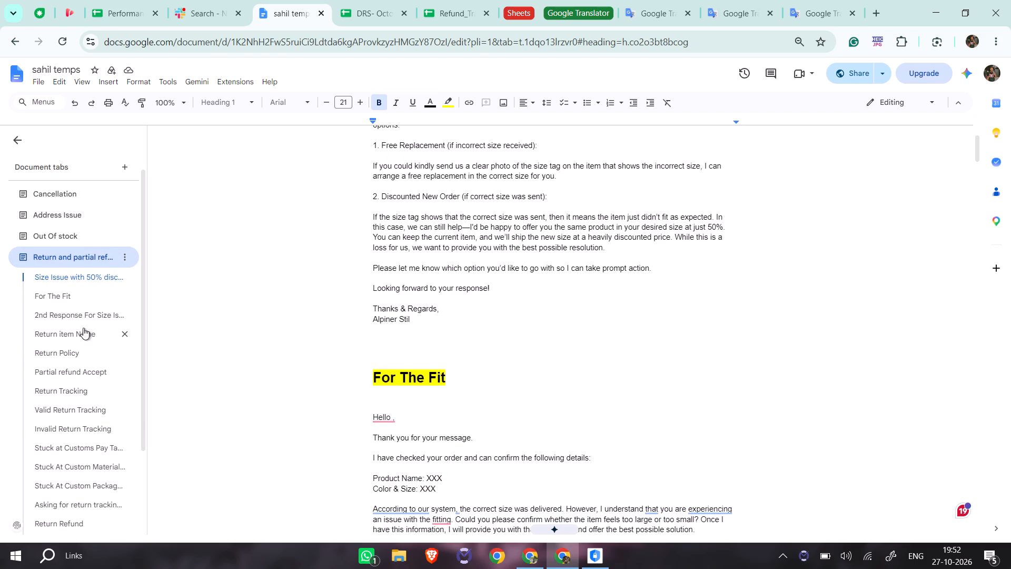
{"action": "key", "text": "ctrl+1"}
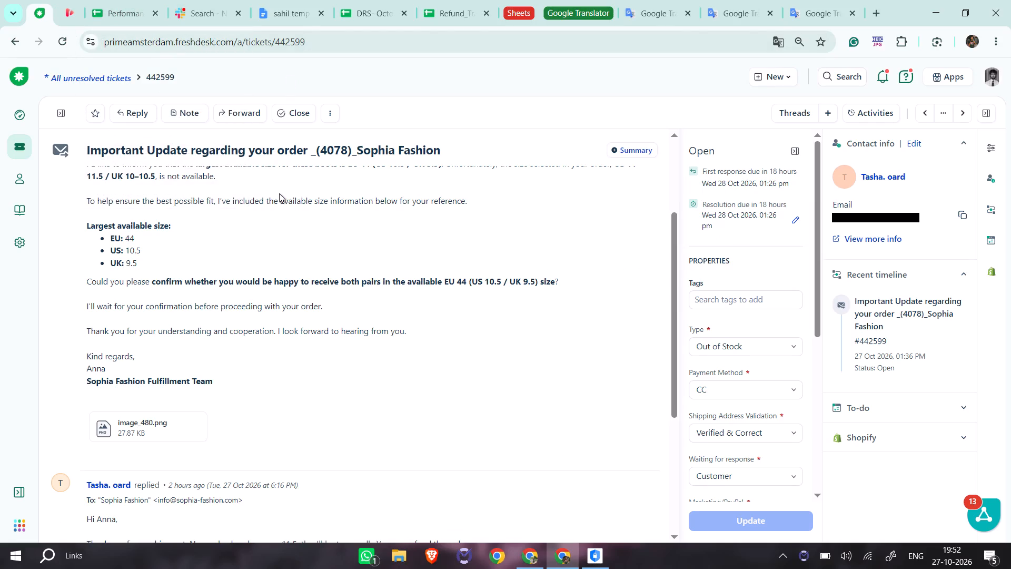
{"action": "triple_click", "coordinate": [394, 292]}
{"action": "left_click", "coordinate": [394, 292]}
{"action": "scroll", "coordinate": [353, 291], "scroll_direction": "down", "scroll_amount": 4}
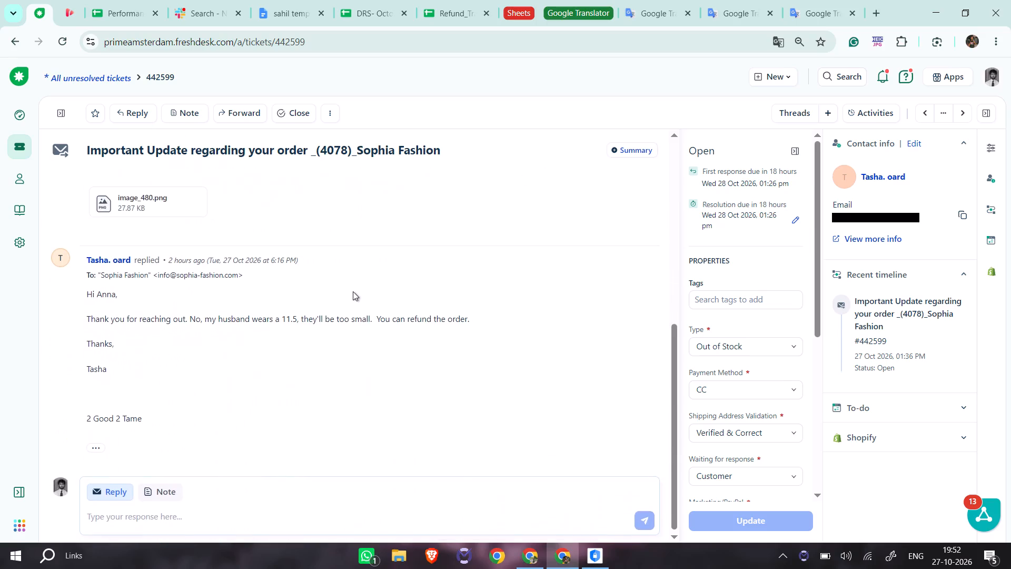
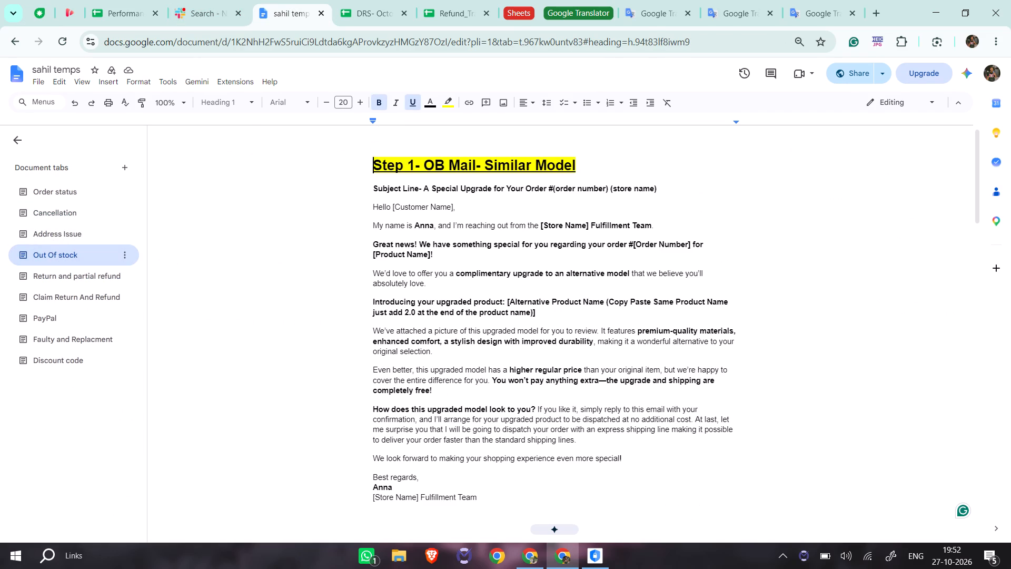
Copy the body of the Step 2 response for a rejected OB mail, from "Thank you for your reply" to "next steps", leaving out the sign-off.
{"action": "scroll", "coordinate": [458, 294], "scroll_direction": "down", "scroll_amount": 6}
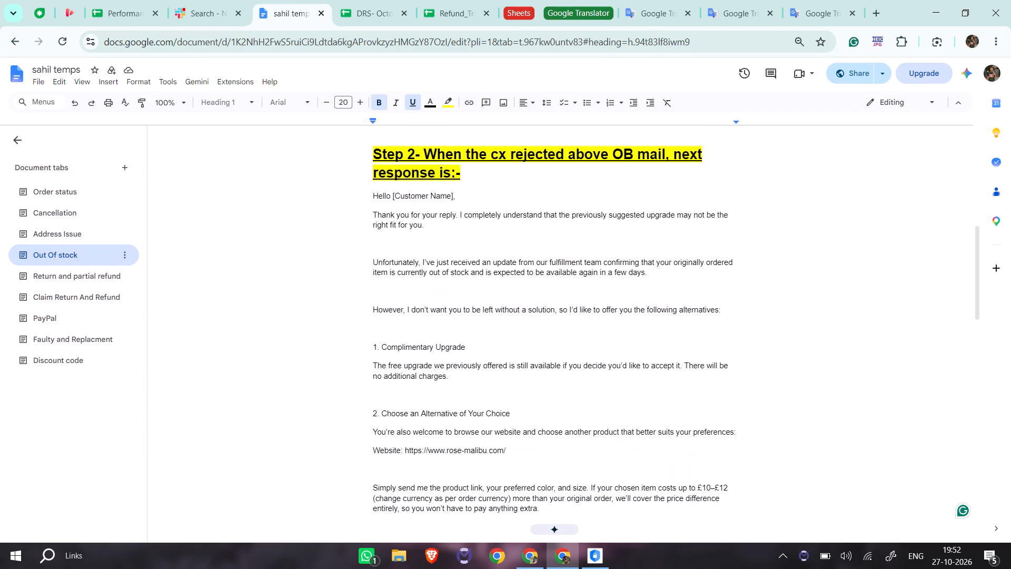
{"action": "left_click_drag", "start_coordinate": [368, 218], "coordinate": [451, 436]}
{"action": "scroll", "coordinate": [451, 436], "scroll_direction": "down", "scroll_amount": 2}
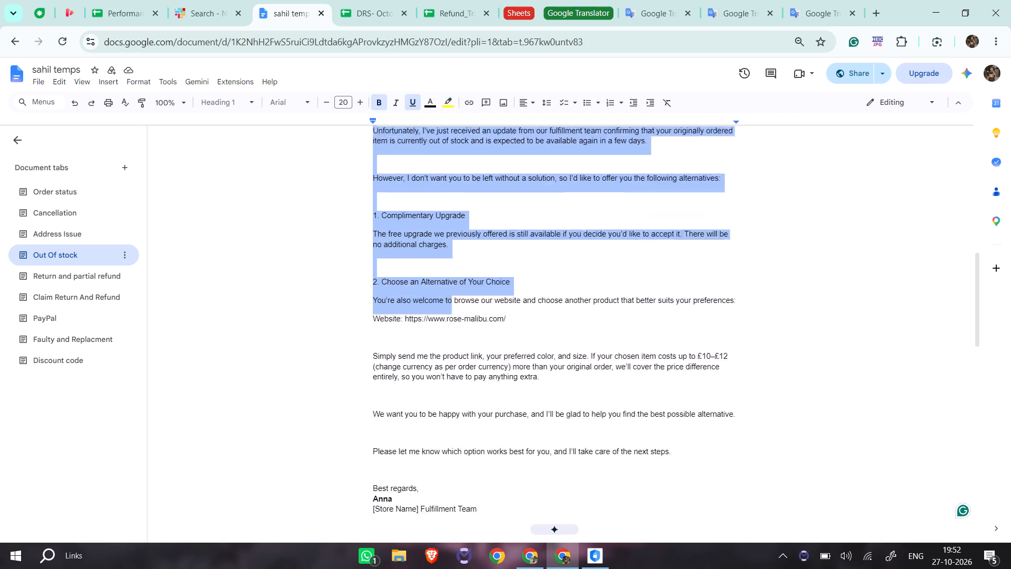
{"action": "scroll", "coordinate": [451, 436], "scroll_direction": "down", "scroll_amount": 1}
{"action": "left_click_drag", "start_coordinate": [451, 436], "coordinate": [672, 400]}
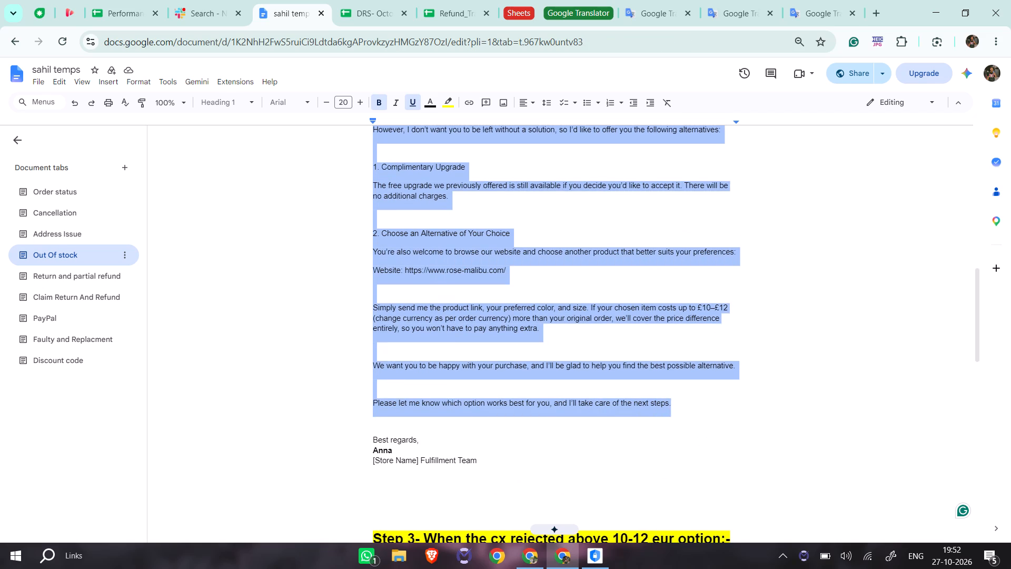
{"action": "key", "text": "ctrl+c"}
{"action": "key", "text": "ctrl+c"}
{"action": "key", "text": "ctrl+1"}
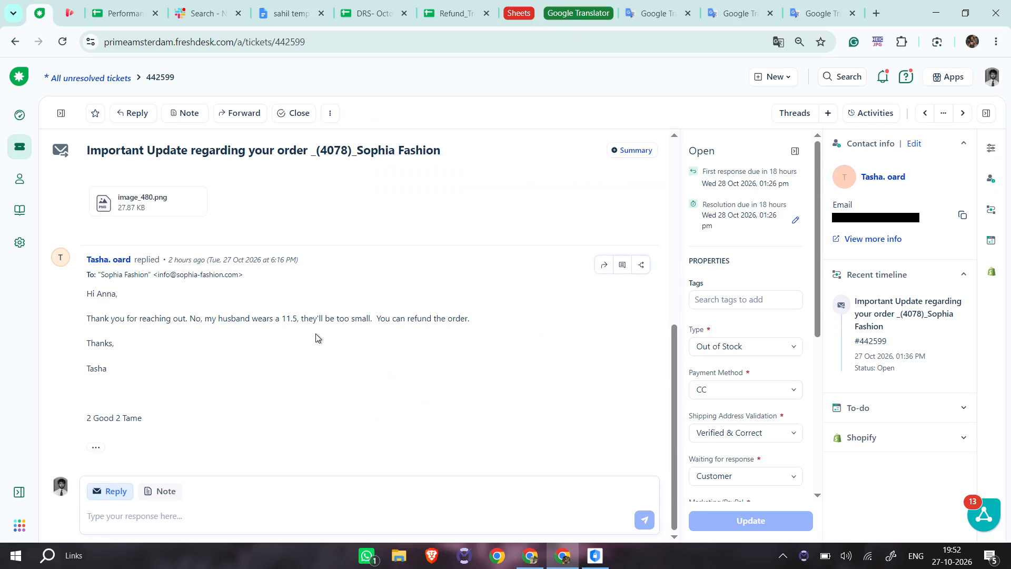
{"action": "left_click", "coordinate": [315, 333]}
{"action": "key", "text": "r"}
{"action": "left_click", "coordinate": [111, 464]}
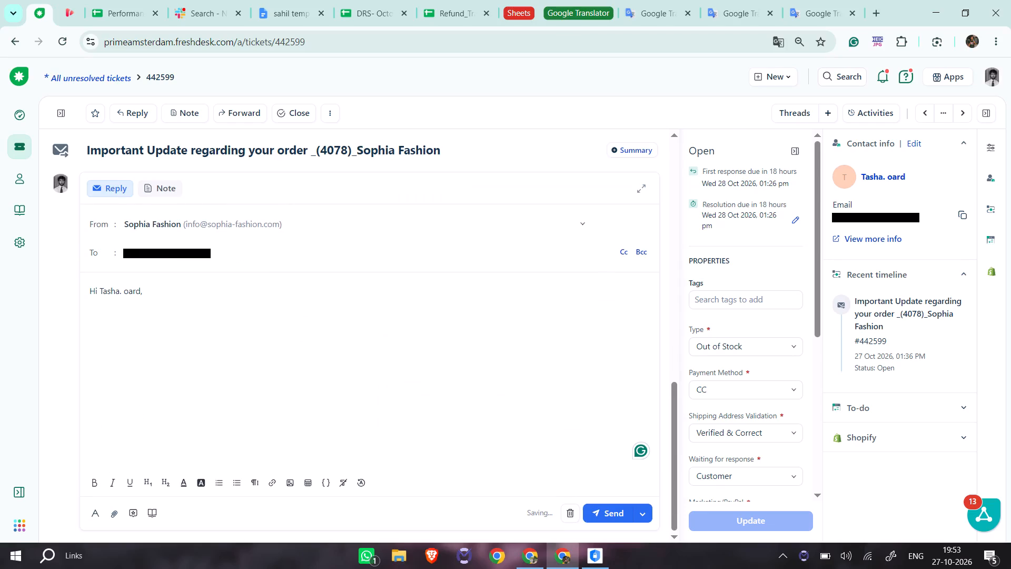
{"action": "left_click", "coordinate": [111, 467]}
{"action": "left_click", "coordinate": [174, 403]}
{"action": "key", "text": "ctrl+a"}
{"action": "key", "text": "ctrl+BackSpace"}
{"action": "key", "text": "ctrl+BackSpace"}
{"action": "key", "text": "ctrl+BackSpace"}
{"action": "key", "text": "ctrl+BackSpace"}
{"action": "key", "text": "ctrl+a"}
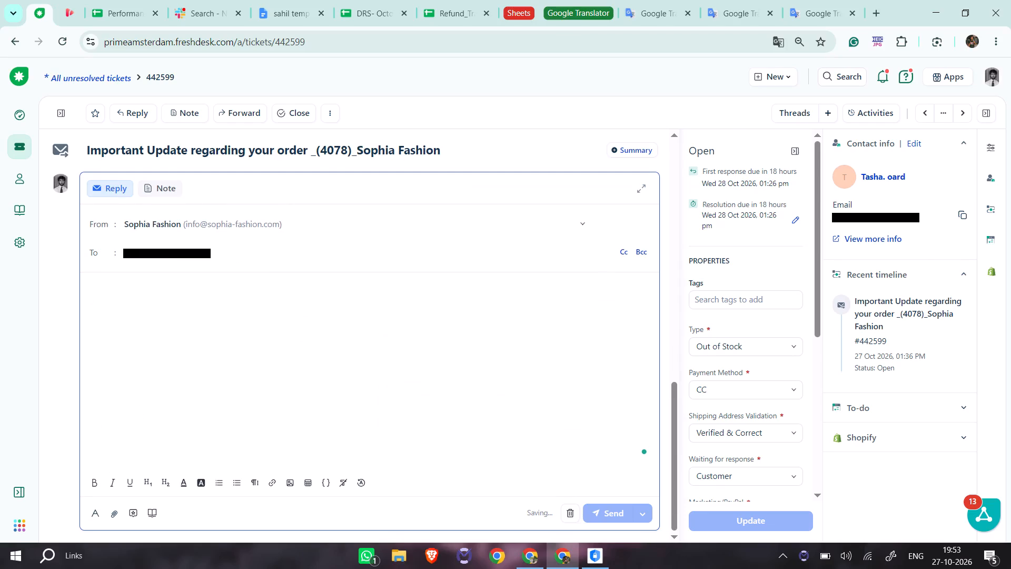
{"action": "key", "text": "ctrl+BackSpace"}
{"action": "key", "text": "ctrl+a"}
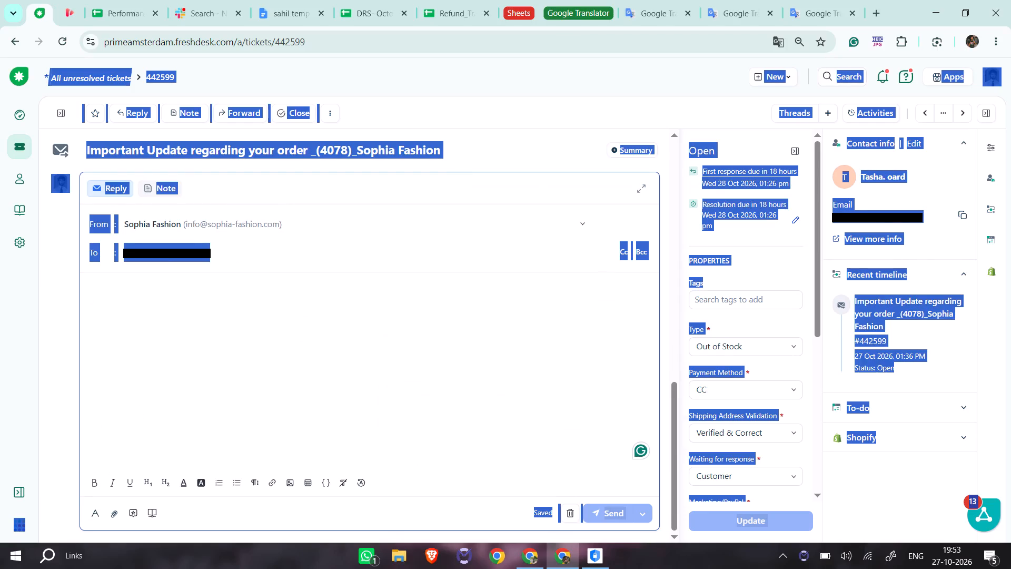
{"action": "left_click", "coordinate": [174, 403]}
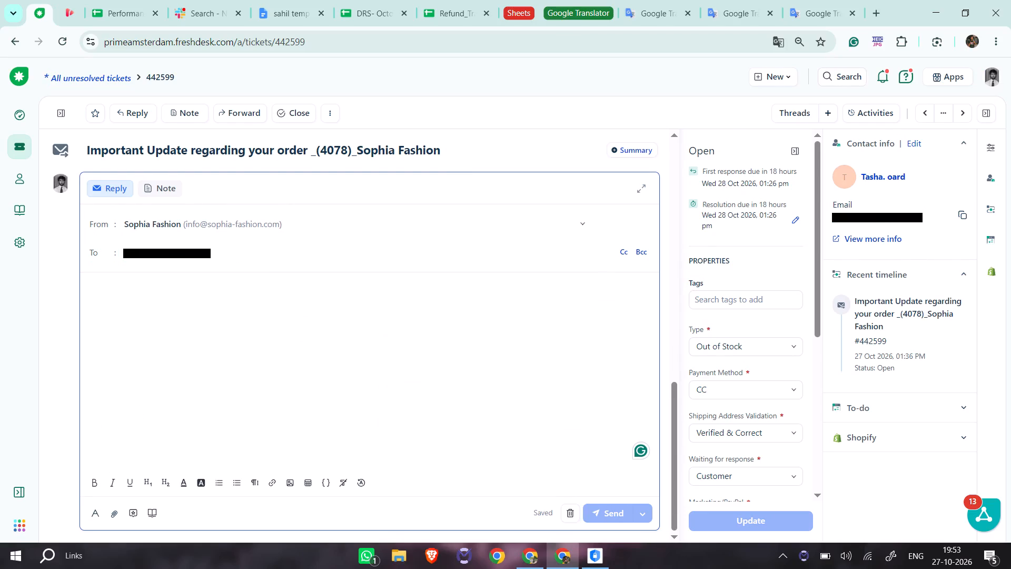
Find the personal canned response AV1 and insert it into the empty reply.
{"action": "left_click", "coordinate": [140, 511]}
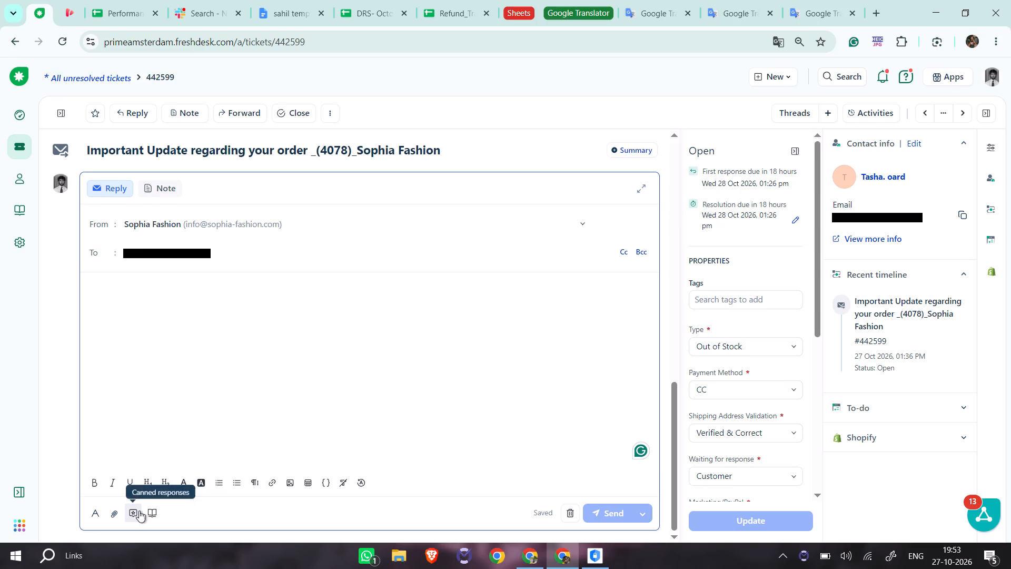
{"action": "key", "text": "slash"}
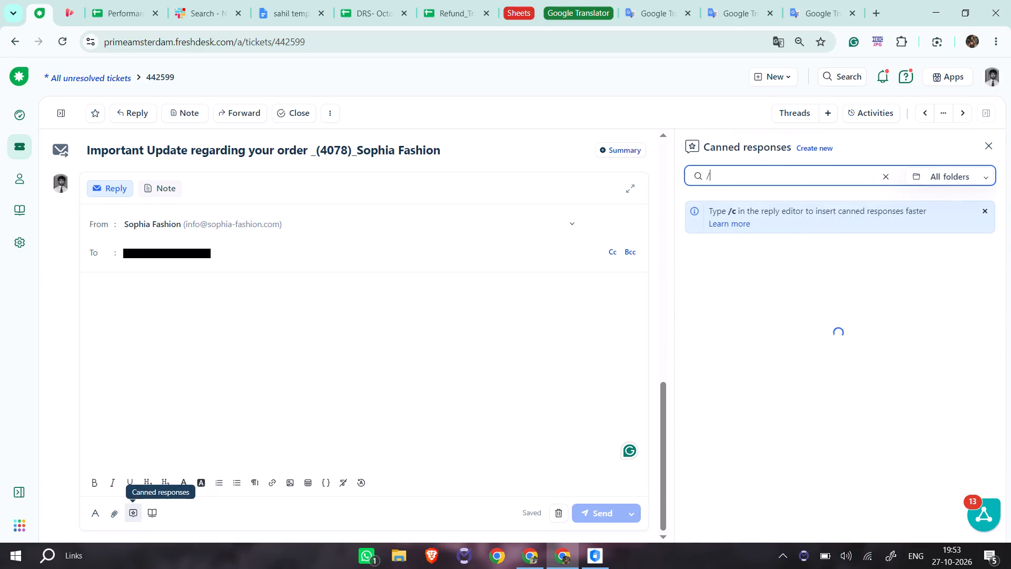
{"action": "key", "text": "BackSpace"}
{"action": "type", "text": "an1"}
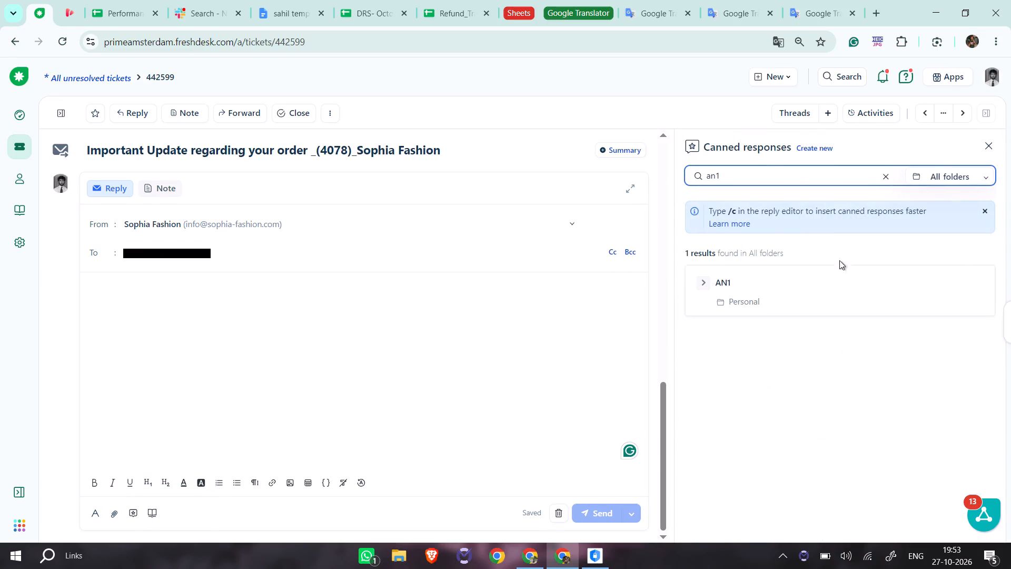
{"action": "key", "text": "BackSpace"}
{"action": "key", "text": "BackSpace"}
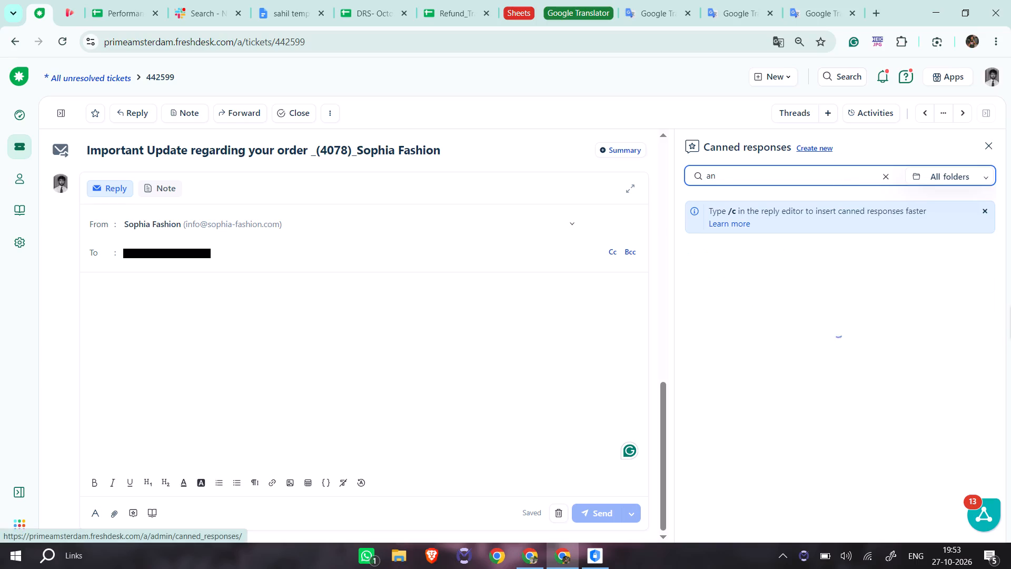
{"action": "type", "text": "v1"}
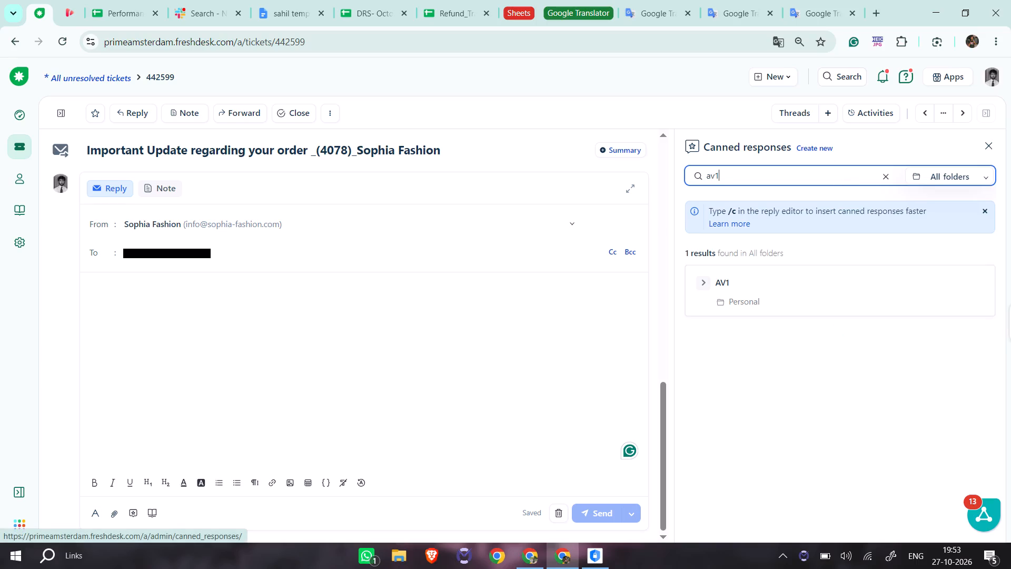
{"action": "left_click", "coordinate": [962, 290]}
Paste the copied template without formatting between the greeting and "Best regards", remove the extra blank line, and close the canned responses.
{"action": "left_click", "coordinate": [146, 319]}
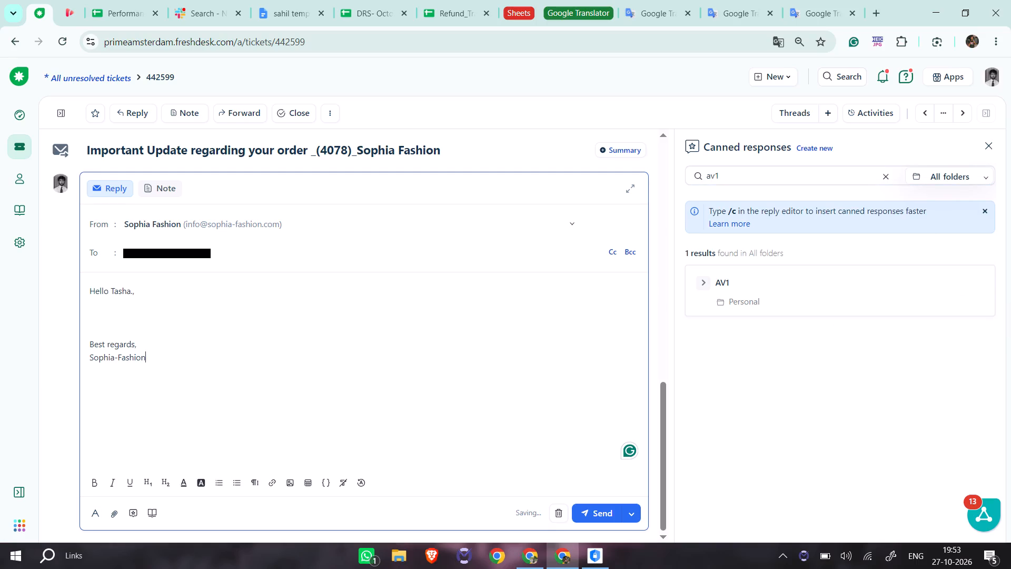
{"action": "key", "text": "ctrl+v"}
{"action": "key", "text": "ctrl+z"}
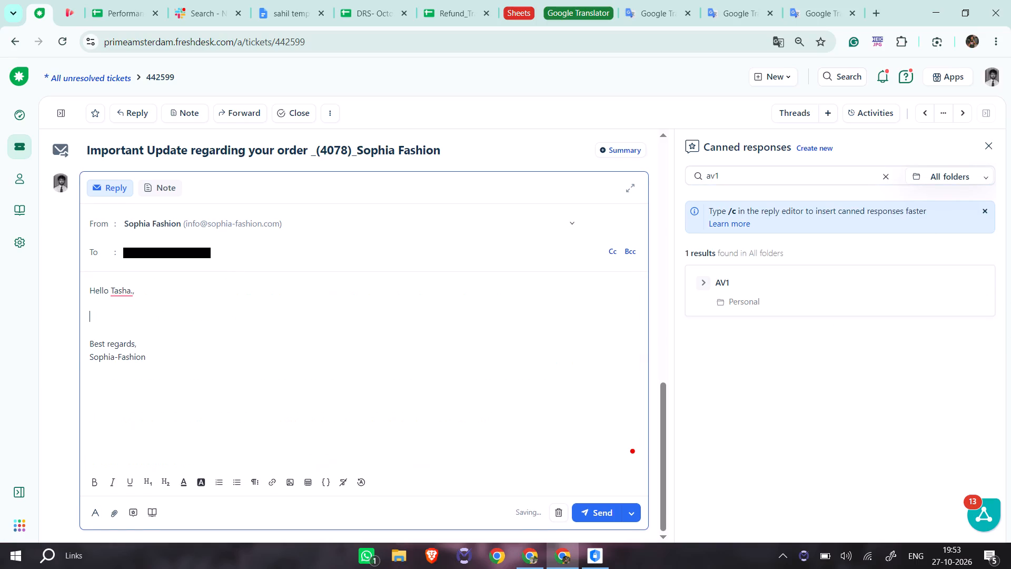
{"action": "key", "text": "ctrl+shift+v"}
{"action": "left_click", "coordinate": [140, 316]}
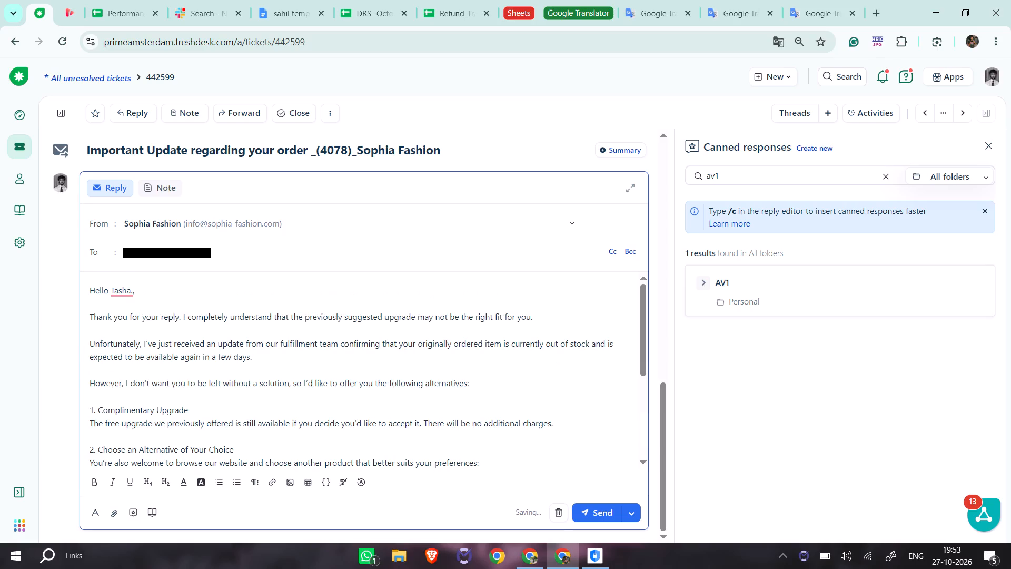
{"action": "scroll", "coordinate": [167, 343], "scroll_direction": "down", "scroll_amount": 5}
{"action": "left_click", "coordinate": [134, 421]}
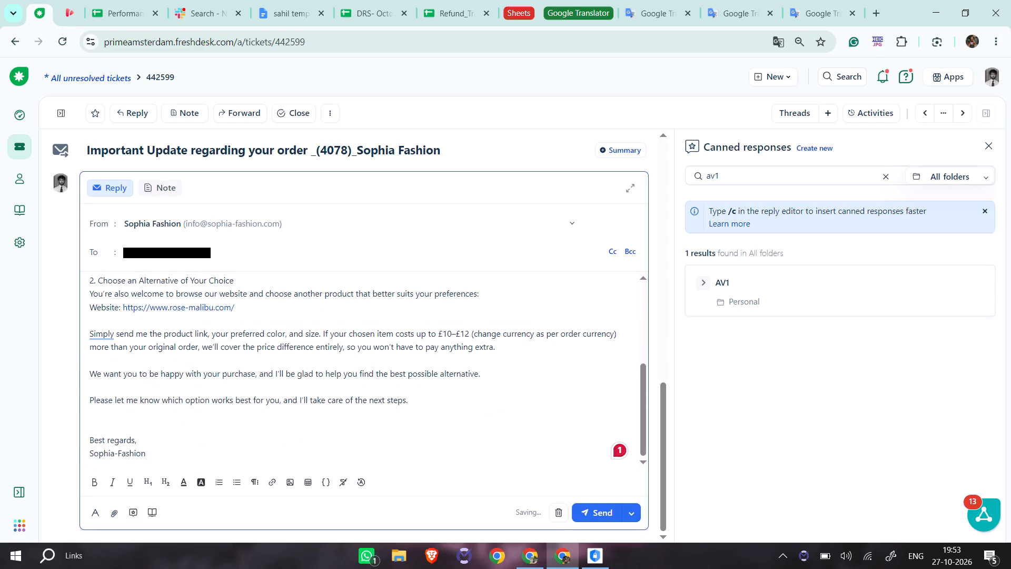
{"action": "key", "text": "BackSpace"}
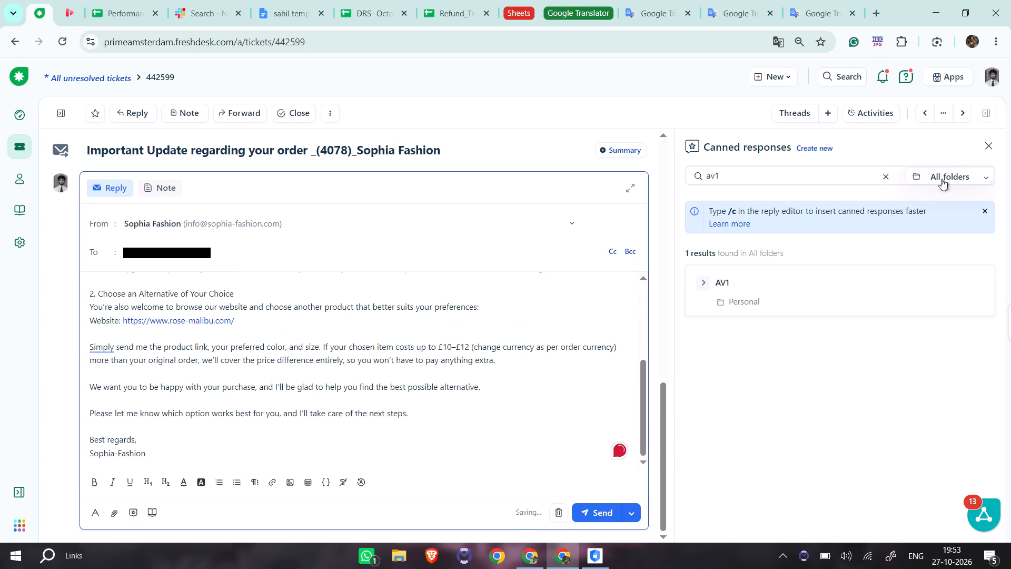
{"action": "left_click", "coordinate": [980, 147]}
Switch to the other Chrome window and open the Sophia Fashion Shopify admin in place of the 17TRACK page.
{"action": "scroll", "coordinate": [788, 325], "scroll_direction": "down", "scroll_amount": 3}
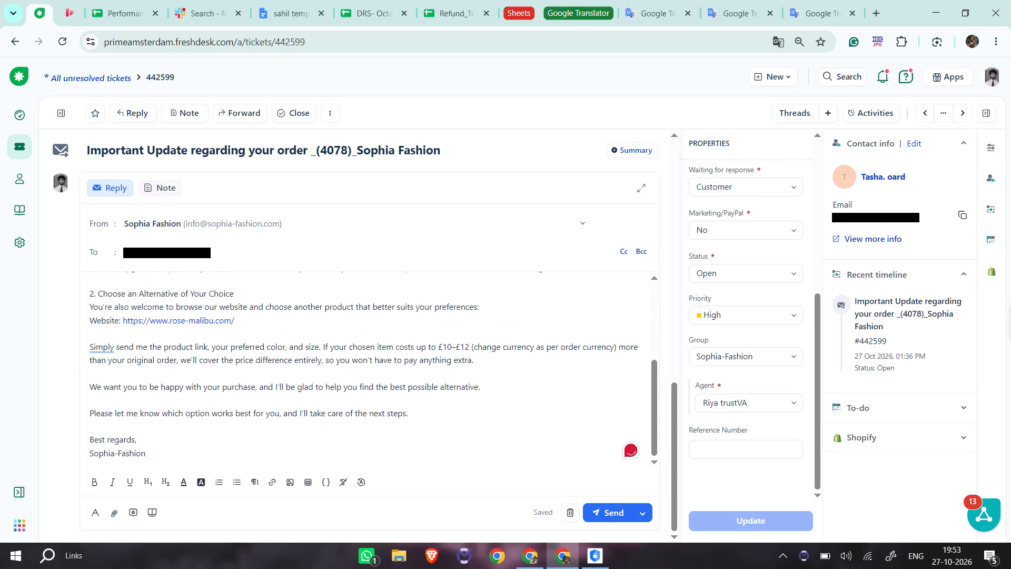
{"action": "key", "text": "alt+Tab"}
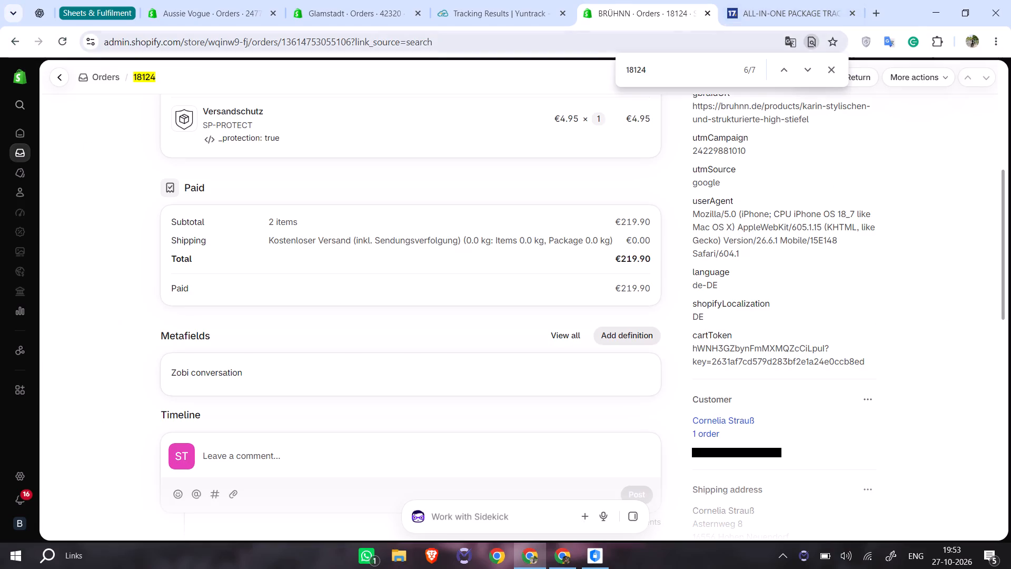
{"action": "left_click", "coordinate": [761, 0]}
{"action": "left_click", "coordinate": [701, 44]}
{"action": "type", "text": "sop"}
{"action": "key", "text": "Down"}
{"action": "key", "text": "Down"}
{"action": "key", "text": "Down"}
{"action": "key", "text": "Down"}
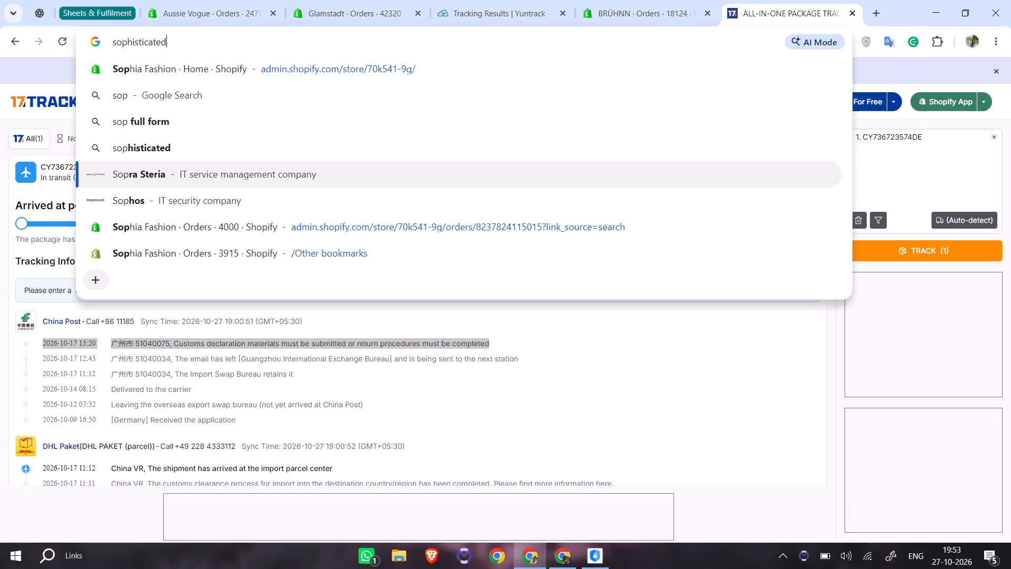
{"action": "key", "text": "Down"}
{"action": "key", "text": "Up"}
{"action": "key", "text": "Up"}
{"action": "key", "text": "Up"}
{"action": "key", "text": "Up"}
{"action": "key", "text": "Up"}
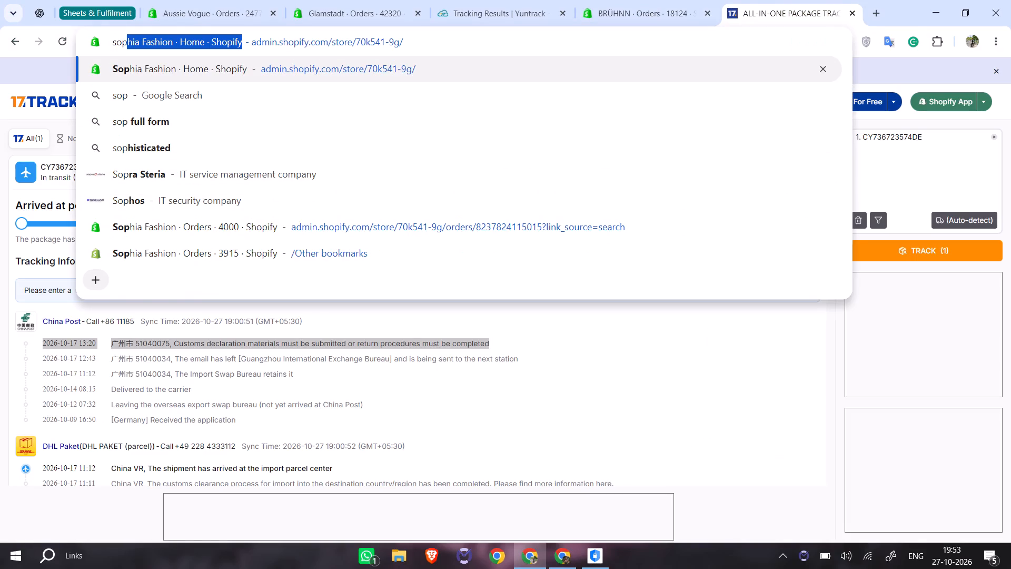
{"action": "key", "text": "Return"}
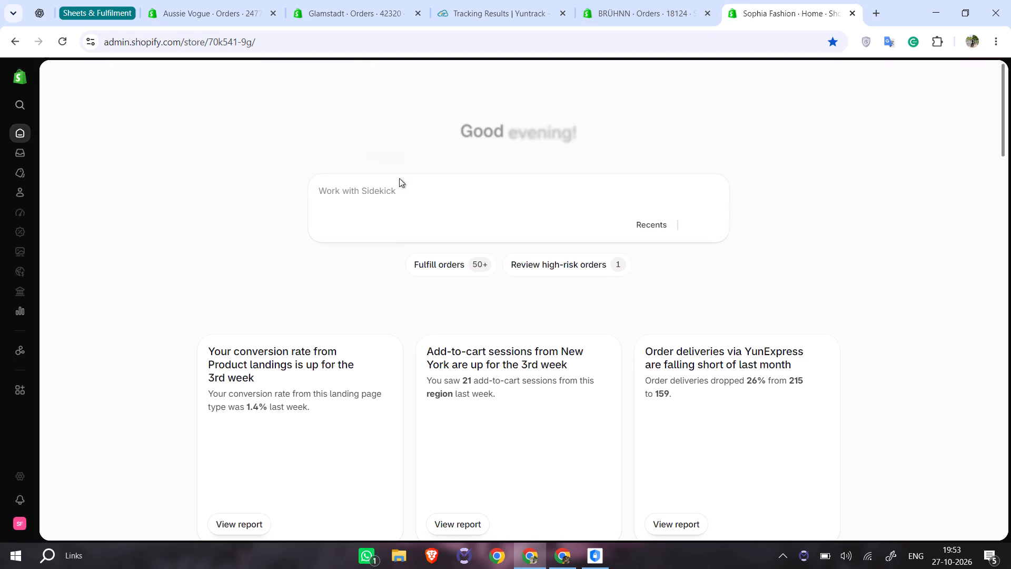
Open Sophia Fashion's live online store from its Shopify admin.
{"action": "left_click", "coordinate": [28, 88]}
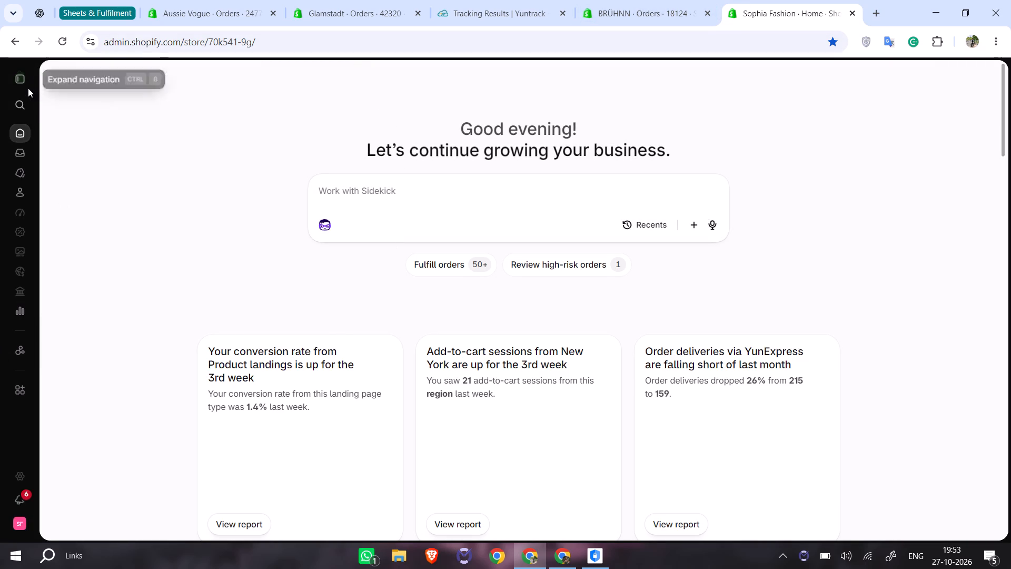
{"action": "left_click", "coordinate": [28, 79]}
{"action": "left_click", "coordinate": [24, 79]}
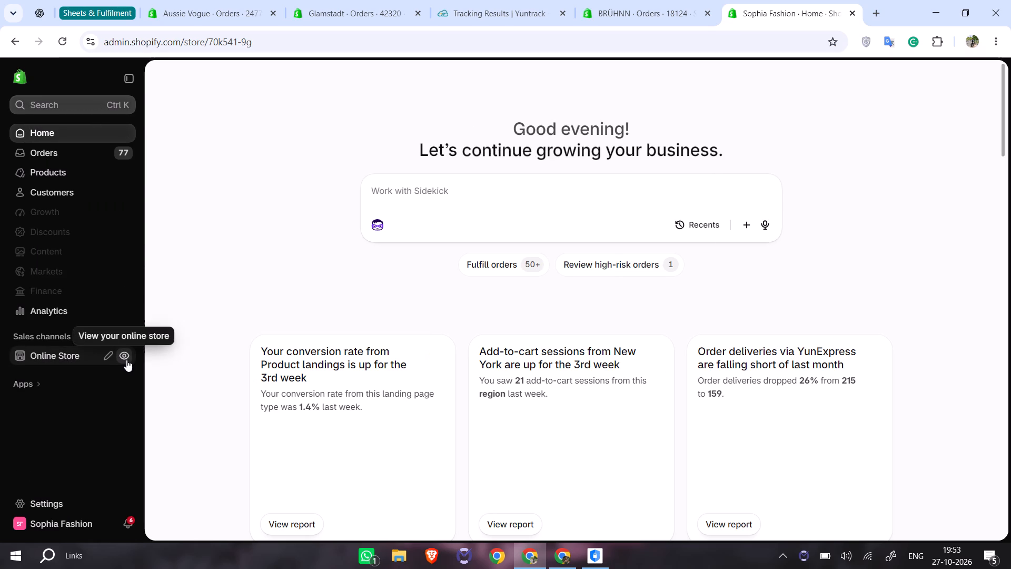
{"action": "left_click", "coordinate": [127, 359]}
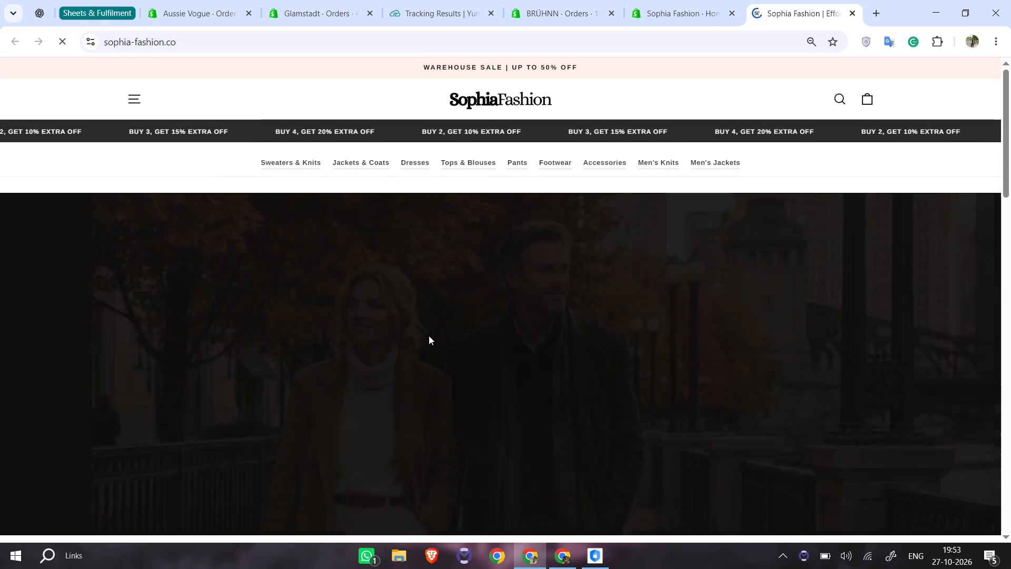
{"action": "scroll", "coordinate": [475, 347], "scroll_direction": "down", "scroll_amount": 2}
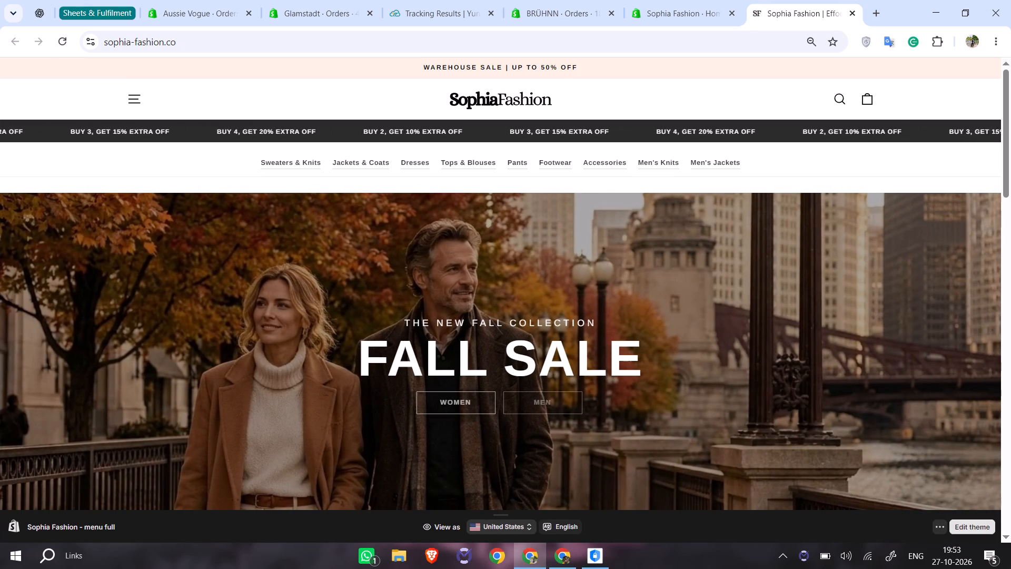
{"action": "scroll", "coordinate": [475, 347], "scroll_direction": "down", "scroll_amount": 8}
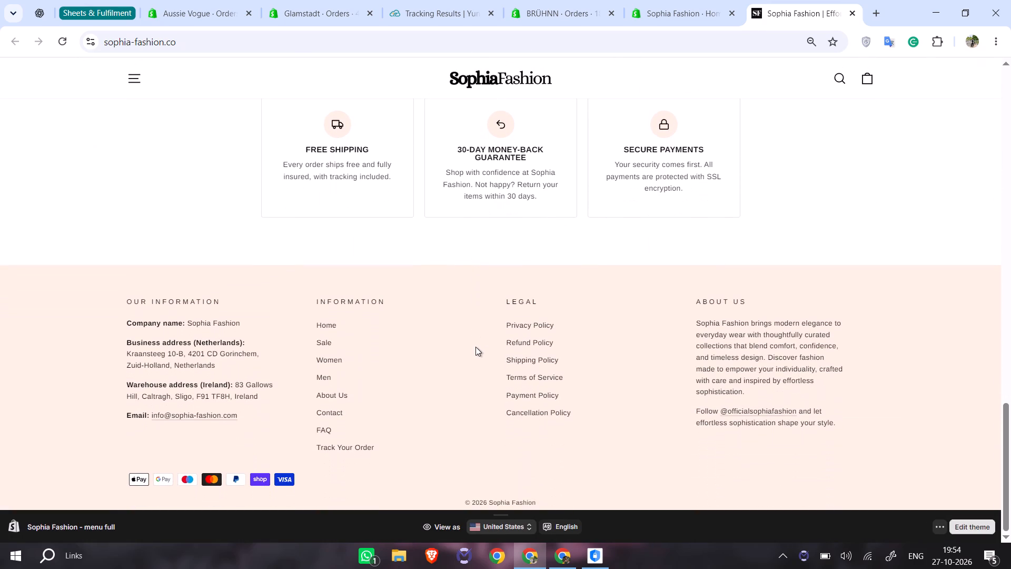
{"action": "scroll", "coordinate": [475, 347], "scroll_direction": "down", "scroll_amount": 3}
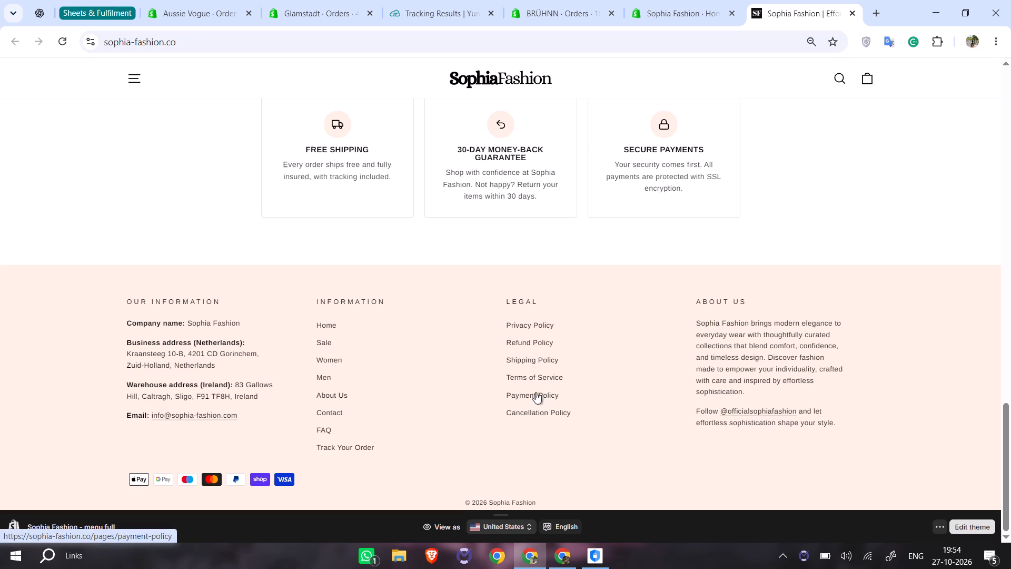
{"action": "left_click", "coordinate": [495, 44]}
{"action": "key", "text": "ctrl+c"}
{"action": "key", "text": "ctrl+c"}
{"action": "key", "text": "alt+Tab"}
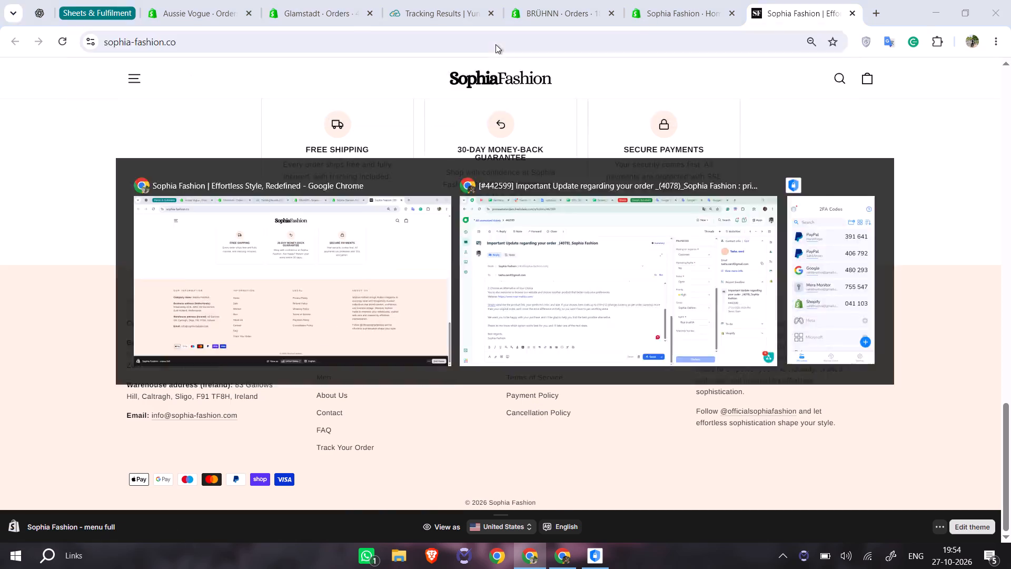
{"action": "left_click_drag", "start_coordinate": [234, 321], "coordinate": [120, 323]}
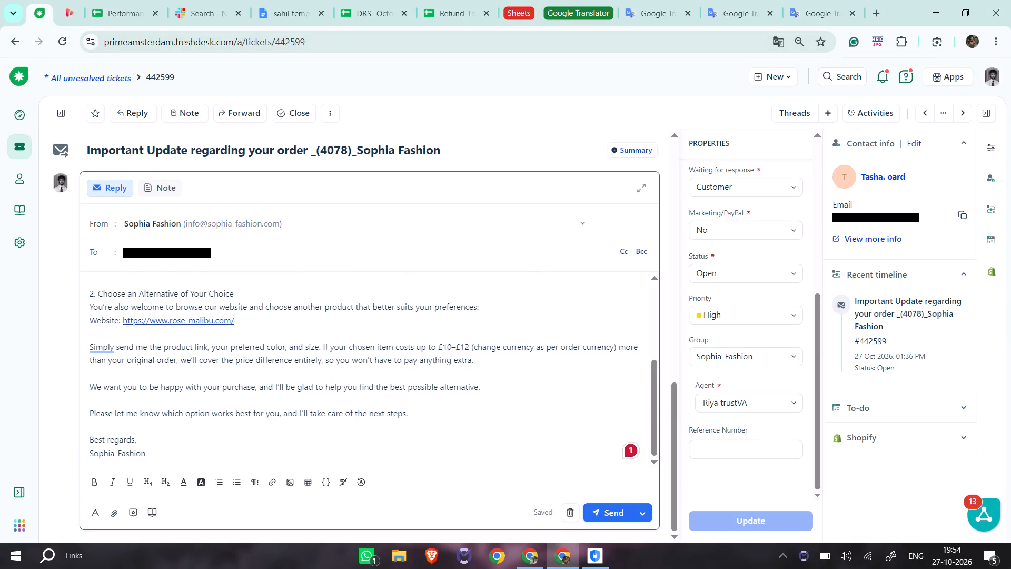
{"action": "left_click_drag", "start_coordinate": [120, 323], "coordinate": [121, 320]}
{"action": "key", "text": "ctrl+v"}
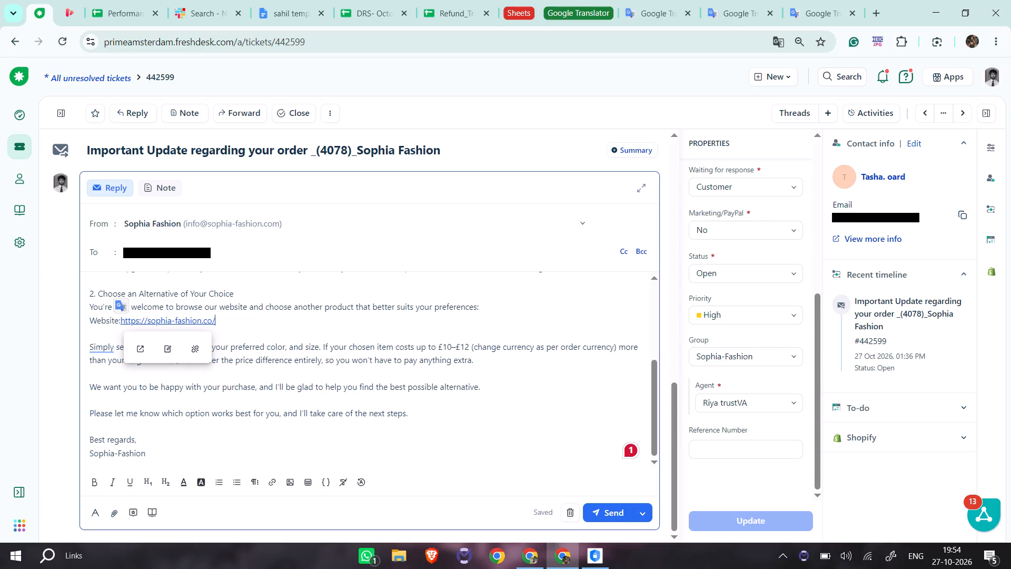
{"action": "key", "text": "alt+Tab"}
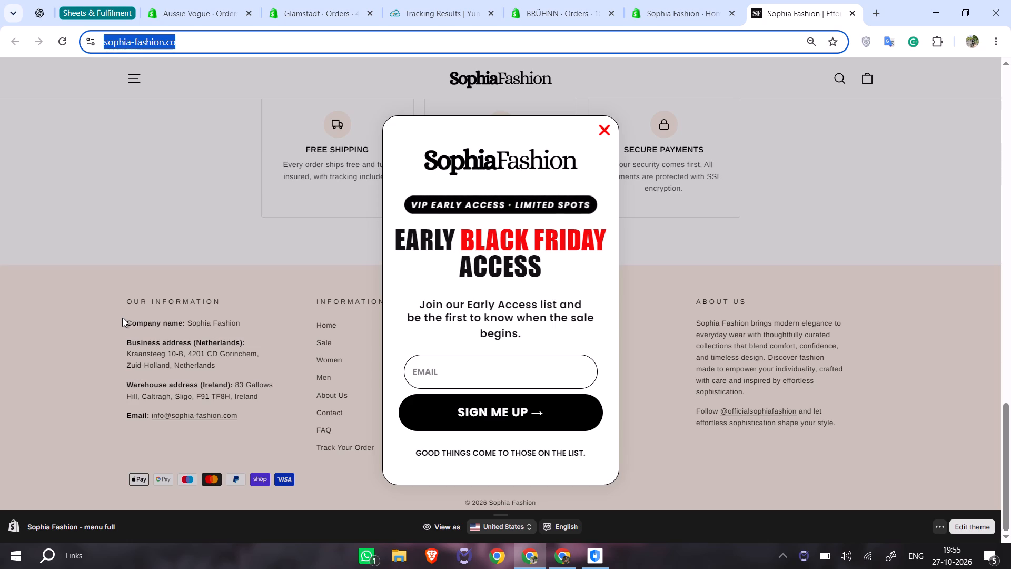
{"action": "key", "text": "alt+Tab"}
{"action": "scroll", "coordinate": [427, 430], "scroll_direction": "up", "scroll_amount": 4}
{"action": "scroll", "coordinate": [346, 367], "scroll_direction": "up", "scroll_amount": 2}
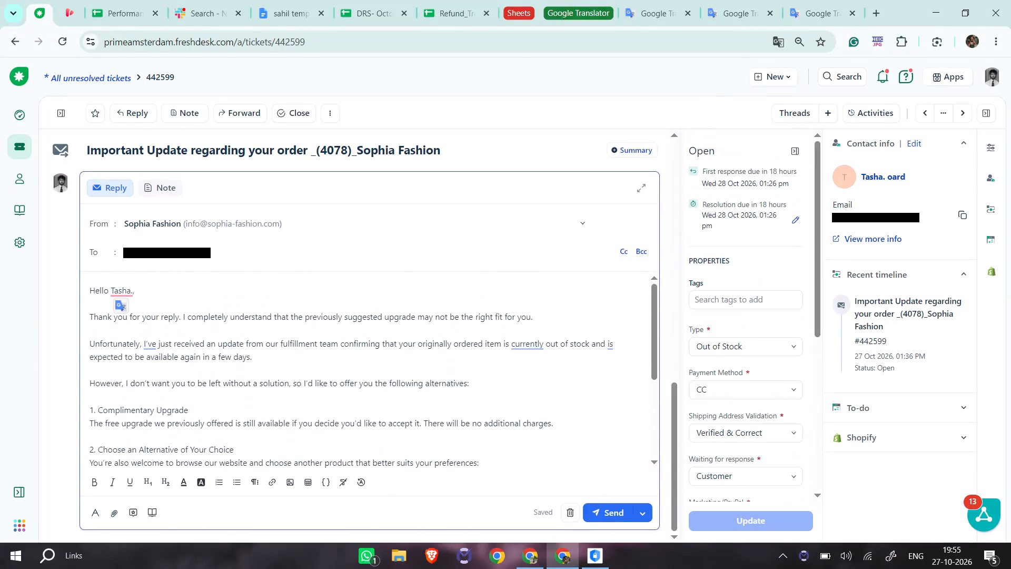
{"action": "scroll", "coordinate": [374, 363], "scroll_direction": "down", "scroll_amount": 1}
{"action": "key", "text": "alt+Tab"}
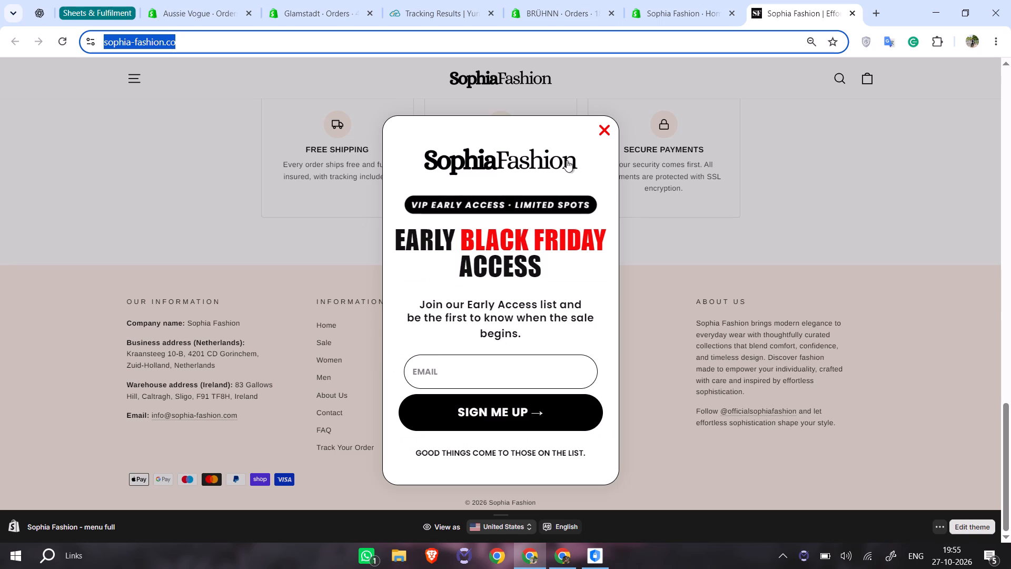
{"action": "left_click", "coordinate": [663, 0]}
{"action": "key", "text": "alt+Tab"}
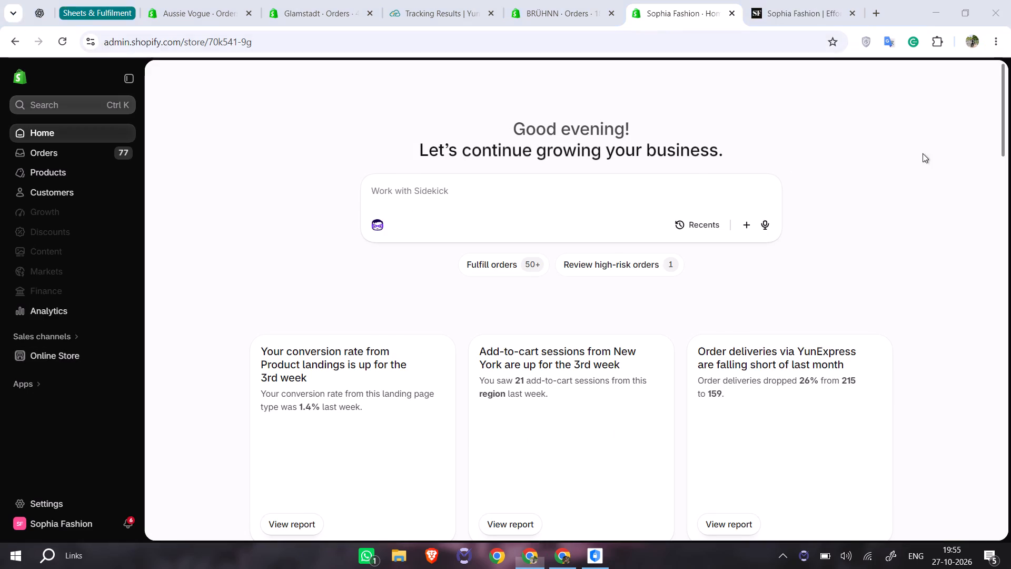
{"action": "double_click", "coordinate": [959, 211]}
{"action": "key", "text": "alt+Tab"}
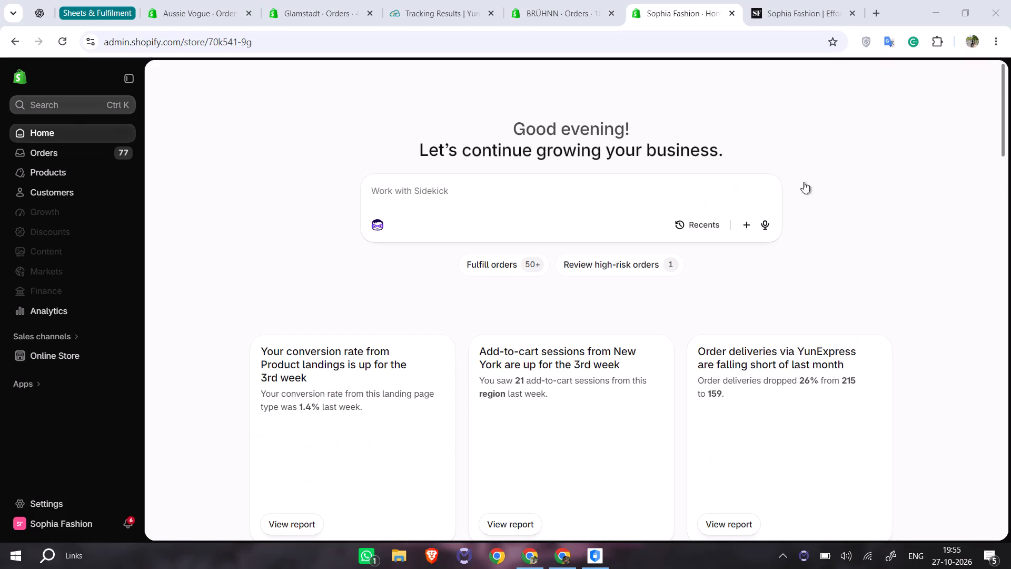
{"action": "left_click", "coordinate": [104, 105]}
{"action": "key", "text": "ctrl+v"}
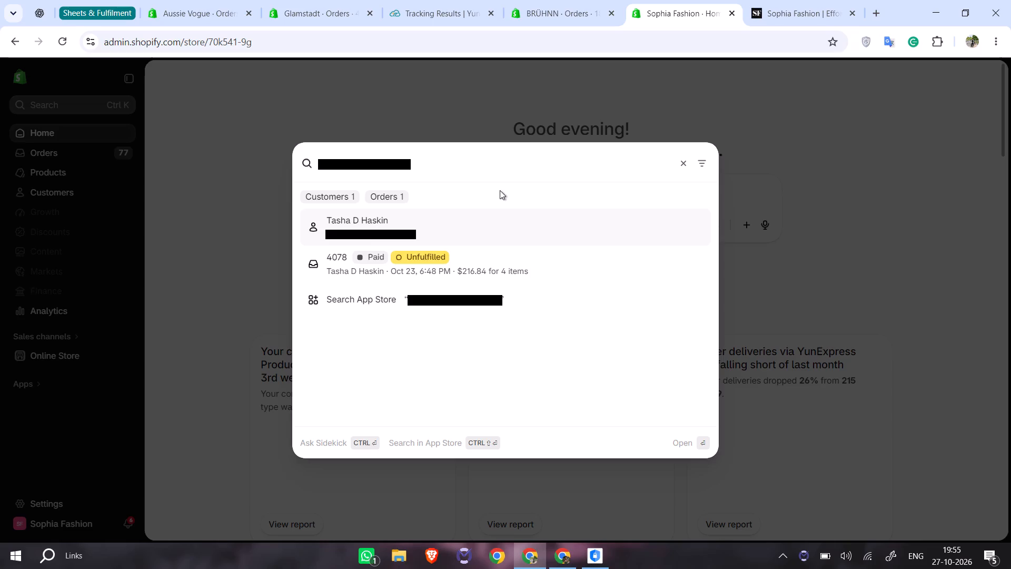
{"action": "left_click", "coordinate": [533, 270]}
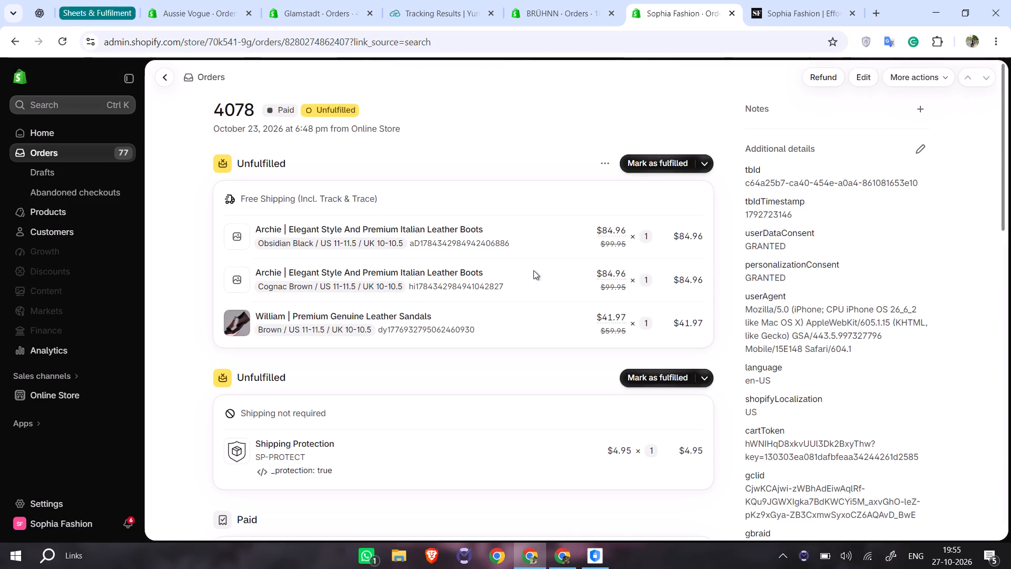
{"action": "key", "text": "ctrl+f"}
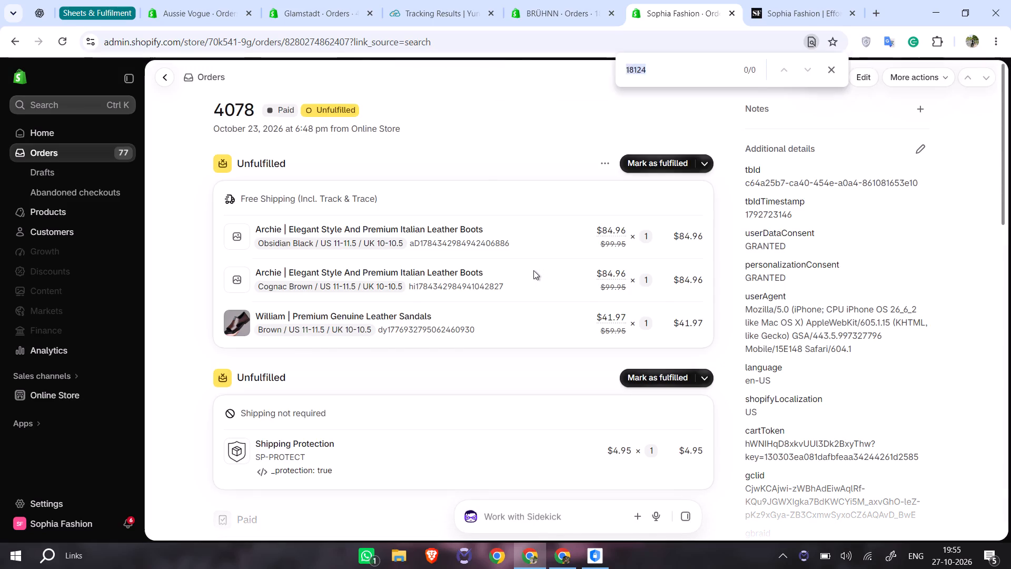
{"action": "key", "text": "ctrl+v"}
{"action": "key", "text": "ctrl+f"}
{"action": "key", "text": "ctrl+v"}
{"action": "key", "text": "alt+Tab"}
{"action": "left_click", "coordinate": [531, 282]}
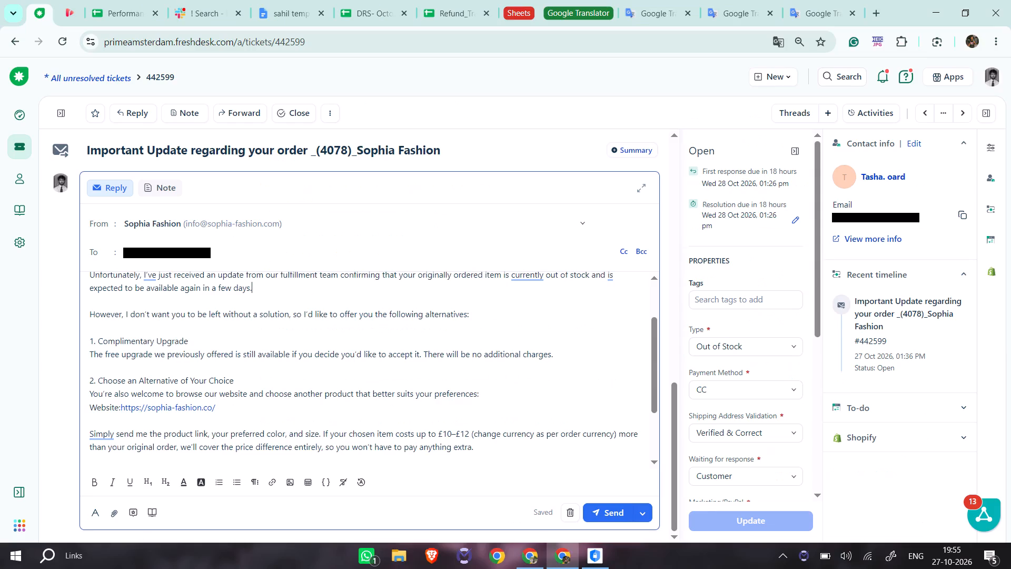
{"action": "scroll", "coordinate": [444, 338], "scroll_direction": "down", "scroll_amount": 1}
{"action": "key", "text": "alt+Tab"}
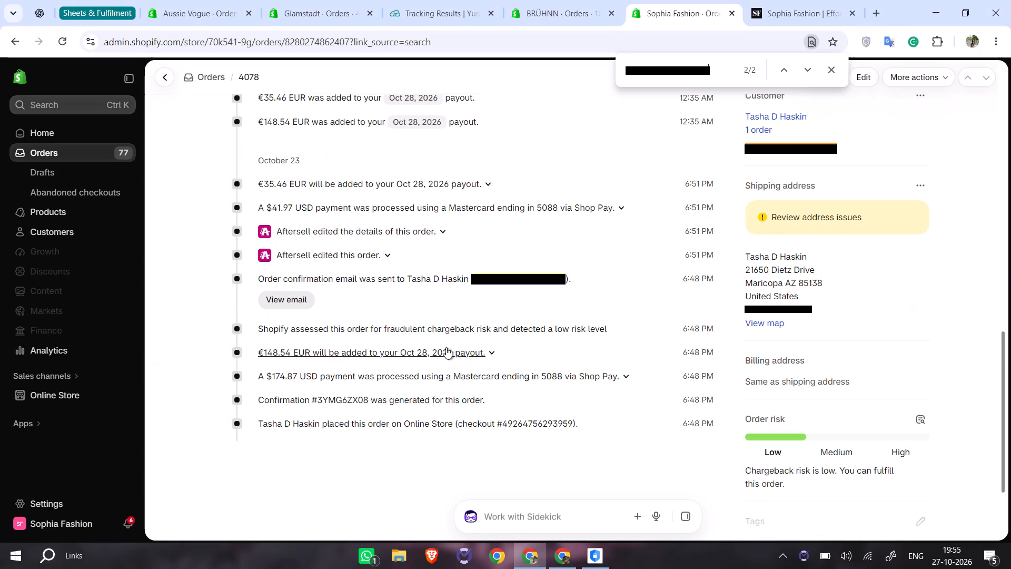
{"action": "scroll", "coordinate": [592, 371], "scroll_direction": "up", "scroll_amount": 3}
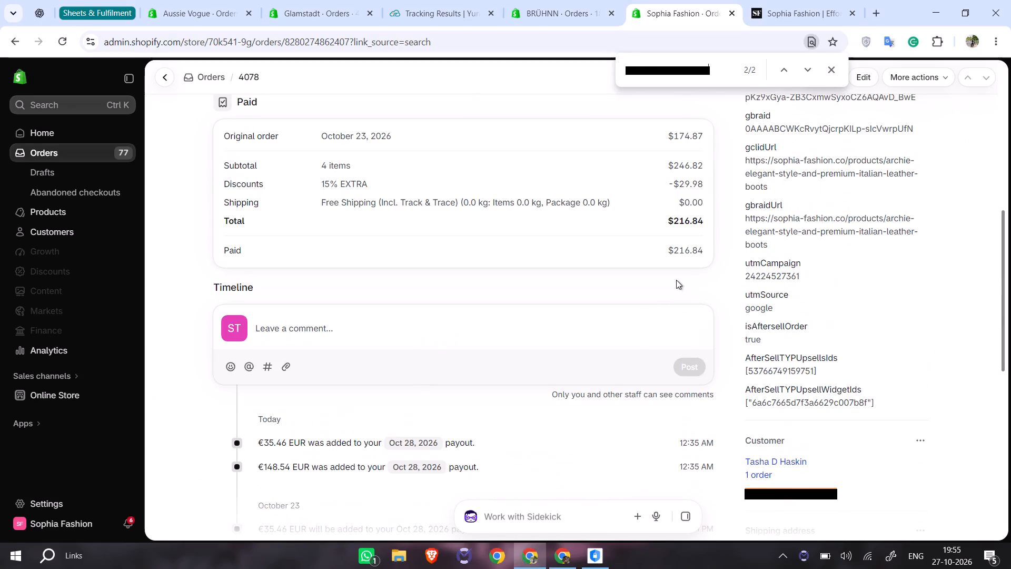
{"action": "double_click", "coordinate": [669, 251]}
{"action": "key", "text": "ctrl+c"}
{"action": "key", "text": "ctrl+c"}
{"action": "key", "text": "alt+Tab"}
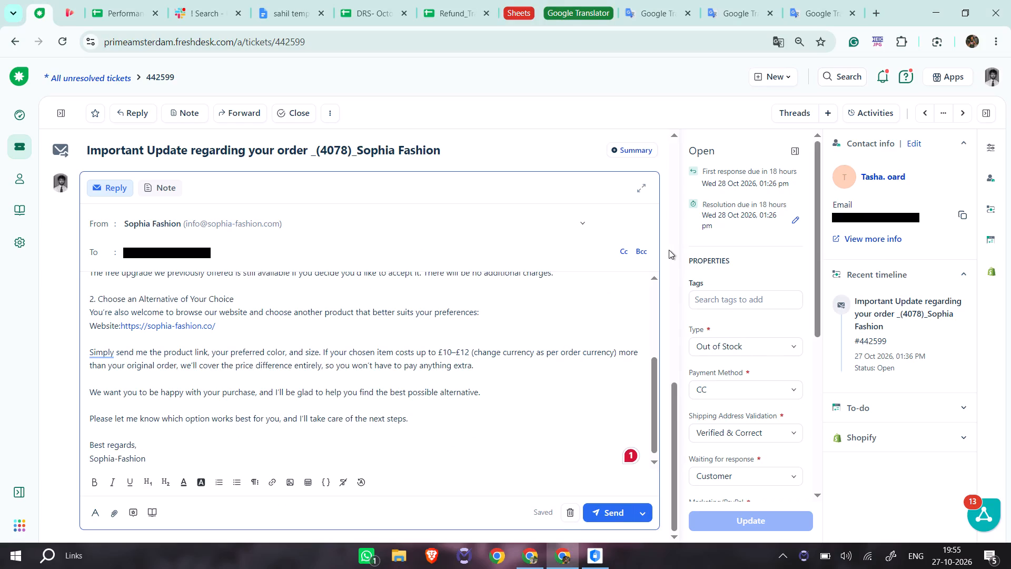
{"action": "left_click", "coordinate": [441, 357]}
{"action": "double_click", "coordinate": [437, 355]}
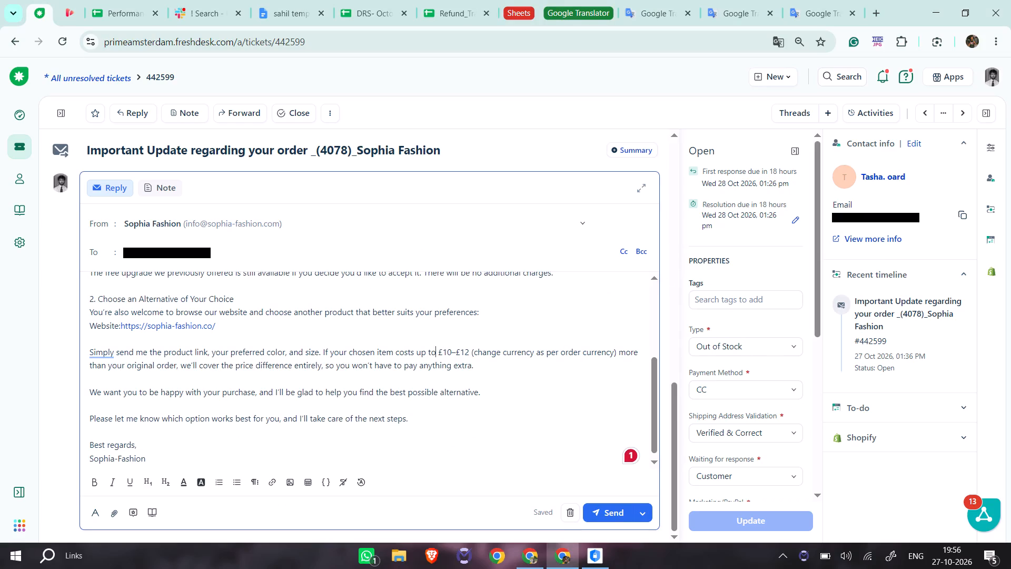
{"action": "double_click", "coordinate": [439, 351]}
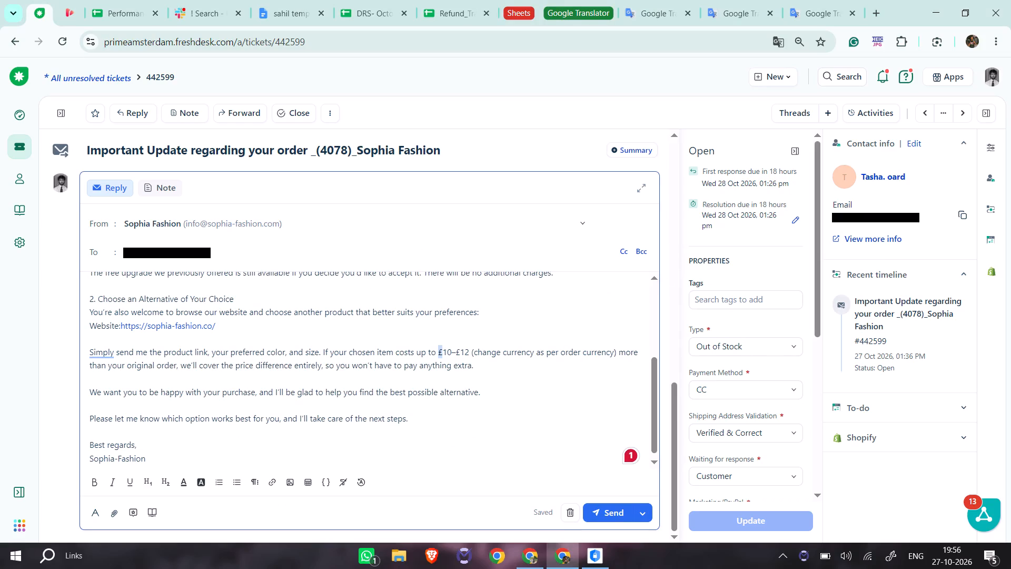
{"action": "key", "text": "ctrl+shift+v"}
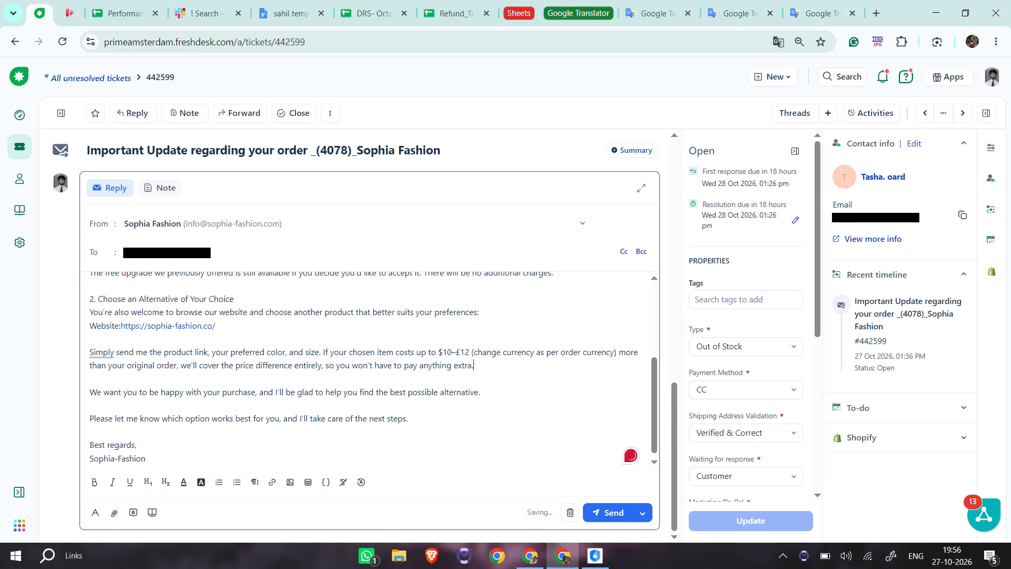
{"action": "double_click", "coordinate": [457, 352]}
{"action": "key", "text": "ctrl+shift+v"}
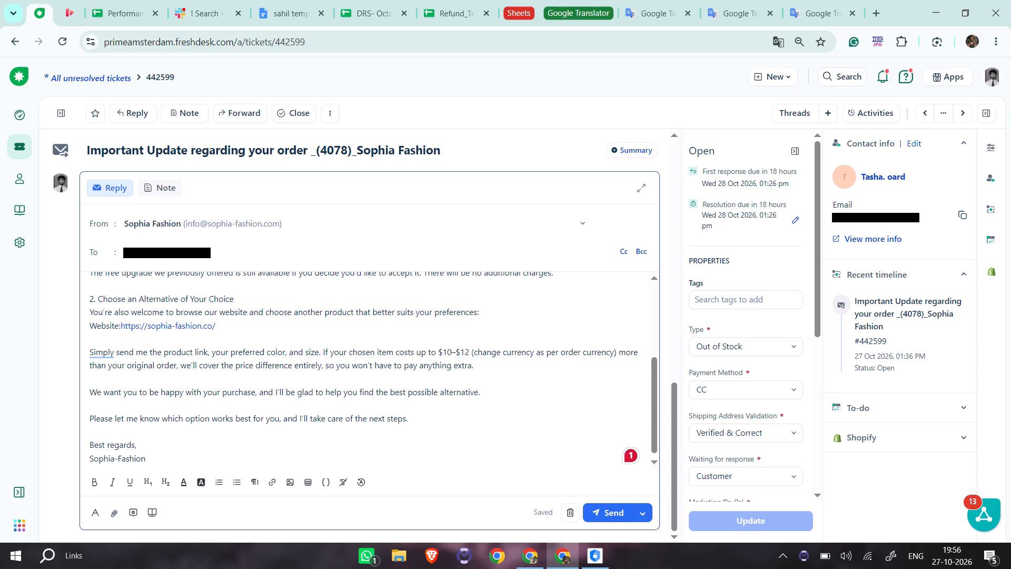
Send the finished reply on ticket 442599.
{"action": "left_click", "coordinate": [322, 372]}
{"action": "key", "text": "ctrl+Return"}
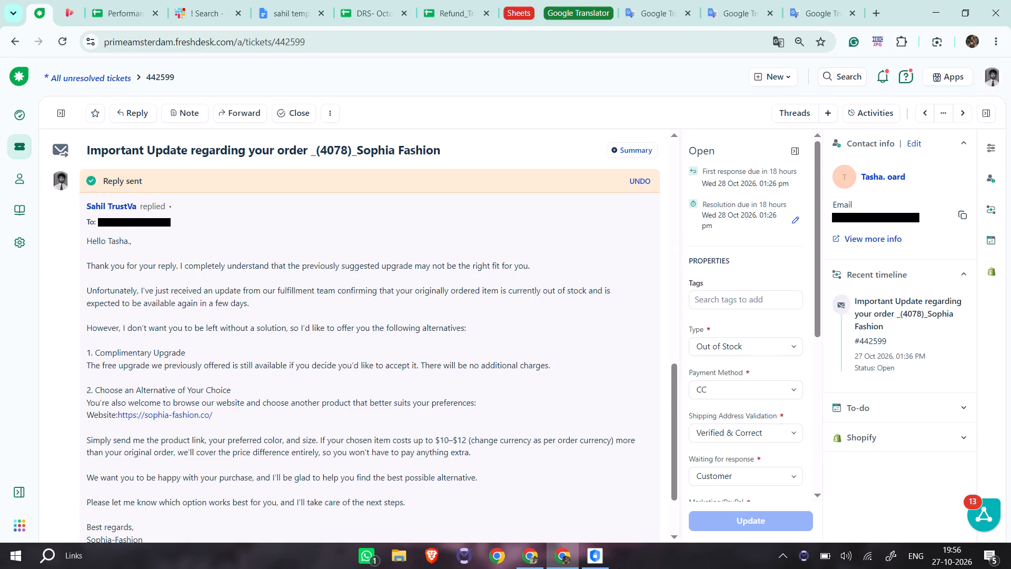
{"action": "scroll", "coordinate": [759, 349], "scroll_direction": "down", "scroll_amount": 4}
{"action": "left_click", "coordinate": [749, 273]}
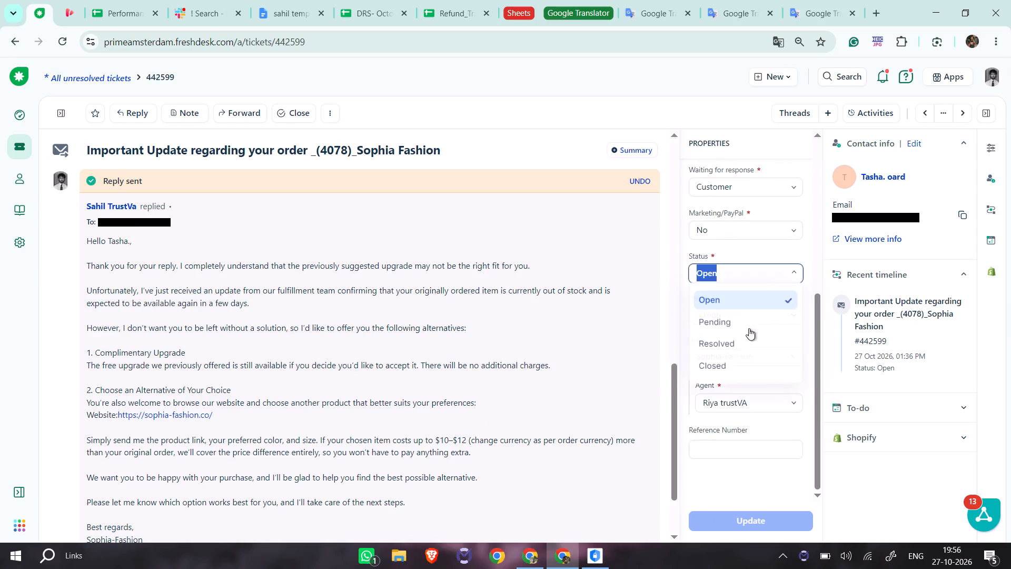
{"action": "left_click", "coordinate": [750, 346]}
{"action": "key", "text": "Tab"}
{"action": "key", "text": "Tab"}
{"action": "key", "text": "Tab"}
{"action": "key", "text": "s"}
{"action": "key", "text": "Tab"}
{"action": "key", "text": "Tab"}
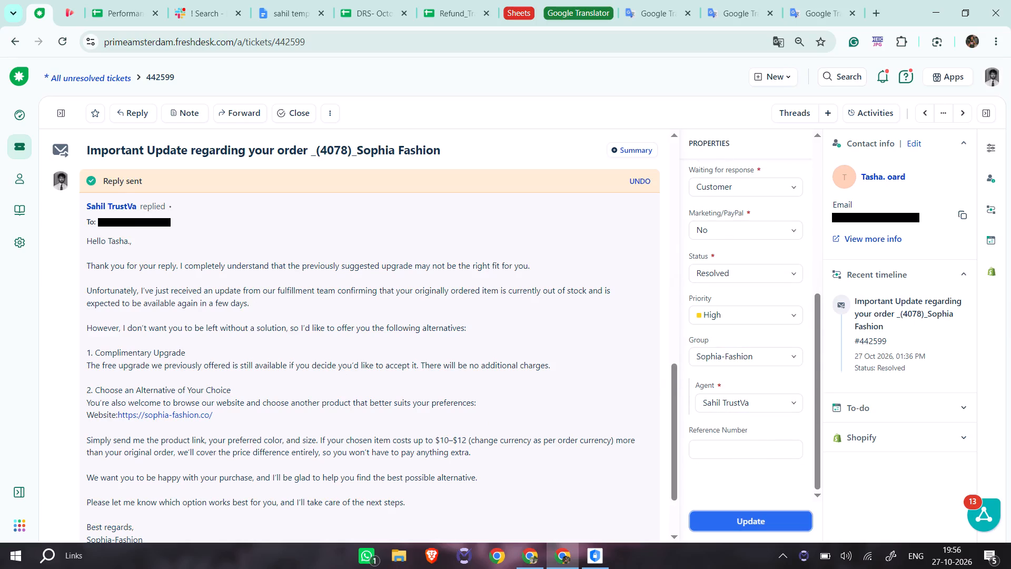
{"action": "left_click", "coordinate": [738, 518]}
{"action": "double_click", "coordinate": [162, 79]}
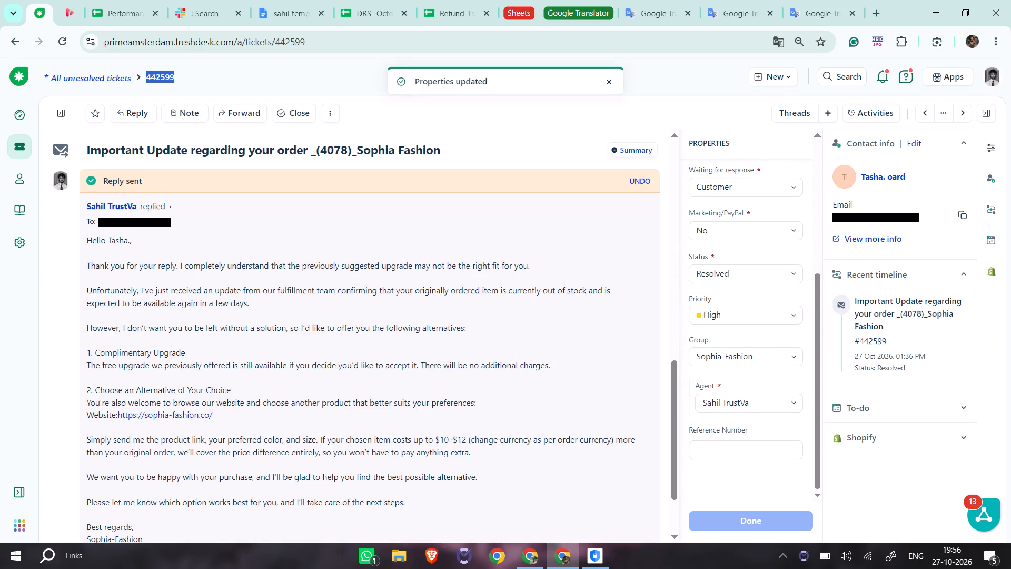
{"action": "key", "text": "ctrl+c"}
{"action": "key", "text": "ctrl+c"}
{"action": "key", "text": "ctrl+6"}
{"action": "key", "text": "ctrl+v"}
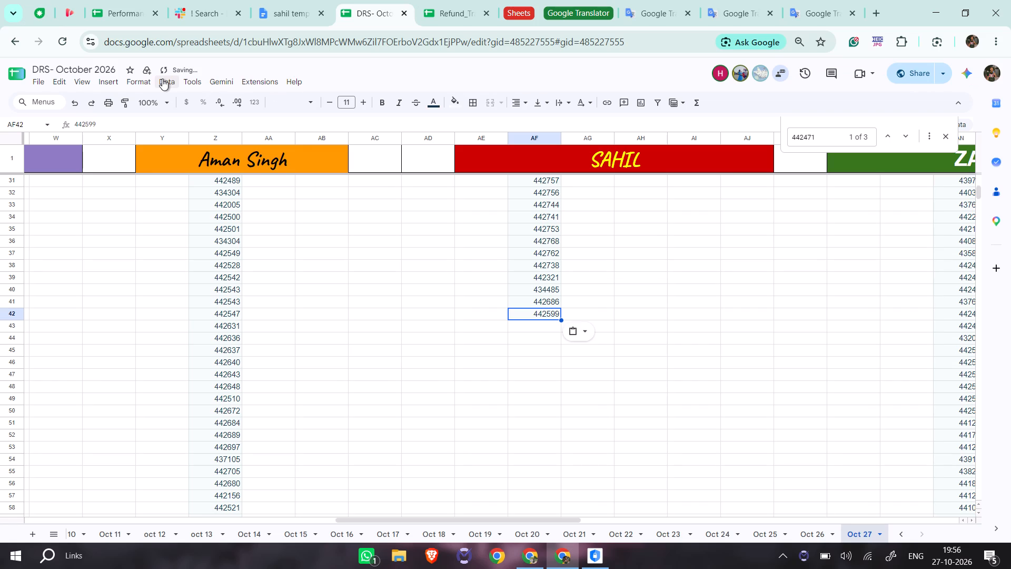
{"action": "key", "text": "Down"}
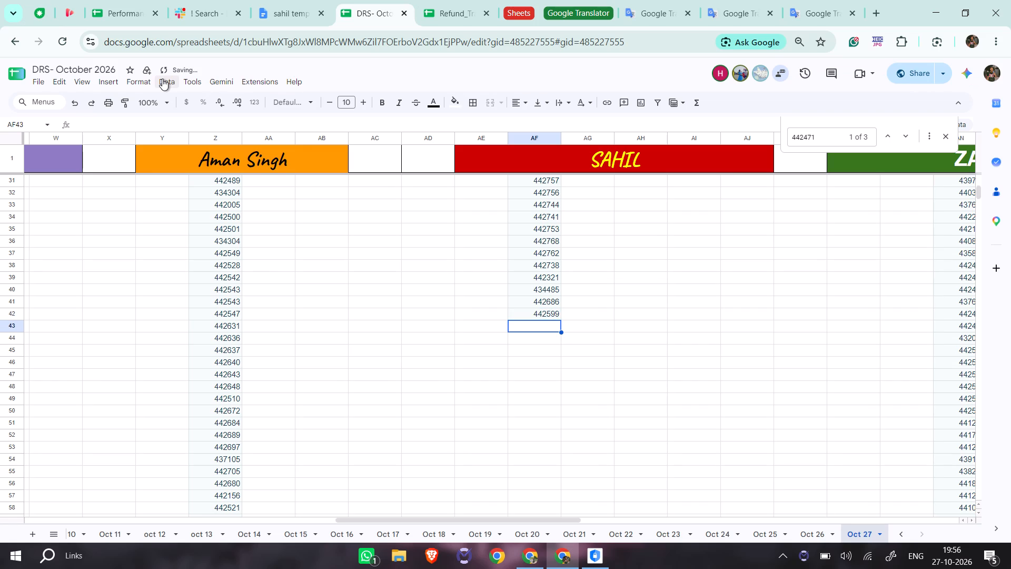
Open MeraMonitor, refresh its project and task selections, and minimize it.
{"action": "double_click", "coordinate": [796, 551]}
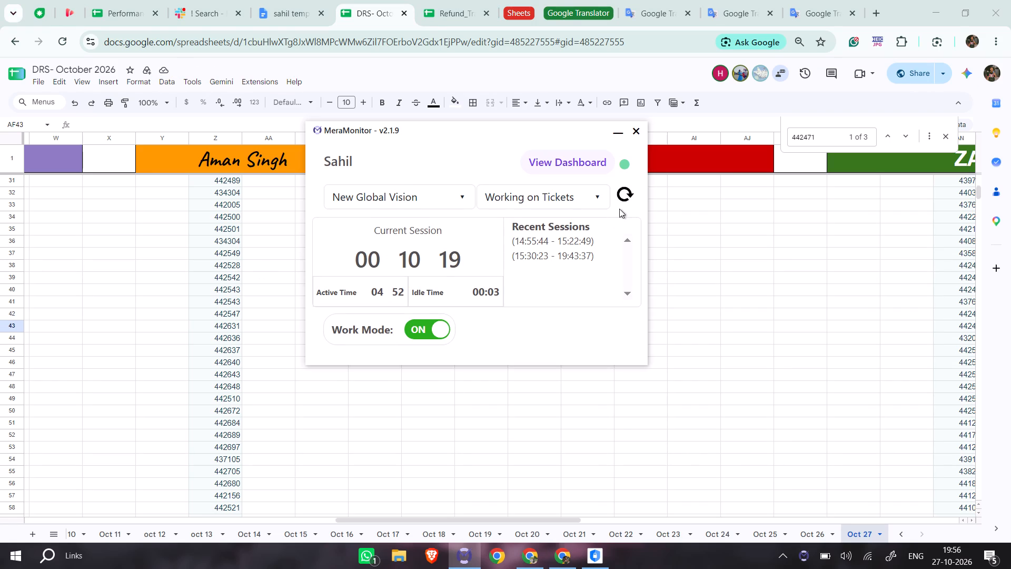
{"action": "left_click", "coordinate": [632, 197]}
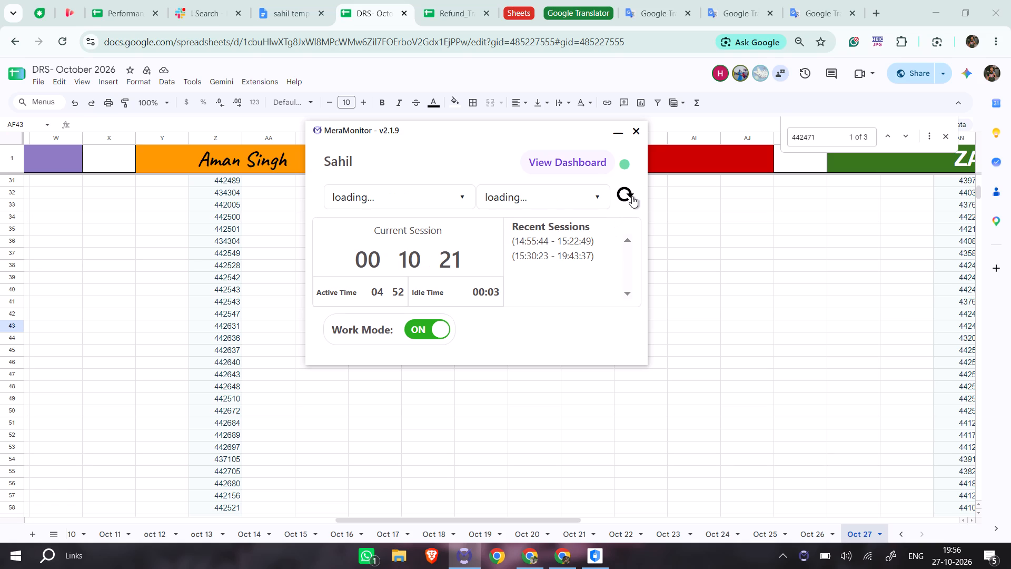
{"action": "left_click", "coordinate": [617, 132]}
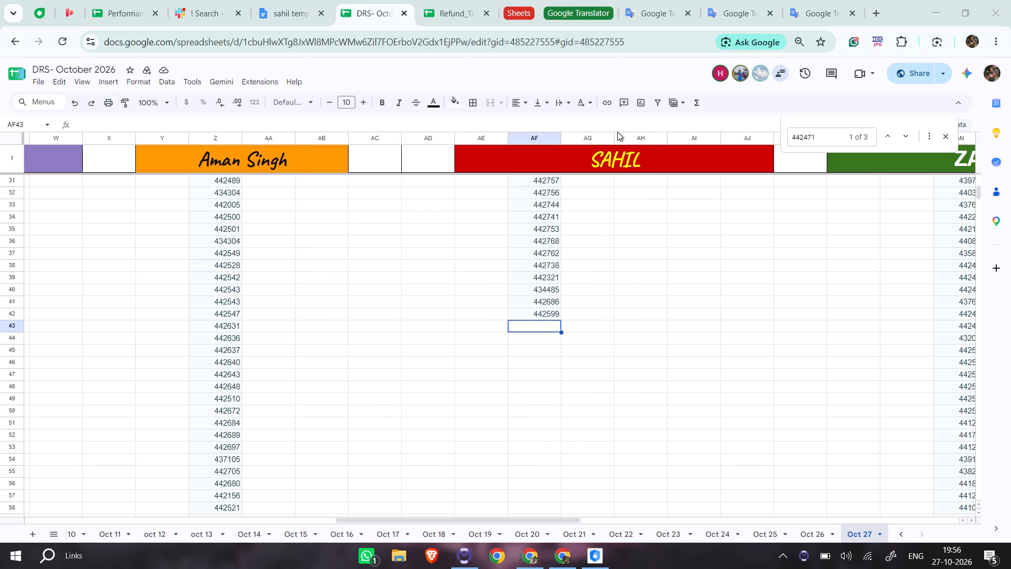
Return from the daily report sheet to Freshdesk ticket 442599.
{"action": "key", "text": "ctrl+1"}
{"action": "key", "text": "ctrl+1"}
{"action": "left_click", "coordinate": [536, 326]}
{"action": "key", "text": "ctrl+1"}
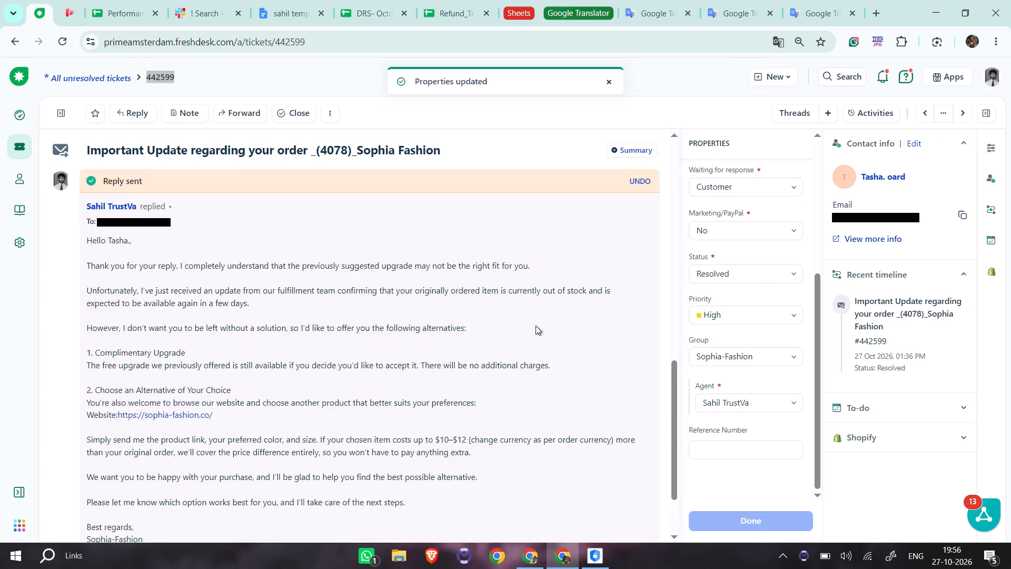
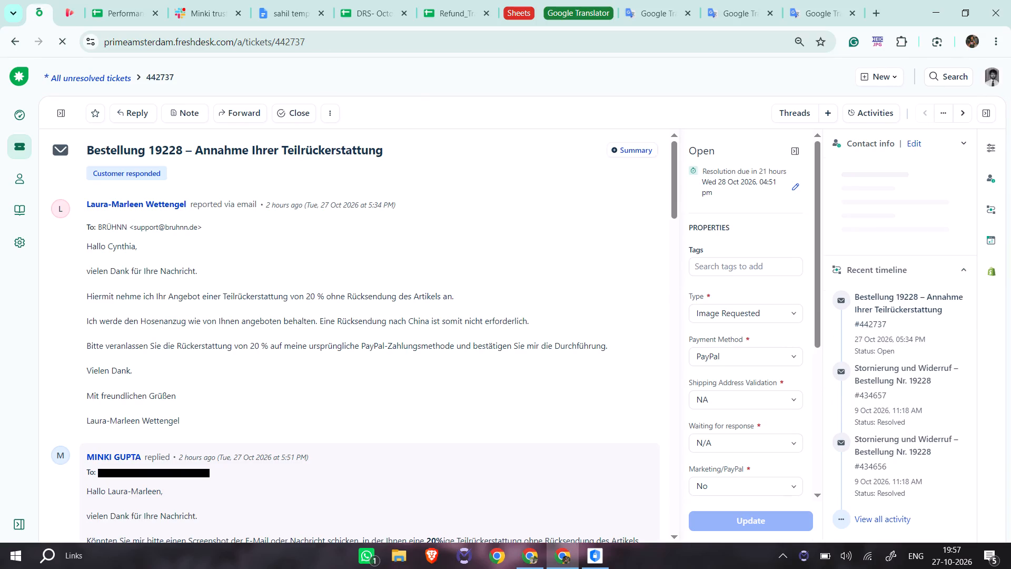
{"action": "scroll", "coordinate": [526, 162], "scroll_direction": "down", "scroll_amount": 4}
{"action": "scroll", "coordinate": [474, 292], "scroll_direction": "down", "scroll_amount": 3}
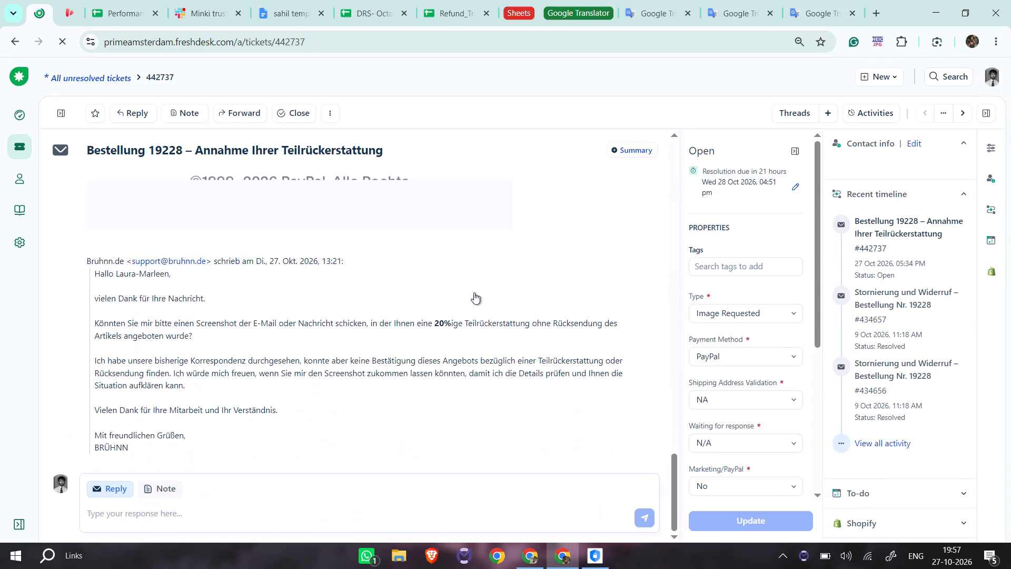
{"action": "scroll", "coordinate": [474, 292], "scroll_direction": "down", "scroll_amount": 3}
{"action": "scroll", "coordinate": [474, 292], "scroll_direction": "up", "scroll_amount": 8}
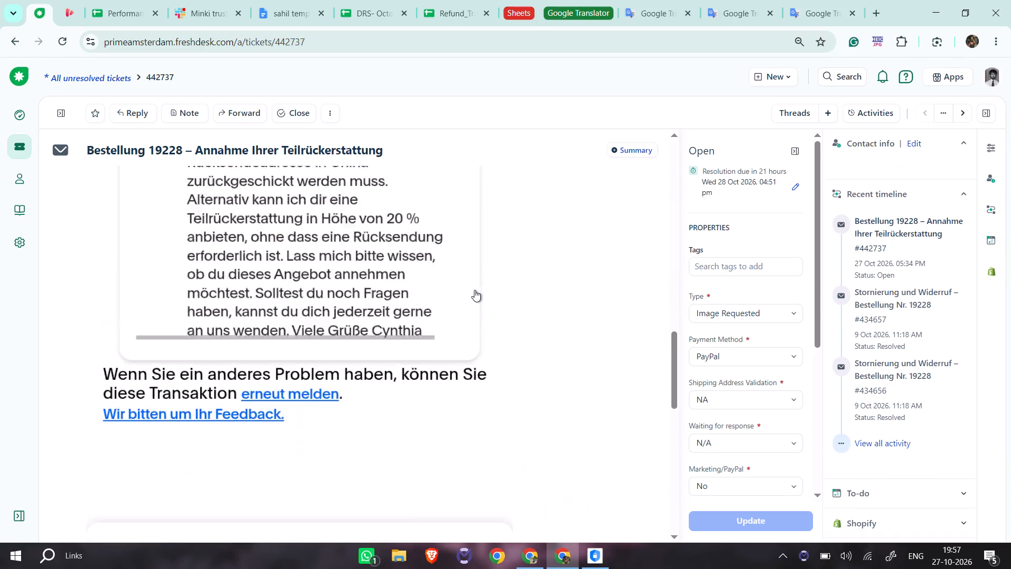
{"action": "scroll", "coordinate": [474, 290], "scroll_direction": "up", "scroll_amount": 7}
{"action": "right_click", "coordinate": [479, 219]}
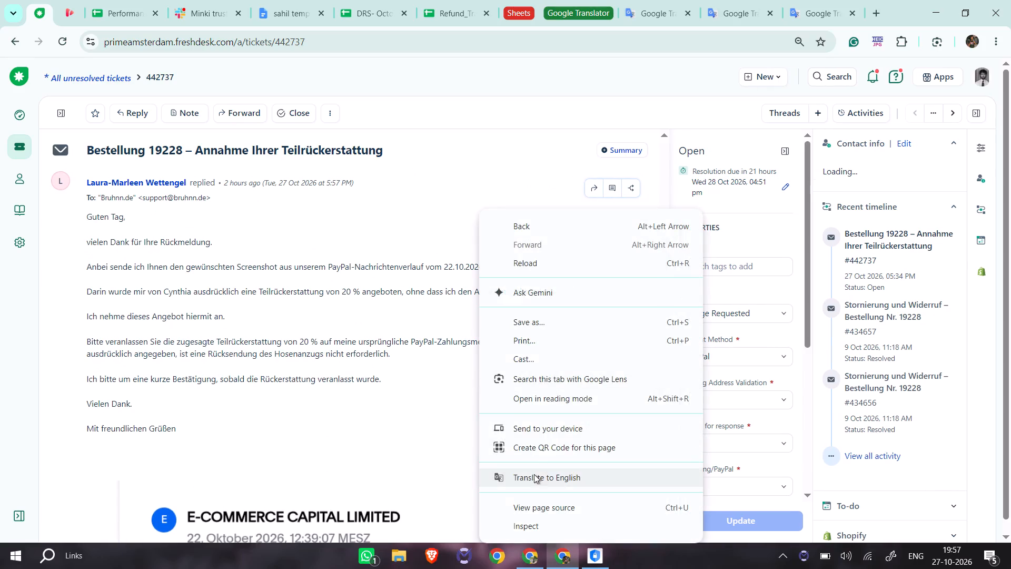
{"action": "left_click", "coordinate": [541, 483]}
{"action": "left_click_drag", "start_coordinate": [582, 455], "coordinate": [716, 369]}
{"action": "scroll", "coordinate": [762, 307], "scroll_direction": "down", "scroll_amount": 4}
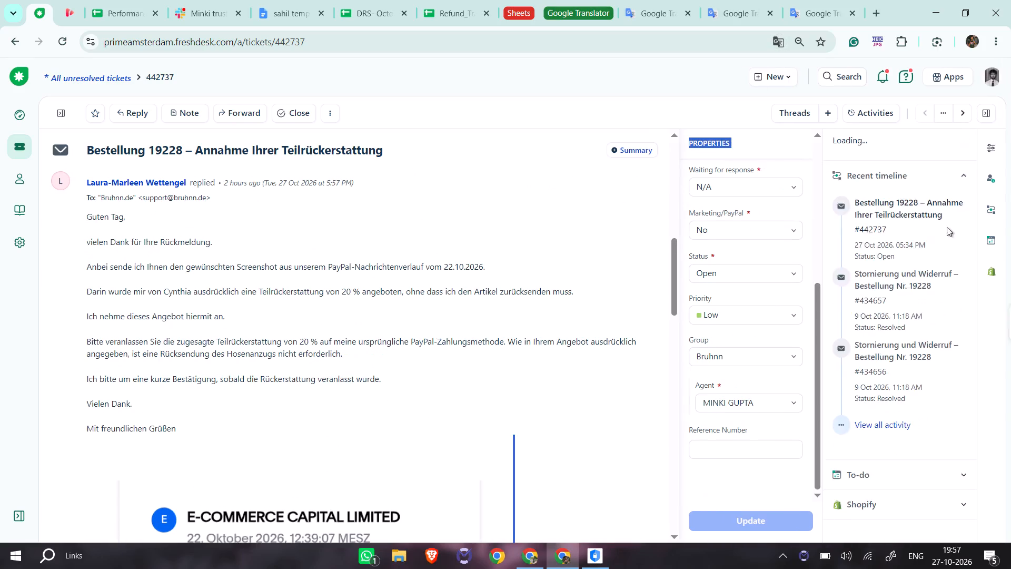
{"action": "scroll", "coordinate": [959, 211], "scroll_direction": "up", "scroll_amount": 5}
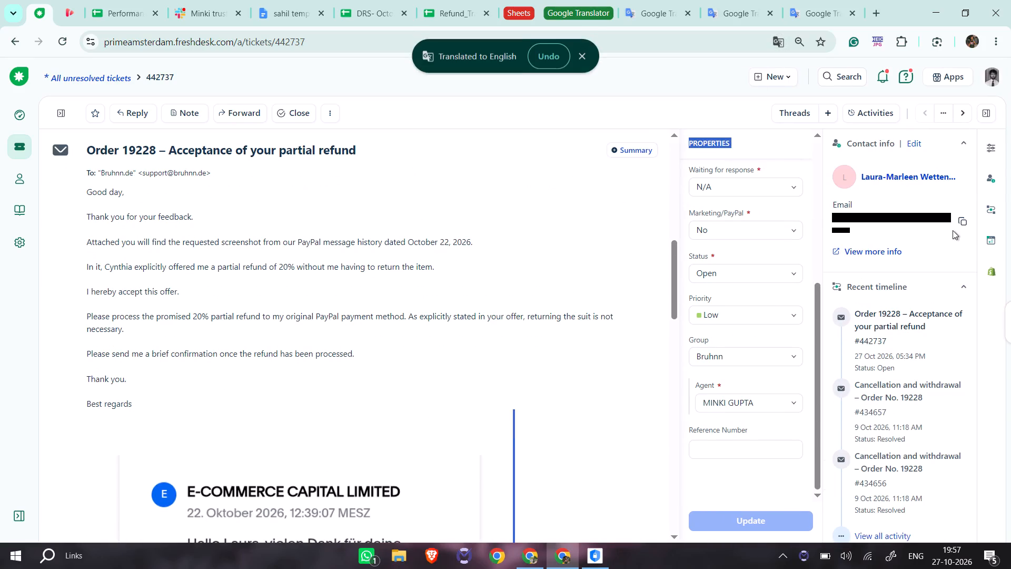
Copy the customer's email address from ticket 442737's contact info.
{"action": "triple_click", "coordinate": [963, 224]}
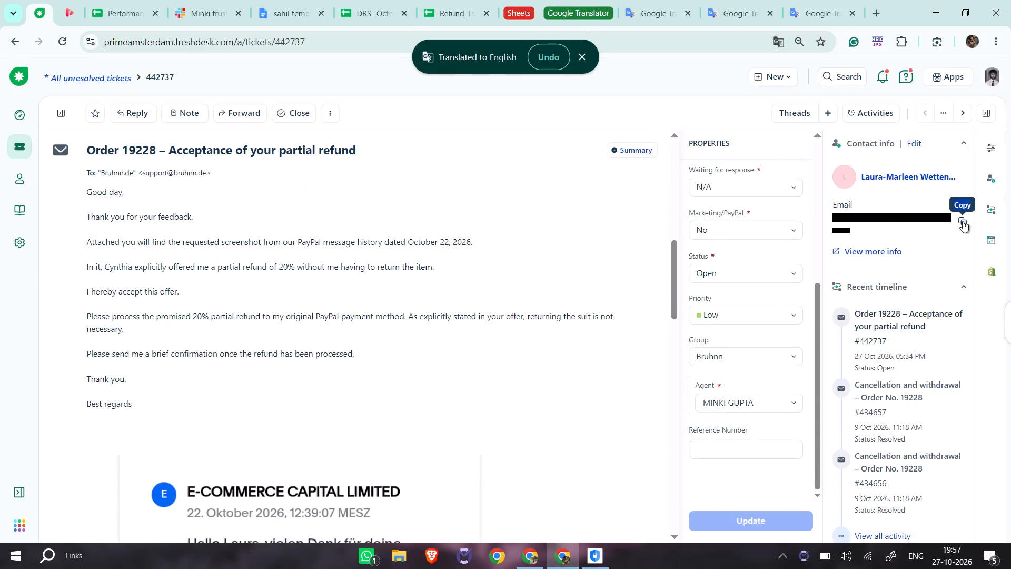
{"action": "key", "text": "alt+Tab"}
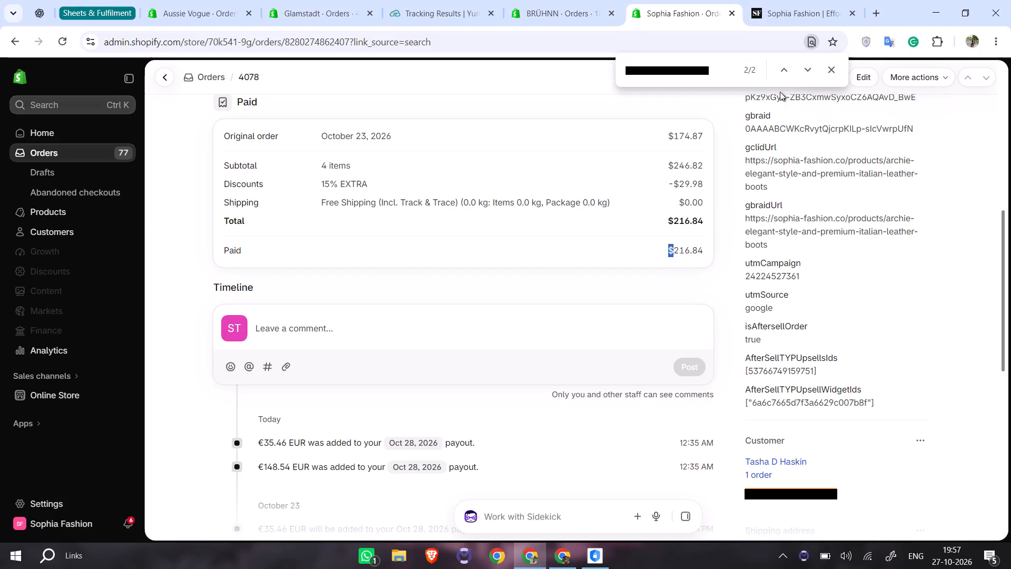
{"action": "left_click", "coordinate": [781, 0]}
{"action": "left_click", "coordinate": [695, 0]}
{"action": "left_click", "coordinate": [732, 19]}
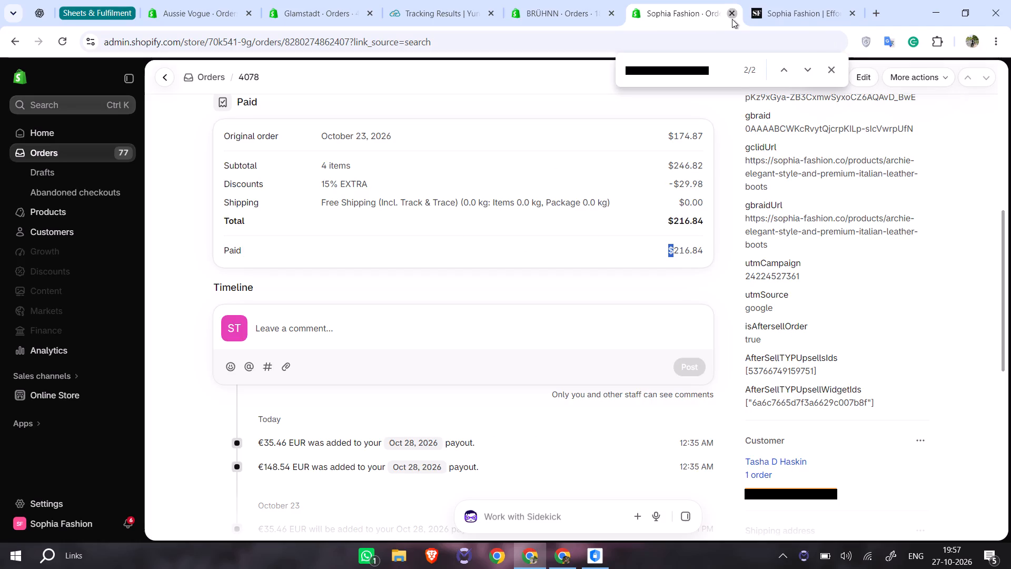
Go to the BRÜHNN store's Shopify admin, try to open its search, and reload the order 18124 page.
{"action": "left_click", "coordinate": [608, 0]}
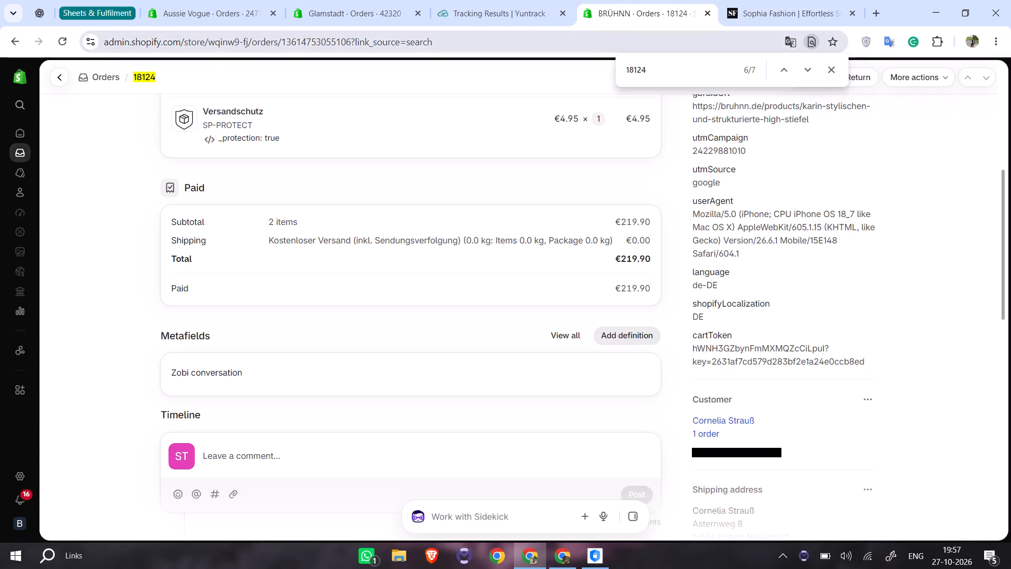
{"action": "left_click", "coordinate": [22, 106]}
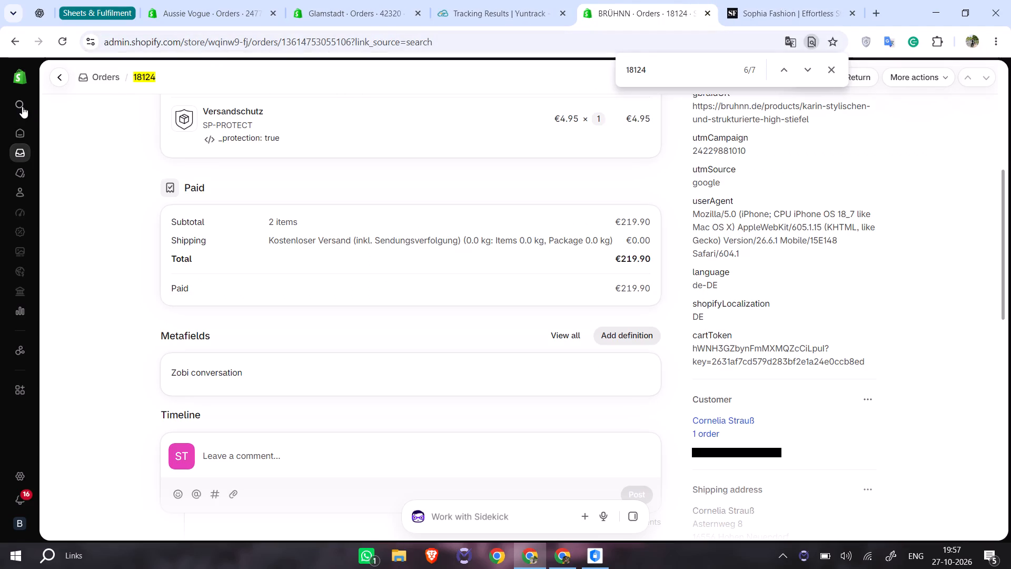
{"action": "left_click", "coordinate": [22, 106]}
{"action": "left_click", "coordinate": [290, 187]}
{"action": "scroll", "coordinate": [372, 139], "scroll_direction": "up", "scroll_amount": 2}
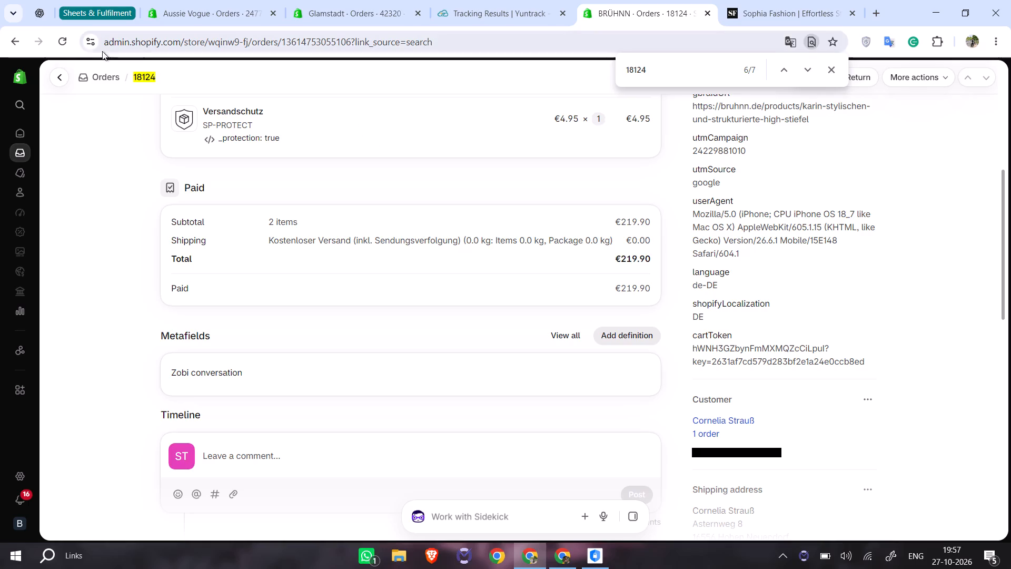
{"action": "left_click", "coordinate": [65, 45]}
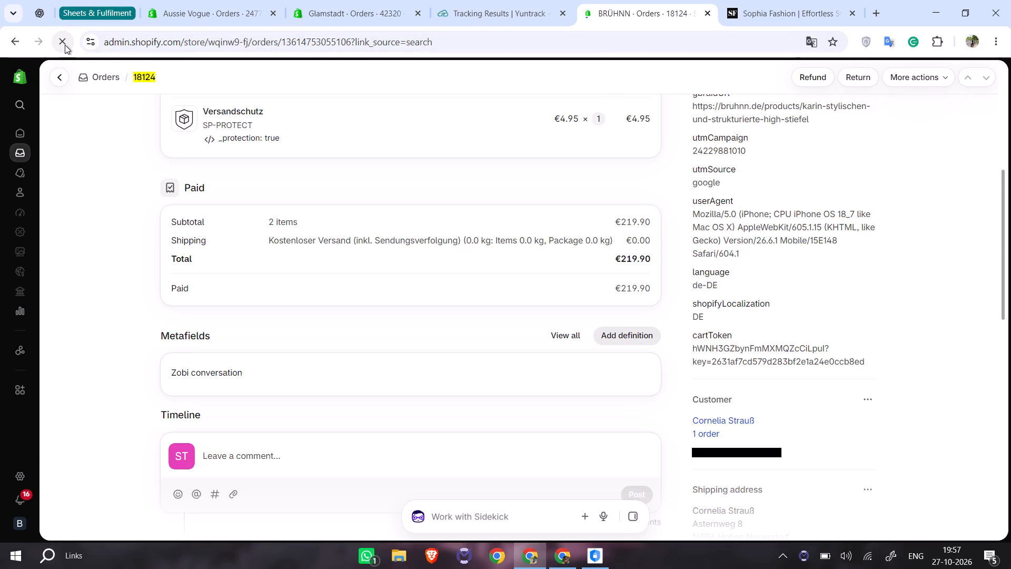
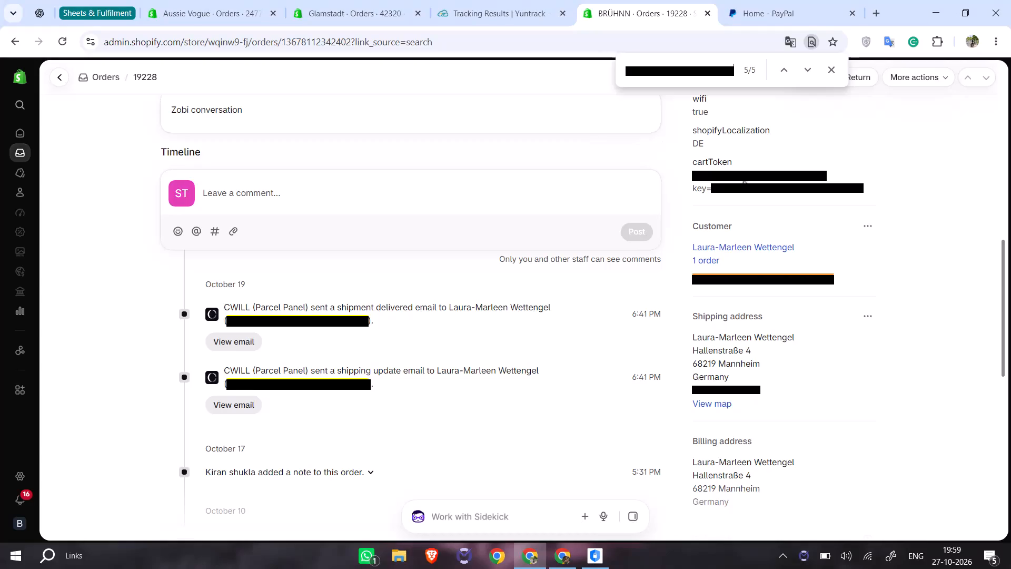
{"action": "key", "text": "ctrl+f"}
{"action": "key", "text": "ctrl+v"}
{"action": "key", "text": "ctrl+f"}
{"action": "key", "text": "ctrl+v"}
{"action": "key", "text": "ctrl+f"}
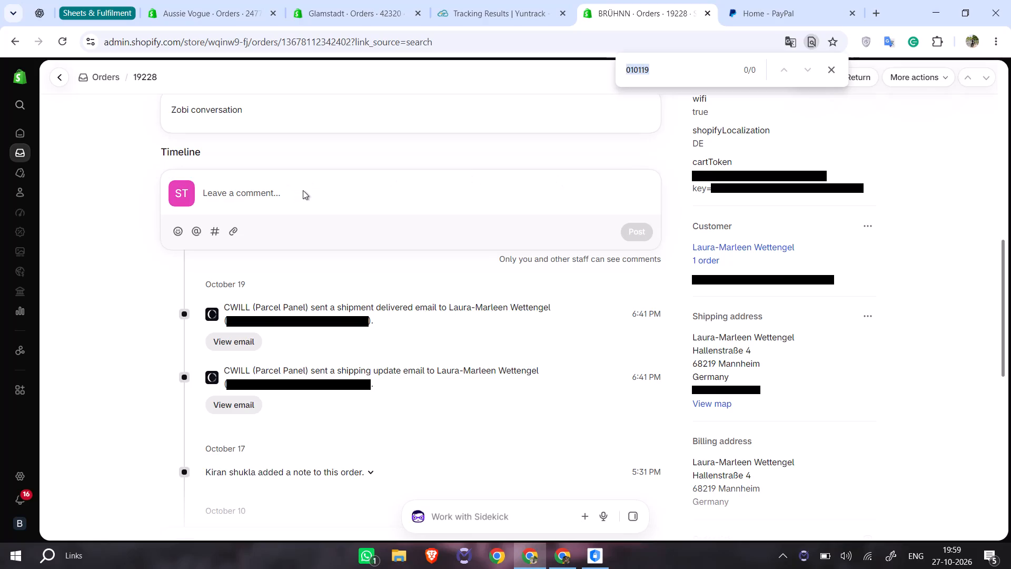
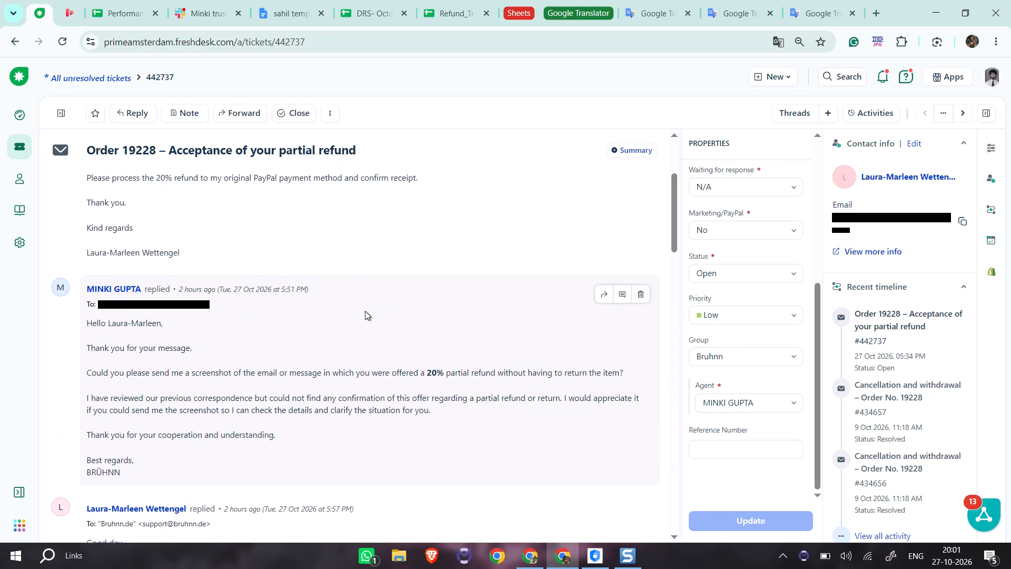
{"action": "scroll", "coordinate": [365, 311], "scroll_direction": "up", "scroll_amount": 1}
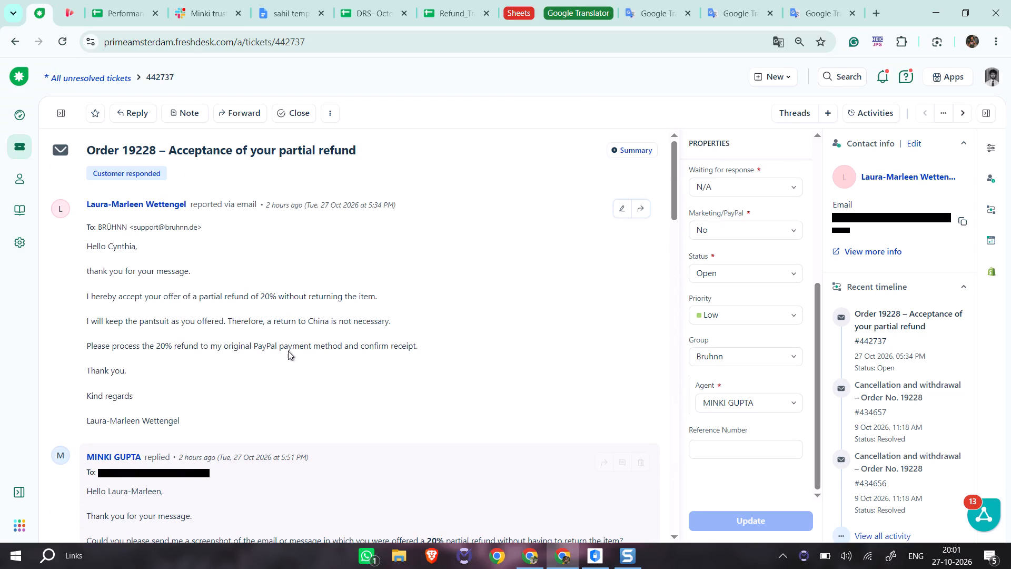
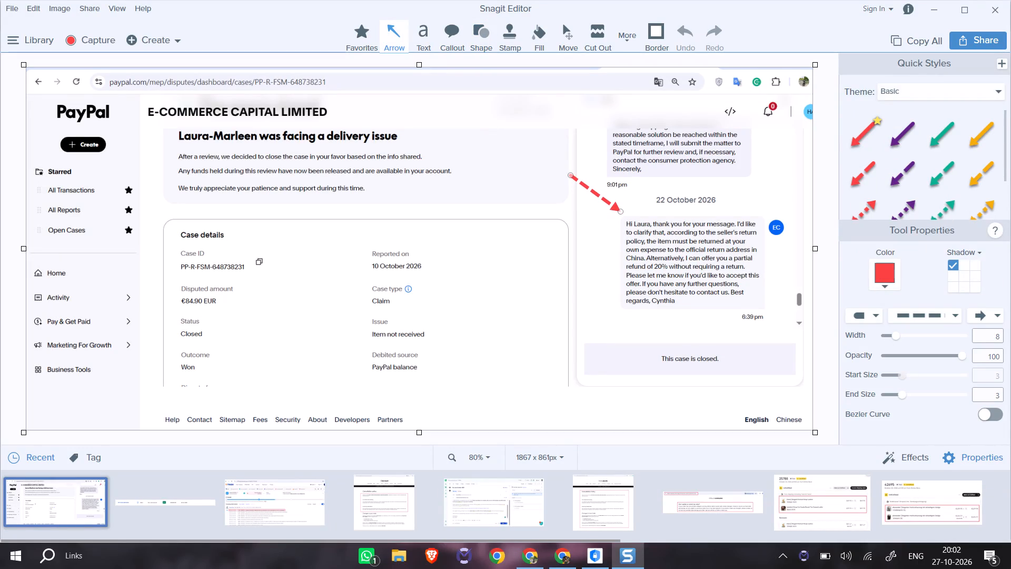
Copy the entire PayPal dispute screenshot, including the red dashed arrow marking the 20% refund offer, to the clipboard.
{"action": "triple_click", "coordinate": [915, 42]}
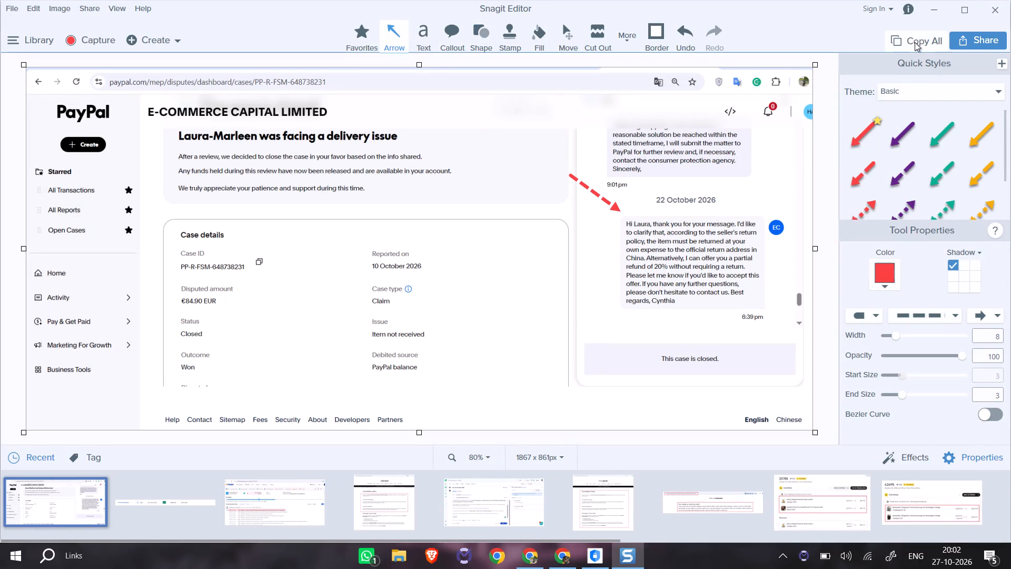
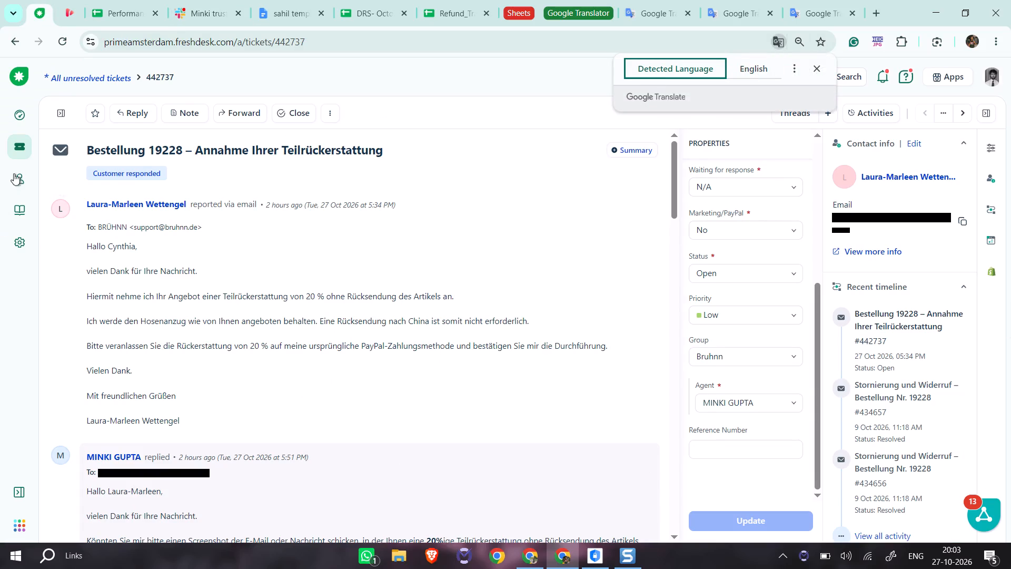
Return to the unresolved tickets list and open the Trustpilot 4-star review ticket #442778.
{"action": "left_click", "coordinate": [22, 153]}
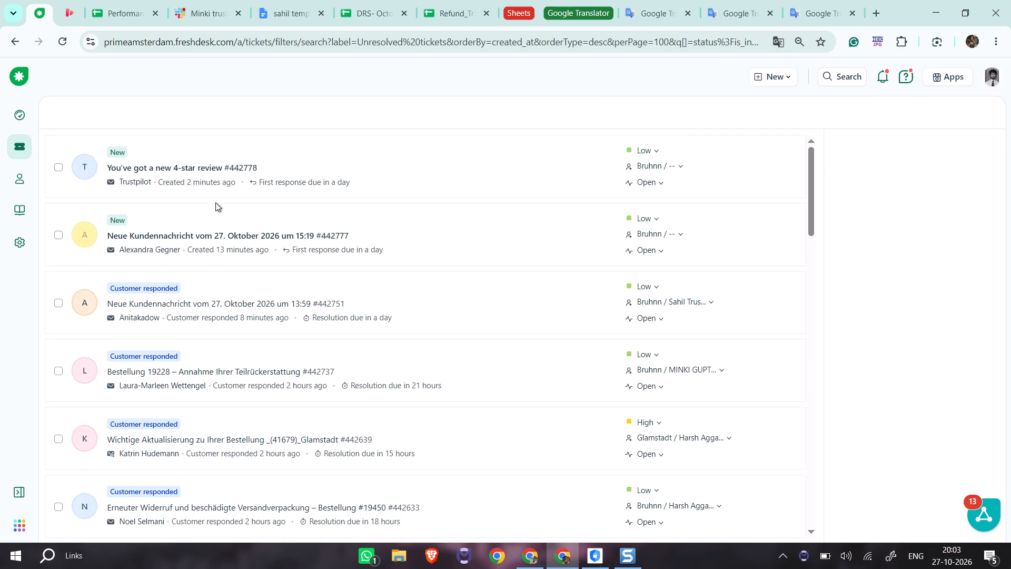
{"action": "left_click", "coordinate": [205, 169]}
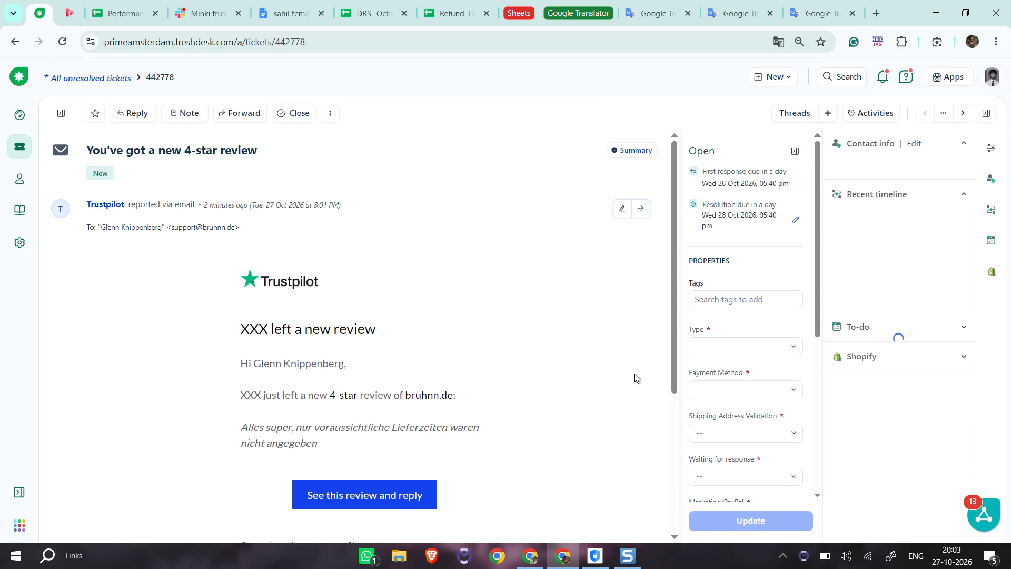
Switch to MeraMonitor and open its web dashboard.
{"action": "double_click", "coordinate": [801, 555]}
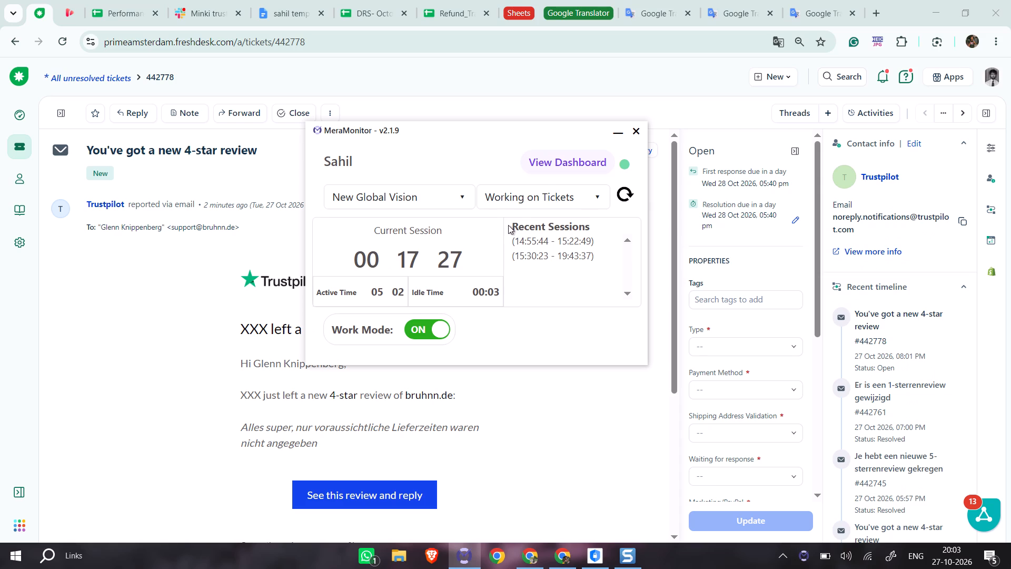
{"action": "left_click", "coordinate": [587, 165]}
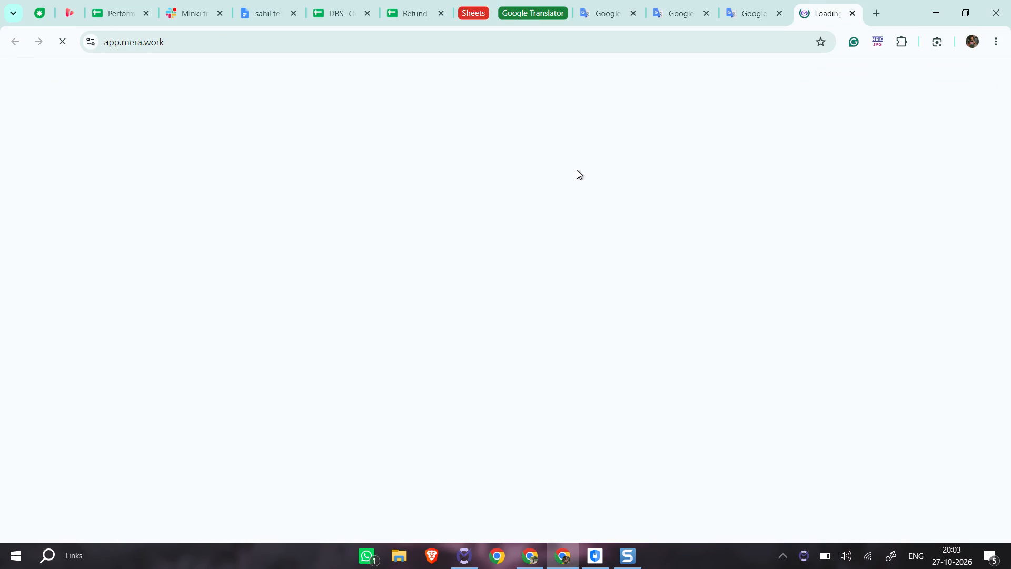
Back on the Trustpilot review ticket #442778, execute the Billing scenario.
{"action": "key", "text": "ctrl+1"}
{"action": "left_click", "coordinate": [535, 204]}
{"action": "key", "text": "s"}
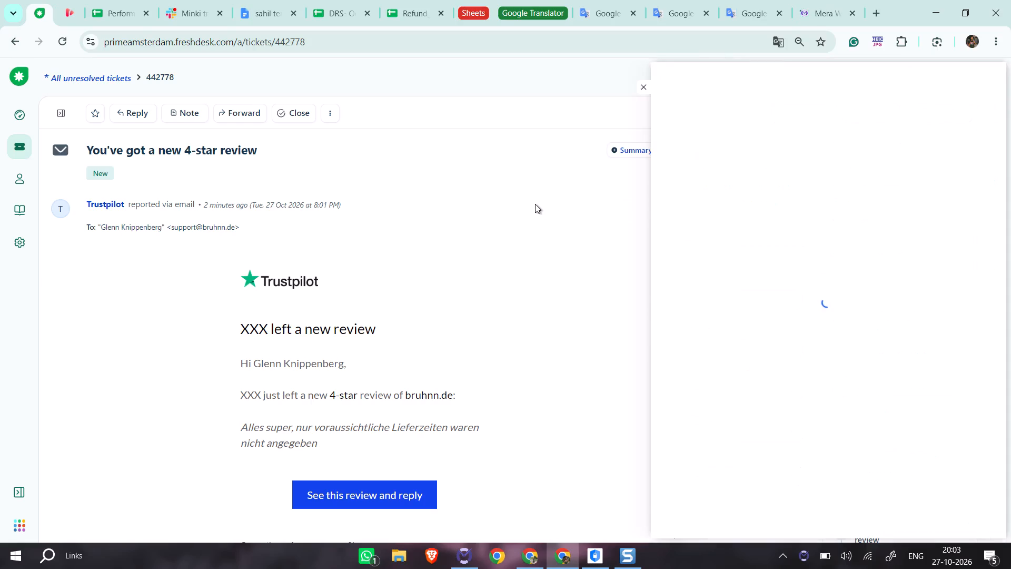
{"action": "left_click", "coordinate": [939, 182]}
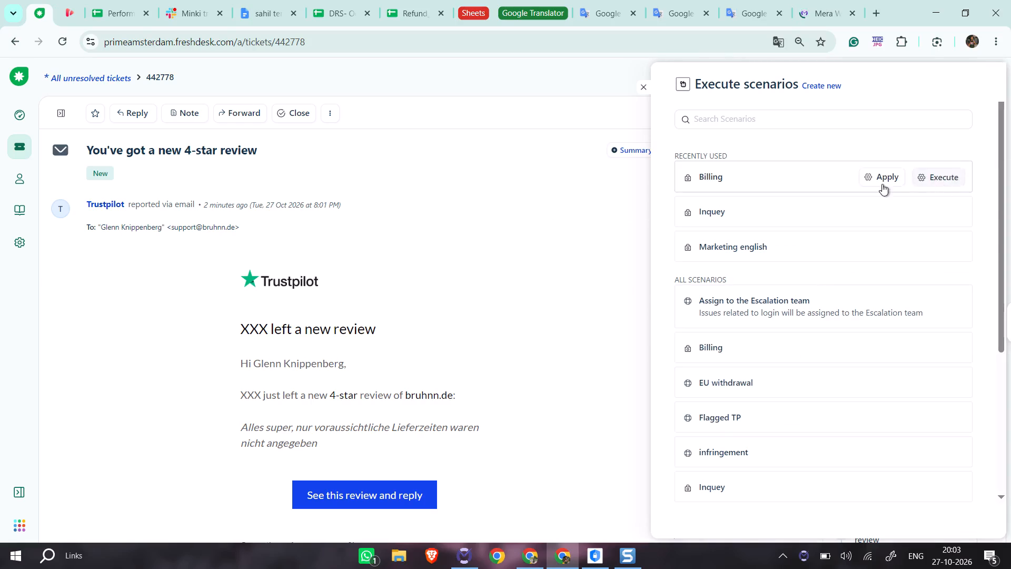
Advance past ticket #442777 to ticket #442751 and examine the customer's latest reply in the conversation.
{"action": "left_click", "coordinate": [487, 175]}
{"action": "key", "text": "j"}
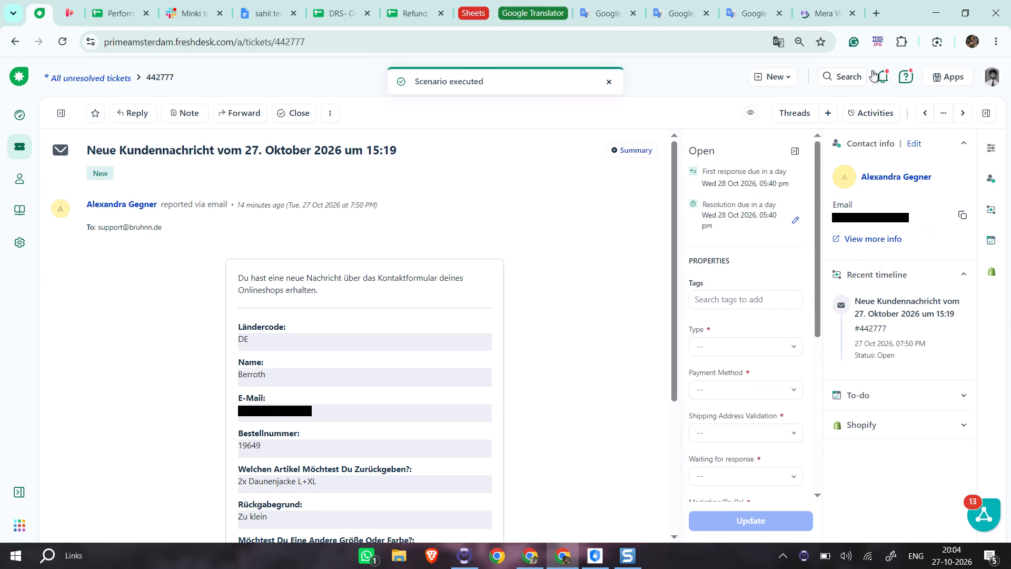
{"action": "left_click", "coordinate": [543, 206]}
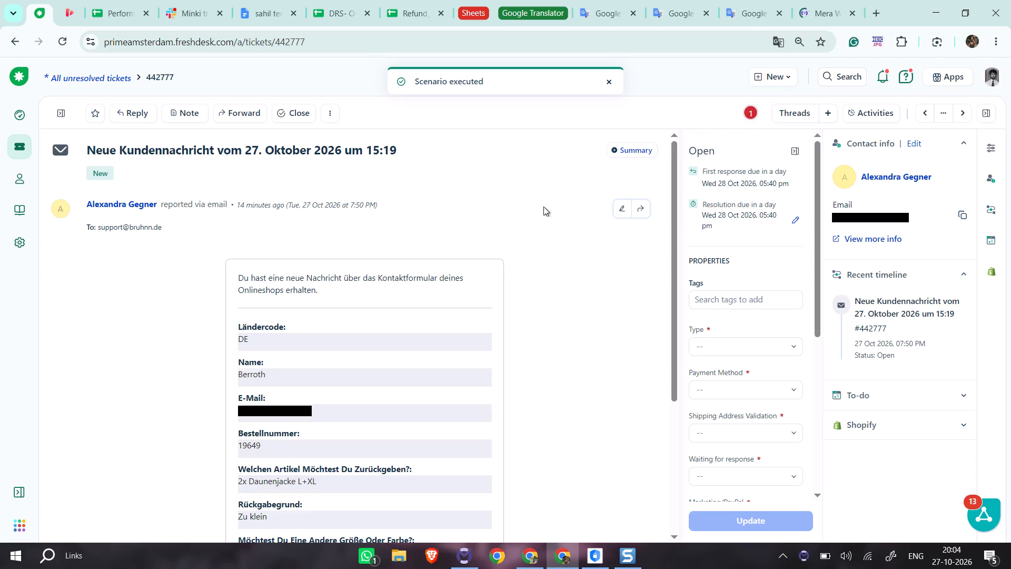
{"action": "key", "text": "j"}
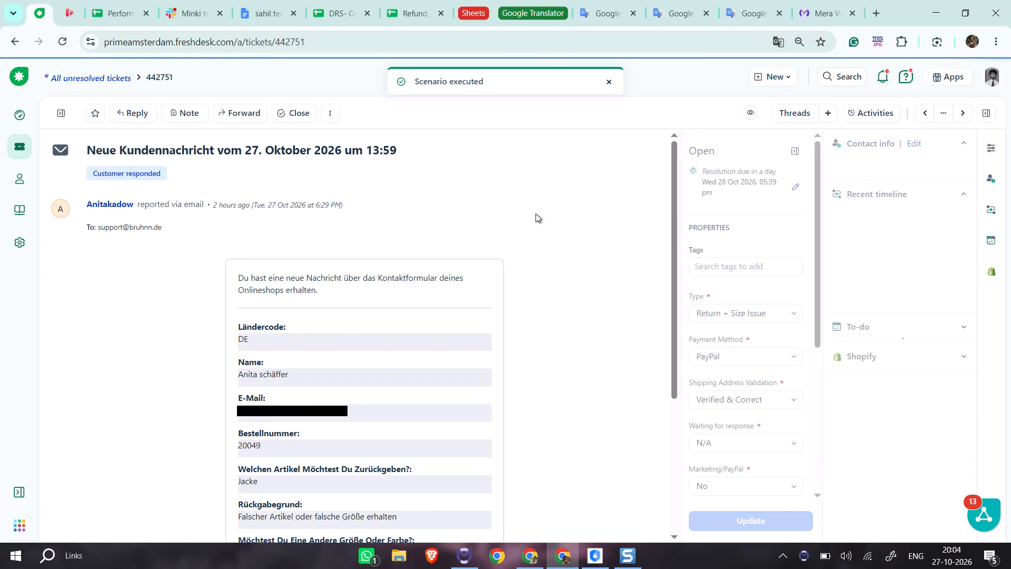
{"action": "scroll", "coordinate": [536, 213], "scroll_direction": "down", "scroll_amount": 13}
{"action": "scroll", "coordinate": [536, 213], "scroll_direction": "up", "scroll_amount": 1}
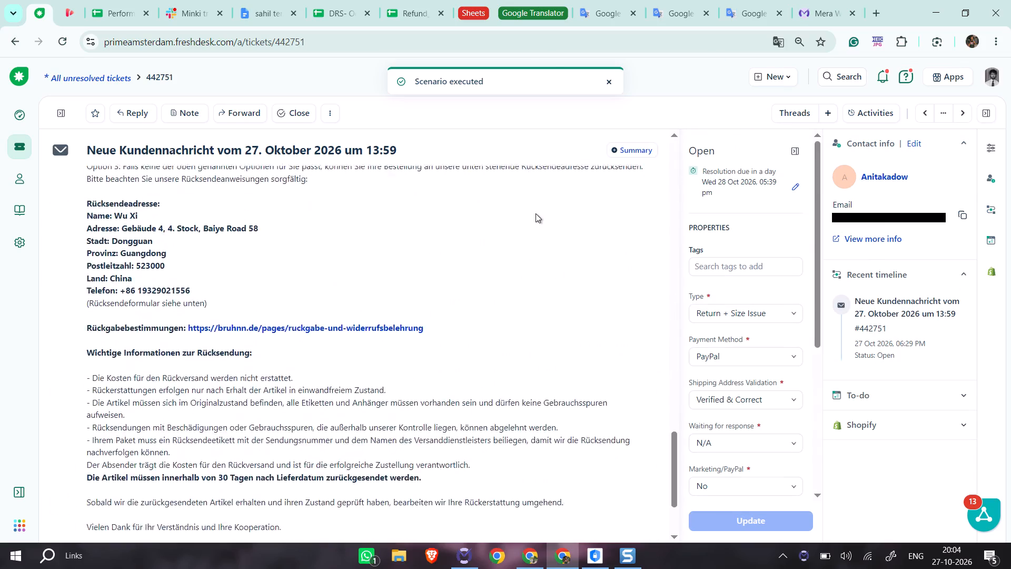
{"action": "scroll", "coordinate": [536, 213], "scroll_direction": "up", "scroll_amount": 5}
{"action": "left_click", "coordinate": [368, 280]}
{"action": "double_click", "coordinate": [368, 287]}
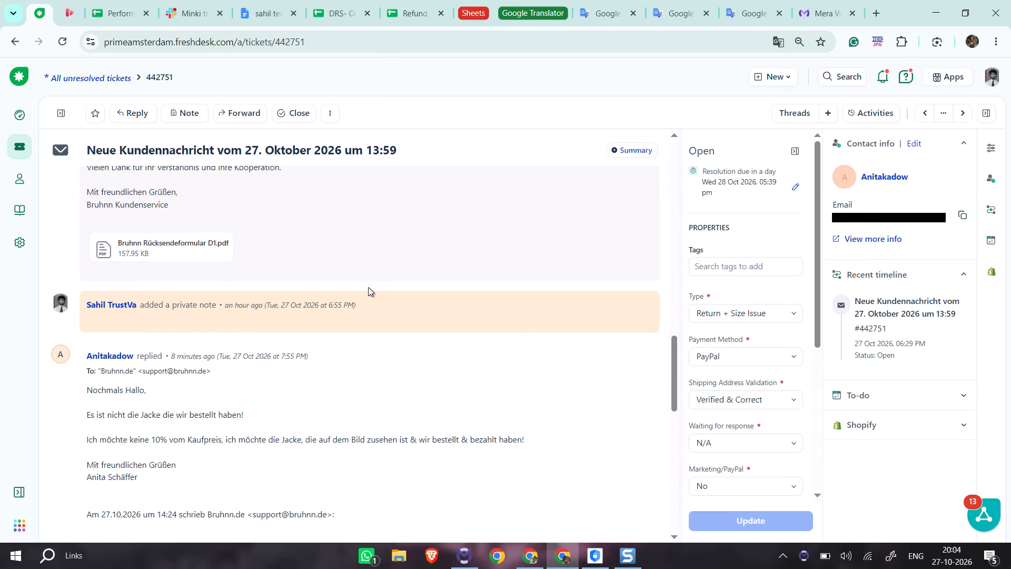
{"action": "double_click", "coordinate": [365, 302]}
Check the active time for 27 Oct 2026 in the Mera Work Time Tracker report and close the dashboard.
{"action": "left_click", "coordinate": [805, 0]}
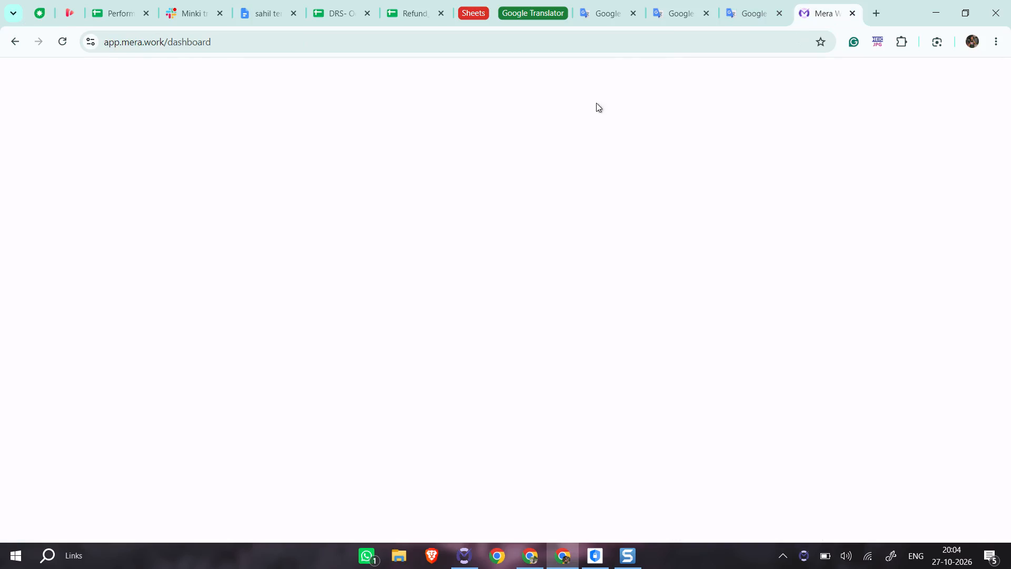
{"action": "left_click", "coordinate": [124, 169]}
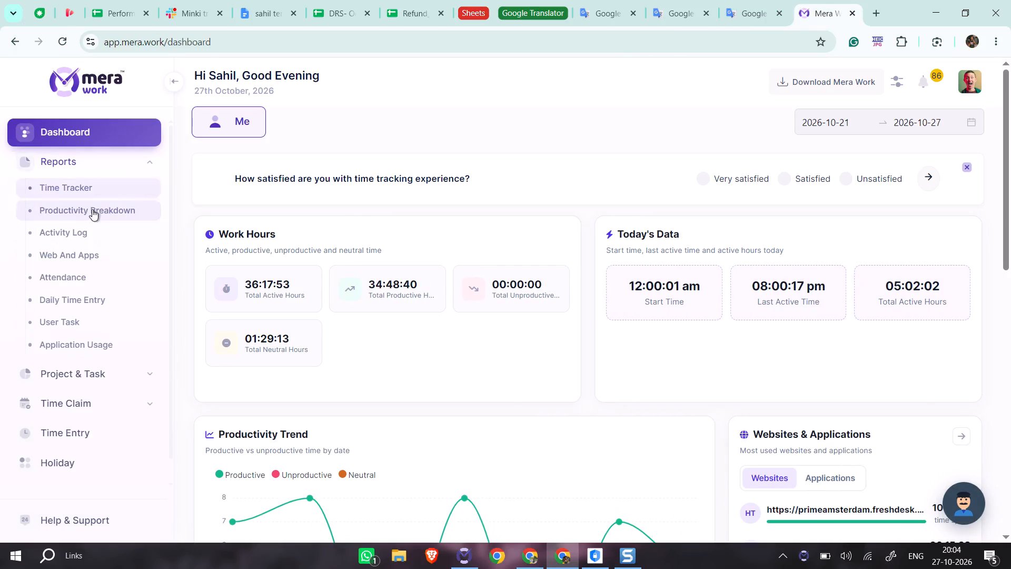
{"action": "left_click", "coordinate": [90, 188]}
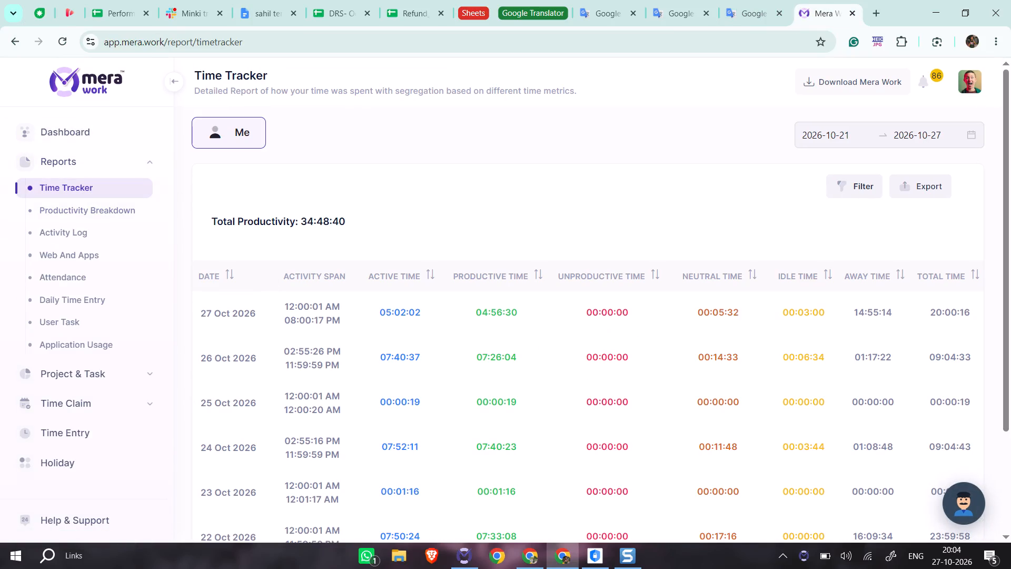
{"action": "left_click_drag", "start_coordinate": [279, 317], "coordinate": [331, 319]}
{"action": "triple_click", "coordinate": [374, 312]}
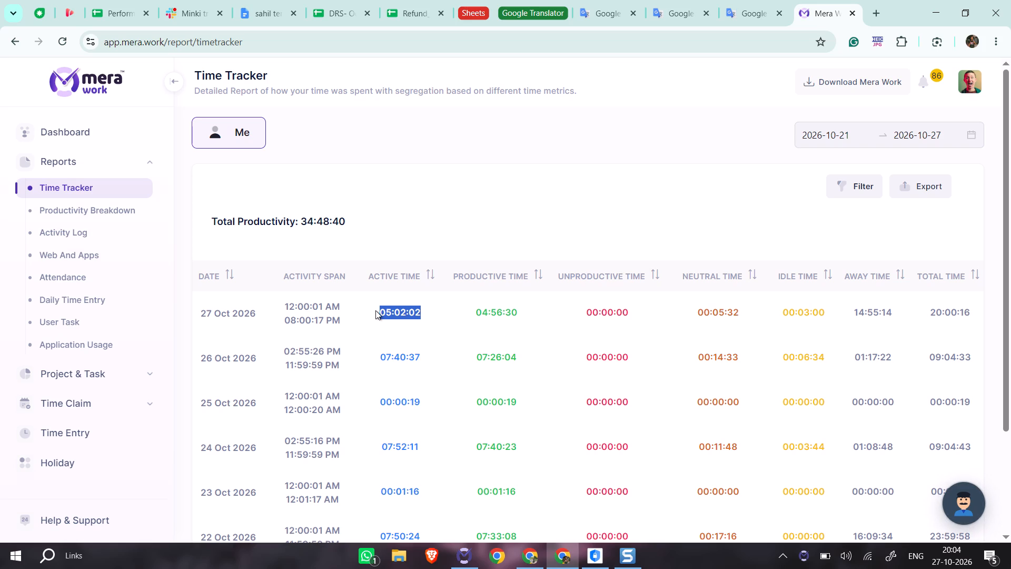
{"action": "left_click", "coordinate": [849, 14]}
{"action": "right_click", "coordinate": [397, 350]}
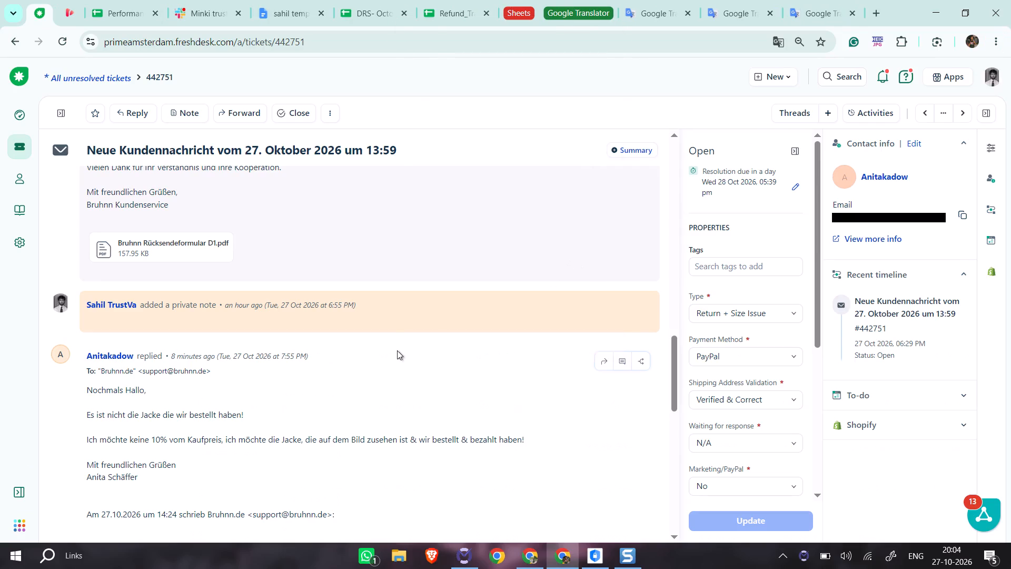
{"action": "left_click", "coordinate": [501, 279]}
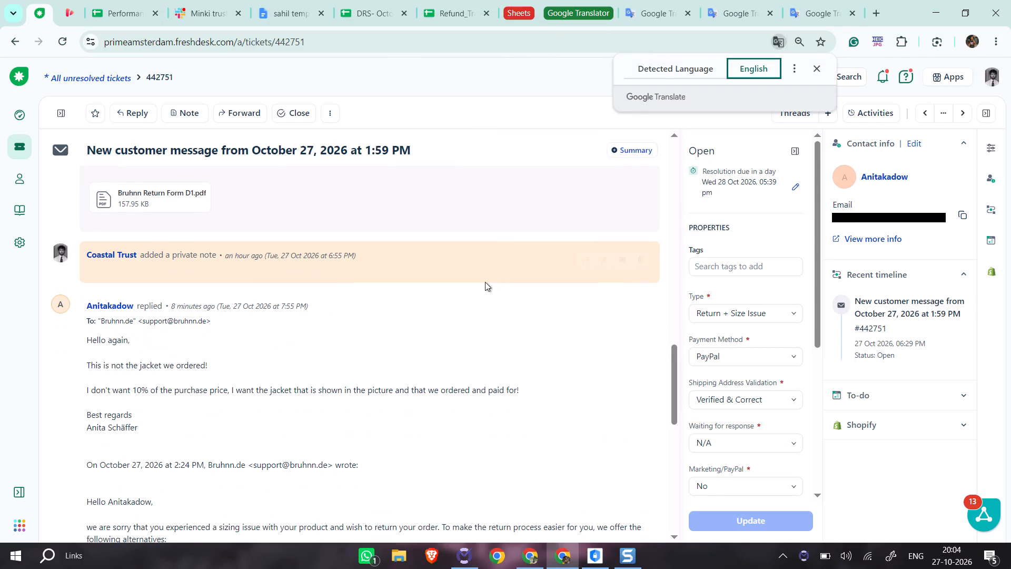
{"action": "left_click", "coordinate": [447, 297]}
Look through the open Google Translate tabs for the reply draft about the return form and 15% partial refund.
{"action": "left_click", "coordinate": [678, 0]}
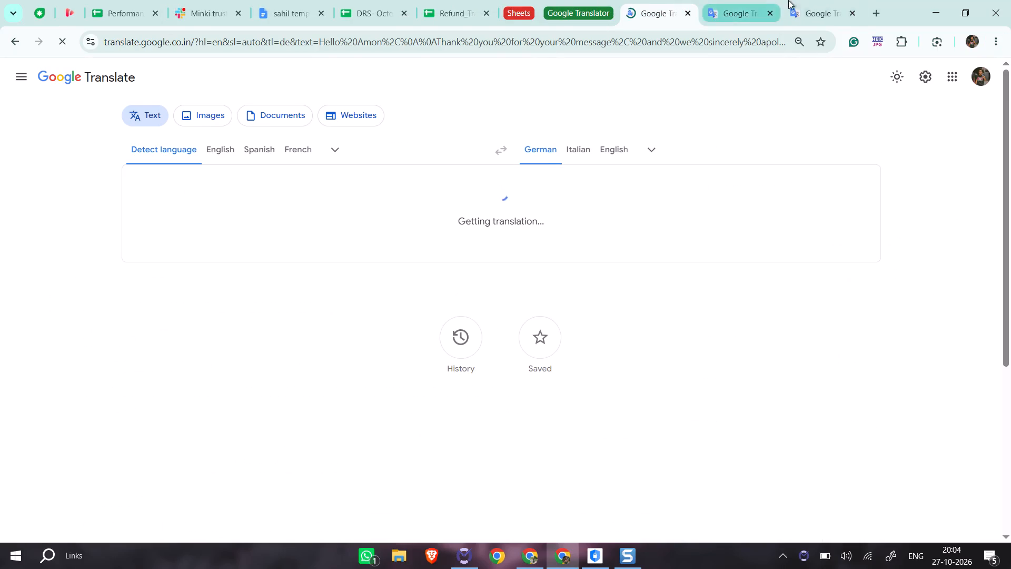
{"action": "left_click", "coordinate": [790, 0]}
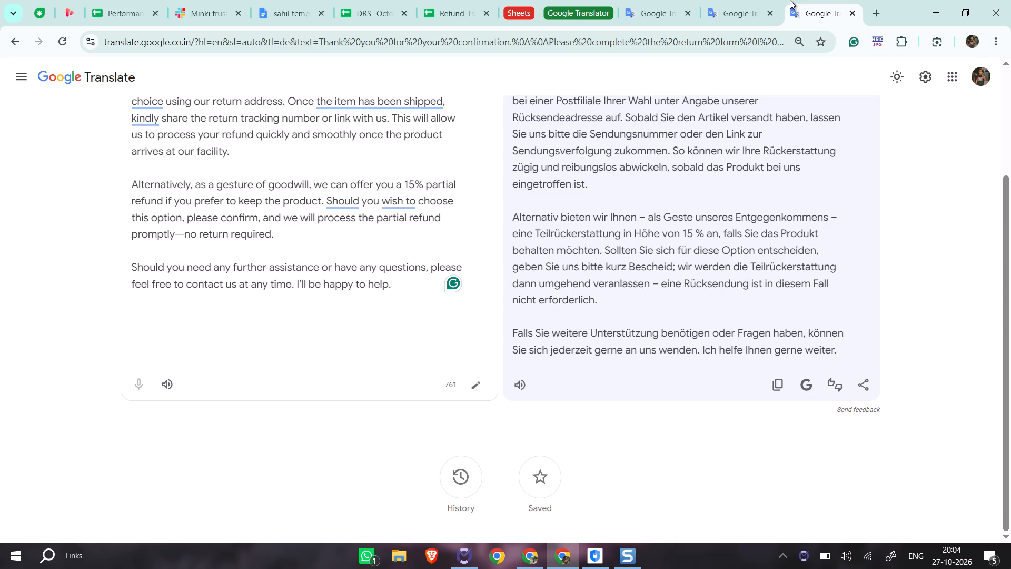
{"action": "key", "text": "alt+Tab"}
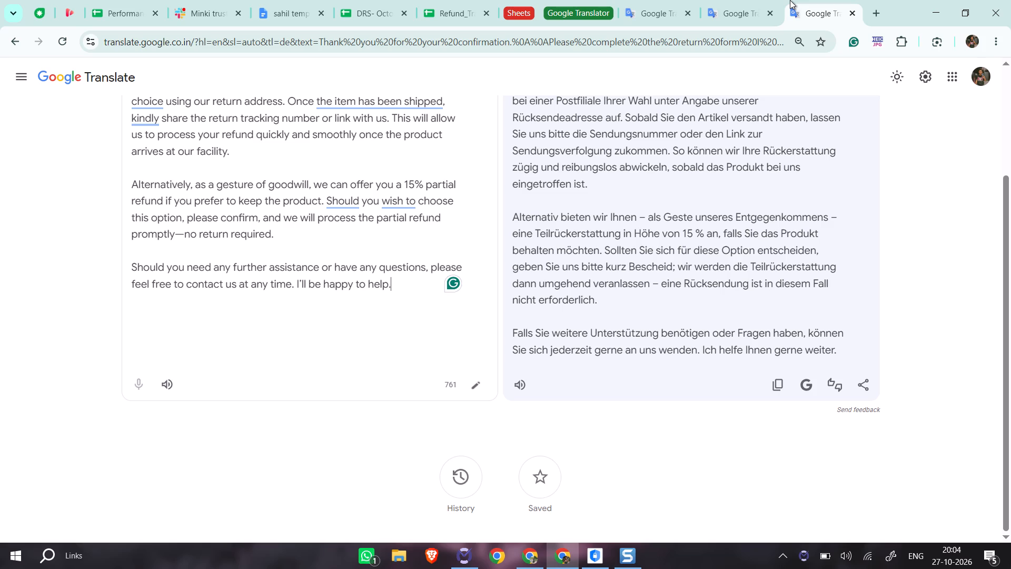
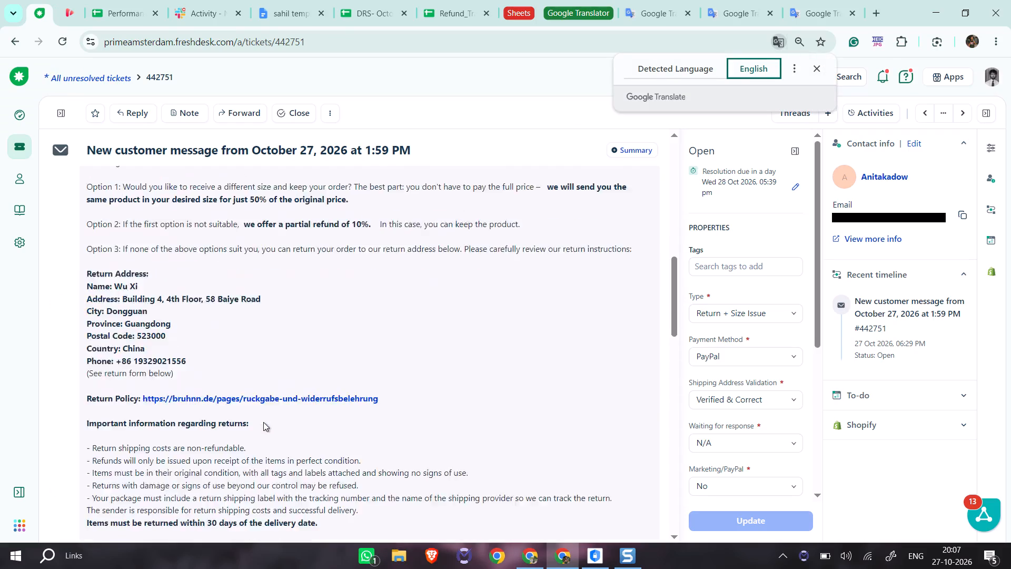
{"action": "scroll", "coordinate": [263, 422], "scroll_direction": "down", "scroll_amount": 12}
{"action": "scroll", "coordinate": [237, 394], "scroll_direction": "up", "scroll_amount": 4}
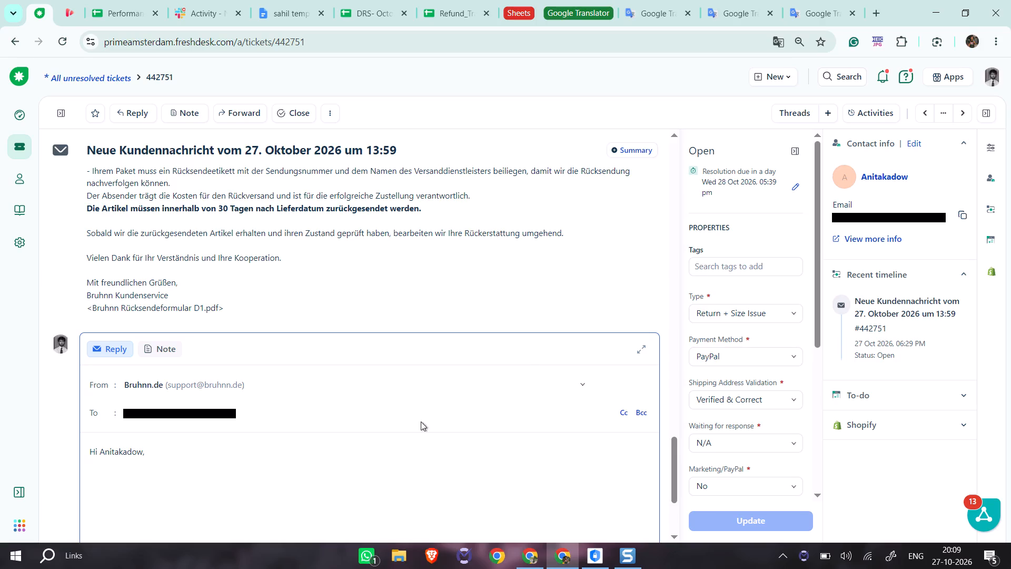
{"action": "scroll", "coordinate": [313, 421], "scroll_direction": "down", "scroll_amount": 5}
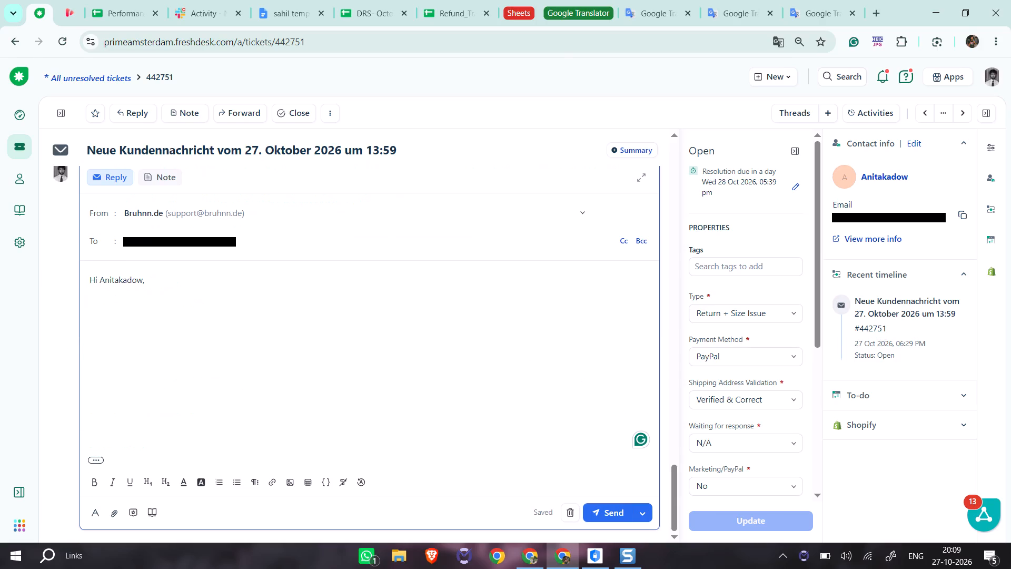
{"action": "left_click", "coordinate": [108, 456]}
{"action": "left_click", "coordinate": [127, 437]}
{"action": "key", "text": "ctrl+a"}
{"action": "key", "text": "ctrl+BackSpace"}
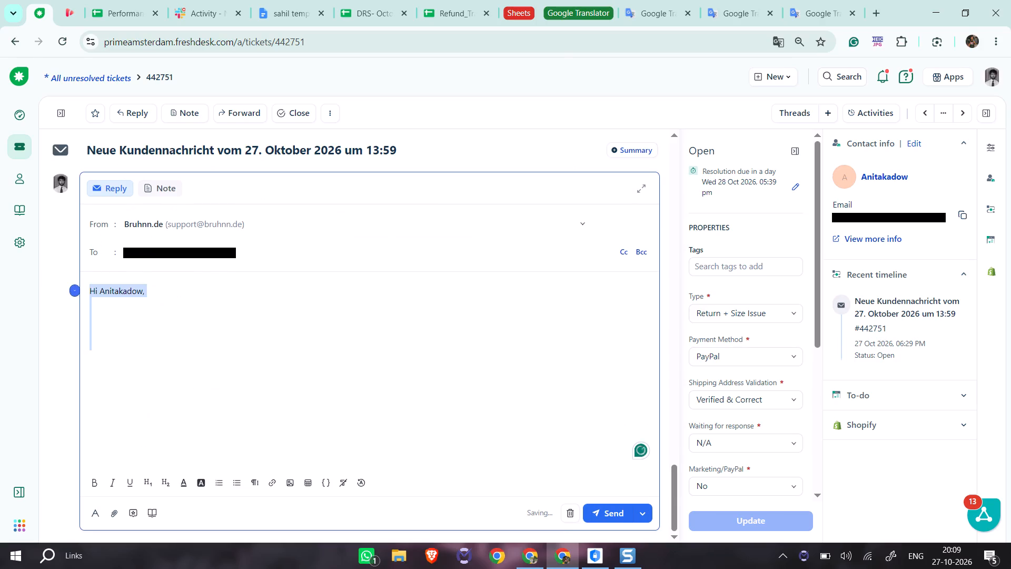
{"action": "key", "text": "ctrl+BackSpace"}
{"action": "key", "text": "ctrl+BackSpace"}
{"action": "key", "text": "ctrl+v"}
Separate the paragraphs of the German reply with blank lines and send it to the customer.
{"action": "left_click", "coordinate": [365, 375]}
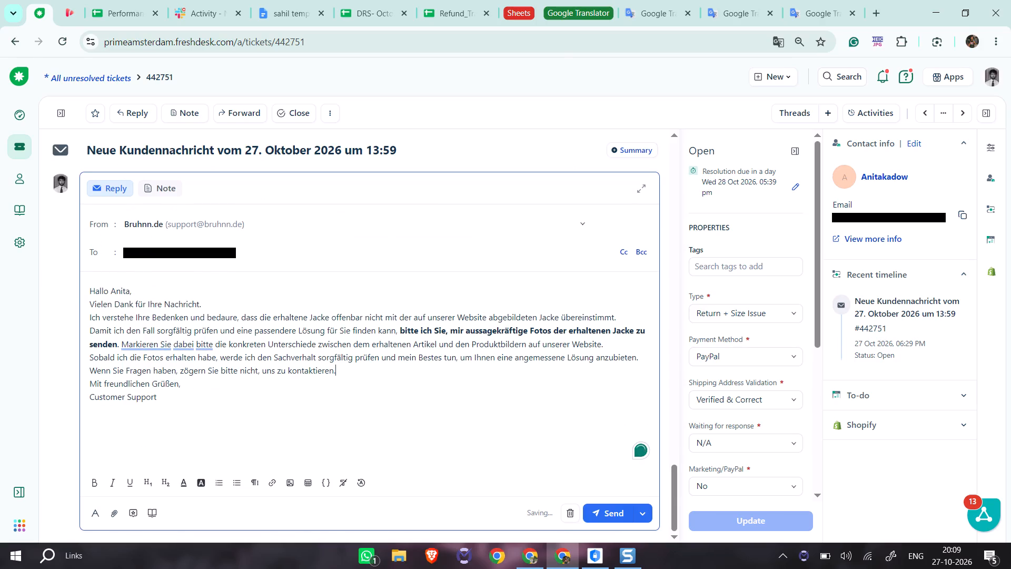
{"action": "key", "text": "Return"}
{"action": "left_click", "coordinate": [605, 346]}
{"action": "key", "text": "Return"}
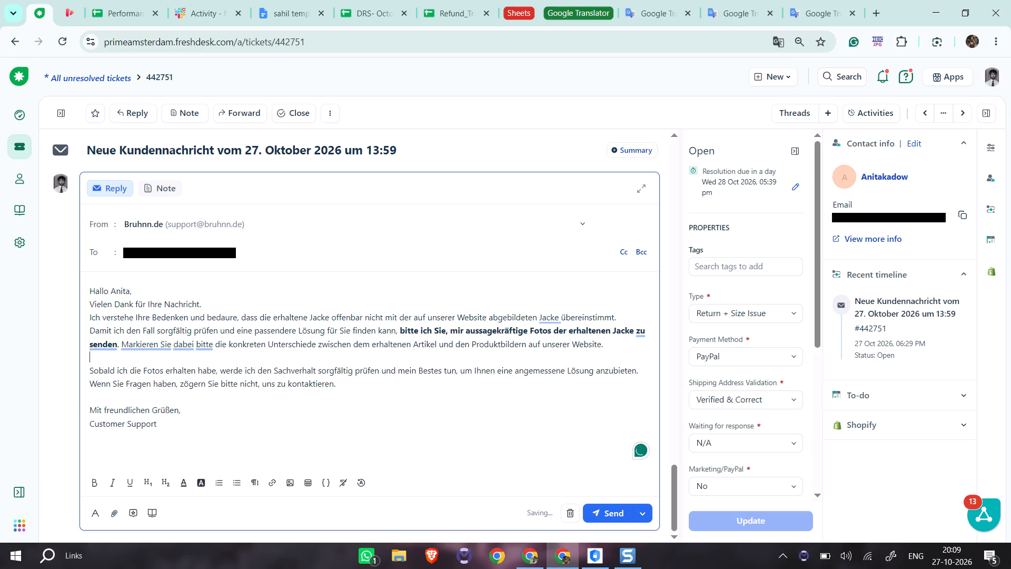
{"action": "left_click", "coordinate": [642, 366]}
{"action": "key", "text": "Return"}
{"action": "left_click", "coordinate": [633, 320]}
{"action": "key", "text": "Return"}
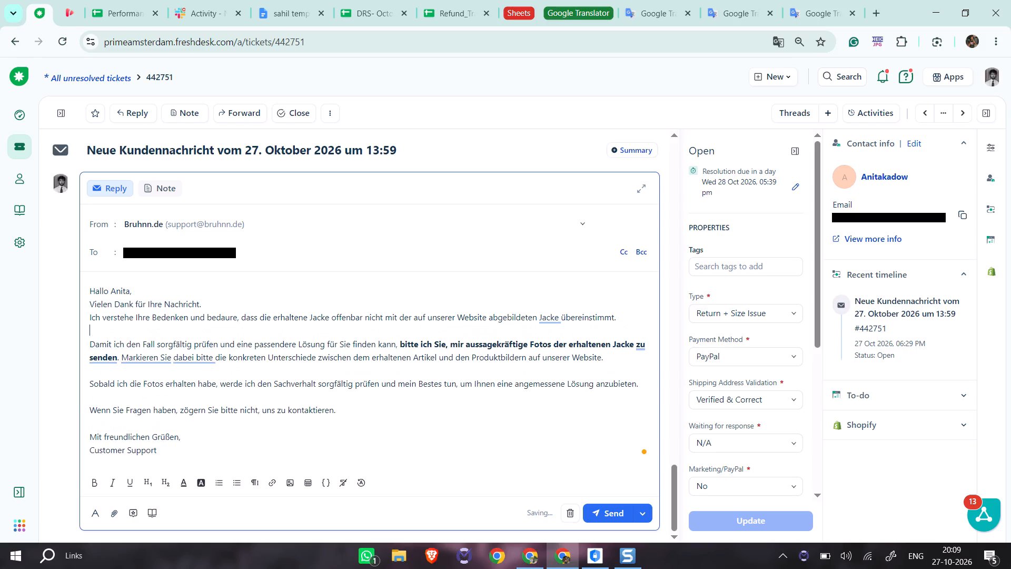
{"action": "left_click", "coordinate": [422, 301]}
{"action": "key", "text": "Return"}
{"action": "left_click", "coordinate": [345, 286]}
{"action": "key", "text": "Return"}
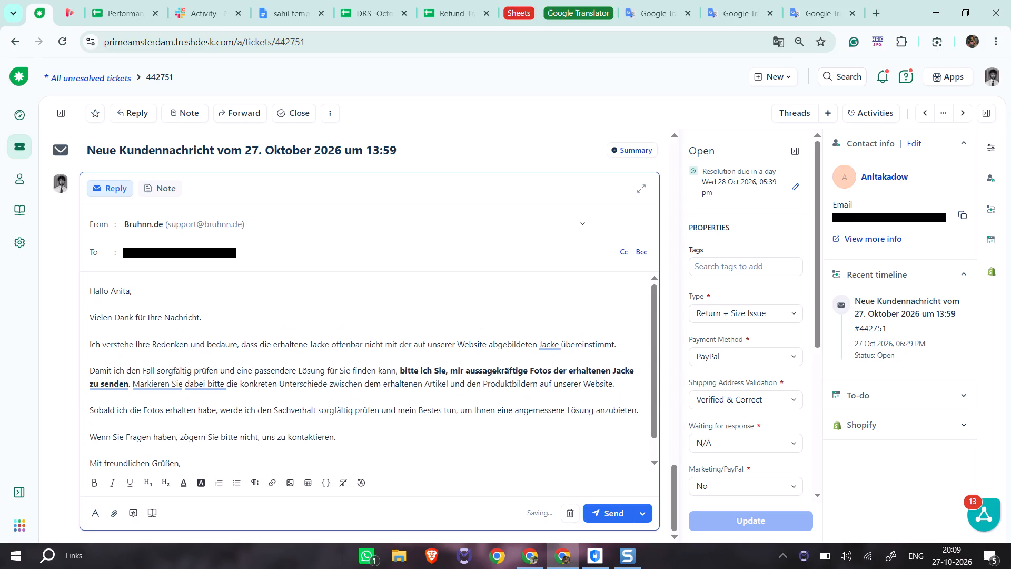
{"action": "key", "text": "ctrl+Return"}
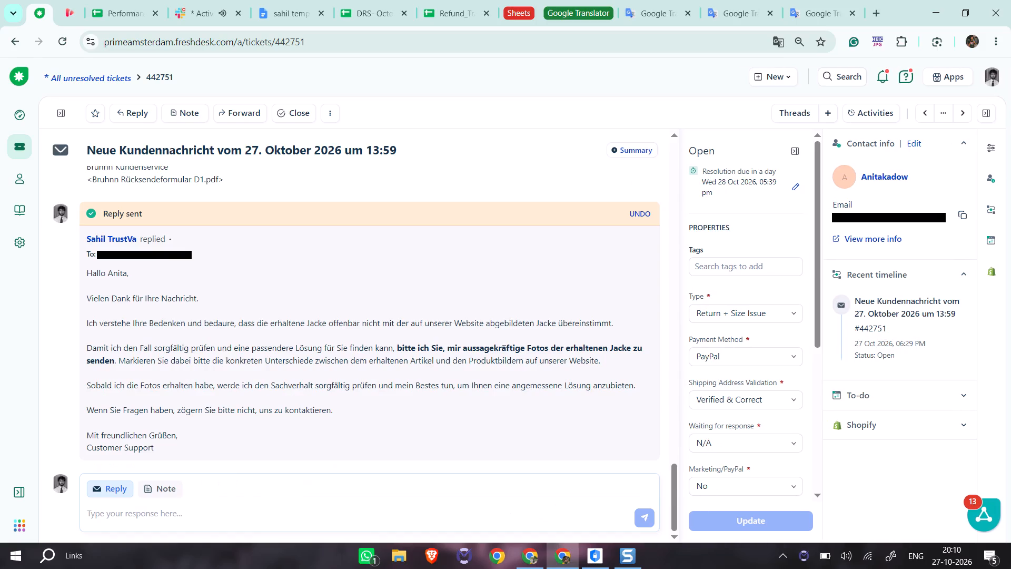
Set the status of ticket #442751 to Resolved and update its properties.
{"action": "scroll", "coordinate": [772, 367], "scroll_direction": "down", "scroll_amount": 2}
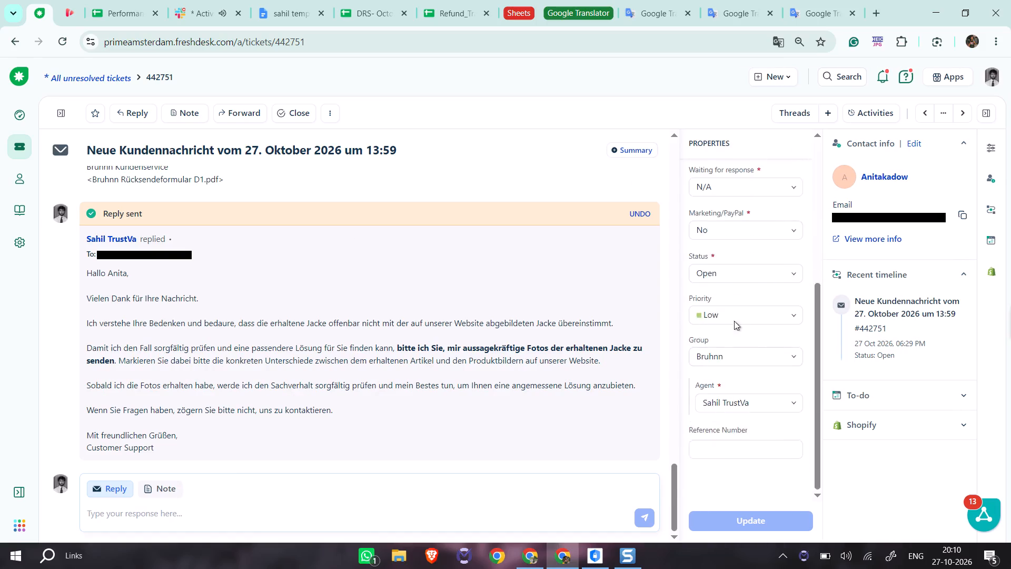
{"action": "scroll", "coordinate": [734, 321], "scroll_direction": "down", "scroll_amount": 1}
{"action": "left_click", "coordinate": [721, 278]}
{"action": "left_click", "coordinate": [728, 347]}
{"action": "key", "text": "Tab"}
{"action": "key", "text": "Tab"}
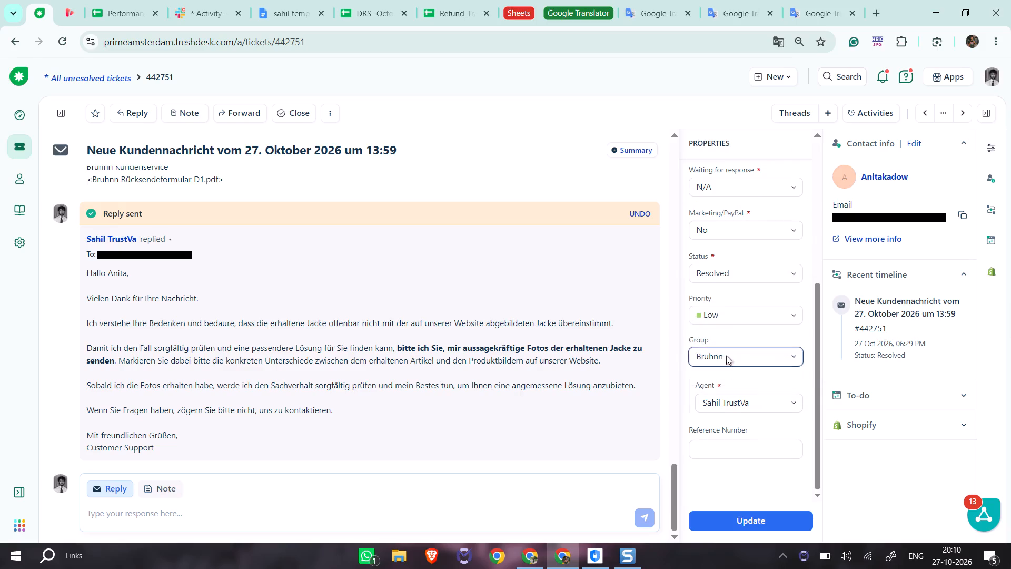
{"action": "left_click", "coordinate": [749, 523]}
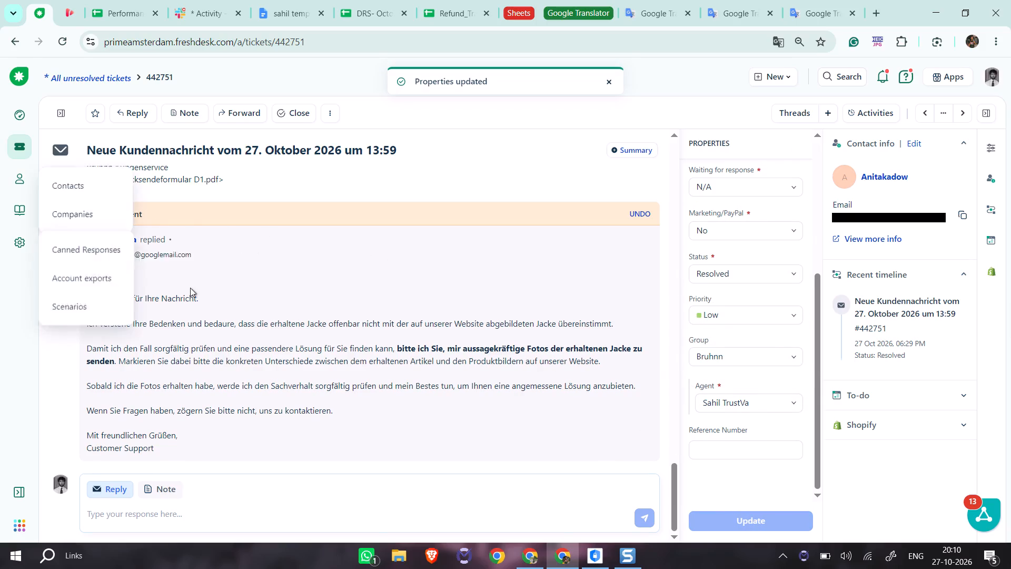
{"action": "double_click", "coordinate": [152, 73]}
{"action": "key", "text": "ctrl+c"}
{"action": "key", "text": "ctrl+c"}
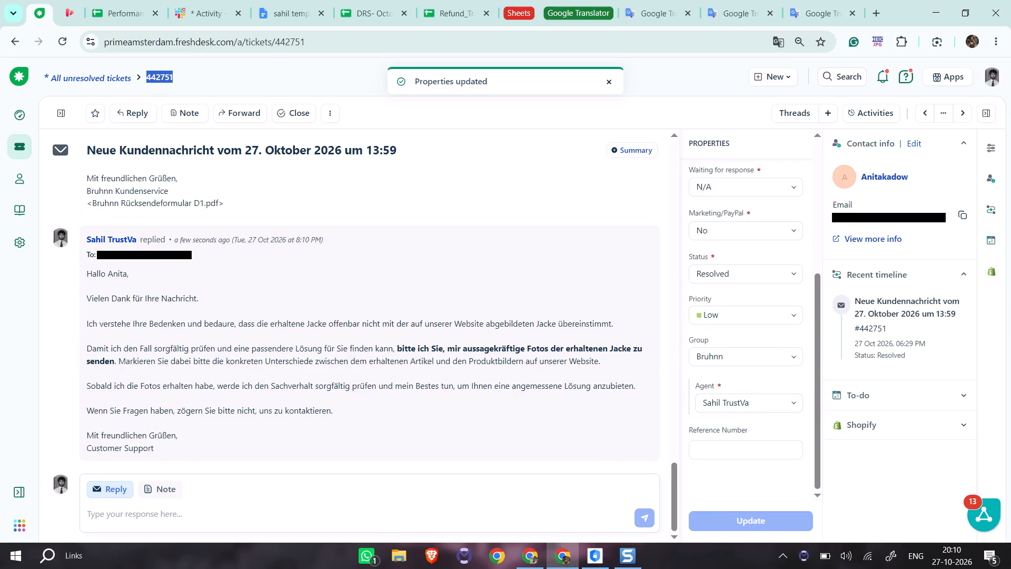
{"action": "key", "text": "ctrl+6"}
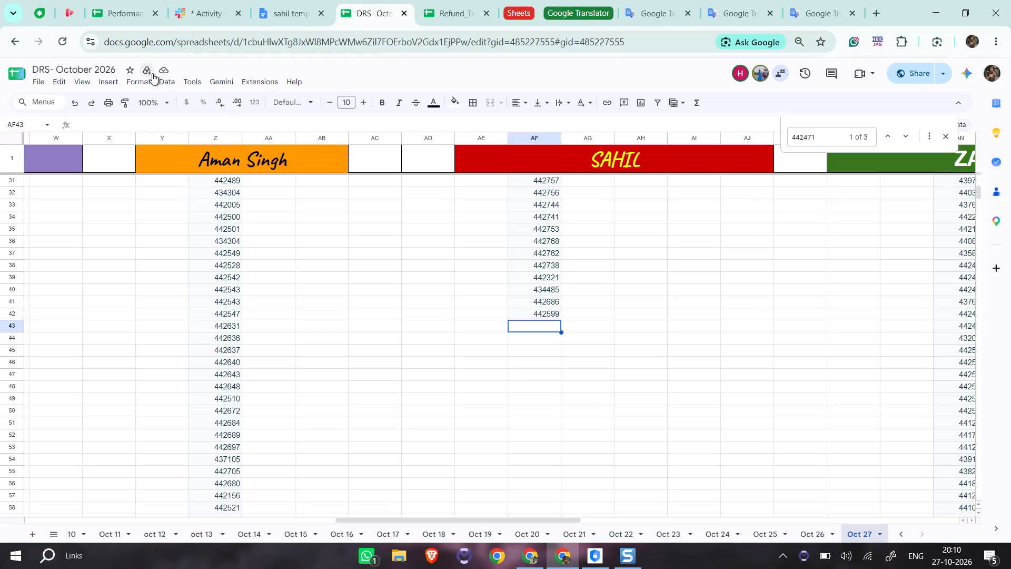
{"action": "key", "text": "ctrl+v"}
{"action": "scroll", "coordinate": [524, 399], "scroll_direction": "left", "scroll_amount": 1}
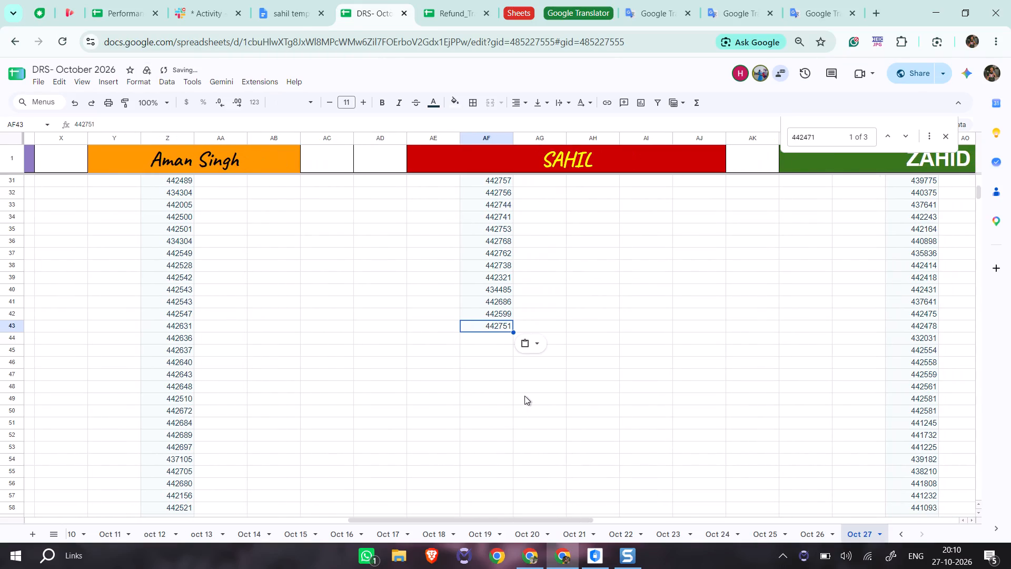
{"action": "key", "text": "ctrl+Down"}
{"action": "key", "text": "ctrl+Up"}
{"action": "key", "text": "Down"}
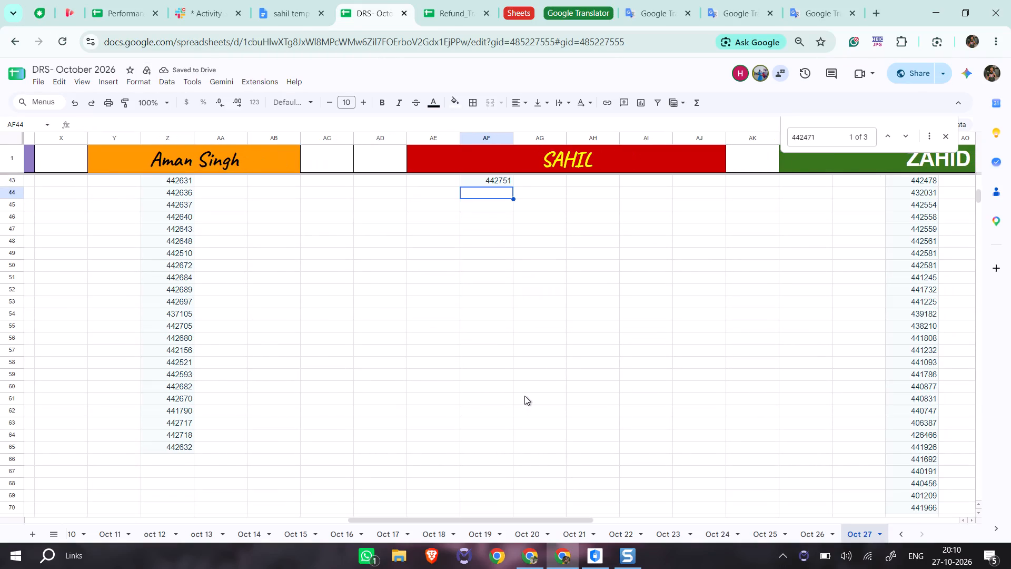
{"action": "key", "text": "ctrl+1"}
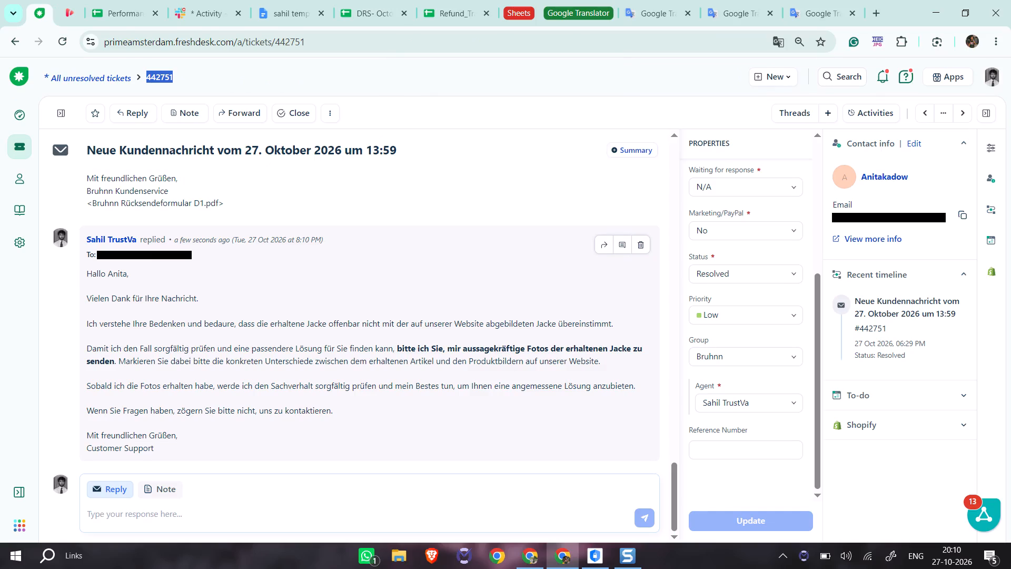
{"action": "left_click", "coordinate": [463, 392]}
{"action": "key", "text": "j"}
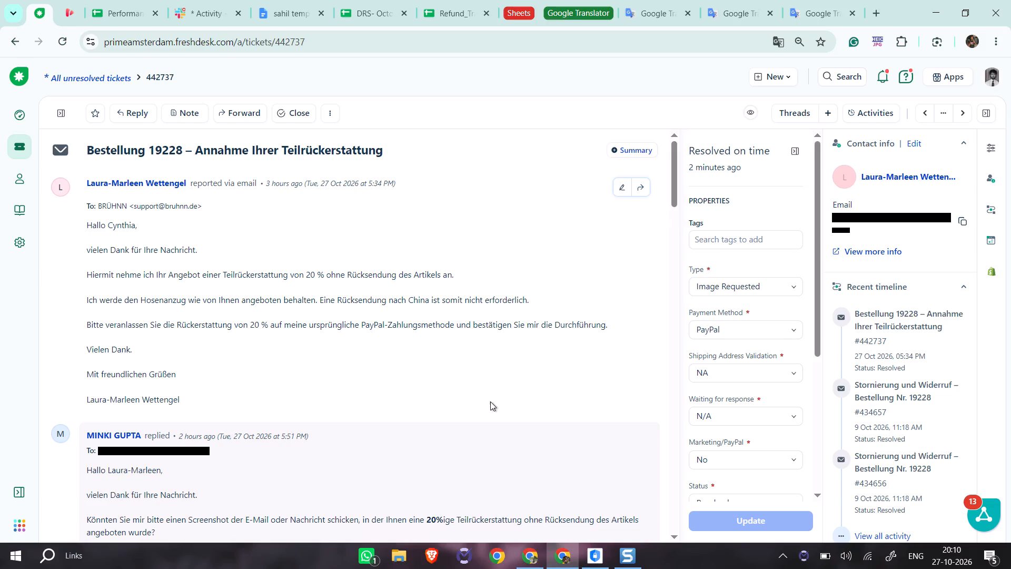
{"action": "scroll", "coordinate": [490, 379], "scroll_direction": "down", "scroll_amount": 6}
{"action": "scroll", "coordinate": [607, 317], "scroll_direction": "down", "scroll_amount": 3}
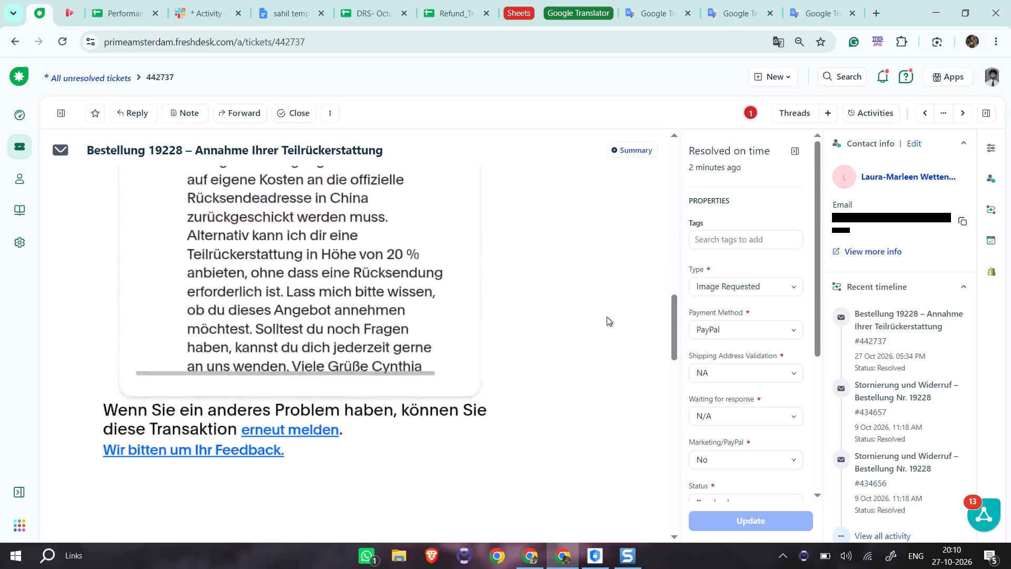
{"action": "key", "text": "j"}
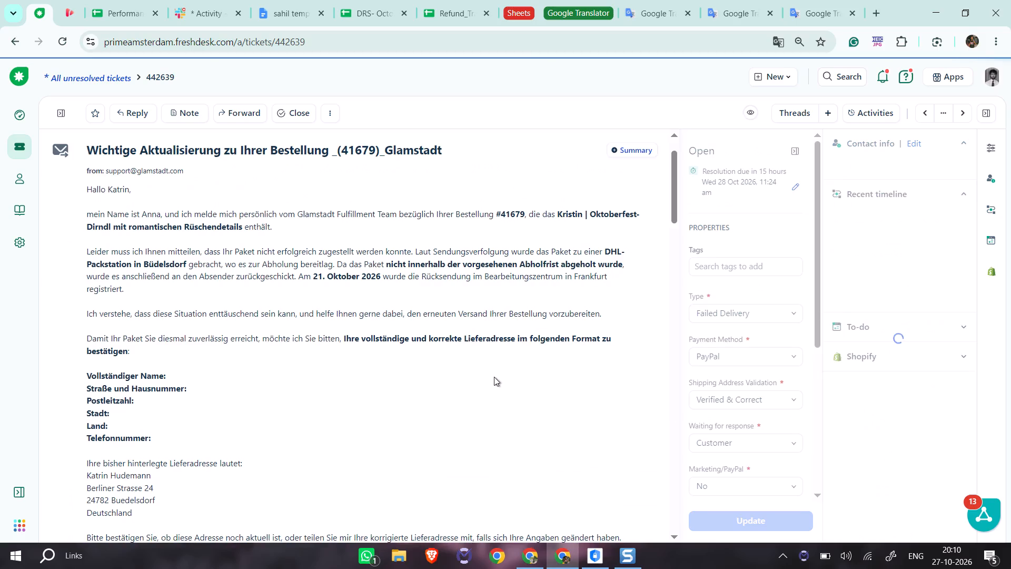
{"action": "scroll", "coordinate": [492, 375], "scroll_direction": "down", "scroll_amount": 8}
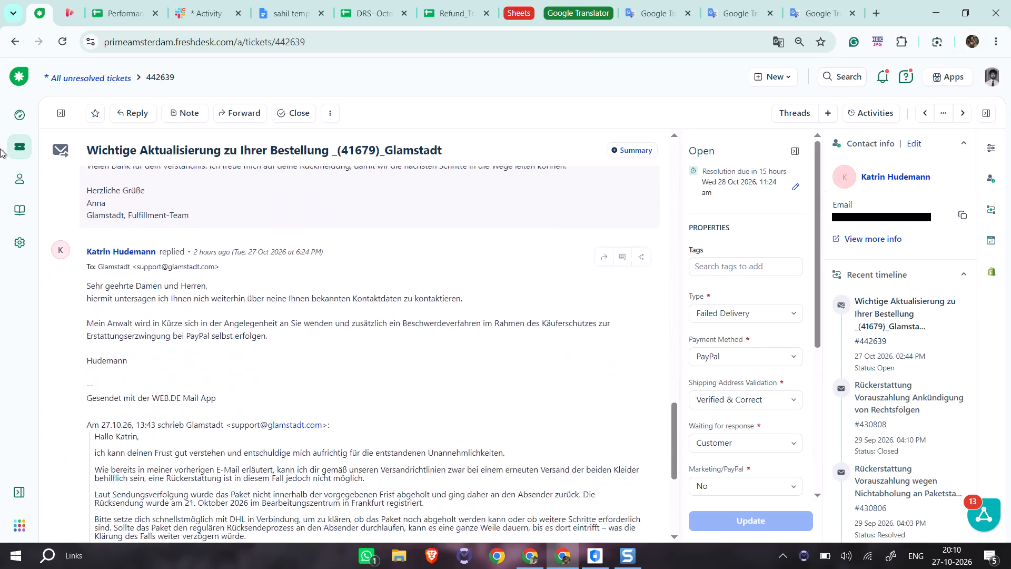
Open the newest ticket in the unresolved list, #442781 about the Pinterest data source, and execute the Billing scenario on it.
{"action": "left_click", "coordinate": [6, 138]}
{"action": "left_click", "coordinate": [16, 146]}
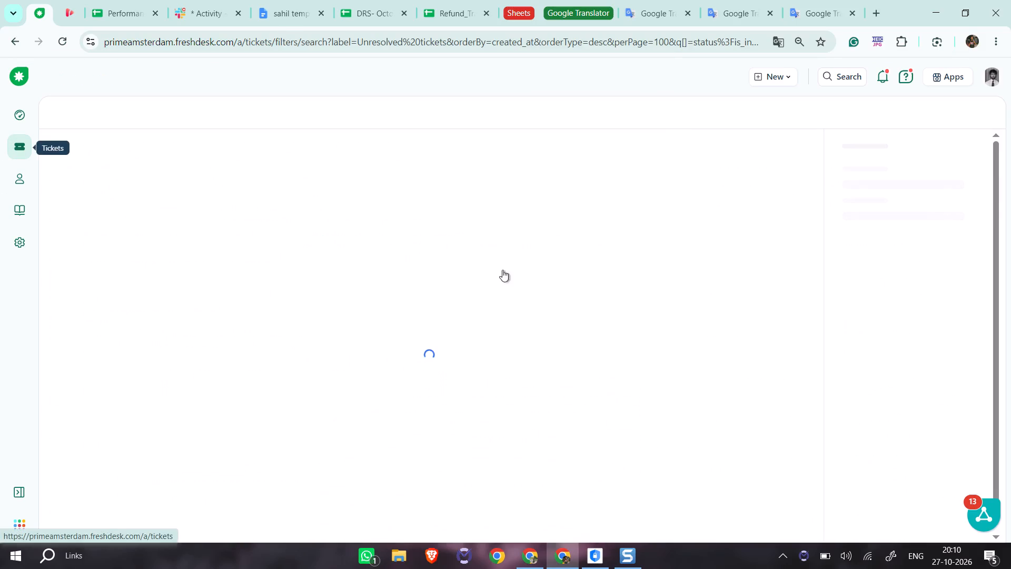
{"action": "left_click", "coordinate": [250, 170]}
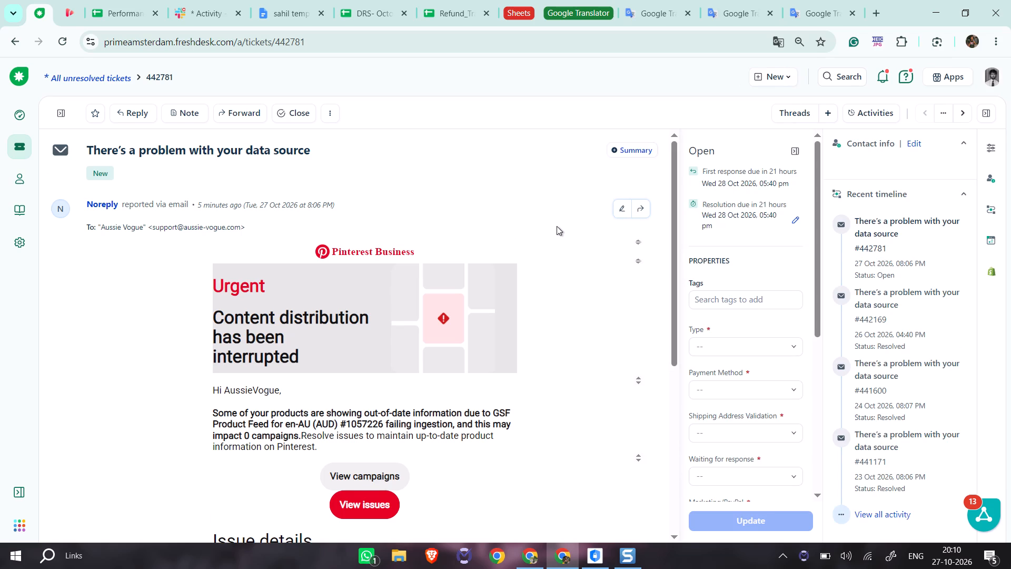
{"action": "left_click", "coordinate": [557, 225]}
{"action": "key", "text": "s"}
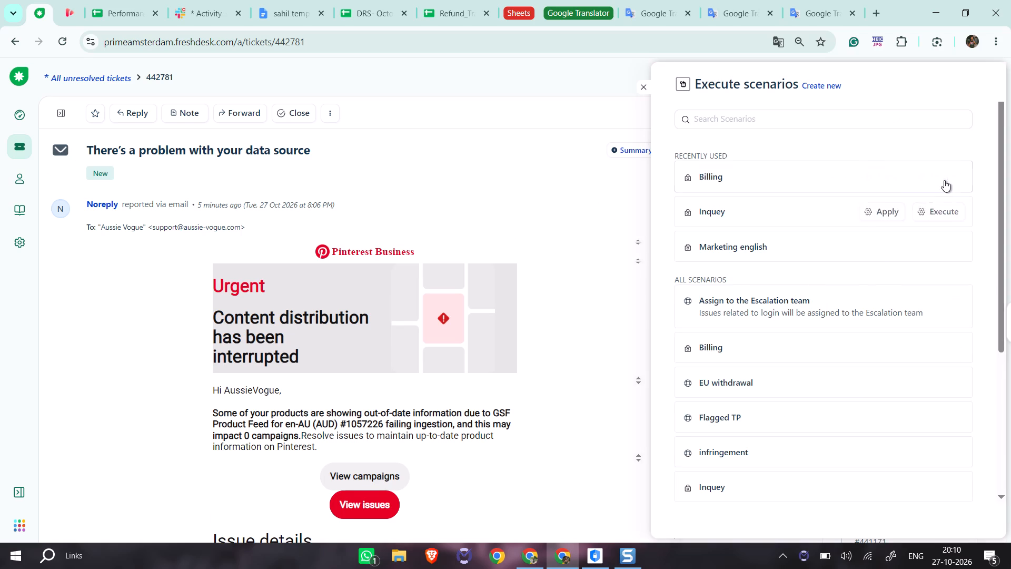
{"action": "left_click", "coordinate": [944, 179]}
{"action": "left_click", "coordinate": [591, 167]}
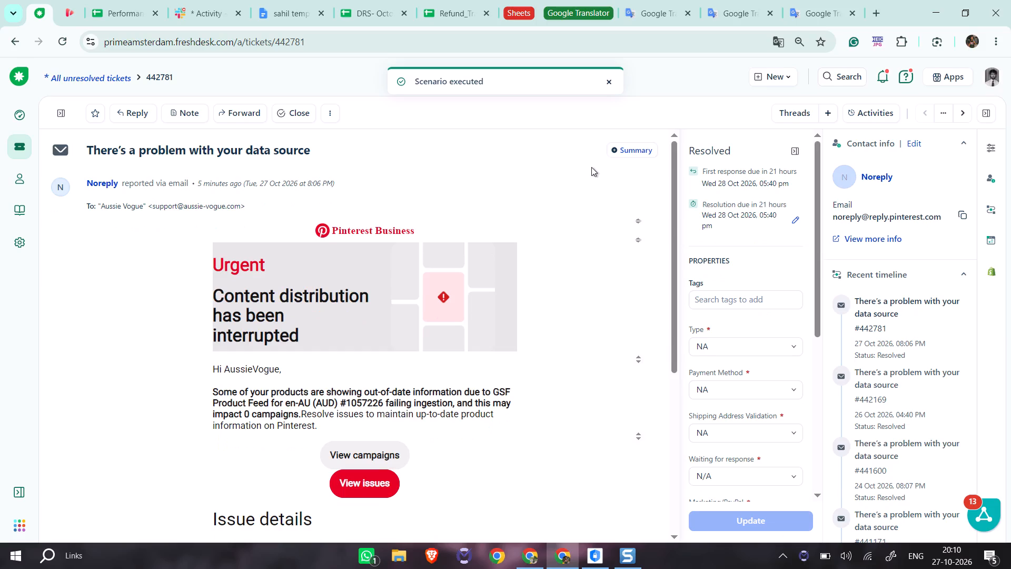
{"action": "left_click", "coordinate": [591, 167]}
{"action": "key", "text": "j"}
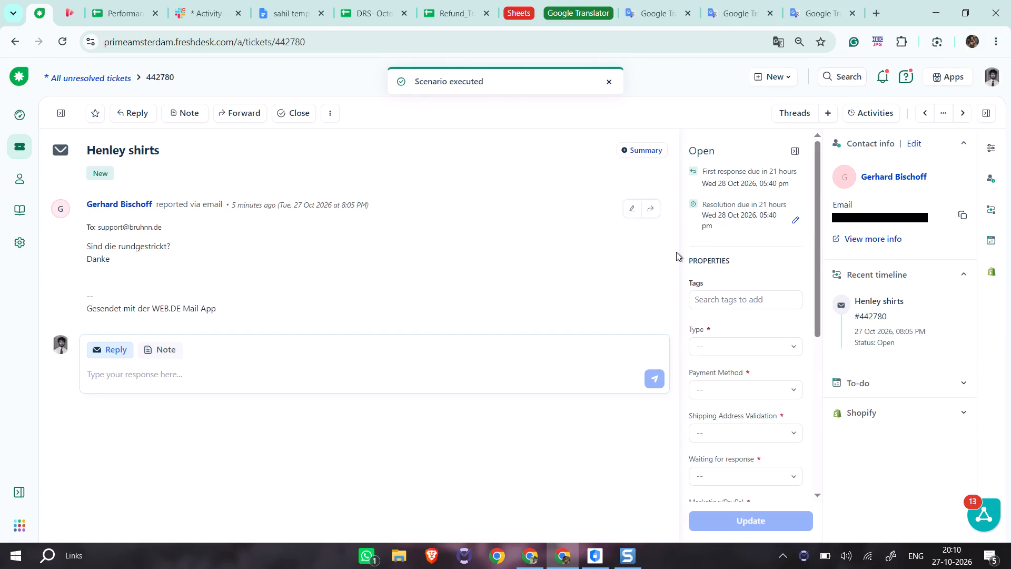
{"action": "scroll", "coordinate": [676, 252], "scroll_direction": "down", "scroll_amount": 7}
{"action": "scroll", "coordinate": [747, 240], "scroll_direction": "down", "scroll_amount": 3}
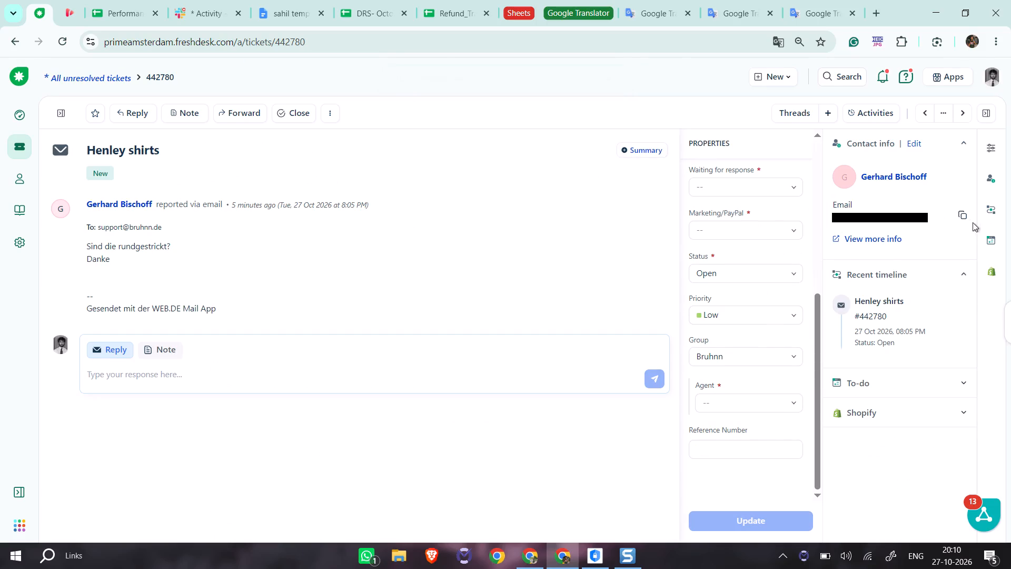
{"action": "left_click", "coordinate": [967, 216]}
{"action": "double_click", "coordinate": [960, 214]}
{"action": "key", "text": "alt+Tab"}
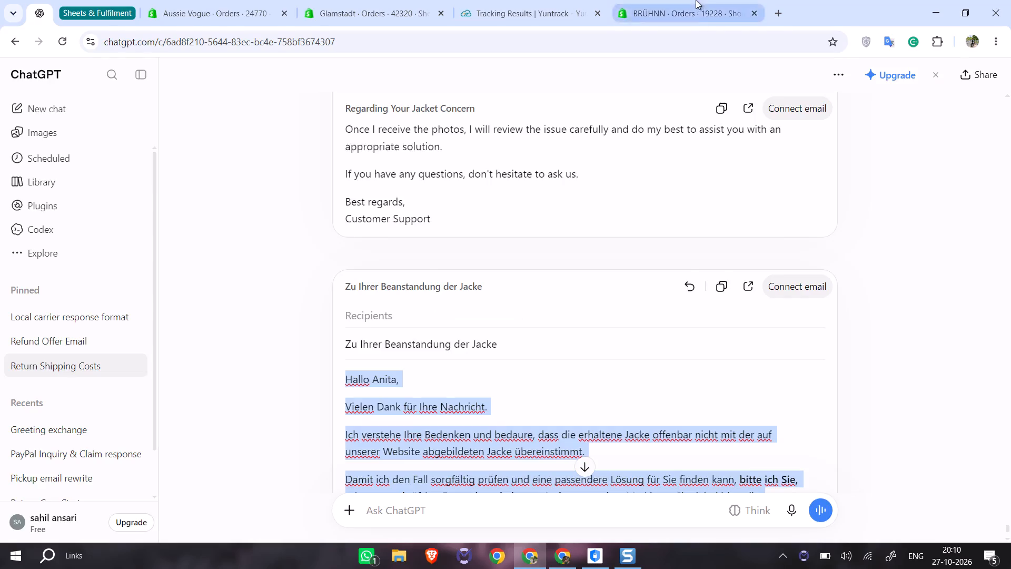
{"action": "left_click", "coordinate": [696, 0]}
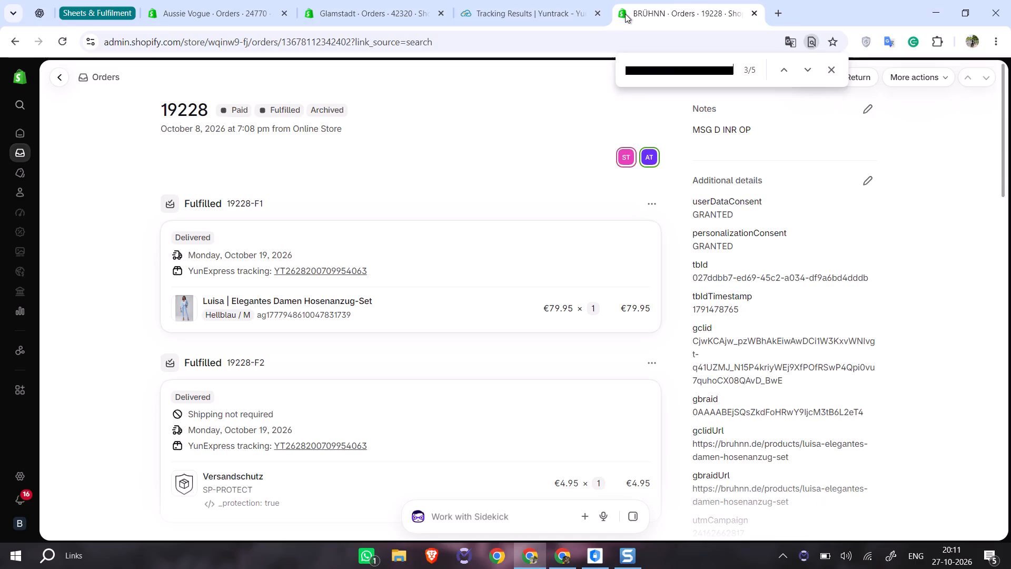
{"action": "left_click", "coordinate": [29, 111]}
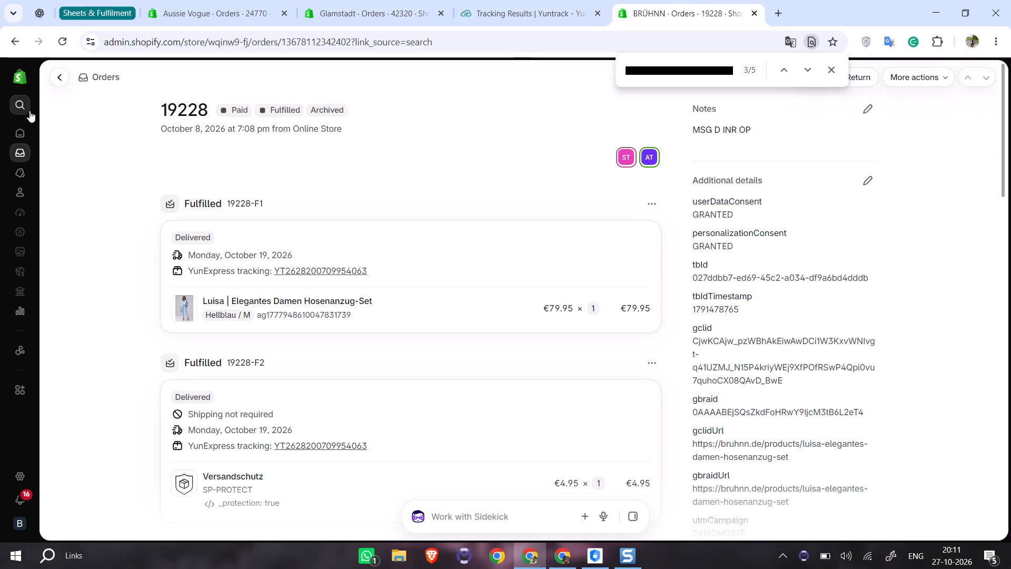
{"action": "key", "text": "ctrl+v"}
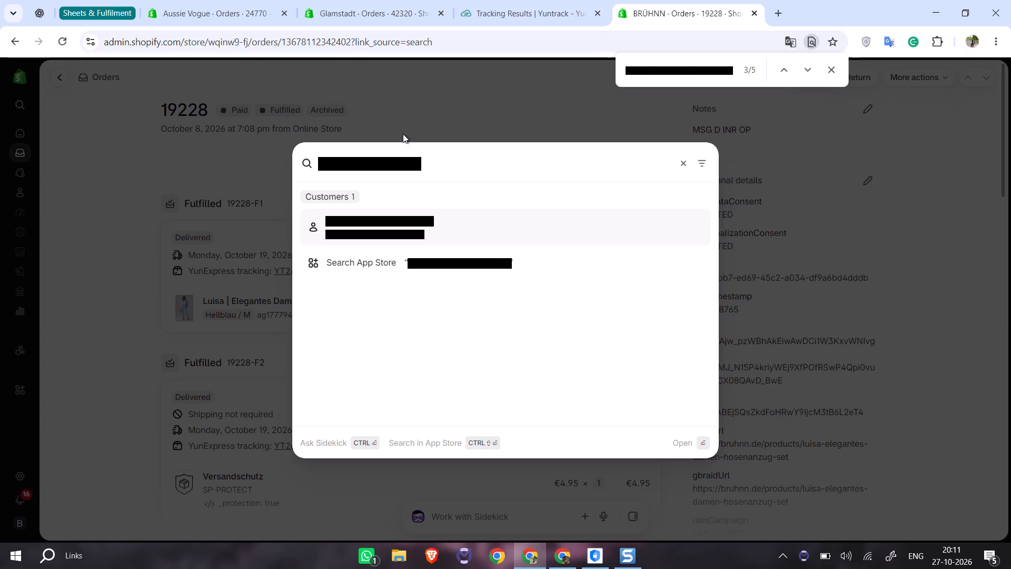
{"action": "key", "text": "alt+Tab"}
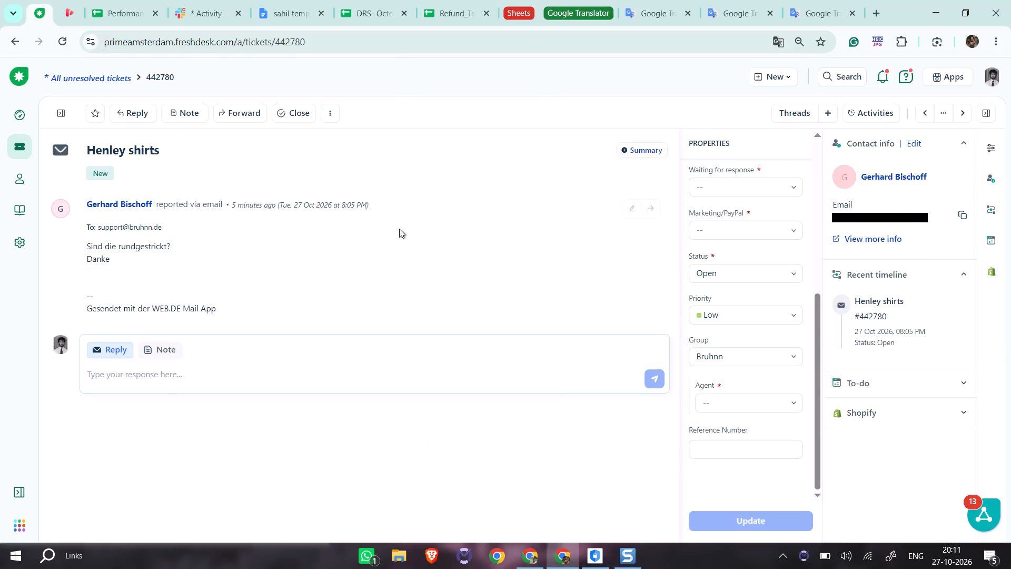
{"action": "right_click", "coordinate": [281, 163]}
{"action": "left_click", "coordinate": [392, 422]}
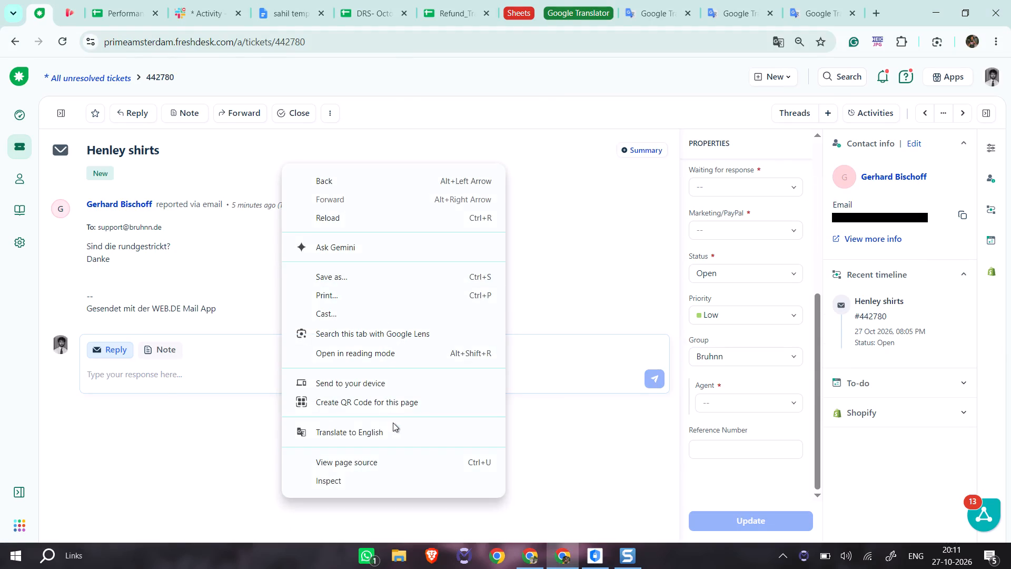
{"action": "left_click", "coordinate": [394, 425]}
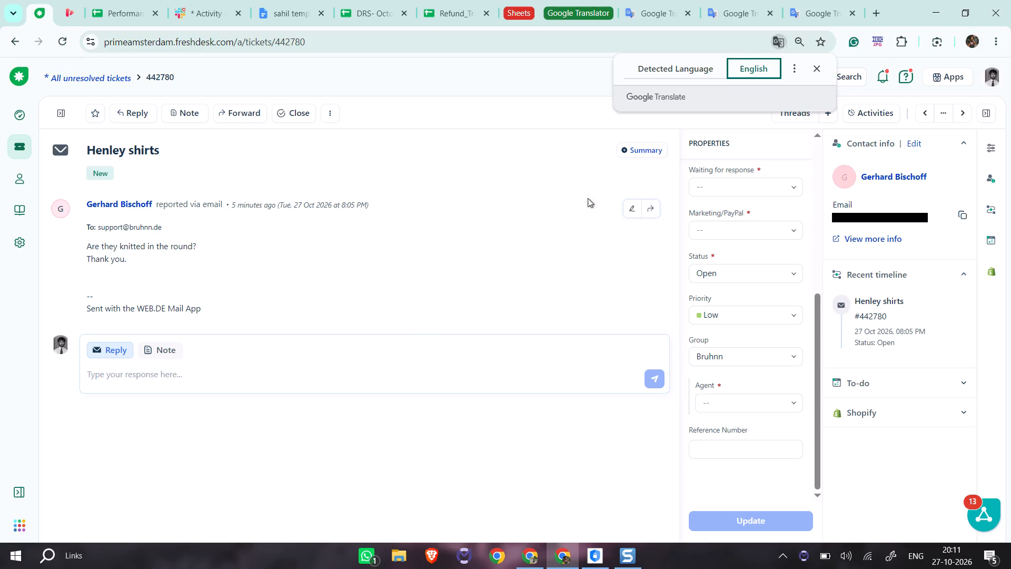
{"action": "left_click", "coordinate": [697, 86]}
{"action": "left_click", "coordinate": [683, 63]}
{"action": "triple_click", "coordinate": [134, 149]}
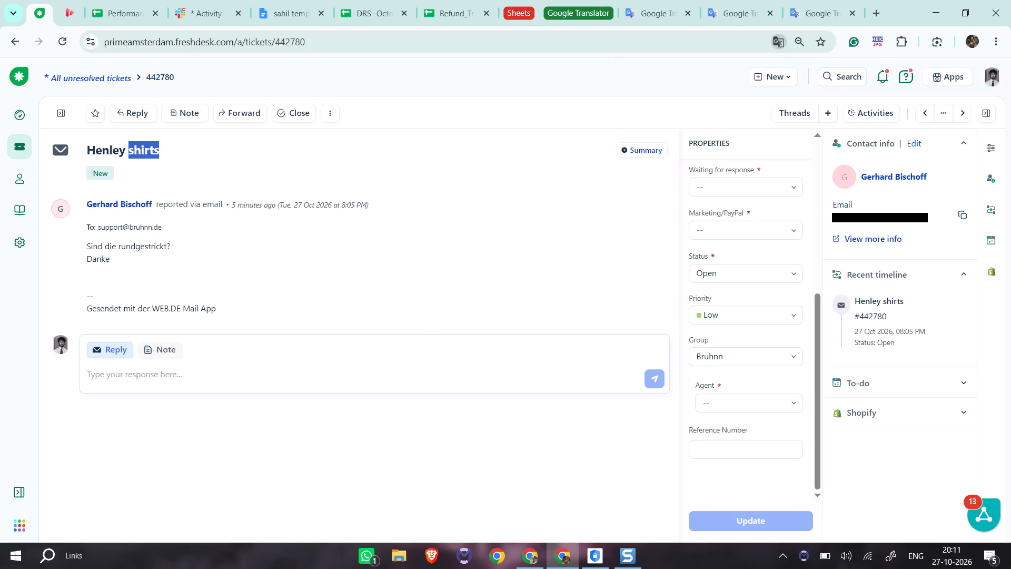
{"action": "right_click", "coordinate": [257, 260]}
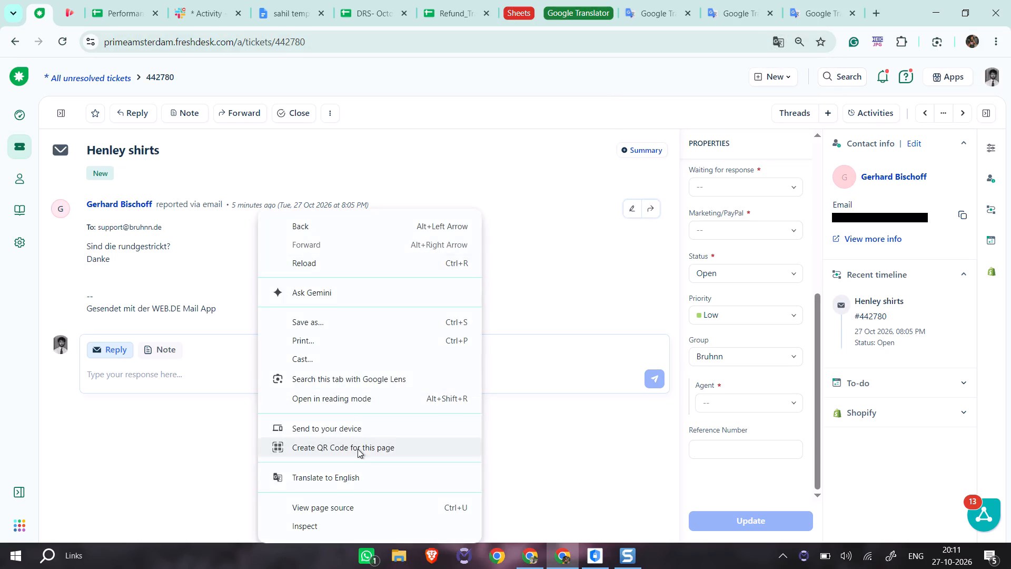
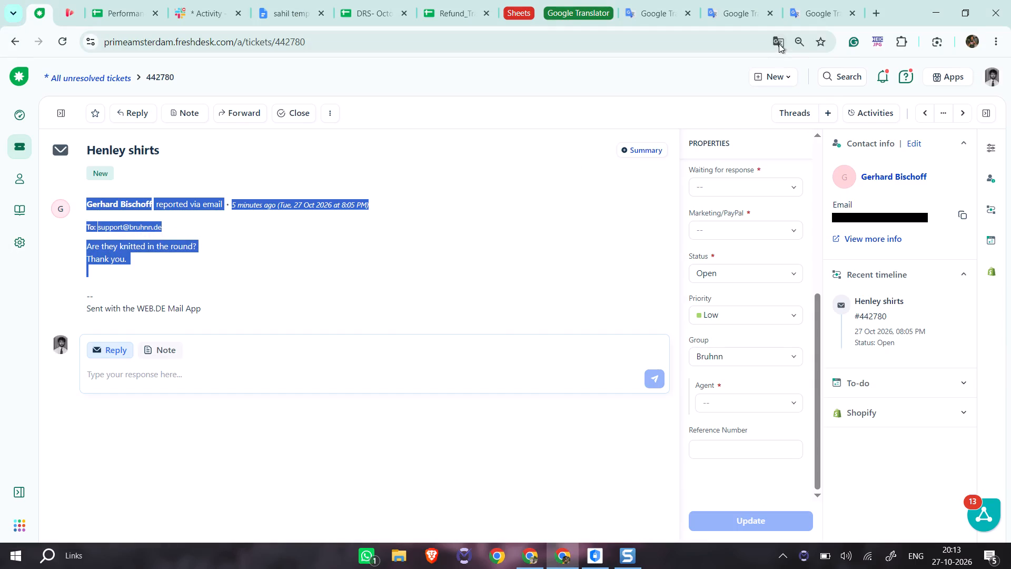
{"action": "left_click", "coordinate": [779, 44]}
{"action": "left_click", "coordinate": [669, 64]}
{"action": "left_click", "coordinate": [499, 172]}
Start a reply on ticket #442780 and replace all of its default text with the copied German draft.
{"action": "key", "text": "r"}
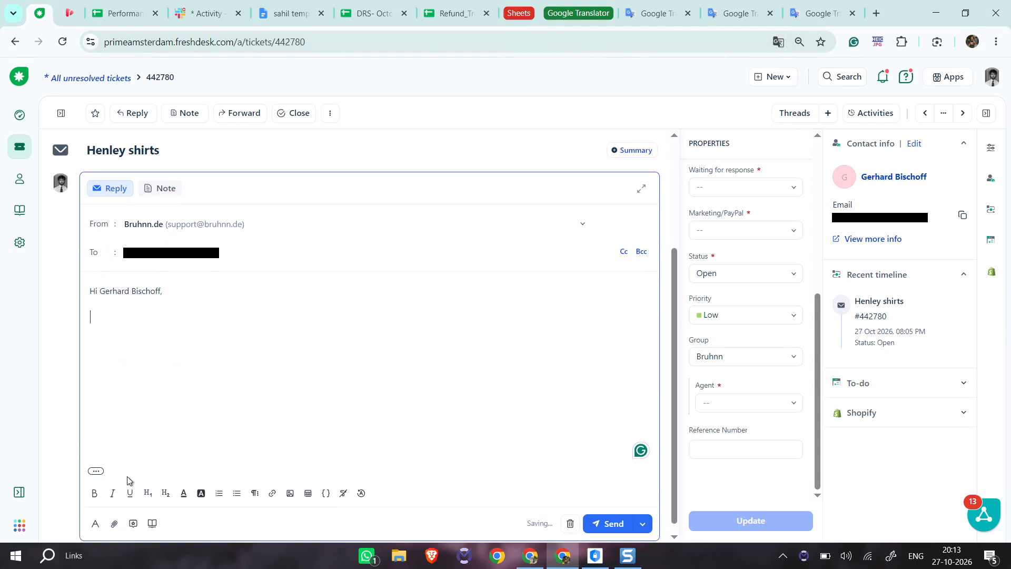
{"action": "left_click", "coordinate": [110, 468]}
{"action": "left_click", "coordinate": [140, 401]}
{"action": "key", "text": "ctrl+a"}
{"action": "key", "text": "ctrl+a"}
{"action": "key", "text": "ctrl+a"}
{"action": "key", "text": "ctrl+a"}
{"action": "key", "text": "ctrl+BackSpace"}
{"action": "key", "text": "ctrl+BackSpace"}
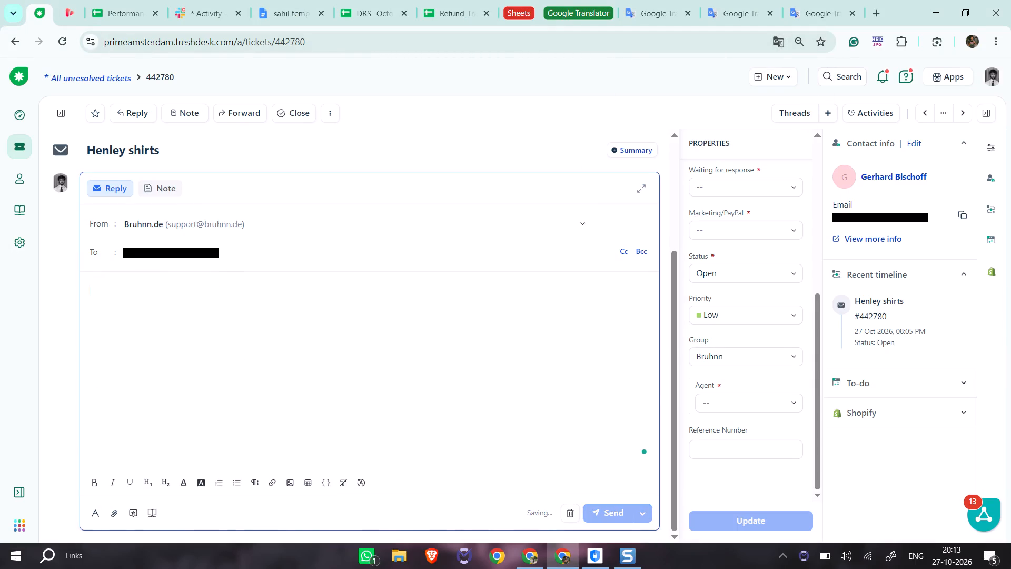
{"action": "key", "text": "ctrl+v"}
Insert blank lines between the greeting, body paragraphs and closing of the German reply.
{"action": "left_click", "coordinate": [356, 347]}
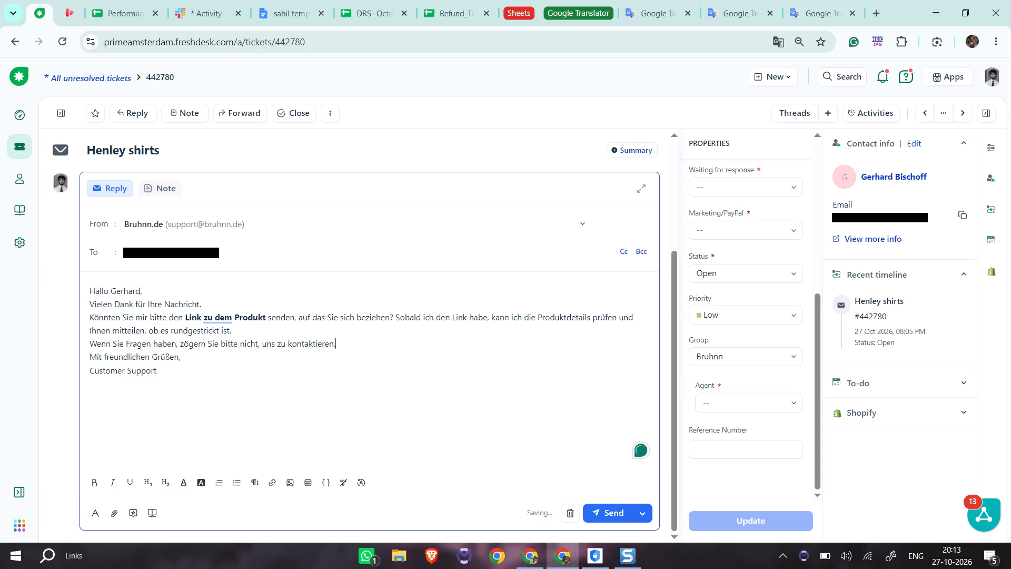
{"action": "key", "text": "Return"}
{"action": "left_click", "coordinate": [302, 339]}
{"action": "left_click", "coordinate": [302, 333]}
{"action": "key", "text": "Return"}
{"action": "left_click", "coordinate": [264, 304]}
{"action": "key", "text": "Return"}
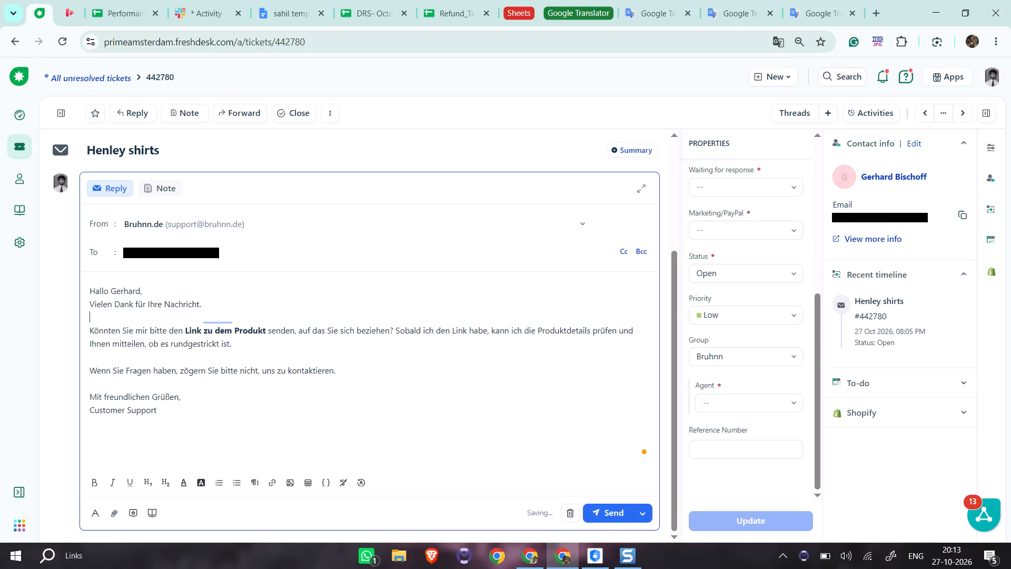
{"action": "left_click", "coordinate": [250, 292]}
{"action": "key", "text": "Return"}
Check the ticket customer's page in the BRÜHNN Shopify admin.
{"action": "key", "text": "alt+Tab"}
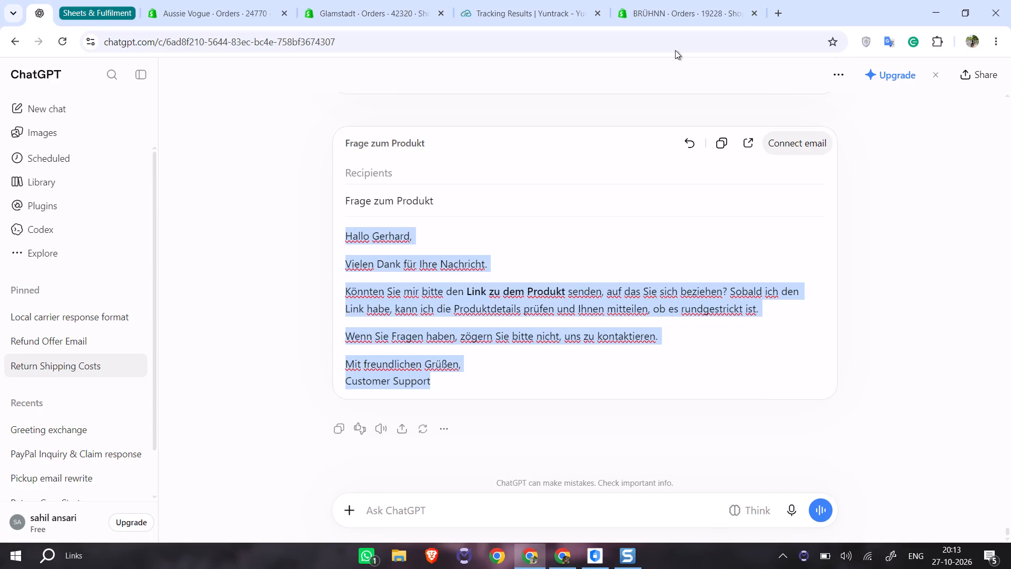
{"action": "left_click", "coordinate": [657, 7]}
{"action": "left_click", "coordinate": [431, 230]}
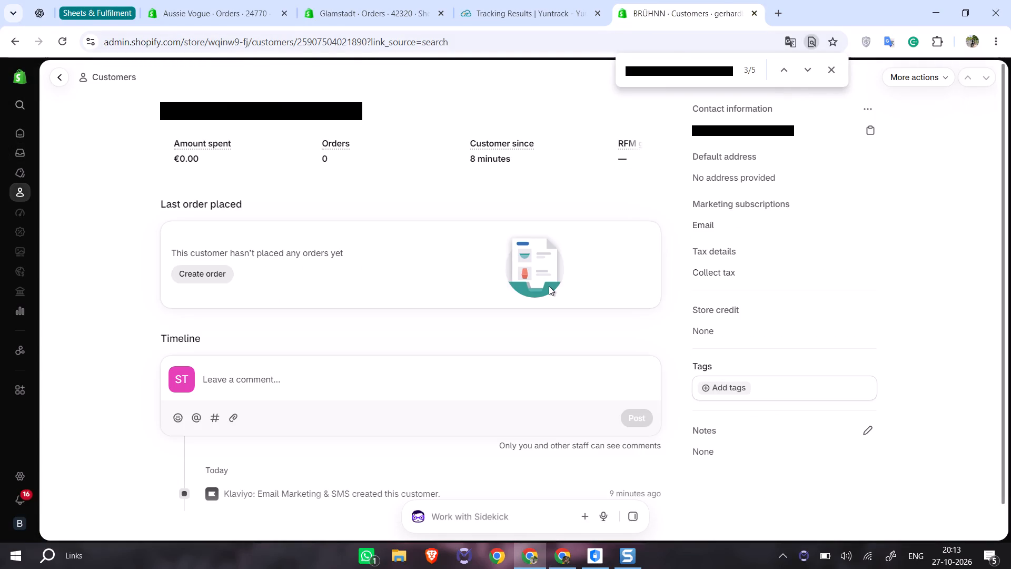
Return to ticket #442780 in Freshdesk and send the German reply asking for the product link.
{"action": "key", "text": "alt+Tab"}
{"action": "left_click", "coordinate": [471, 325]}
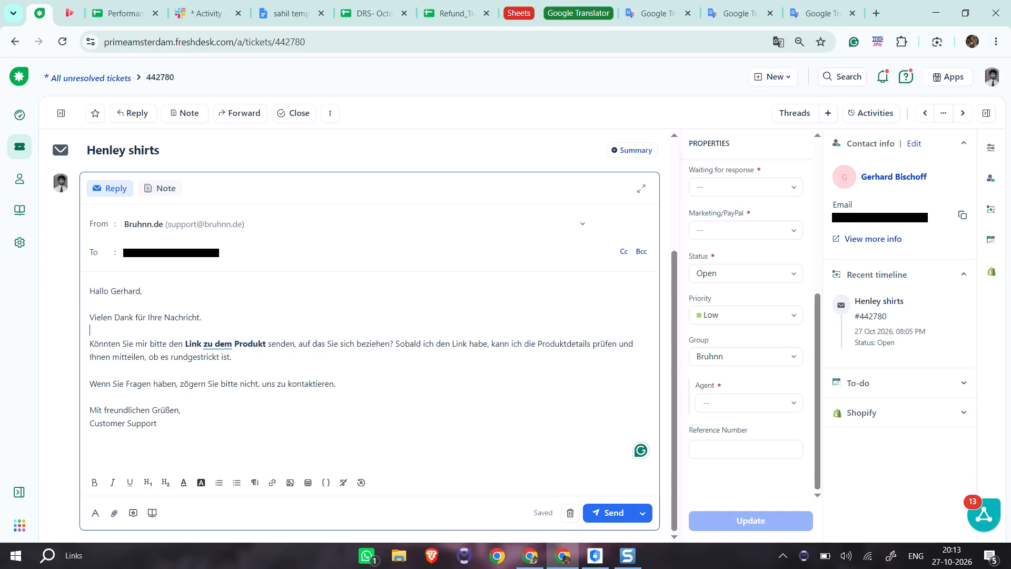
{"action": "key", "text": "ctrl+Return"}
{"action": "key", "text": "alt+Tab"}
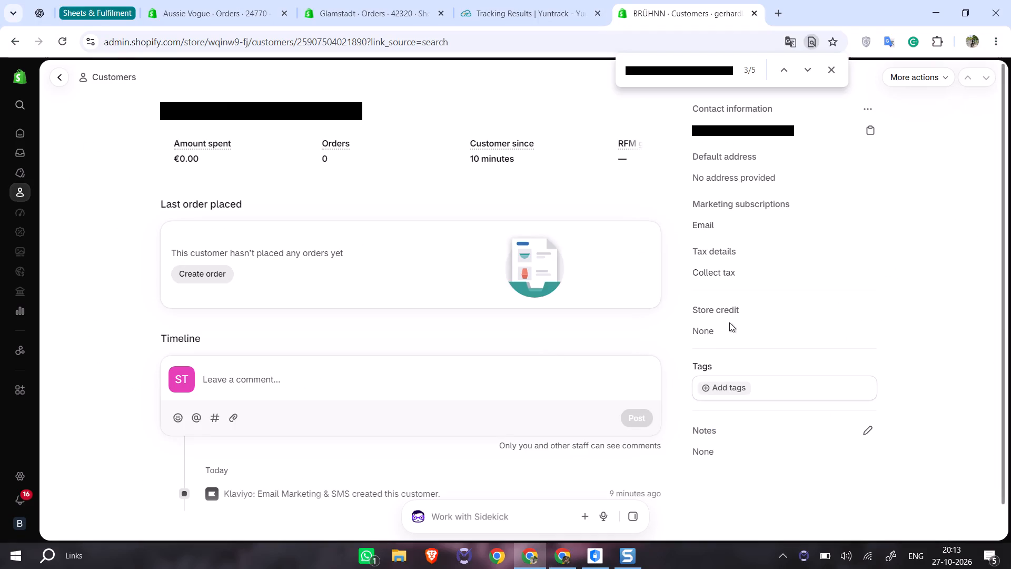
{"action": "key", "text": "alt+Tab"}
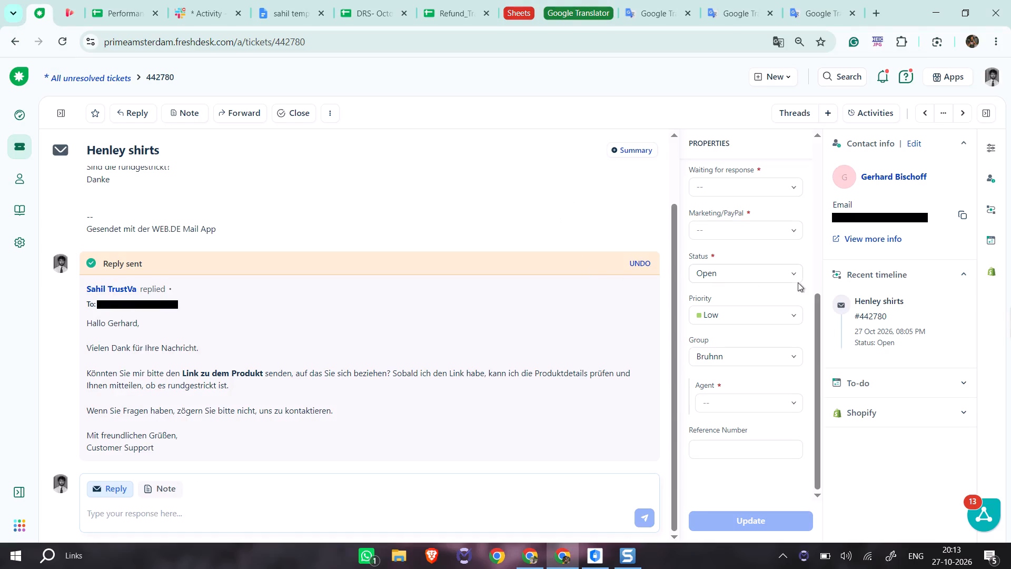
{"action": "scroll", "coordinate": [797, 281], "scroll_direction": "up", "scroll_amount": 2}
{"action": "left_click", "coordinate": [752, 296]}
{"action": "key", "text": "Tab"}
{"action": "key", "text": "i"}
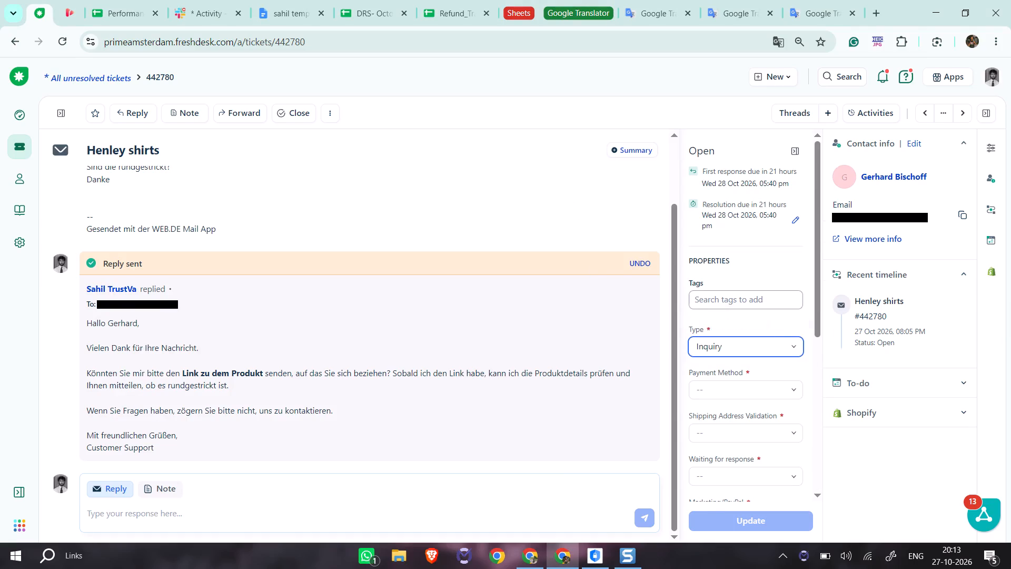
{"action": "key", "text": "Tab"}
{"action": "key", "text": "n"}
{"action": "key", "text": "Tab"}
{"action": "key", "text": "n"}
{"action": "key", "text": "Tab"}
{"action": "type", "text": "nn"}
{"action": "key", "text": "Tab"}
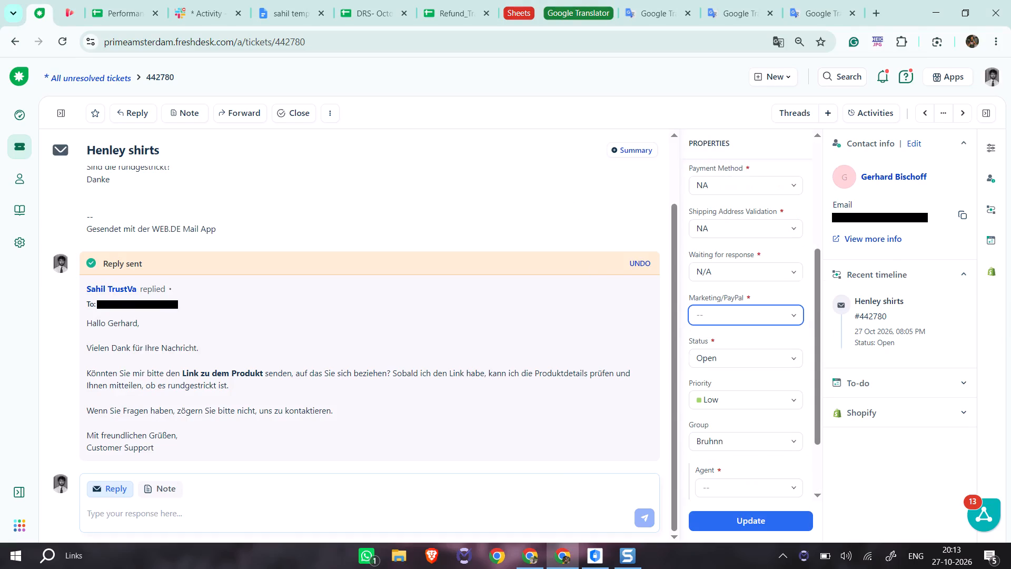
Set Marketing/PayPal to No and status to Resolved, assign the ticket to the Sahil agent, and update the properties.
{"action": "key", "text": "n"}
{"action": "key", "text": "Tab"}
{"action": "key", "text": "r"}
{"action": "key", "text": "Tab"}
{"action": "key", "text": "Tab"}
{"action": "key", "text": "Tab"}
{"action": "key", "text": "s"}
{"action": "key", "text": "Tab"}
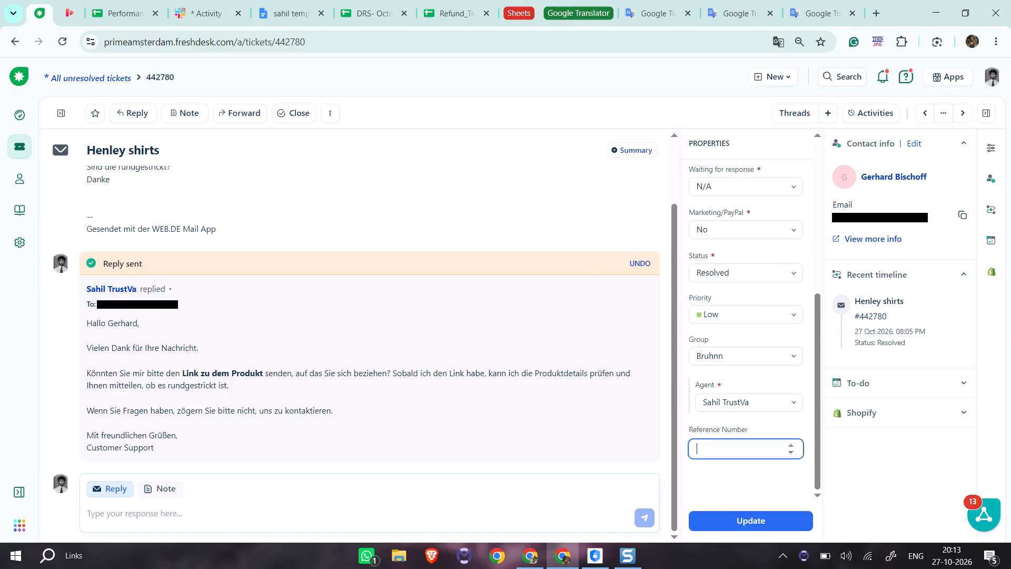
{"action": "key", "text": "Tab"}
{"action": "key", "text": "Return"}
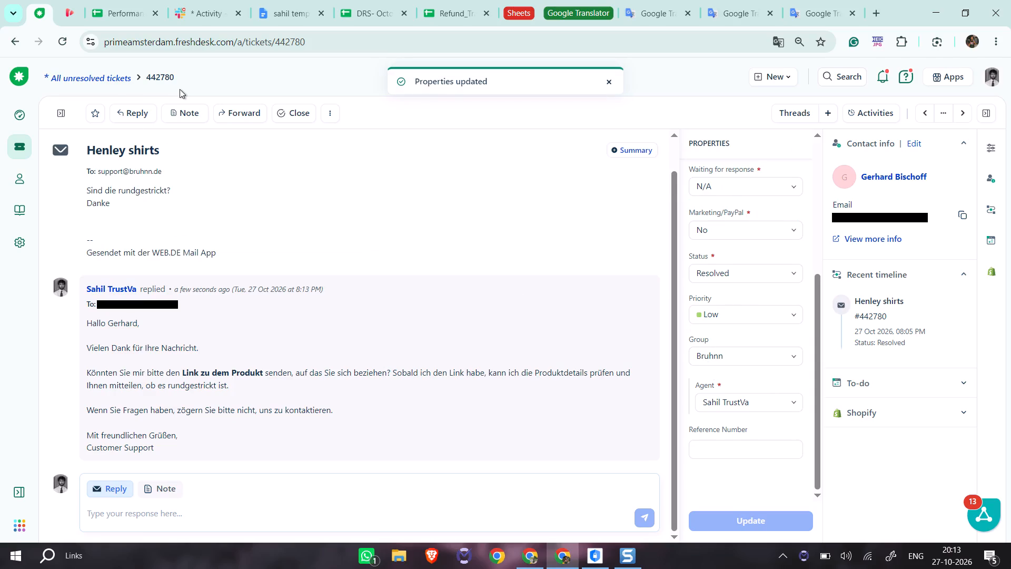
Log ticket number 442780 in the next free cell under SAHIL on the DRS October 2026 sheet's Oct 27 tab, and return to Freshdesk.
{"action": "double_click", "coordinate": [166, 77]}
{"action": "key", "text": "ctrl+c"}
{"action": "key", "text": "ctrl+c"}
{"action": "key", "text": "ctrl+c"}
{"action": "key", "text": "ctrl+6"}
{"action": "key", "text": "ctrl+v"}
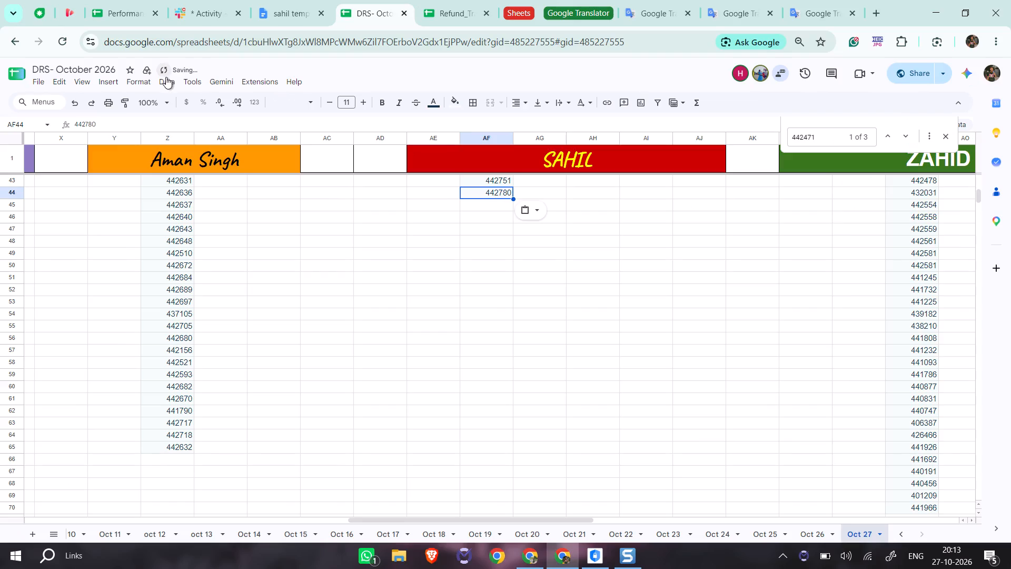
{"action": "key", "text": "Down"}
{"action": "key", "text": "ctrl+1"}
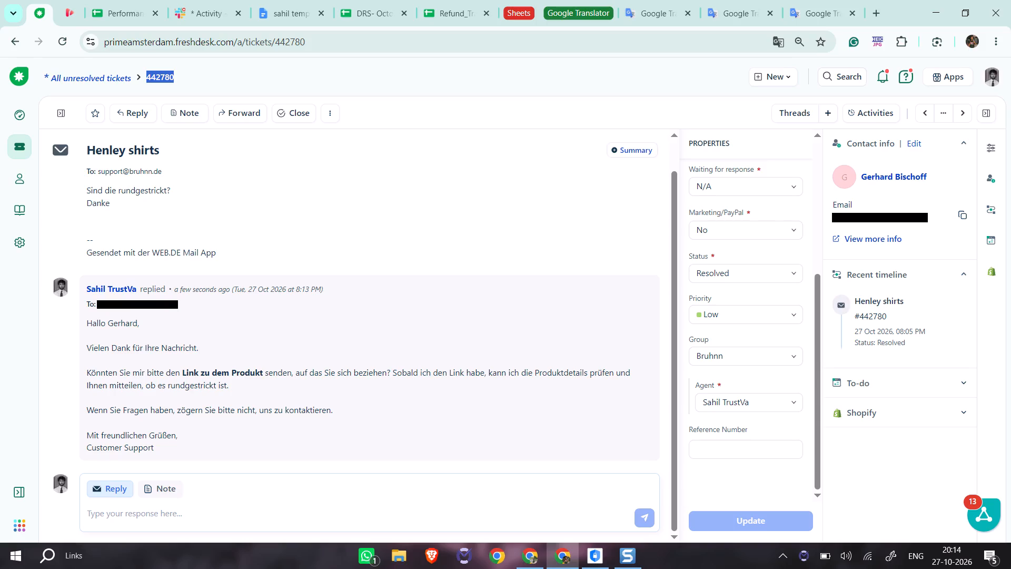
{"action": "left_click", "coordinate": [390, 281]}
{"action": "left_click", "coordinate": [385, 0]}
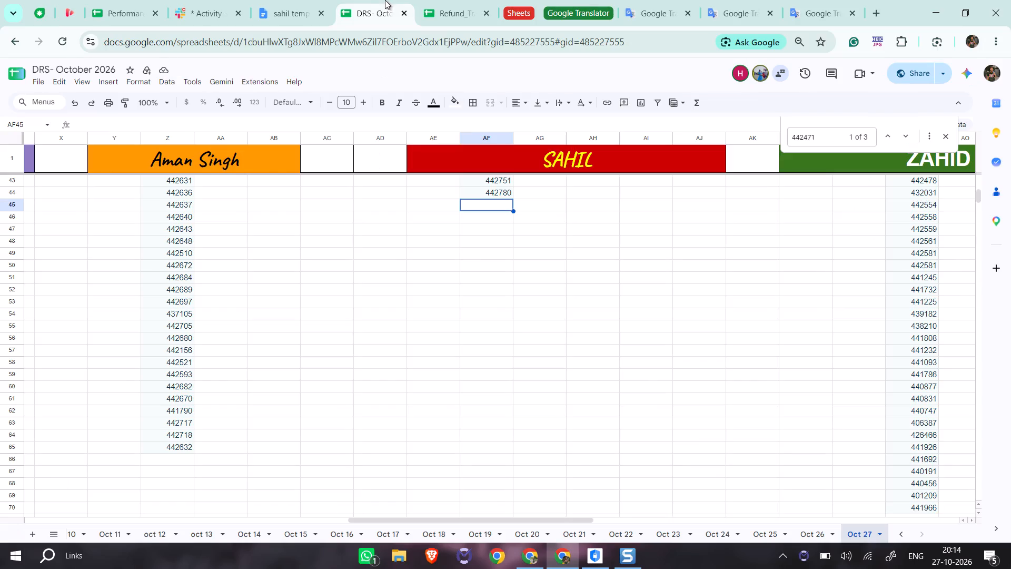
{"action": "key", "text": "ctrl+1"}
Go through the following unresolved tickets #442779 and #442639 and skim their messages.
{"action": "left_click", "coordinate": [453, 284]}
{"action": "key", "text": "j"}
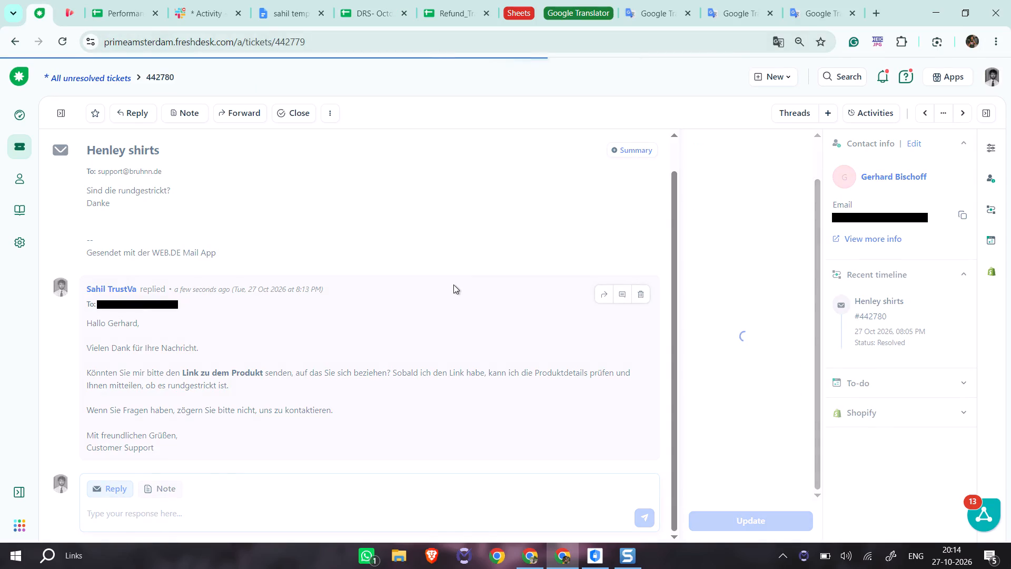
{"action": "scroll", "coordinate": [453, 284], "scroll_direction": "down", "scroll_amount": 3}
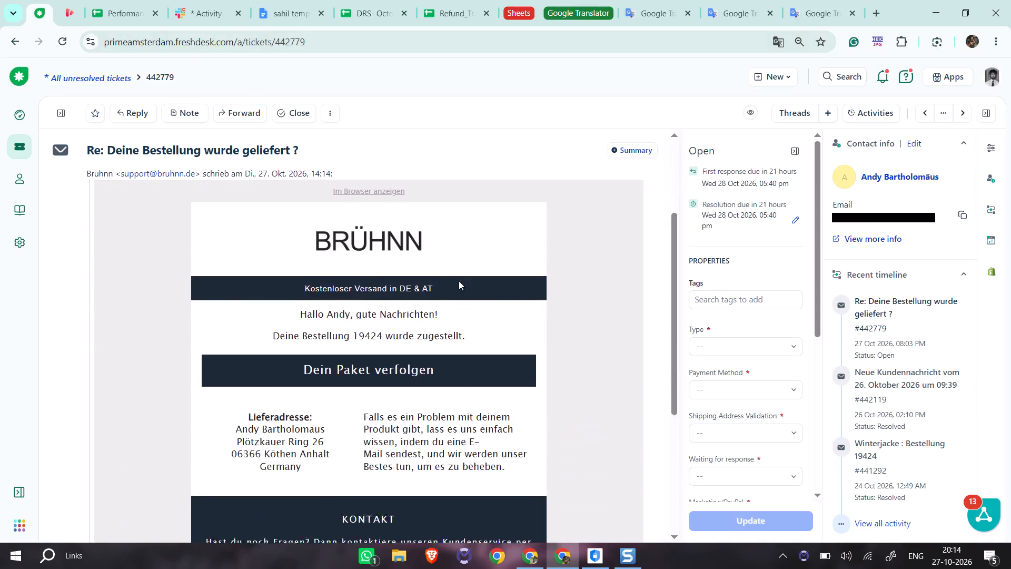
{"action": "scroll", "coordinate": [459, 281], "scroll_direction": "down", "scroll_amount": 3}
{"action": "left_click", "coordinate": [568, 221]}
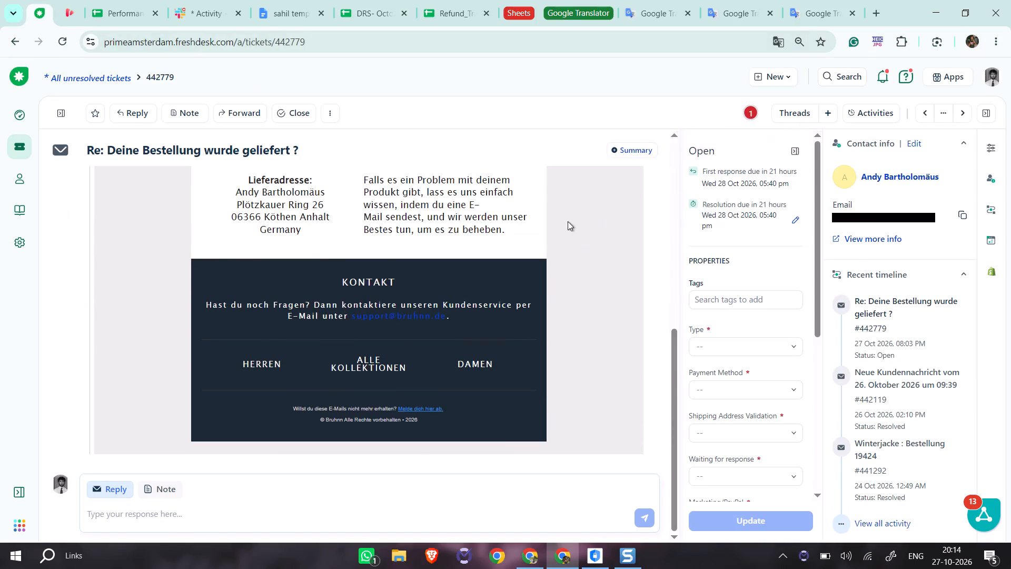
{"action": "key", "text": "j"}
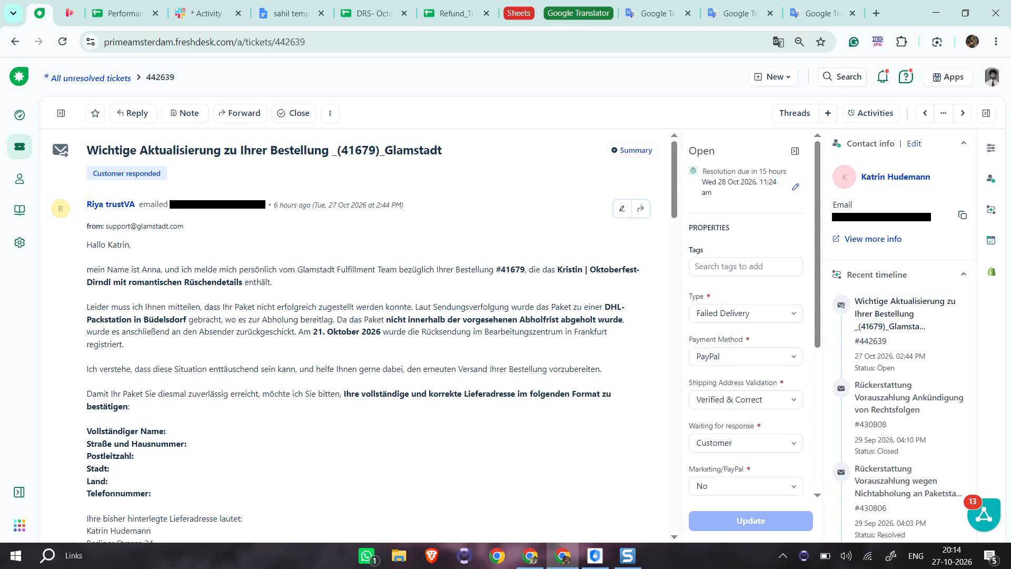
{"action": "scroll", "coordinate": [335, 309], "scroll_direction": "down", "scroll_amount": 3}
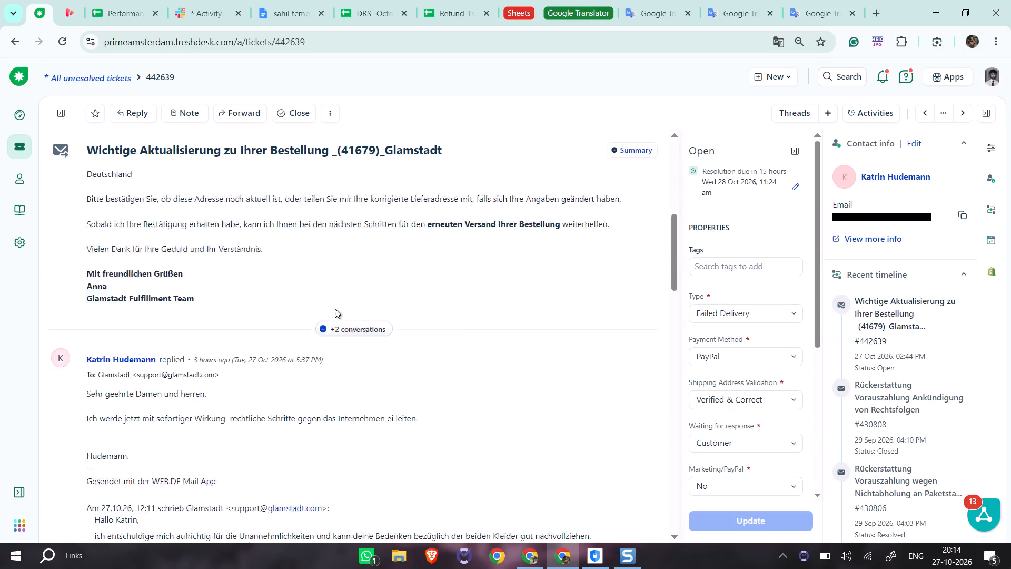
{"action": "scroll", "coordinate": [335, 309], "scroll_direction": "down", "scroll_amount": 2}
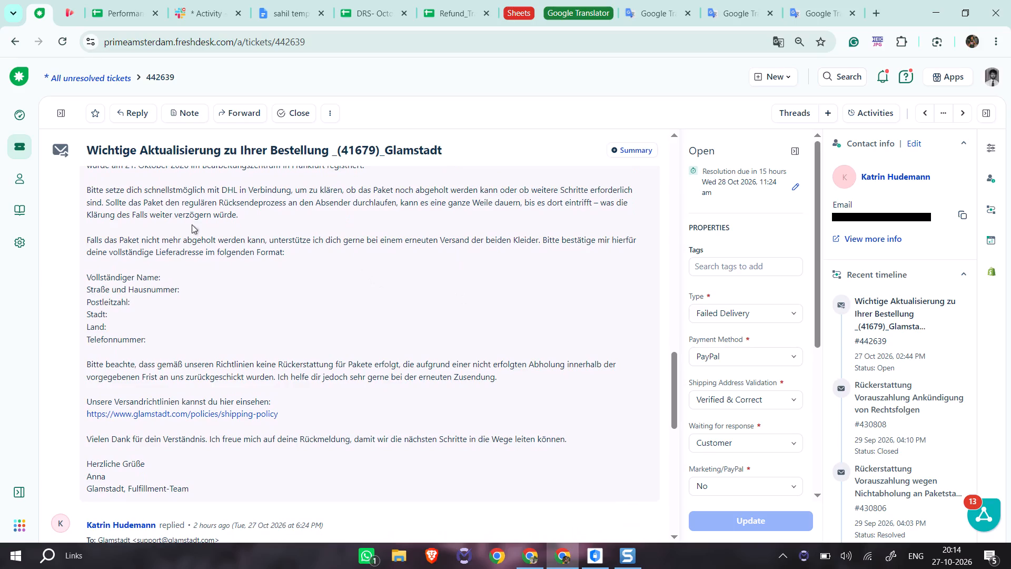
Return to the unresolved tickets list, open the newest ticket #442783 "Rücksendung" and read the customer's message.
{"action": "left_click", "coordinate": [29, 146]}
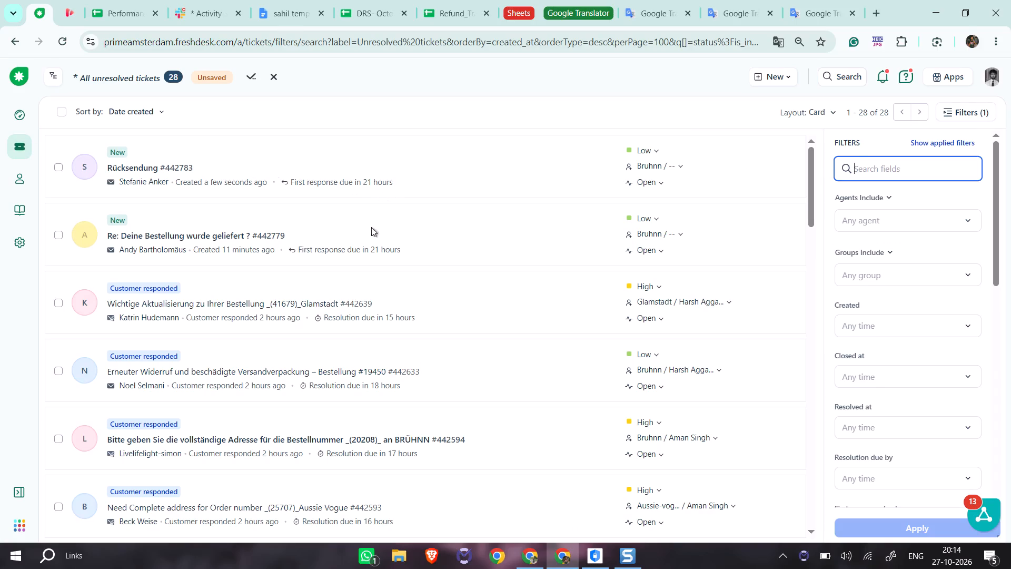
{"action": "scroll", "coordinate": [233, 203], "scroll_direction": "up", "scroll_amount": 2}
{"action": "left_click", "coordinate": [190, 160]}
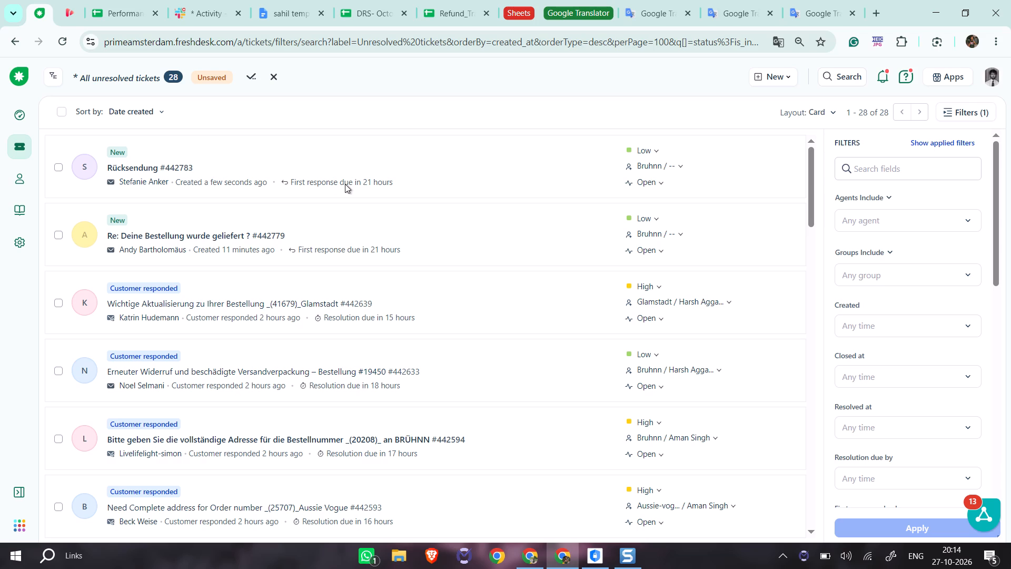
{"action": "left_click", "coordinate": [190, 172]}
{"action": "scroll", "coordinate": [503, 302], "scroll_direction": "down", "scroll_amount": 2}
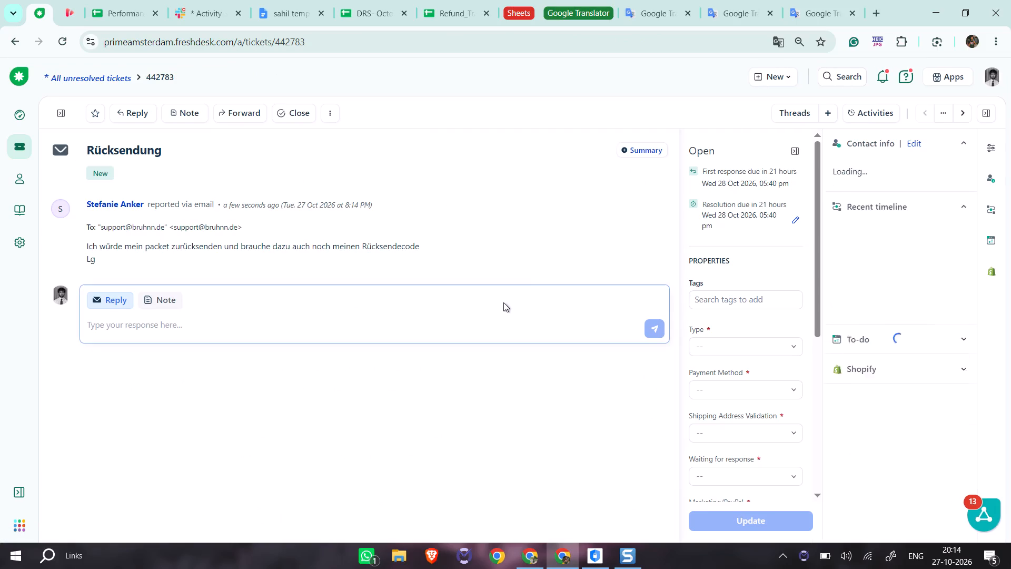
{"action": "scroll", "coordinate": [503, 302], "scroll_direction": "down", "scroll_amount": 2}
{"action": "scroll", "coordinate": [665, 274], "scroll_direction": "down", "scroll_amount": 4}
{"action": "scroll", "coordinate": [760, 266], "scroll_direction": "down", "scroll_amount": 3}
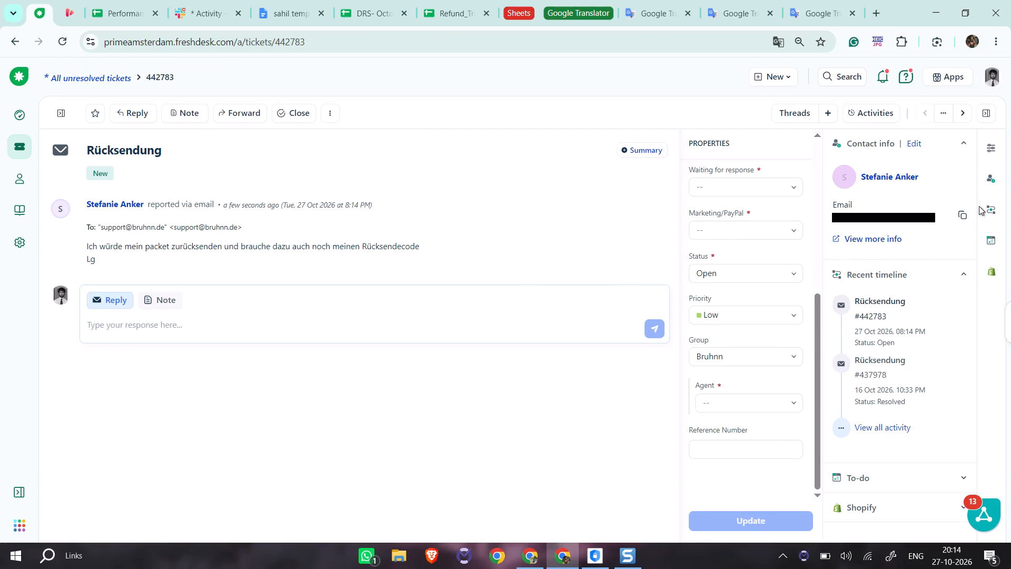
{"action": "triple_click", "coordinate": [964, 214]}
{"action": "double_click", "coordinate": [964, 214]}
{"action": "key", "text": "alt+Tab"}
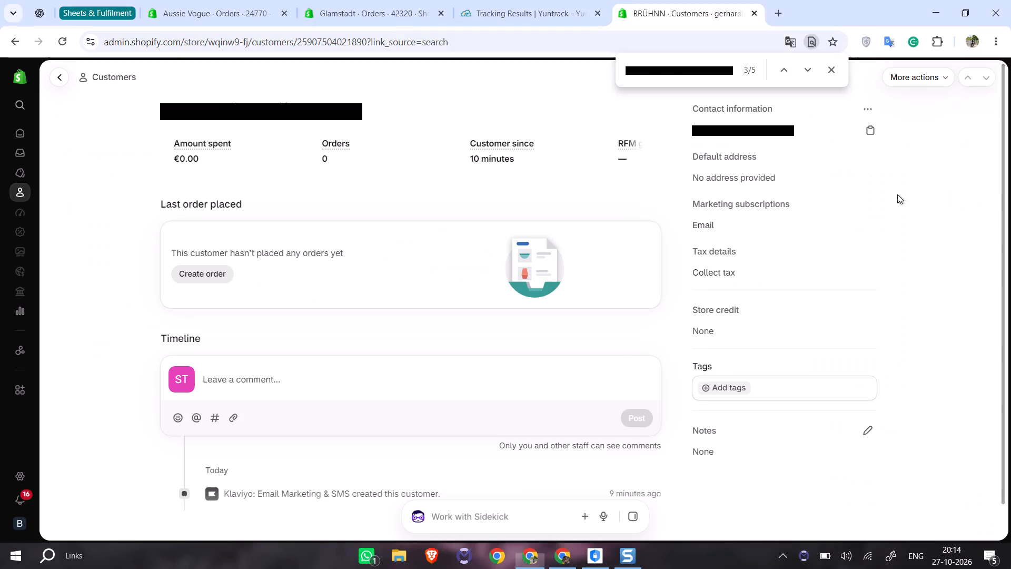
{"action": "left_click", "coordinate": [21, 110]}
{"action": "key", "text": "ctrl+v"}
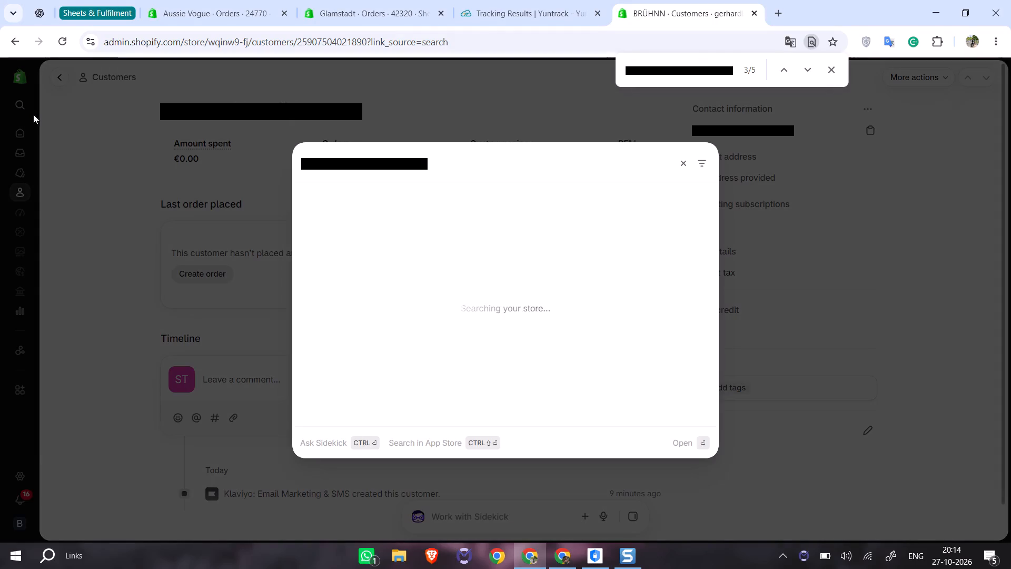
{"action": "left_click", "coordinate": [411, 264]}
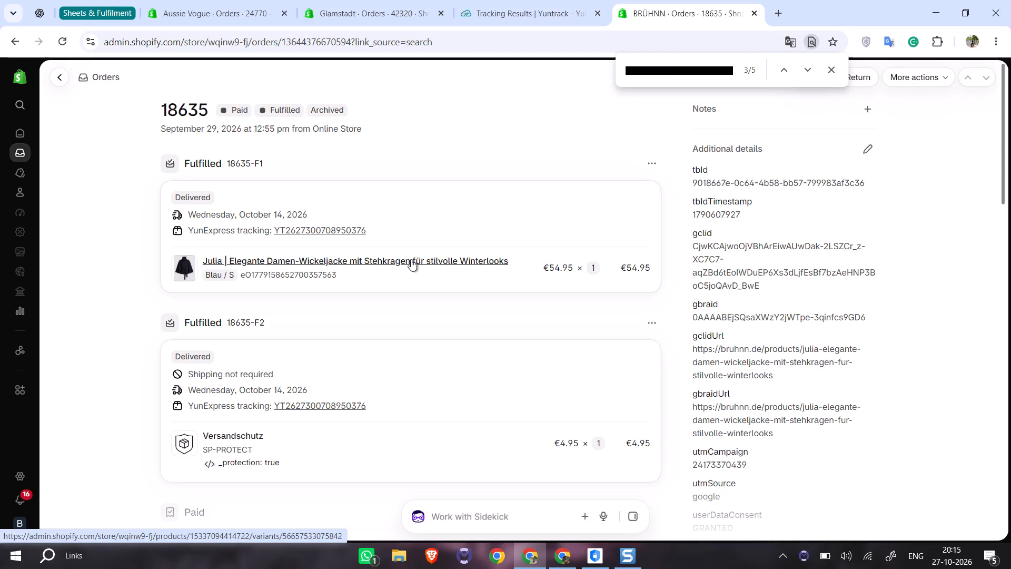
{"action": "key", "text": "ctrl+f"}
{"action": "key", "text": "ctrl+v"}
{"action": "key", "text": "ctrl+f"}
{"action": "key", "text": "ctrl+v"}
{"action": "key", "text": "ctrl+f"}
{"action": "key", "text": "ctrl+v"}
{"action": "key", "text": "ctrl+f"}
{"action": "key", "text": "ctrl+v"}
{"action": "key", "text": "ctrl+f"}
{"action": "key", "text": "ctrl+v"}
{"action": "key", "text": "ctrl+f"}
{"action": "key", "text": "ctrl+v"}
{"action": "key", "text": "ctrl+f"}
{"action": "key", "text": "ctrl+v"}
{"action": "key", "text": "ctrl+f"}
{"action": "key", "text": "ctrl+v"}
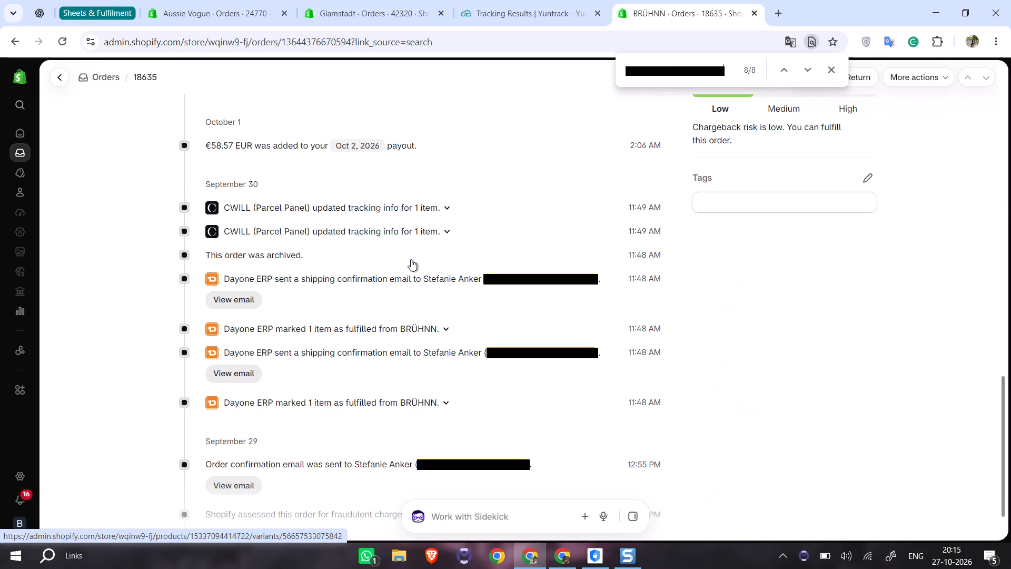
Return to Freshdesk ticket #442783, read the message in English translation, and switch the page back to the original language.
{"action": "key", "text": "alt+Tab"}
{"action": "right_click", "coordinate": [418, 230]}
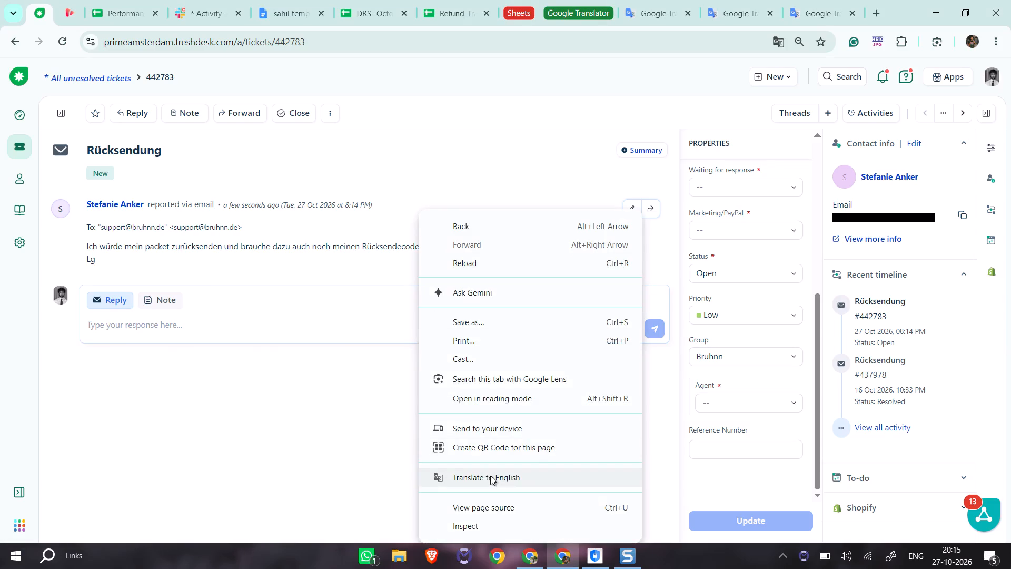
{"action": "left_click", "coordinate": [490, 476]}
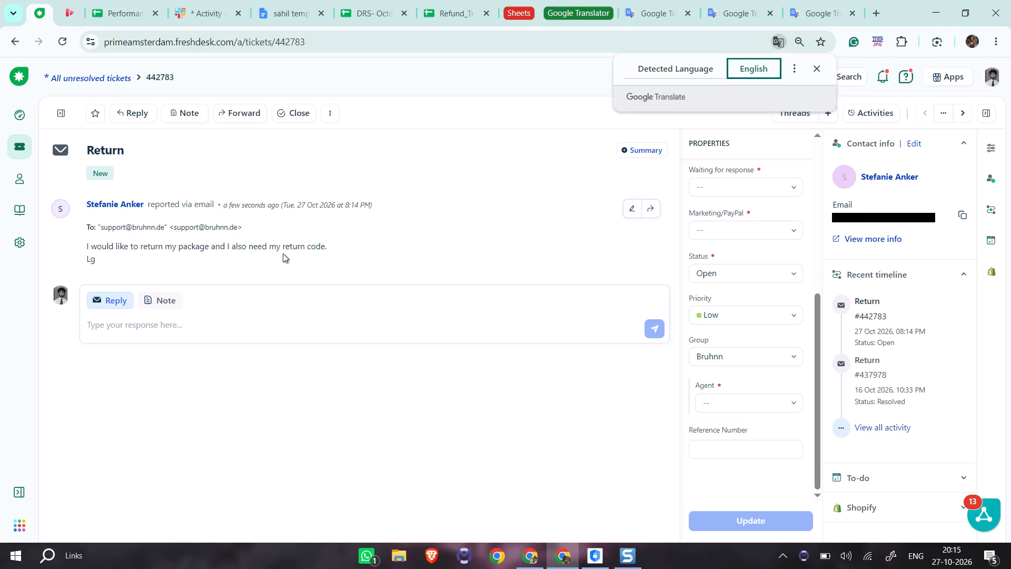
{"action": "left_click", "coordinate": [662, 73]}
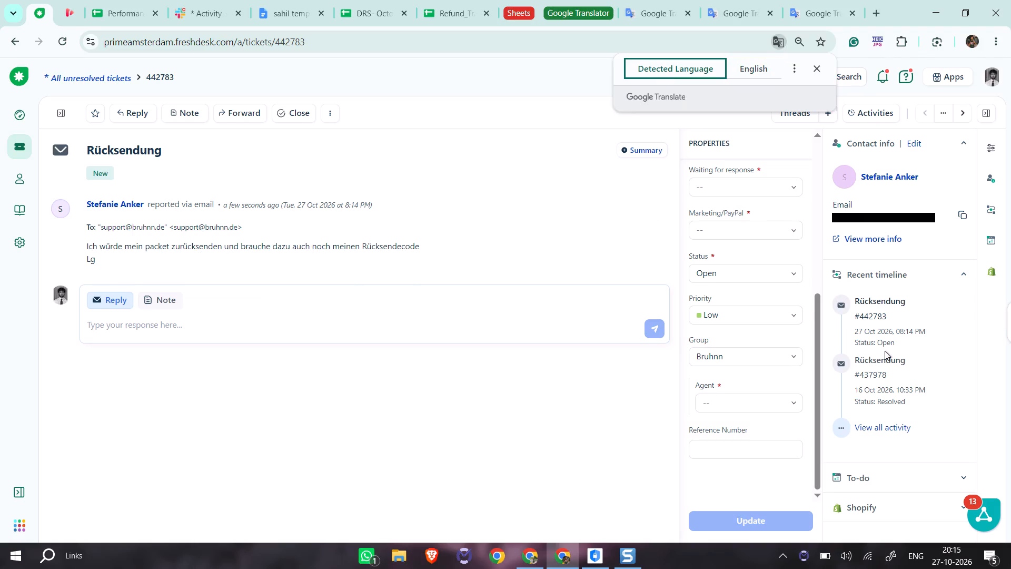
Open the customer's earlier ticket #437978, review the request and reply with an English translation, and go back to #442783.
{"action": "left_click", "coordinate": [885, 351]}
{"action": "left_click", "coordinate": [889, 354]}
{"action": "scroll", "coordinate": [513, 263], "scroll_direction": "down", "scroll_amount": 2}
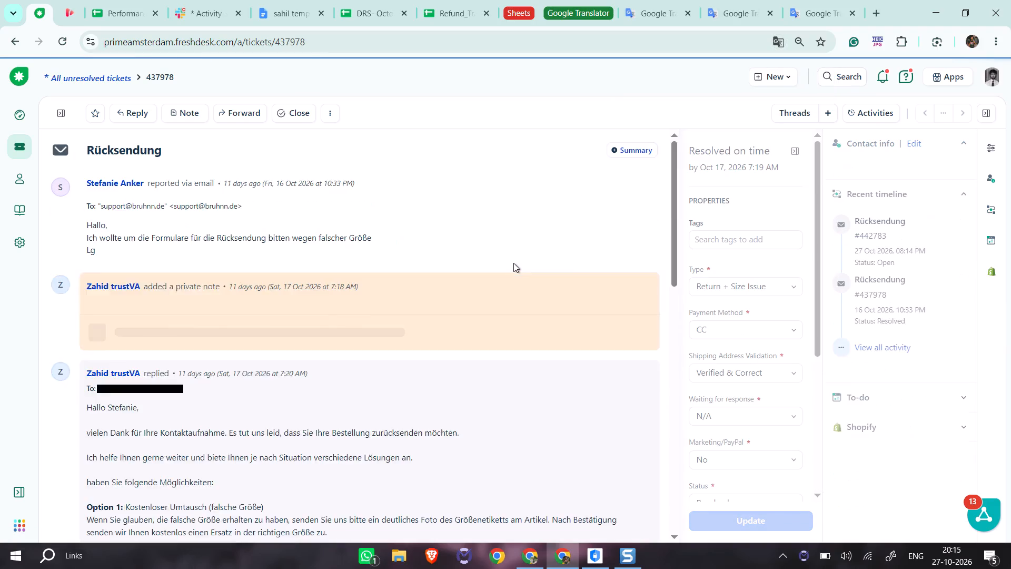
{"action": "scroll", "coordinate": [513, 263], "scroll_direction": "down", "scroll_amount": 6}
{"action": "scroll", "coordinate": [513, 263], "scroll_direction": "up", "scroll_amount": 7}
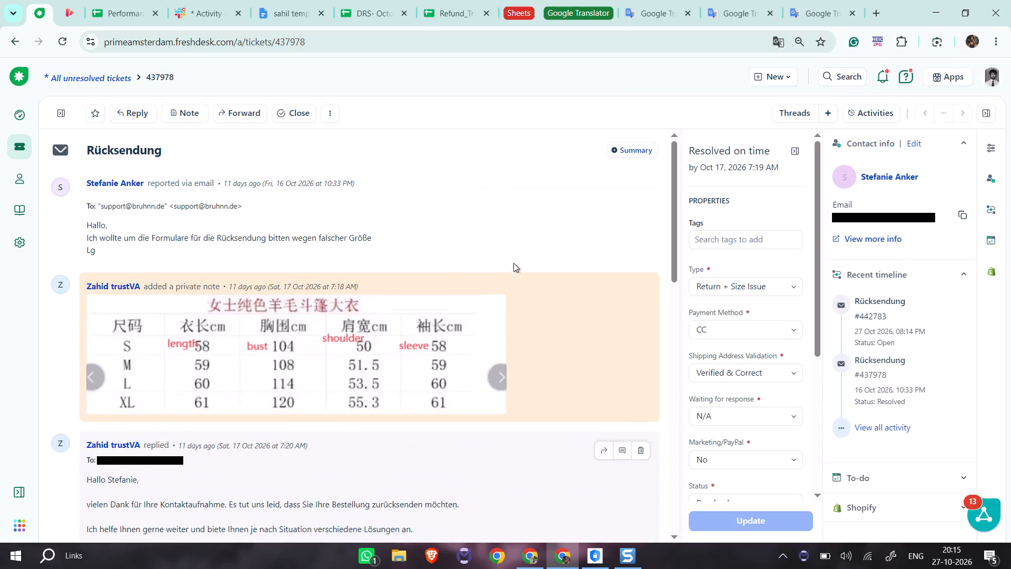
{"action": "right_click", "coordinate": [381, 230]}
{"action": "left_click", "coordinate": [504, 476]}
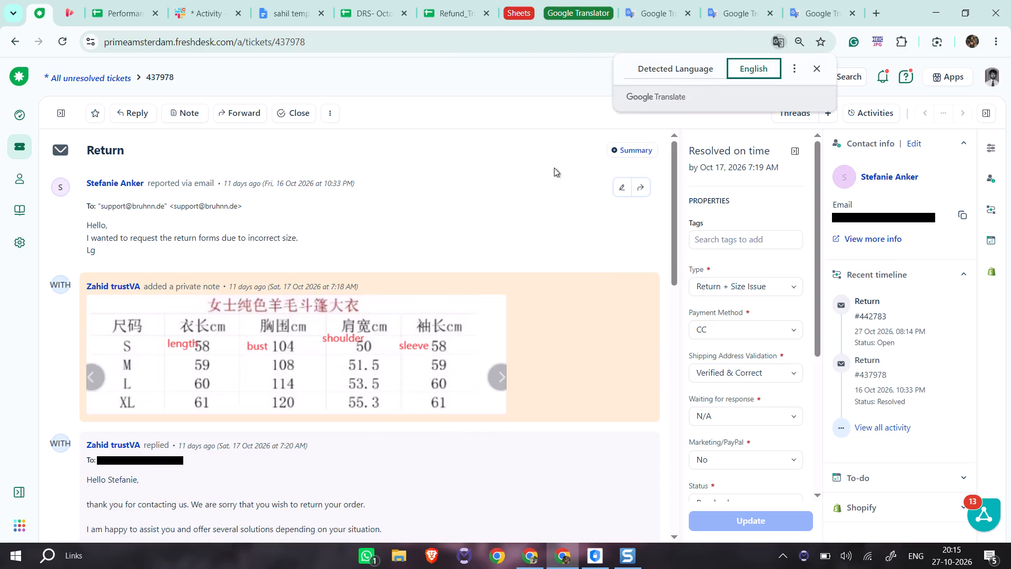
{"action": "left_click", "coordinate": [695, 64]}
{"action": "left_click", "coordinate": [872, 294]}
{"action": "left_click", "coordinate": [872, 298]}
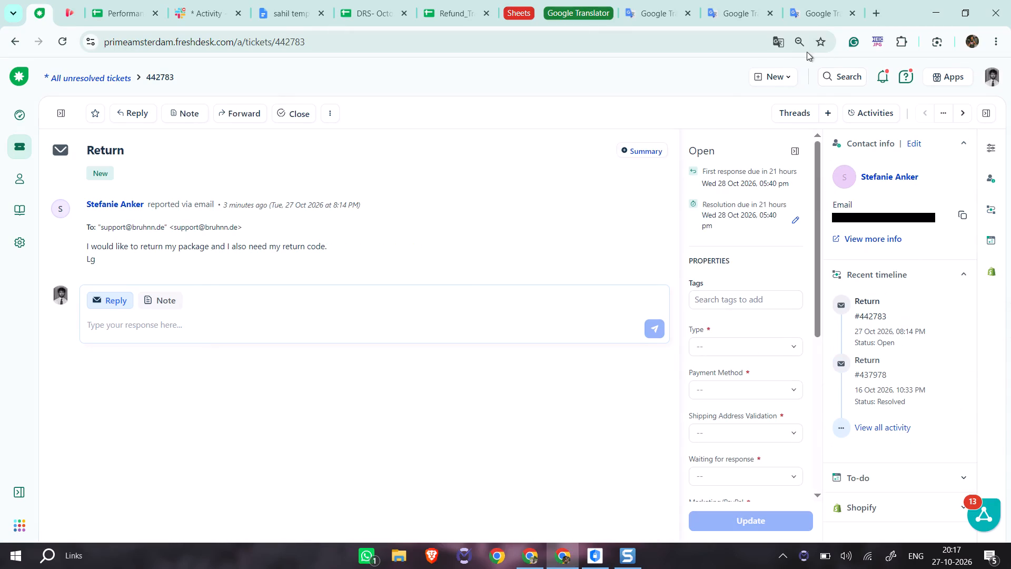
{"action": "left_click", "coordinate": [776, 42]}
{"action": "left_click", "coordinate": [684, 77]}
{"action": "left_click", "coordinate": [521, 165]}
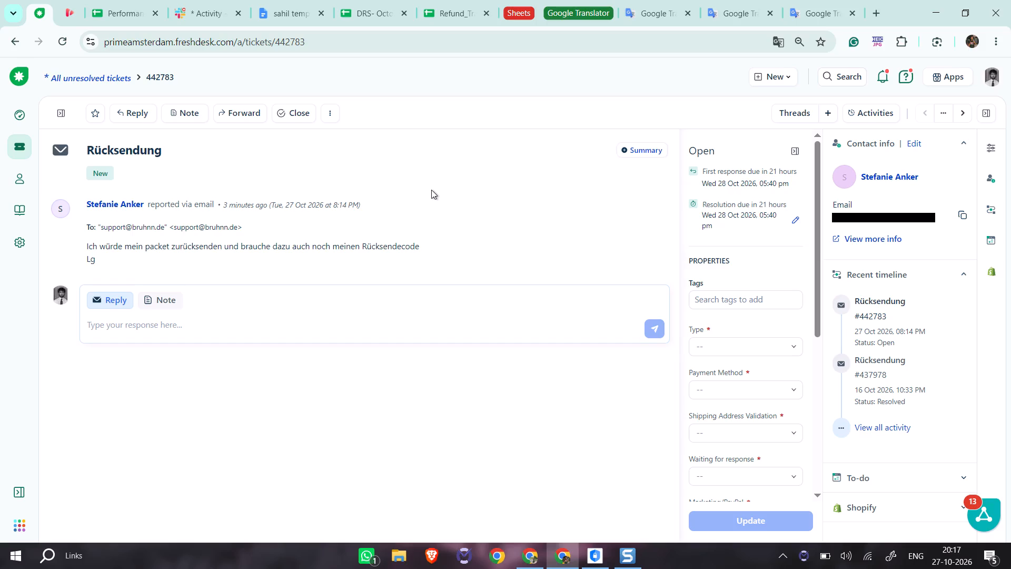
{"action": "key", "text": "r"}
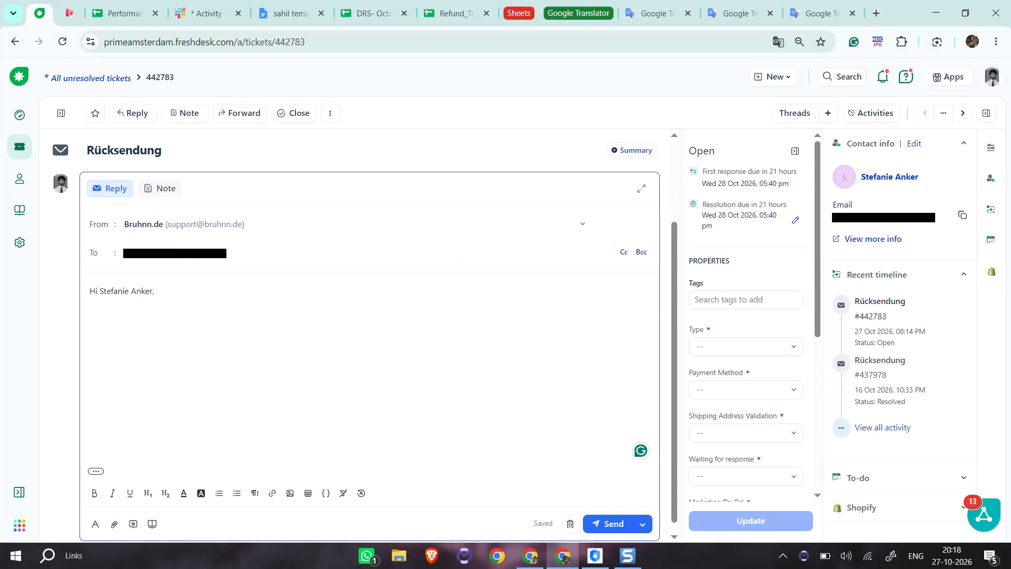
{"action": "left_click", "coordinate": [105, 469]}
{"action": "left_click", "coordinate": [112, 469]}
{"action": "left_click", "coordinate": [136, 397]}
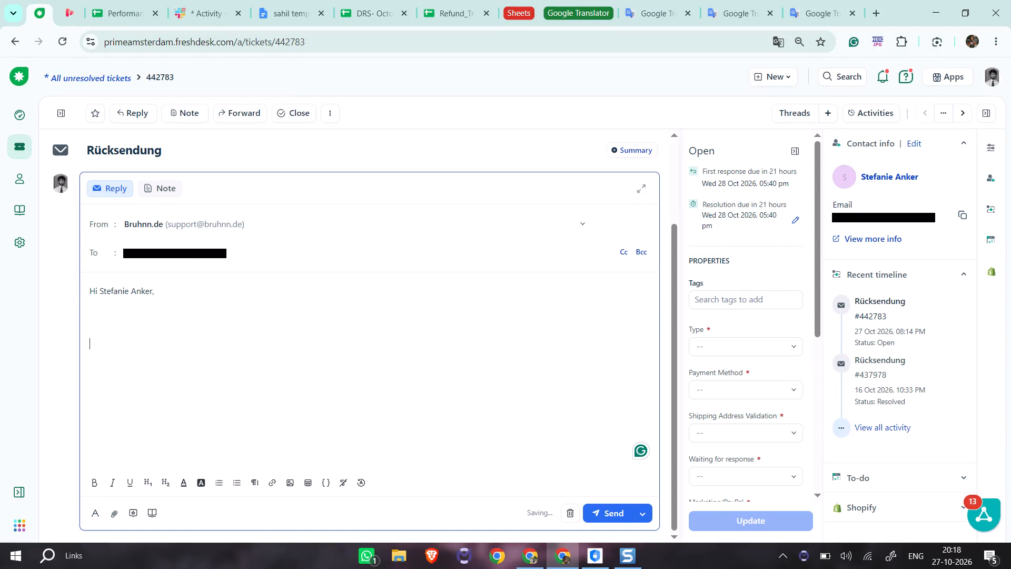
{"action": "key", "text": "ctrl+a"}
{"action": "key", "text": "ctrl+BackSpace"}
{"action": "key", "text": "ctrl+BackSpace"}
{"action": "key", "text": "ctrl+BackSpace"}
{"action": "key", "text": "ctrl+BackSpace"}
{"action": "key", "text": "ctrl+BackSpace"}
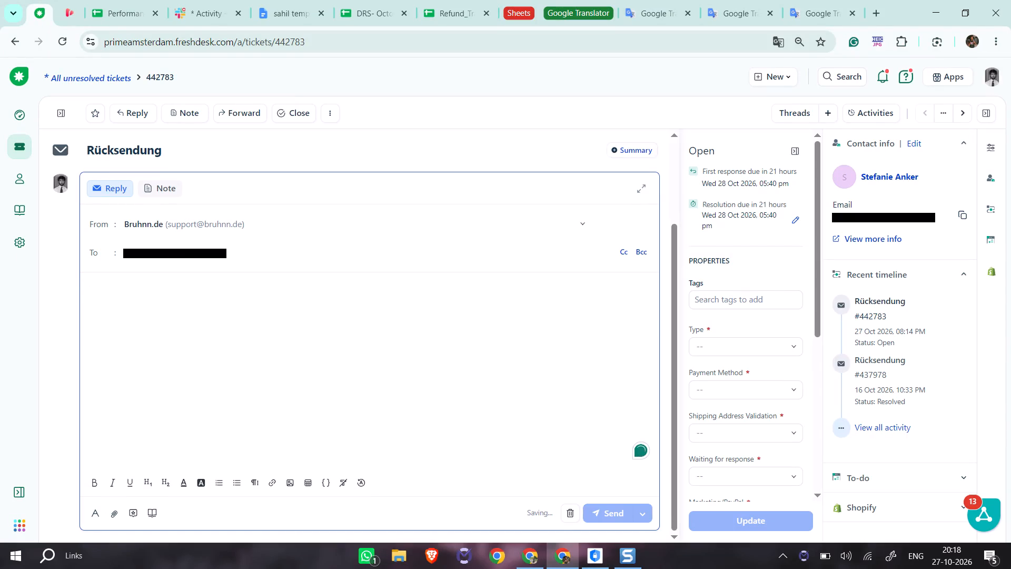
{"action": "key", "text": "ctrl+v"}
Insert blank lines after the greeting, the thank-you line, the introductory paragraph, and the Option 1 and Option 2 texts.
{"action": "left_click", "coordinate": [183, 290]}
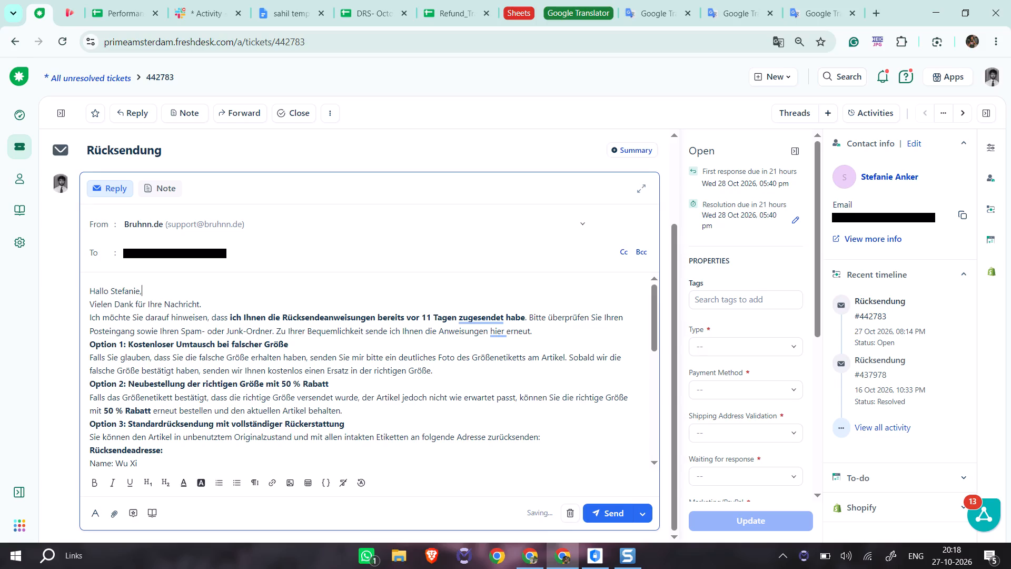
{"action": "key", "text": "Return"}
{"action": "left_click", "coordinate": [206, 316]}
{"action": "key", "text": "Return"}
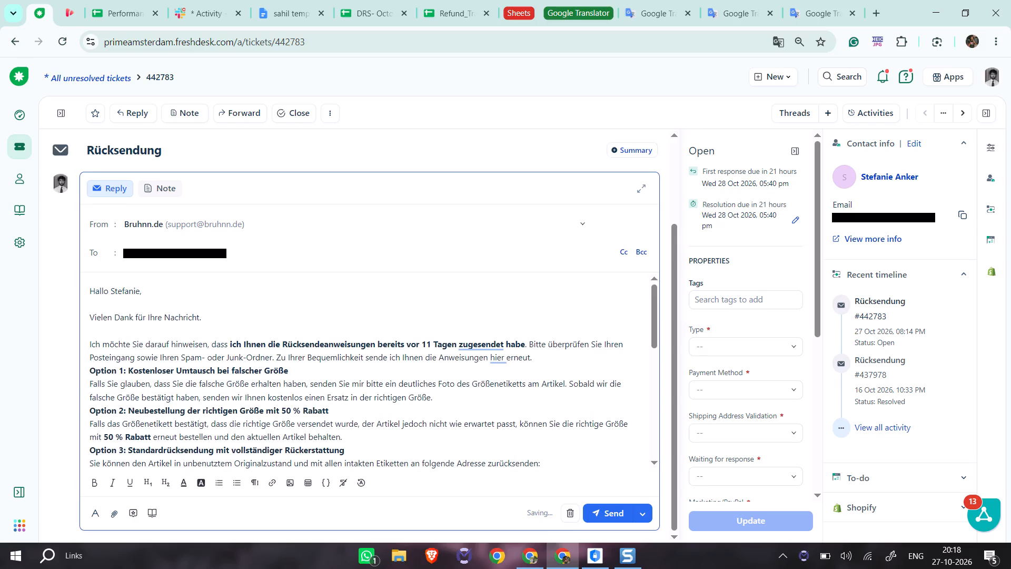
{"action": "left_click", "coordinate": [537, 356]}
{"action": "key", "text": "Return"}
{"action": "left_click", "coordinate": [438, 411]}
{"action": "key", "text": "Return"}
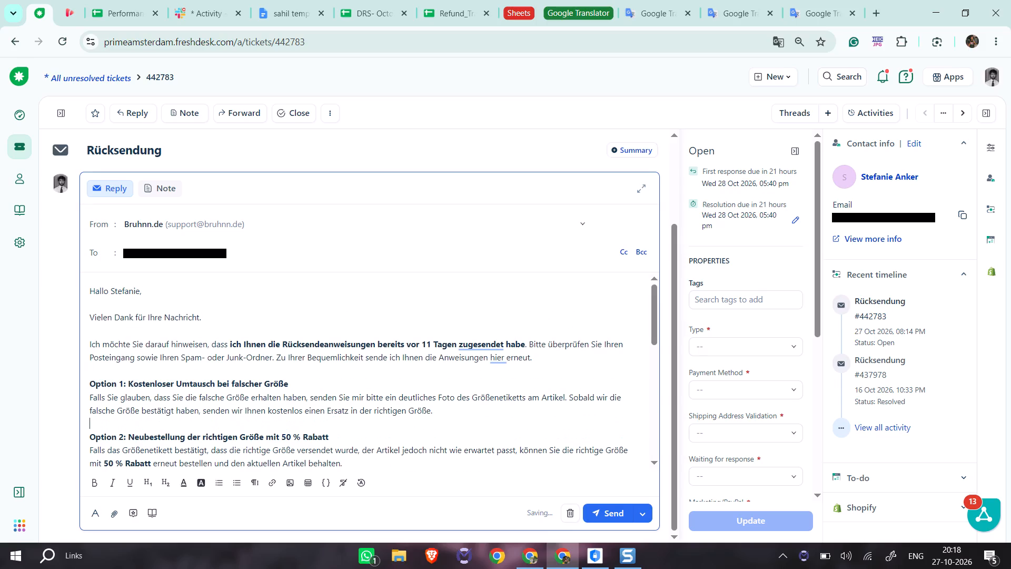
{"action": "scroll", "coordinate": [441, 410], "scroll_direction": "down", "scroll_amount": 2}
{"action": "left_click", "coordinate": [385, 404]}
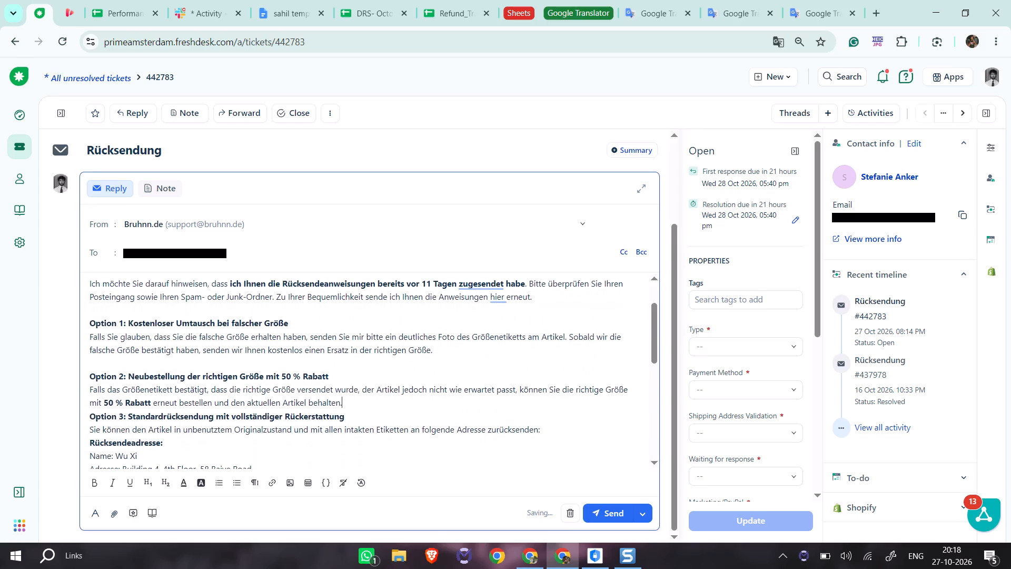
{"action": "key", "text": "Return"}
Insert blank lines before the "Rücksendeadresse" heading and before "Wichtige Informationen zur Rücksendung".
{"action": "scroll", "coordinate": [416, 438], "scroll_direction": "down", "scroll_amount": 1}
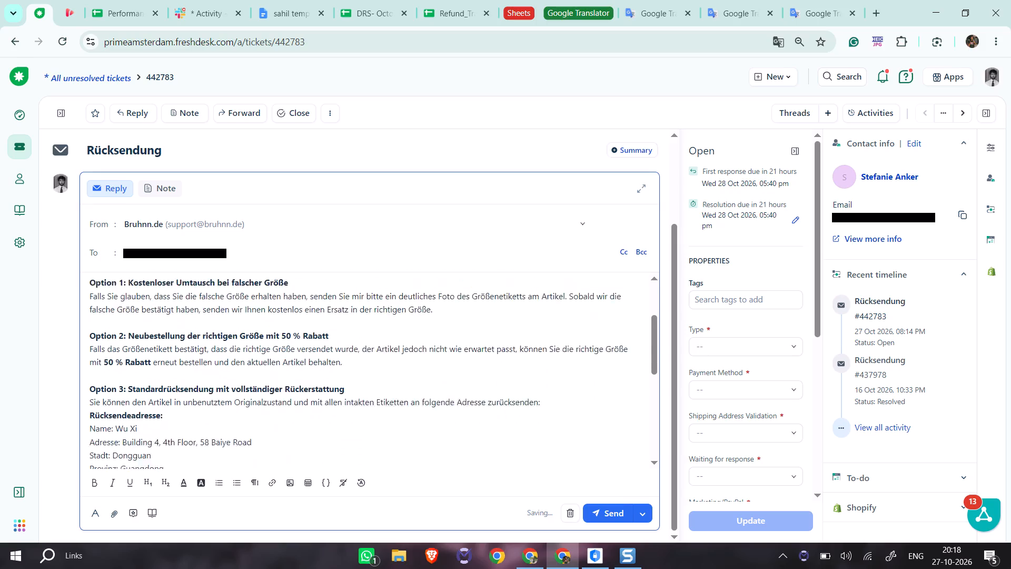
{"action": "scroll", "coordinate": [403, 433], "scroll_direction": "down", "scroll_amount": 1}
{"action": "left_click", "coordinate": [544, 364]}
{"action": "key", "text": "Return"}
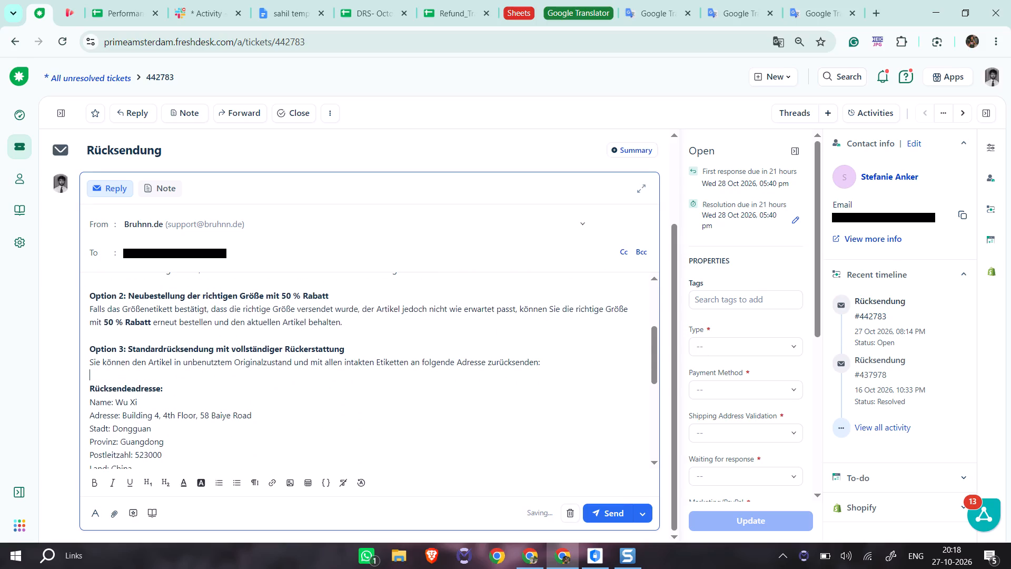
{"action": "scroll", "coordinate": [456, 410], "scroll_direction": "down", "scroll_amount": 2}
{"action": "left_click", "coordinate": [237, 320]}
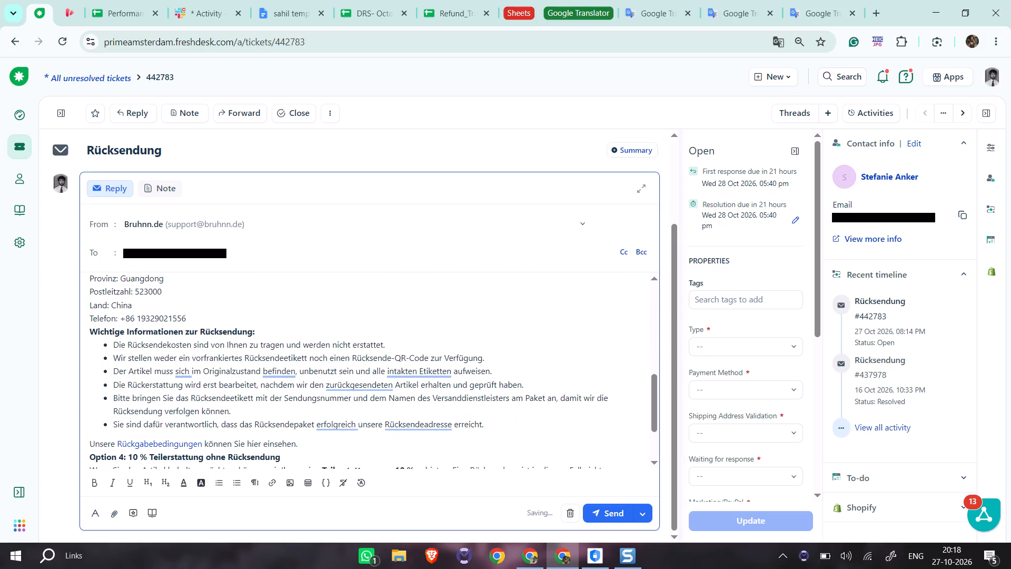
{"action": "key", "text": "Return"}
Insert blank lines around the Option 4 section, between the two closing sentences, and before "Mit freundlichen Grüßen".
{"action": "scroll", "coordinate": [353, 379], "scroll_direction": "down", "scroll_amount": 2}
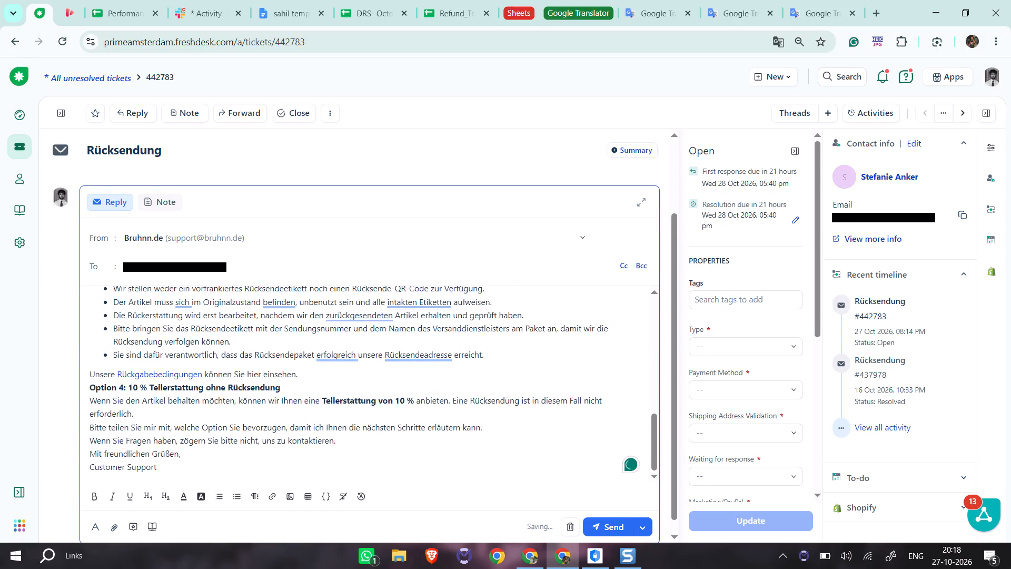
{"action": "left_click", "coordinate": [321, 374]}
{"action": "key", "text": "Return"}
{"action": "left_click", "coordinate": [298, 421]}
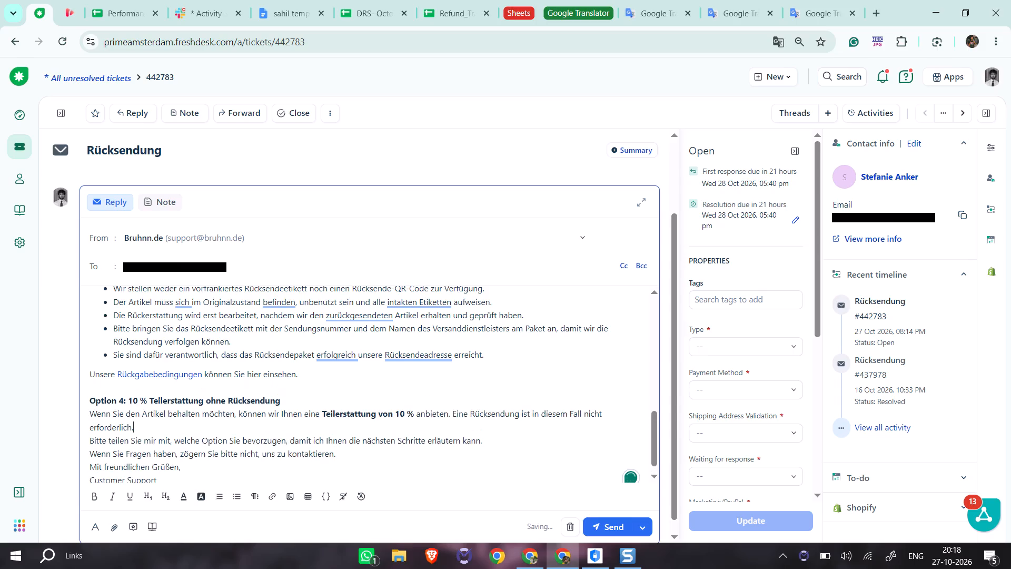
{"action": "key", "text": "Return"}
{"action": "scroll", "coordinate": [482, 434], "scroll_direction": "down", "scroll_amount": 1}
{"action": "left_click", "coordinate": [493, 427]}
{"action": "key", "text": "Return"}
{"action": "left_click", "coordinate": [356, 457]}
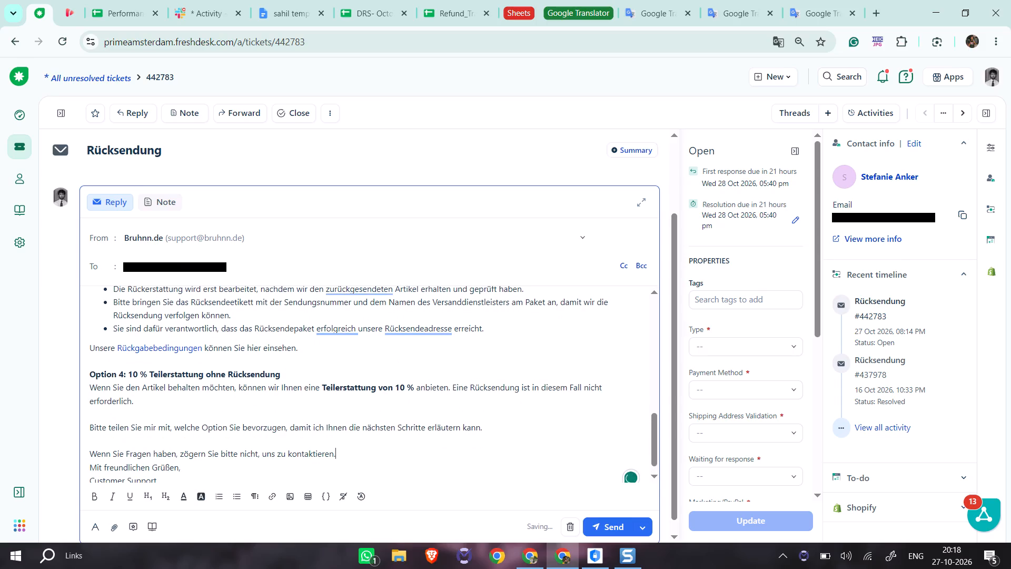
{"action": "key", "text": "Return"}
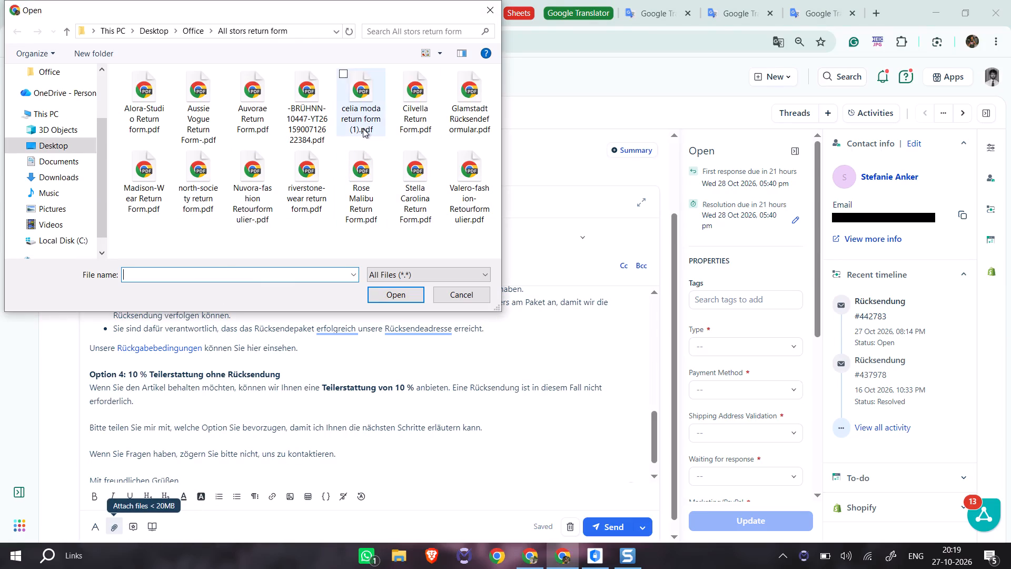
{"action": "double_click", "coordinate": [310, 116]}
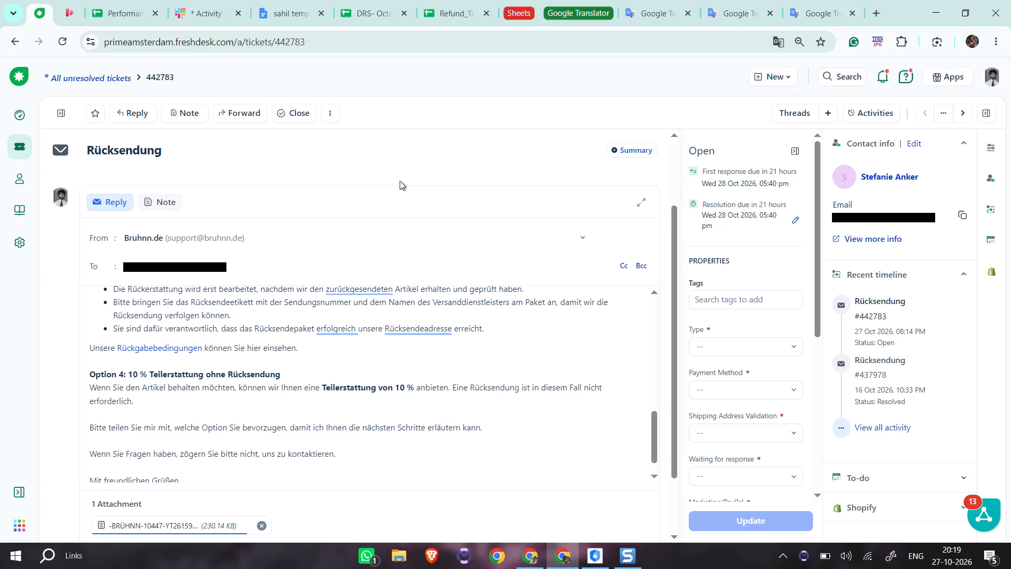
{"action": "left_click", "coordinate": [419, 273]}
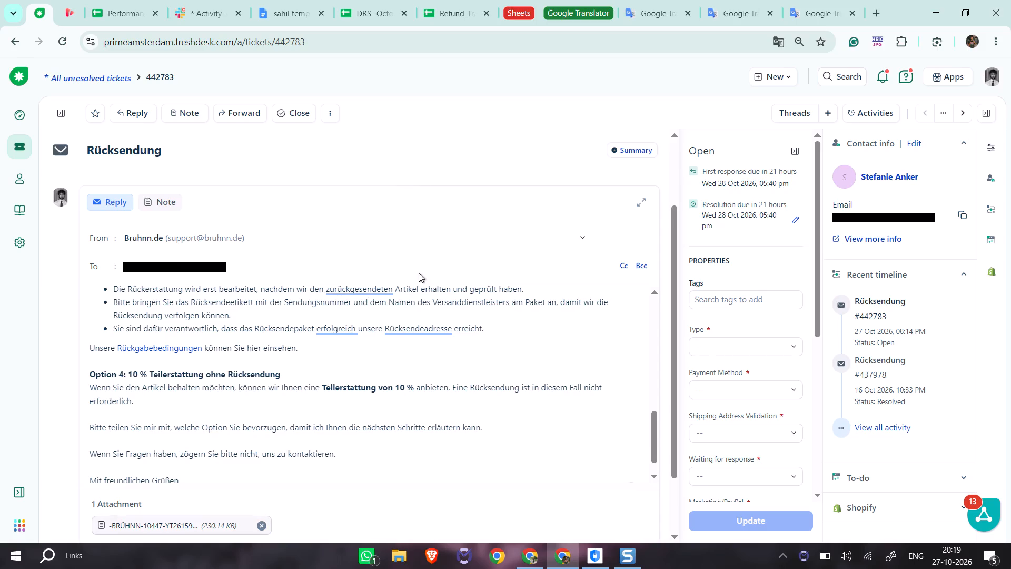
{"action": "left_click", "coordinate": [422, 299]}
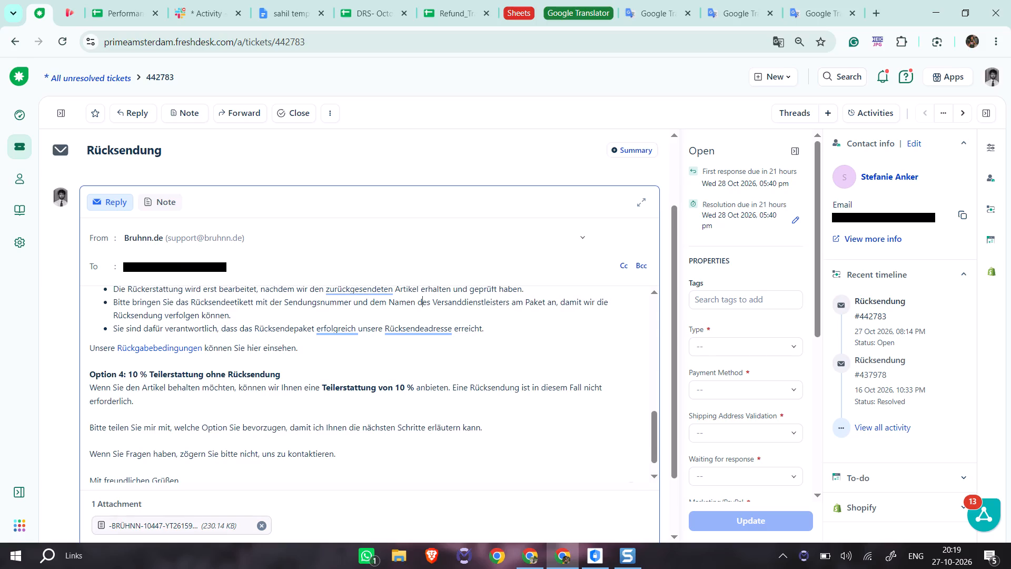
{"action": "key", "text": "ctrl+Return"}
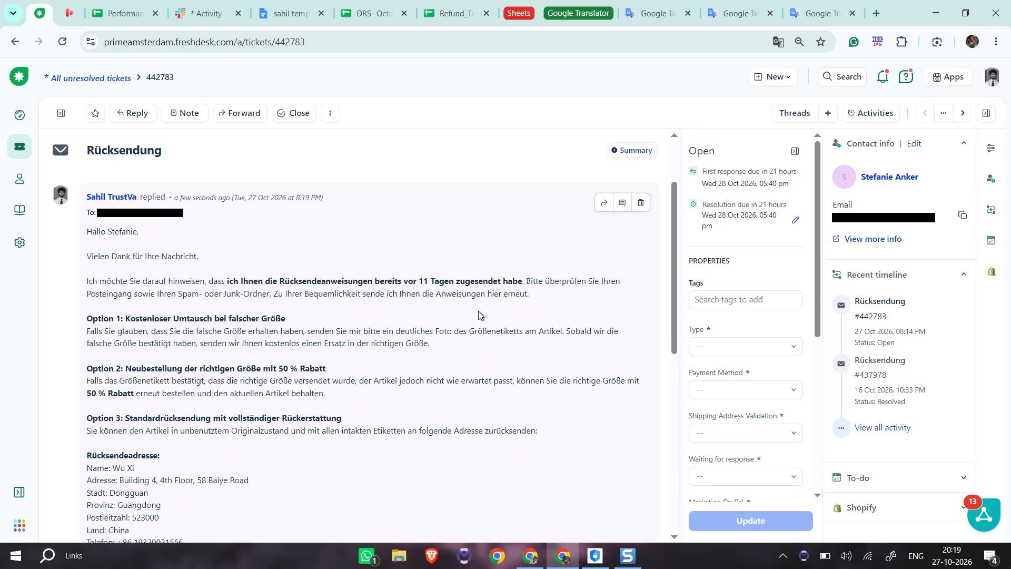
{"action": "key", "text": "alt+Tab"}
{"action": "left_click", "coordinate": [666, 0]}
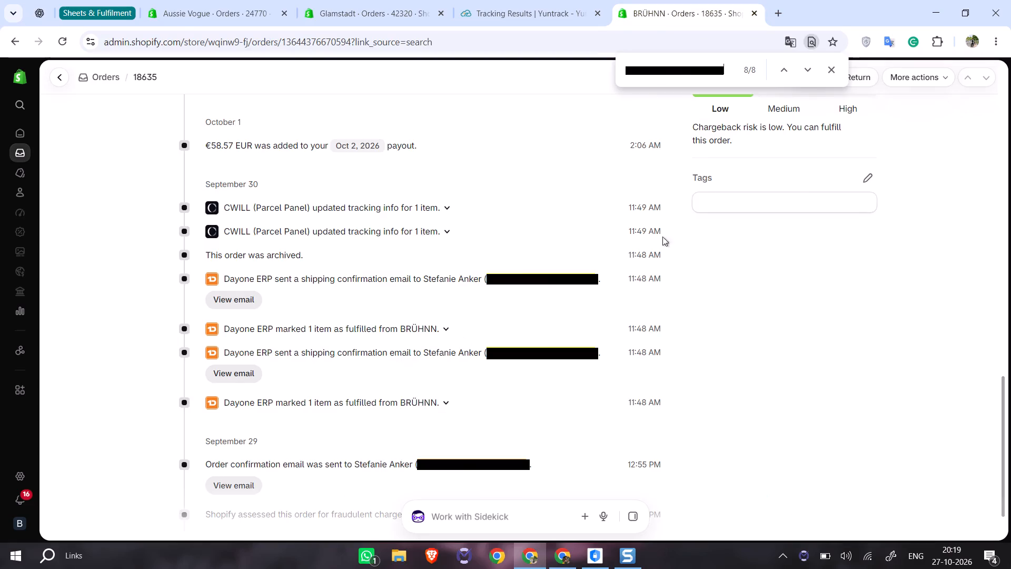
{"action": "scroll", "coordinate": [675, 295], "scroll_direction": "down", "scroll_amount": 1}
{"action": "key", "text": "alt+Tab"}
{"action": "left_click", "coordinate": [744, 268]}
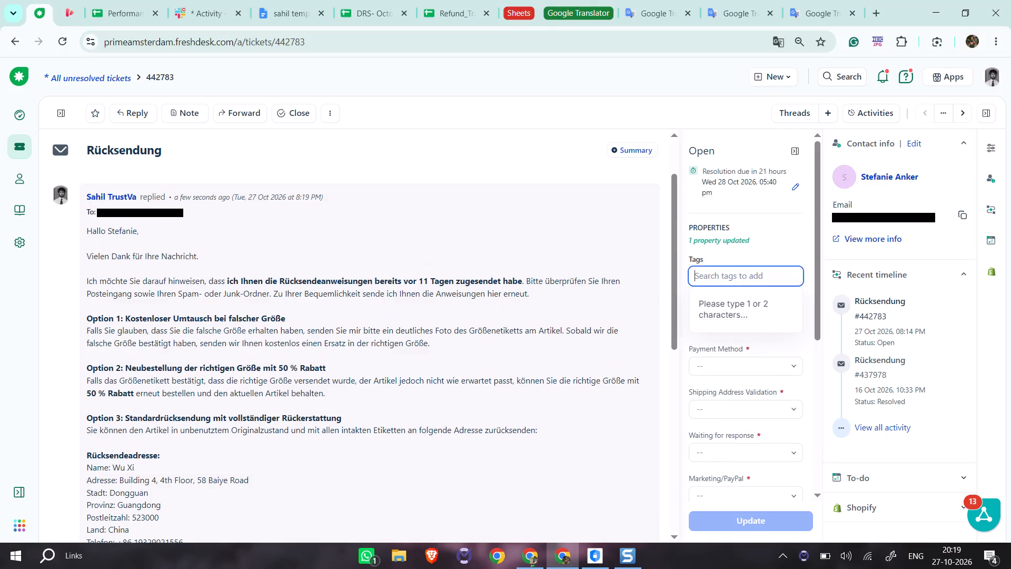
{"action": "key", "text": "Tab"}
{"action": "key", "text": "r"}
{"action": "key", "text": "Tab"}
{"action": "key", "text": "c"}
{"action": "key", "text": "Tab"}
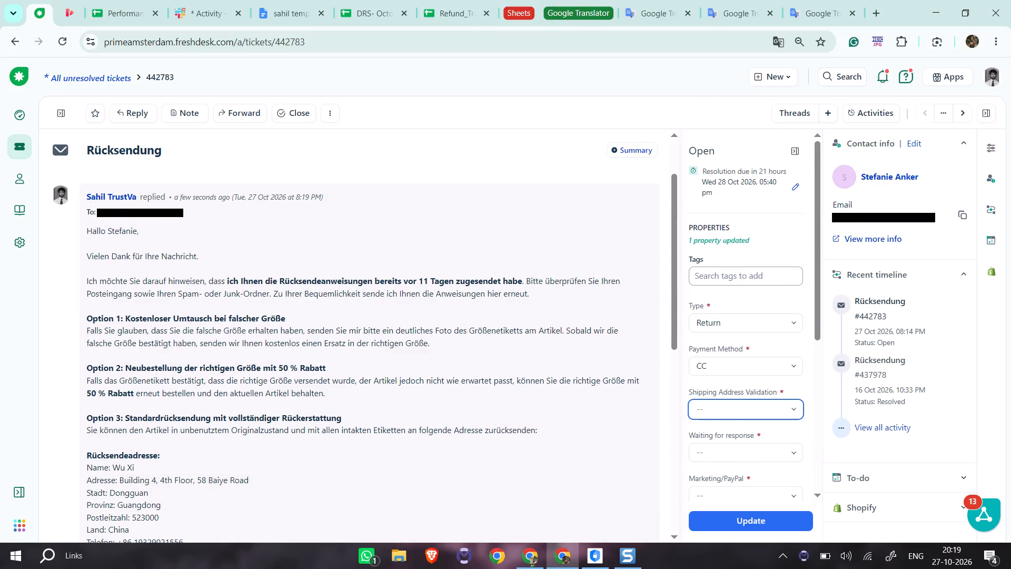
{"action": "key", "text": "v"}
{"action": "key", "text": "Tab"}
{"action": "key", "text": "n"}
{"action": "key", "text": "Tab"}
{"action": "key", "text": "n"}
{"action": "key", "text": "Tab"}
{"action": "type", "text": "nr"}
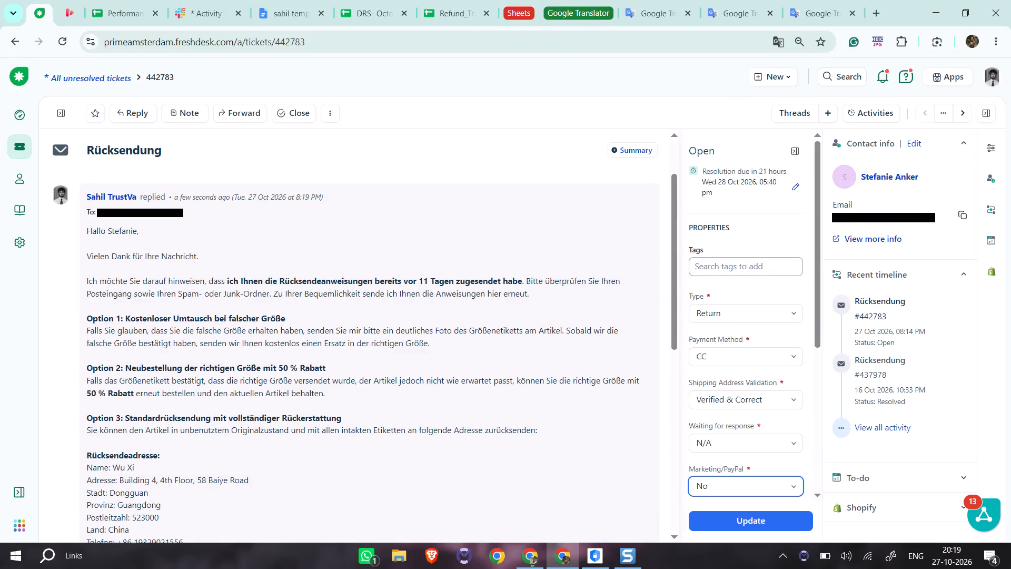
Set the status of ticket #442783 to Resolved and save the updated ticket properties.
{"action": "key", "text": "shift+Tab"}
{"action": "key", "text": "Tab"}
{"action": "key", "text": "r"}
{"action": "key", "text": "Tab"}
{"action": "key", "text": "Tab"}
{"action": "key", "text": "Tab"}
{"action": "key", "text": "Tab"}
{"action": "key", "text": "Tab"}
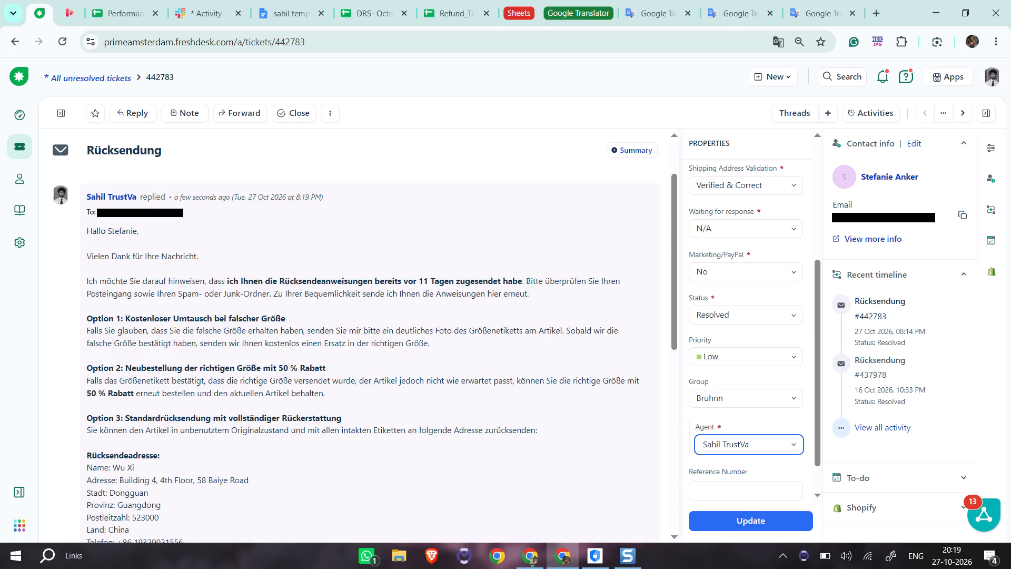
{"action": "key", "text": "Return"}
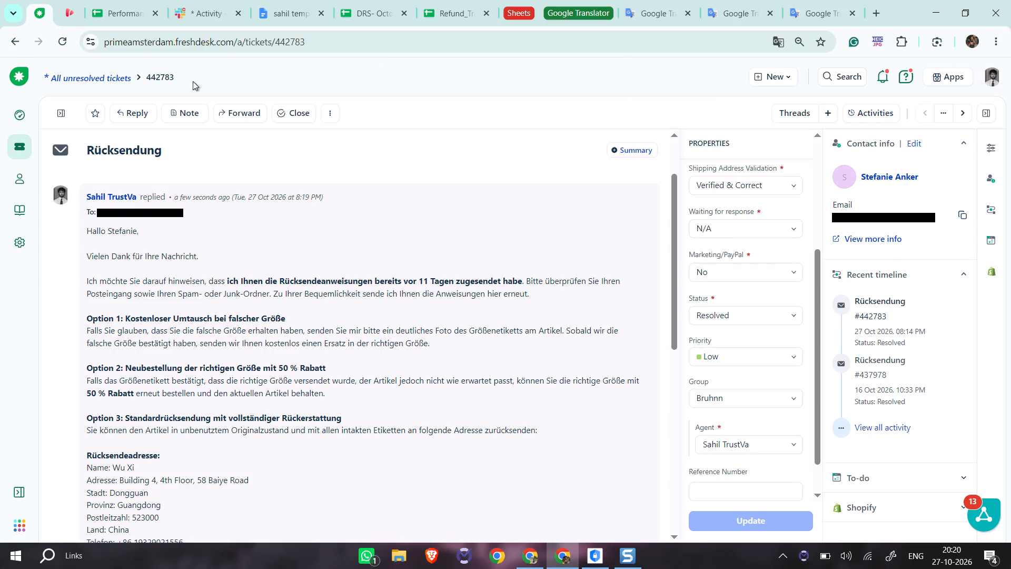
{"action": "double_click", "coordinate": [172, 75]}
{"action": "double_click", "coordinate": [163, 74], "text": "ctrl"}
{"action": "key", "text": "ctrl+c"}
{"action": "key", "text": "ctrl+c"}
{"action": "key", "text": "ctrl+6"}
{"action": "key", "text": "ctrl+v"}
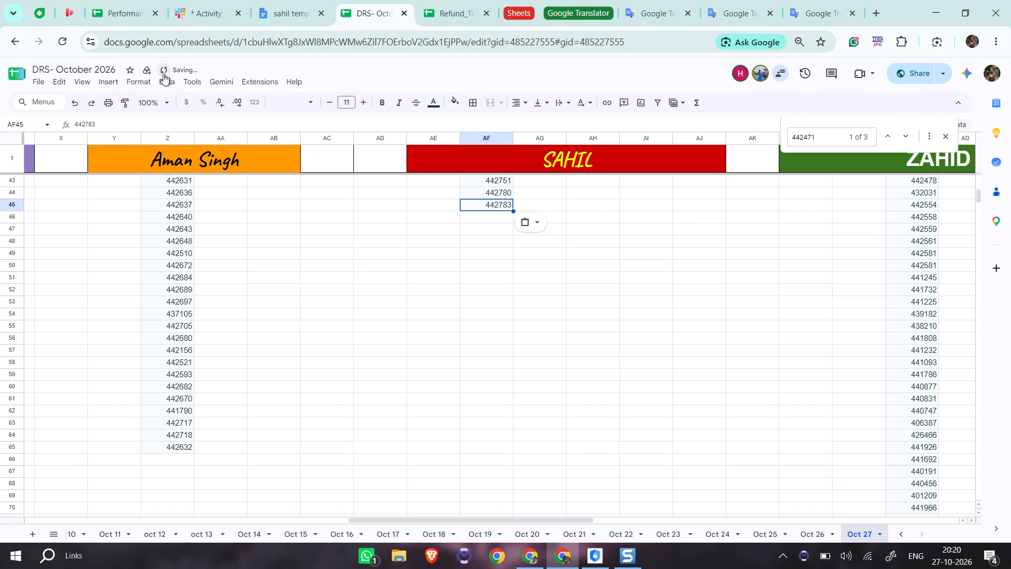
{"action": "key", "text": "Down"}
Return to Freshdesk, check ticket #442779, and scan the full list of unresolved tickets.
{"action": "key", "text": "ctrl+1"}
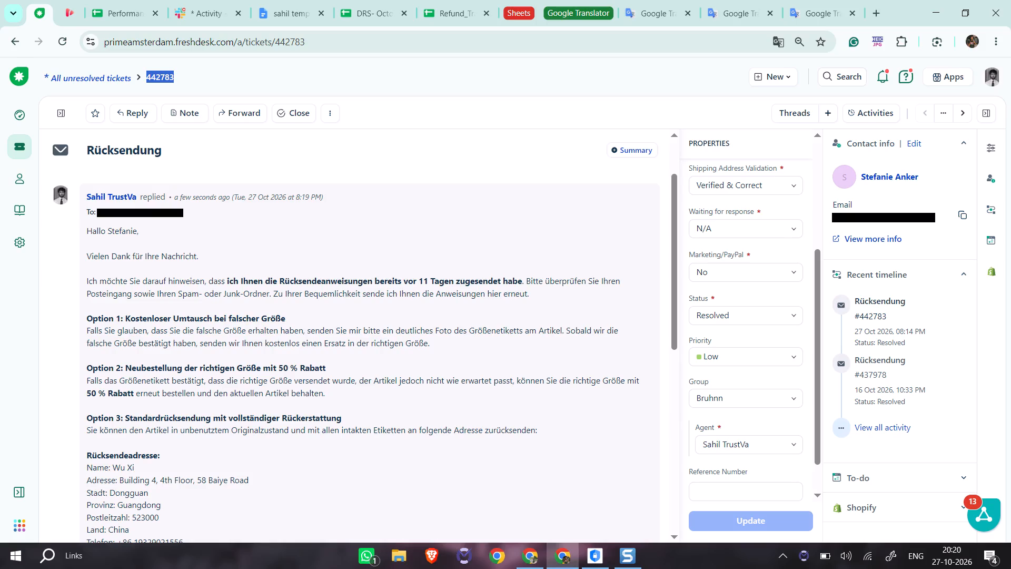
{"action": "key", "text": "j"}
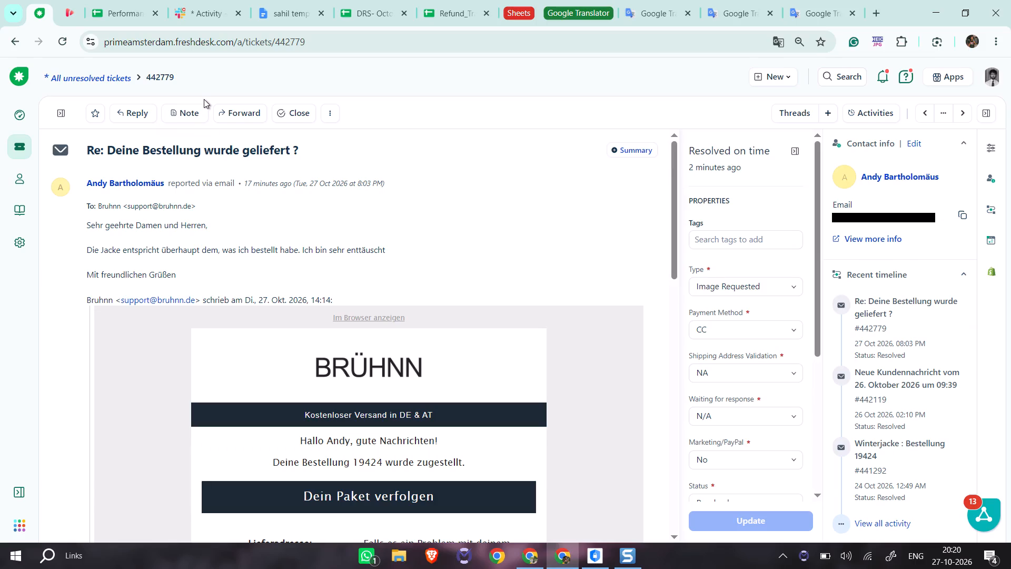
{"action": "scroll", "coordinate": [400, 241], "scroll_direction": "down", "scroll_amount": 10}
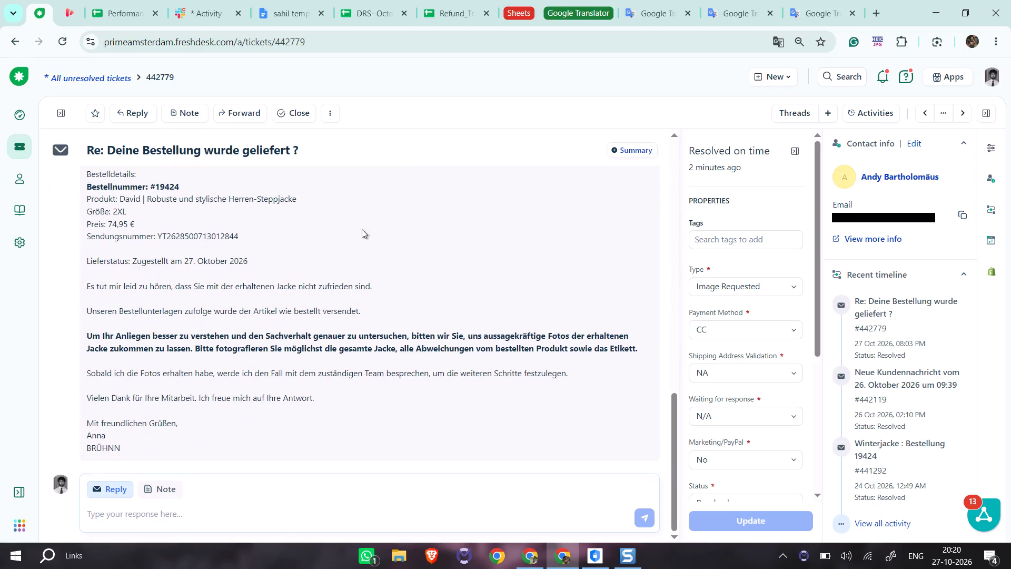
{"action": "left_click", "coordinate": [23, 153]}
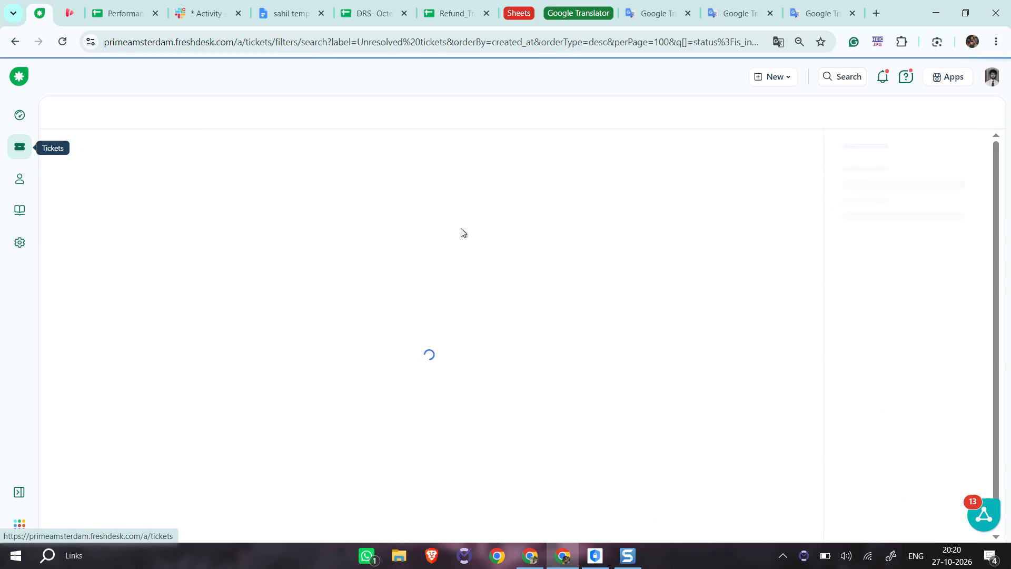
{"action": "scroll", "coordinate": [290, 259], "scroll_direction": "down", "scroll_amount": 1}
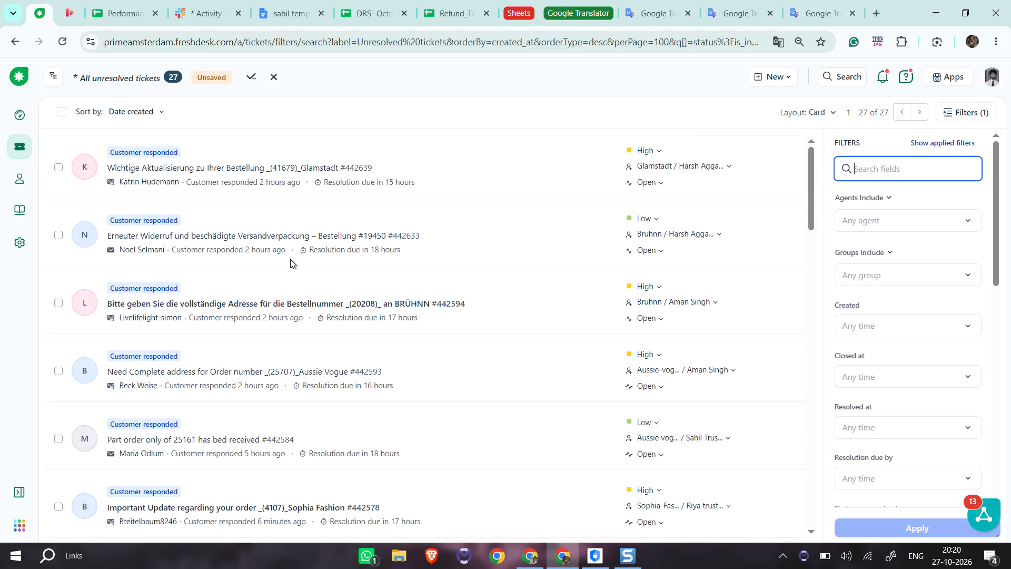
{"action": "scroll", "coordinate": [290, 259], "scroll_direction": "down", "scroll_amount": 14}
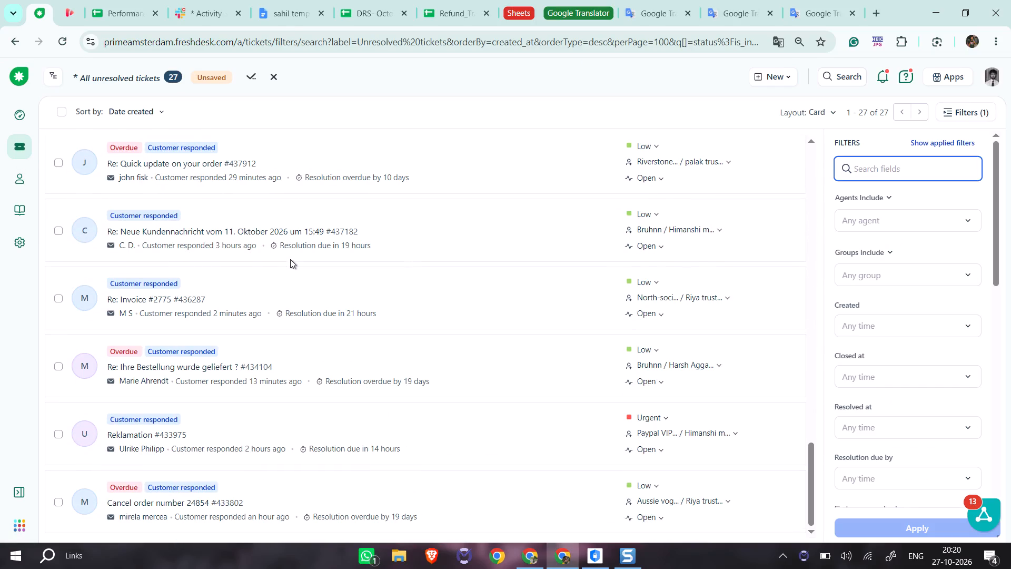
{"action": "scroll", "coordinate": [290, 259], "scroll_direction": "up", "scroll_amount": 5}
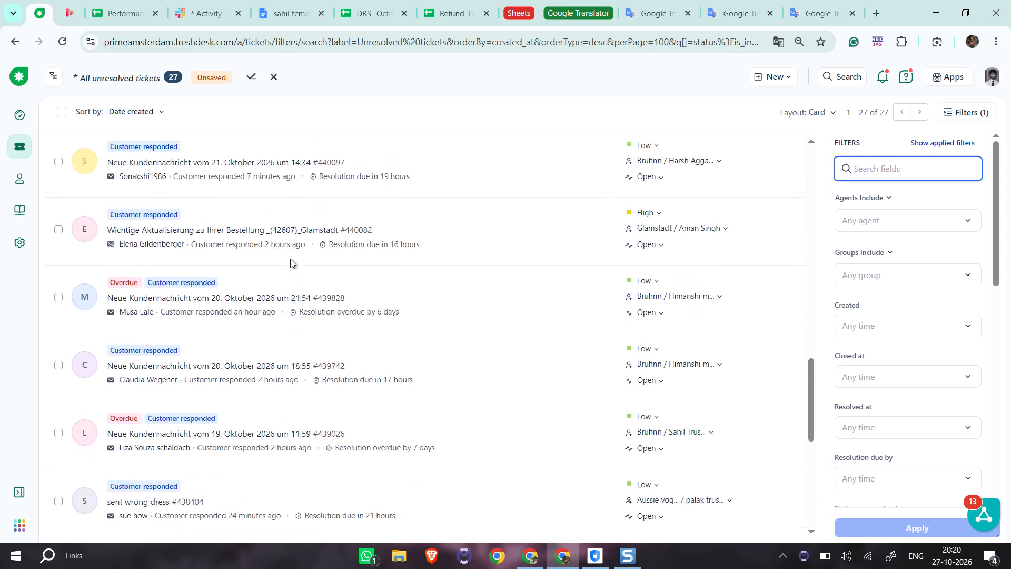
{"action": "scroll", "coordinate": [290, 259], "scroll_direction": "up", "scroll_amount": 12}
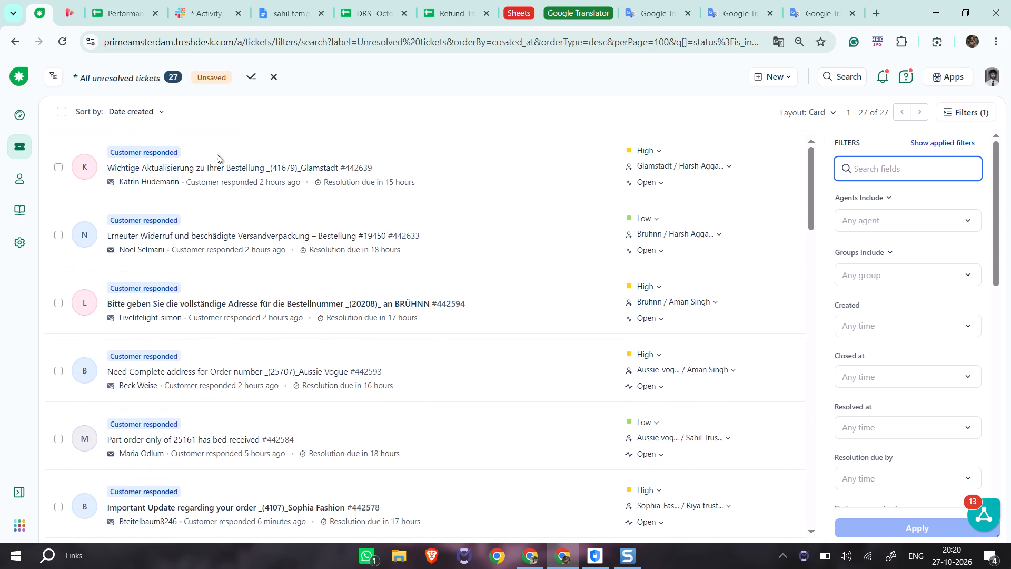
Review the conversations in Glamstadt ticket #442639 and BRÜHNN ticket #442633, including the assigned agent on #442639.
{"action": "left_click", "coordinate": [240, 169]}
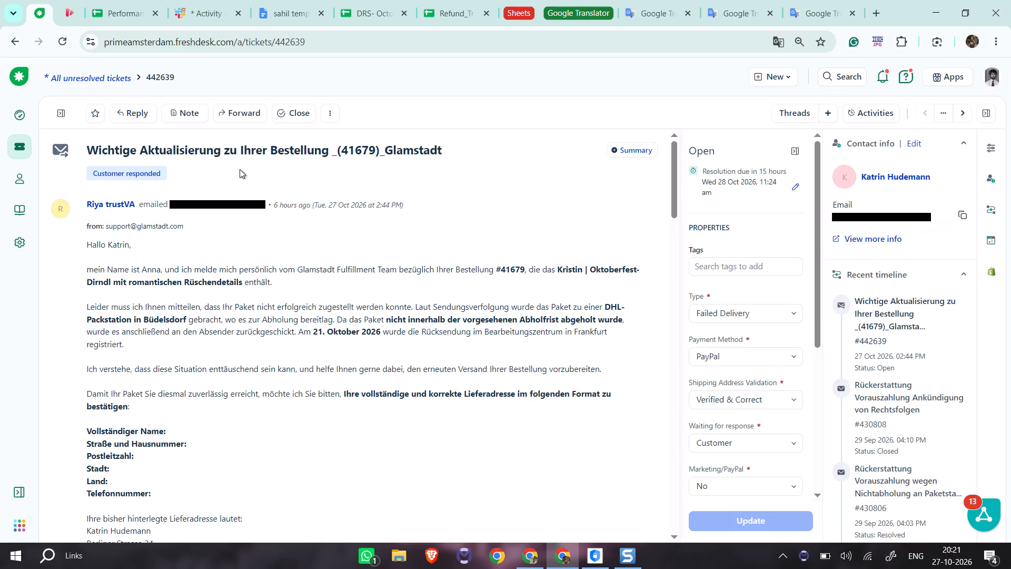
{"action": "scroll", "coordinate": [240, 169], "scroll_direction": "down", "scroll_amount": 6}
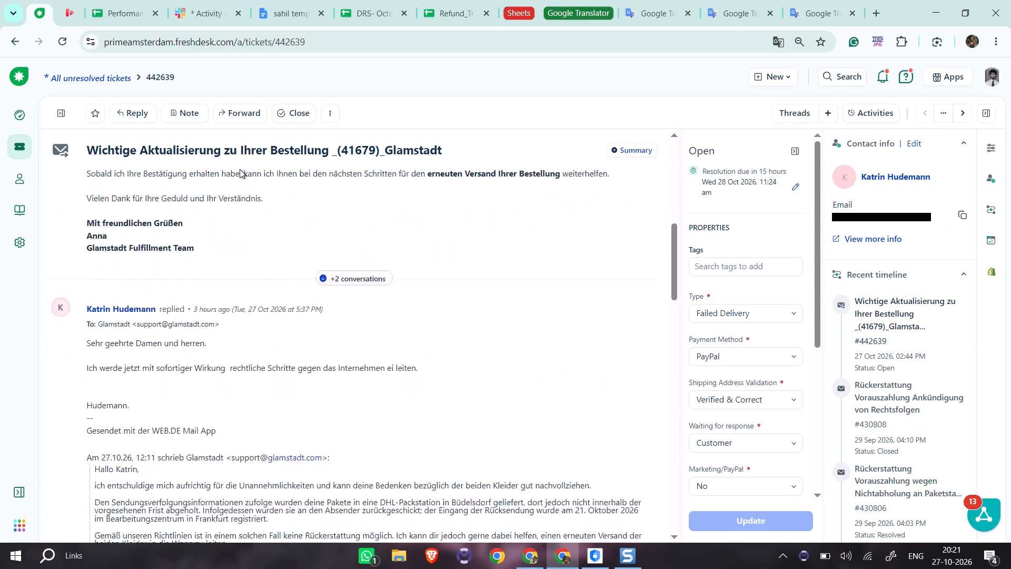
{"action": "scroll", "coordinate": [240, 169], "scroll_direction": "down", "scroll_amount": 2}
{"action": "scroll", "coordinate": [336, 239], "scroll_direction": "down", "scroll_amount": 6}
{"action": "scroll", "coordinate": [534, 294], "scroll_direction": "down", "scroll_amount": 3}
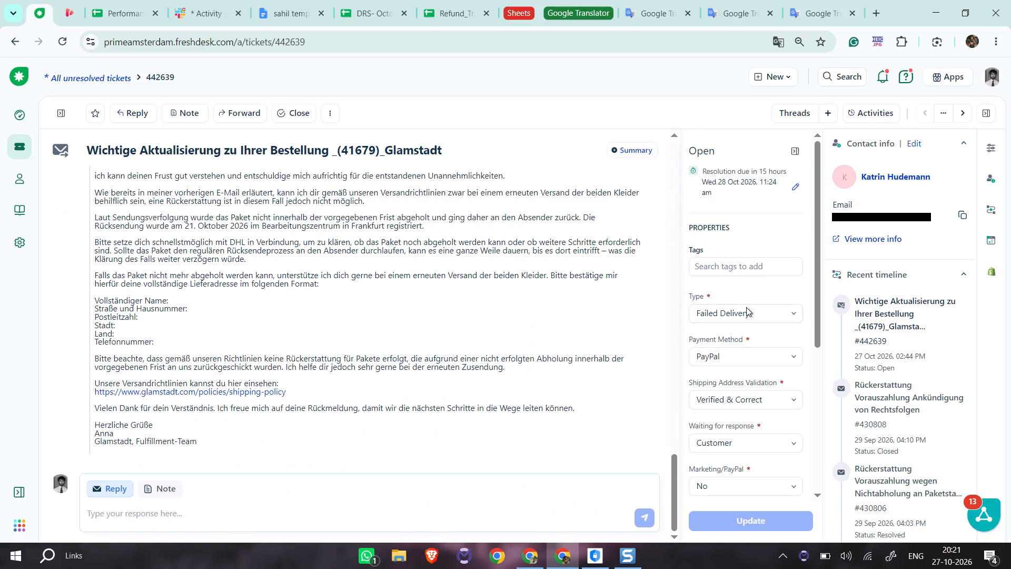
{"action": "scroll", "coordinate": [747, 307], "scroll_direction": "down", "scroll_amount": 1}
{"action": "left_click", "coordinate": [510, 299]}
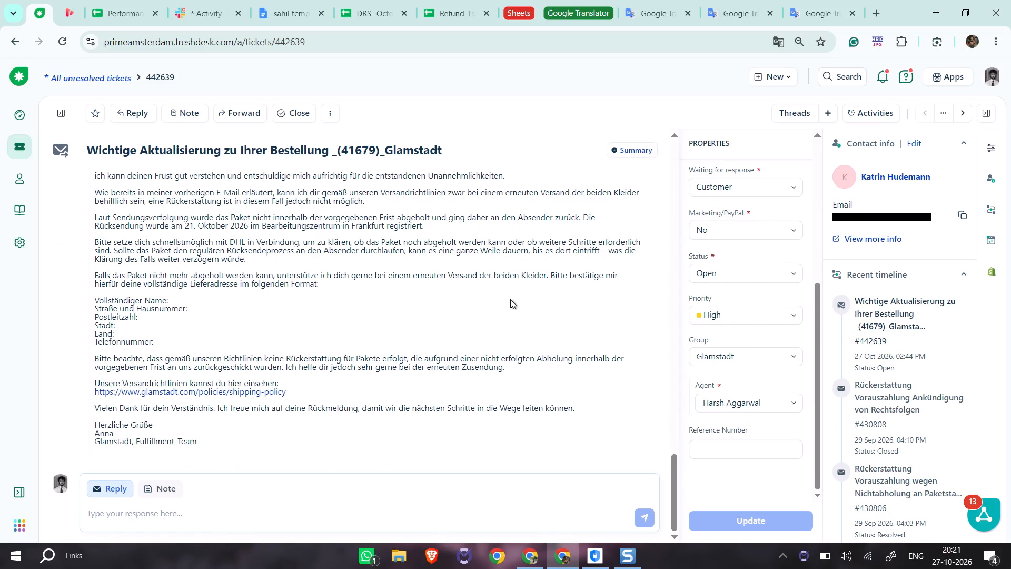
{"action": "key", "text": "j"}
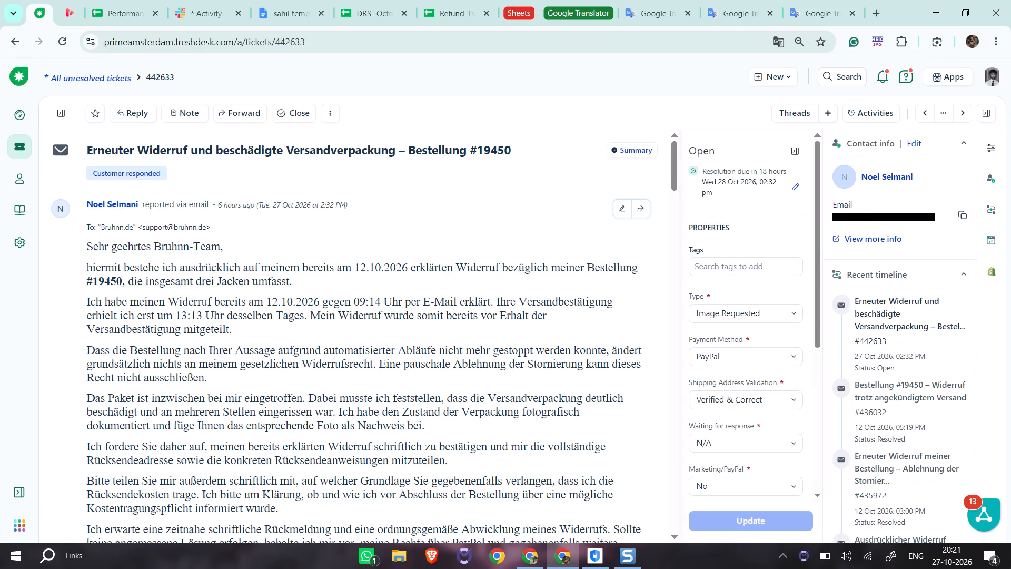
{"action": "scroll", "coordinate": [519, 306], "scroll_direction": "down", "scroll_amount": 7}
{"action": "scroll", "coordinate": [475, 349], "scroll_direction": "left", "scroll_amount": 1}
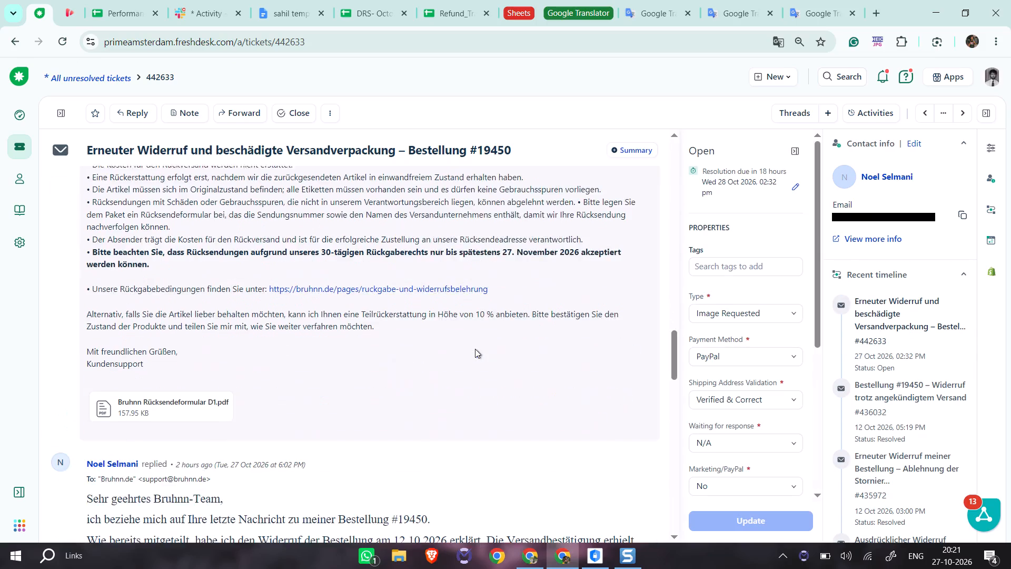
{"action": "scroll", "coordinate": [475, 349], "scroll_direction": "left", "scroll_amount": 1}
{"action": "scroll", "coordinate": [480, 336], "scroll_direction": "down", "scroll_amount": 8}
{"action": "left_click", "coordinate": [481, 336]}
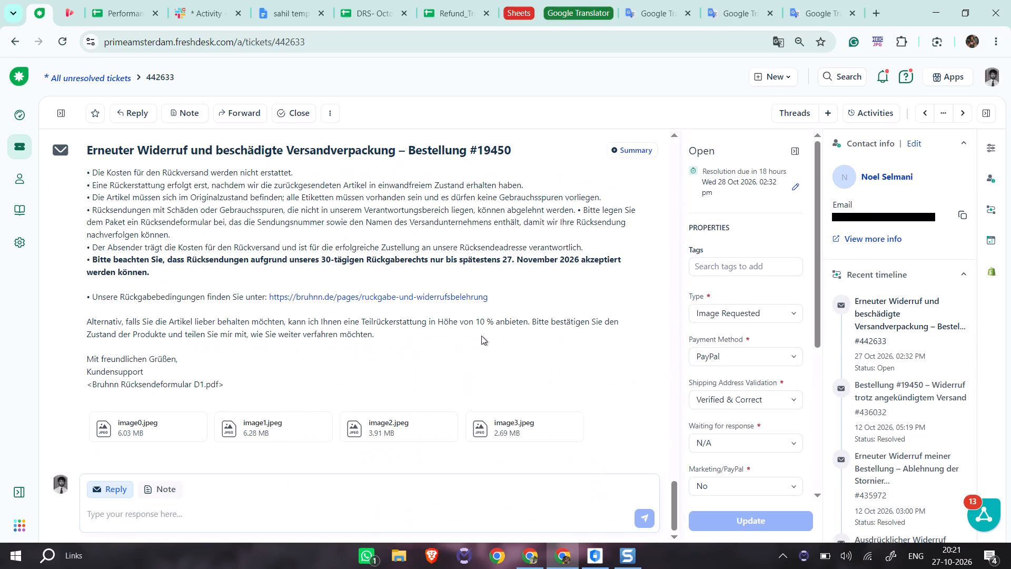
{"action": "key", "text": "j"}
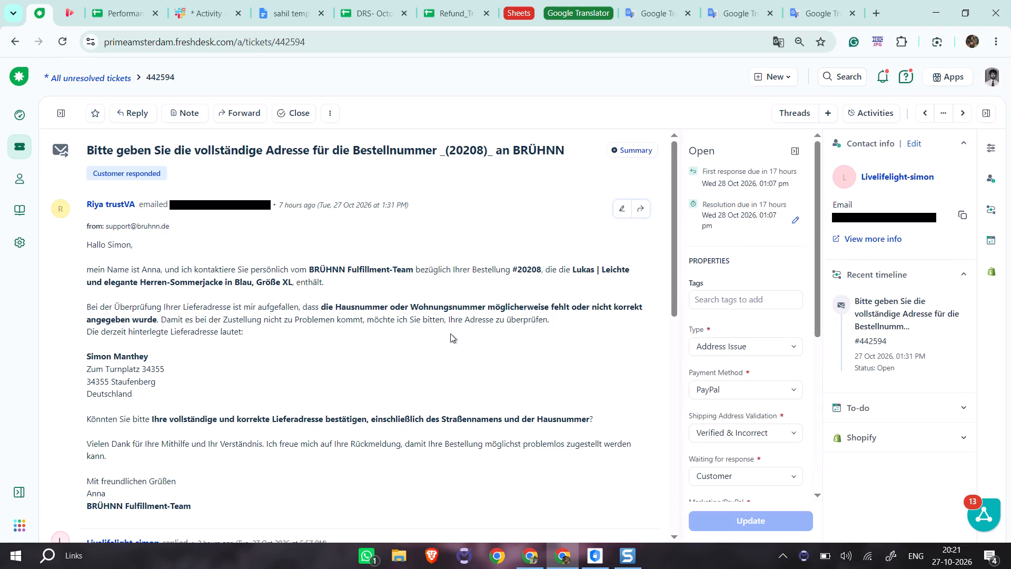
{"action": "scroll", "coordinate": [450, 333], "scroll_direction": "down", "scroll_amount": 9}
{"action": "scroll", "coordinate": [679, 125], "scroll_direction": "down", "scroll_amount": 4}
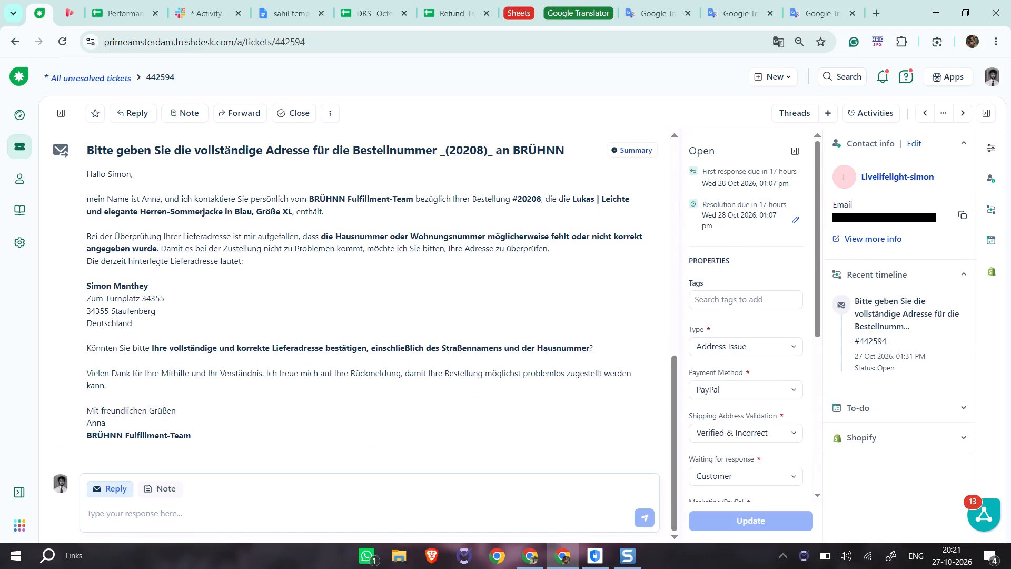
{"action": "scroll", "coordinate": [739, 272], "scroll_direction": "down", "scroll_amount": 4}
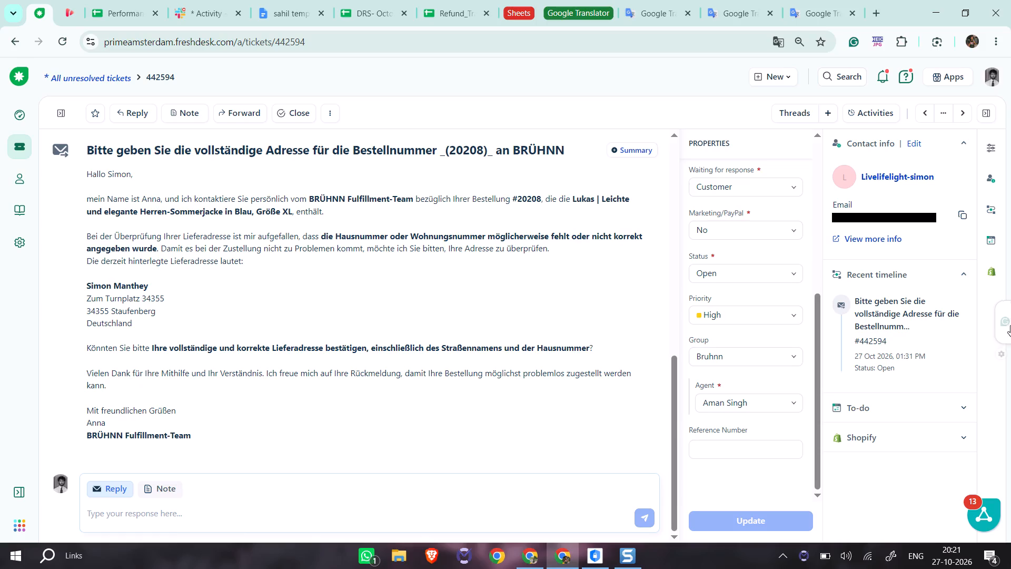
{"action": "double_click", "coordinate": [966, 211]}
{"action": "key", "text": "alt+Tab"}
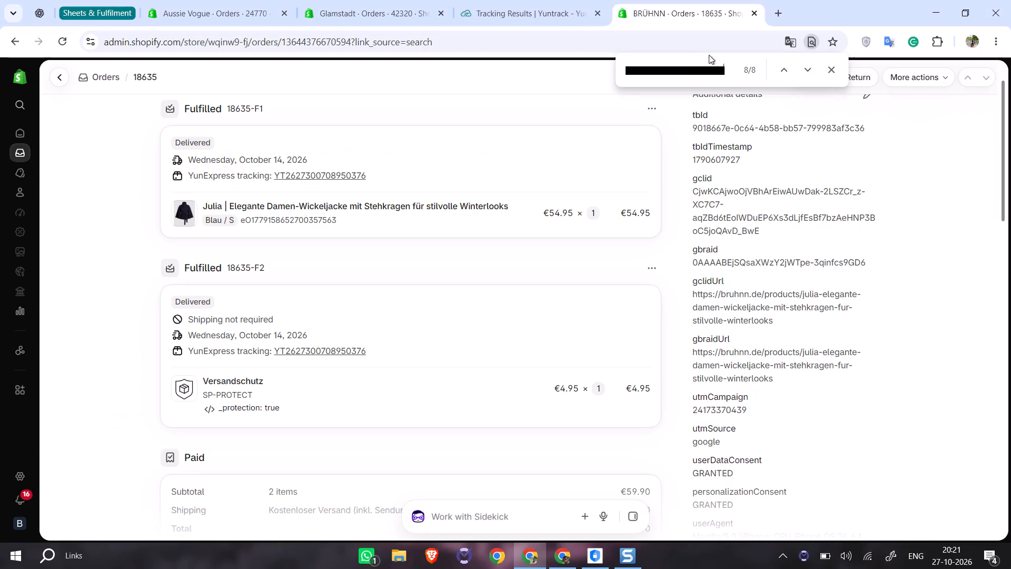
{"action": "left_click", "coordinate": [33, 107]}
{"action": "left_click", "coordinate": [24, 105]}
{"action": "key", "text": "ctrl+v"}
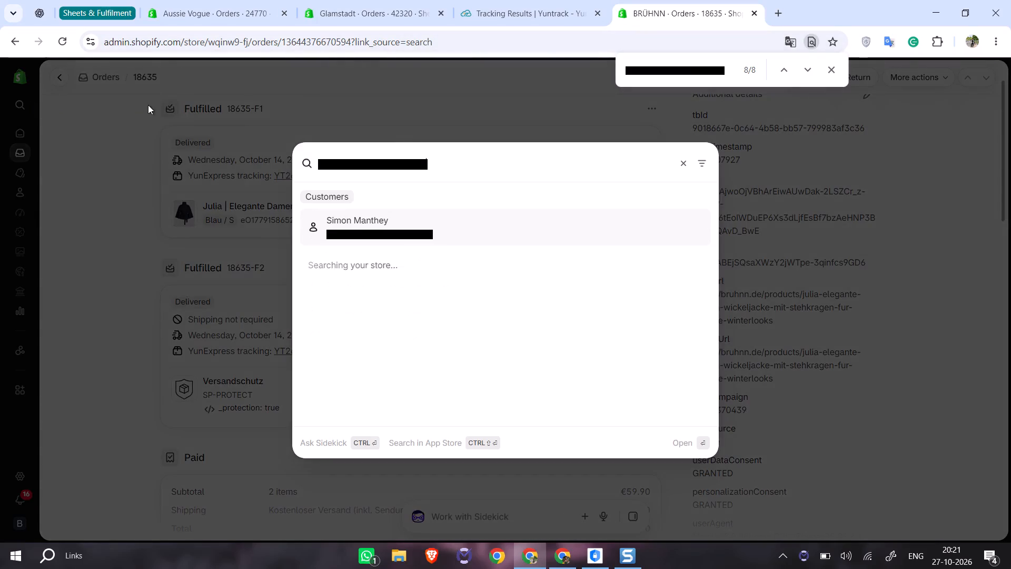
{"action": "left_click", "coordinate": [429, 138]}
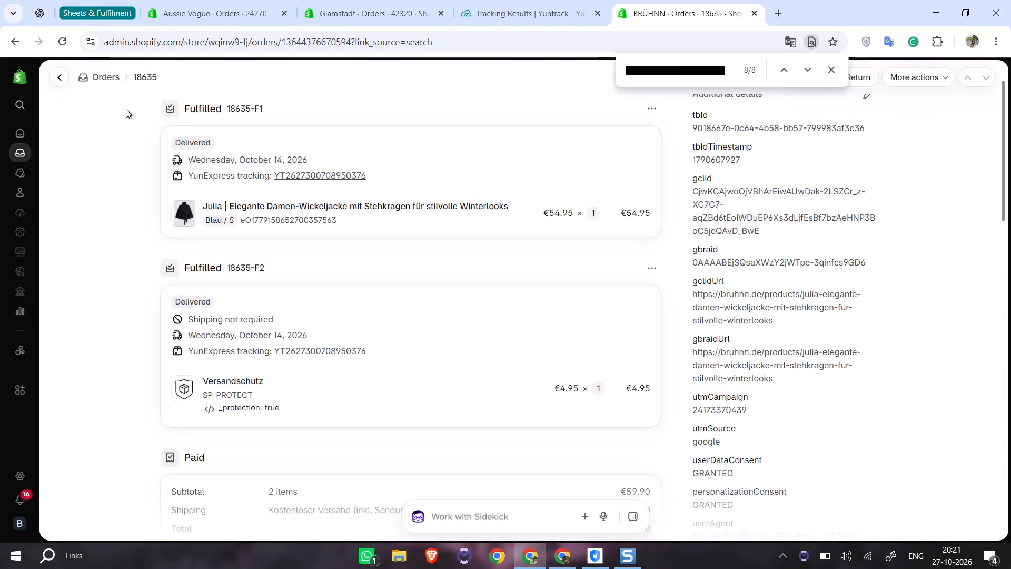
{"action": "left_click", "coordinate": [27, 110]}
{"action": "key", "text": "ctrl+v"}
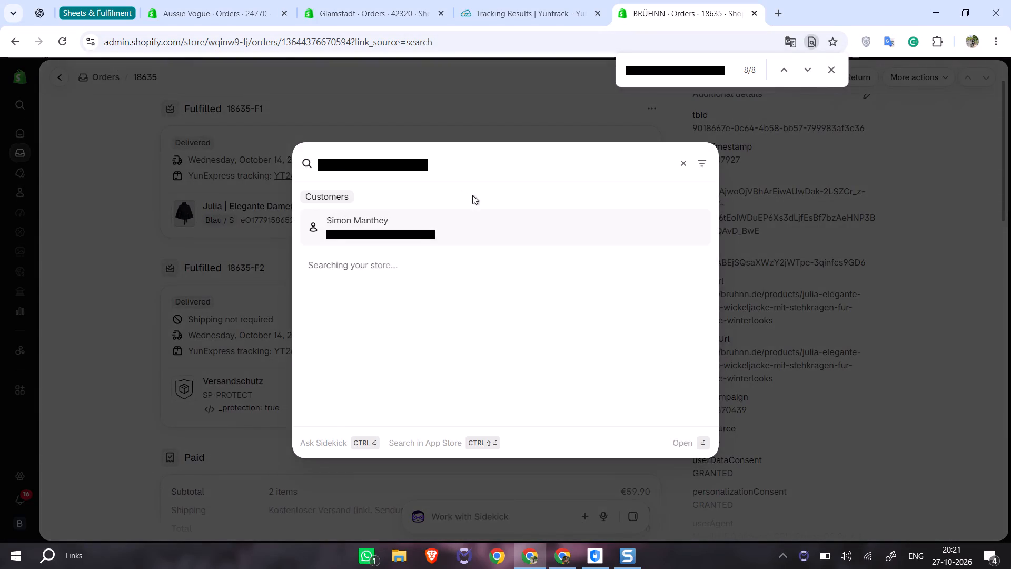
{"action": "left_click", "coordinate": [502, 270]}
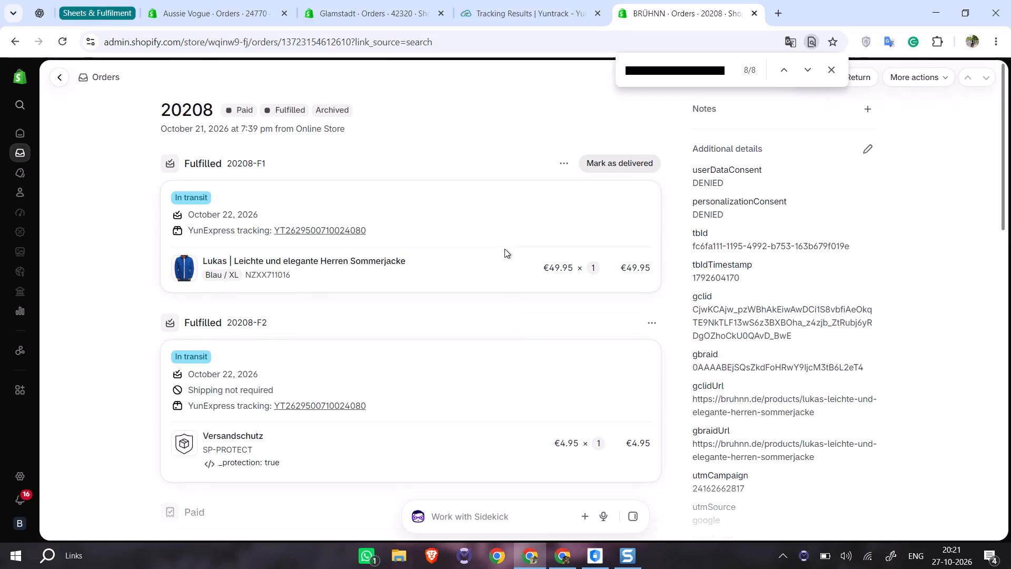
Find the customer's email address on the order 20208 page to check that it matches the ticket.
{"action": "key", "text": "ctrl+f"}
{"action": "key", "text": "ctrl+v"}
{"action": "key", "text": "ctrl+f"}
{"action": "key", "text": "ctrl+v"}
{"action": "key", "text": "ctrl+f"}
{"action": "key", "text": "ctrl+v"}
{"action": "key", "text": "ctrl+f"}
{"action": "key", "text": "ctrl+v"}
{"action": "key", "text": "ctrl+f"}
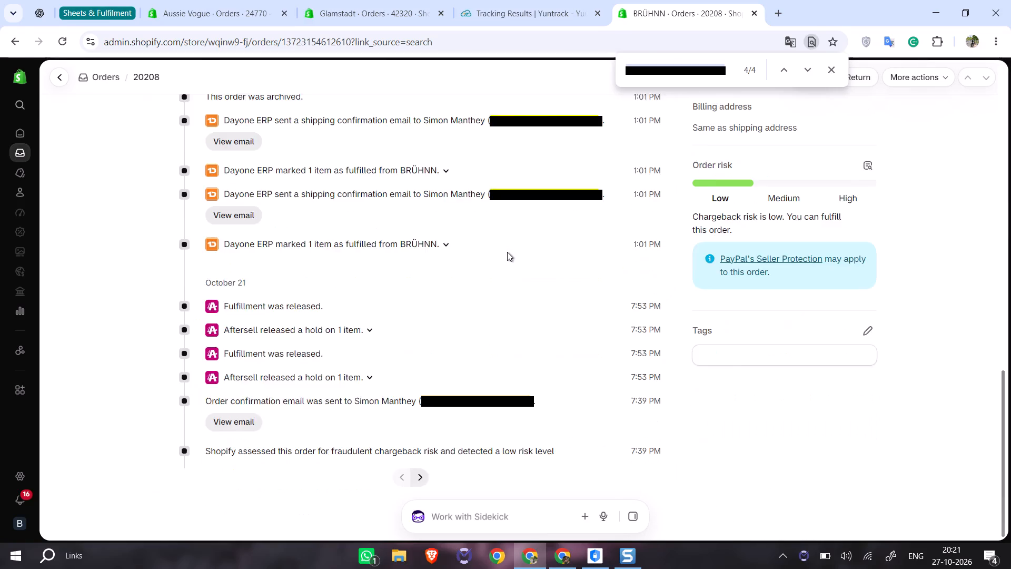
{"action": "key", "text": "ctrl+v"}
{"action": "scroll", "coordinate": [493, 255], "scroll_direction": "up", "scroll_amount": 10}
{"action": "double_click", "coordinate": [301, 240]}
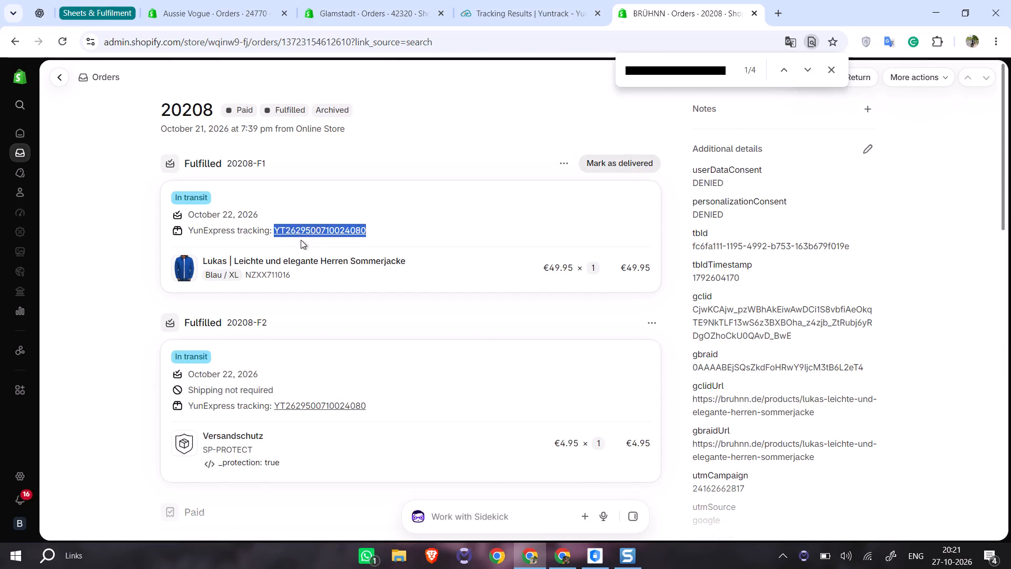
{"action": "key", "text": "ctrl+c"}
{"action": "key", "text": "ctrl+shift+Tab"}
{"action": "scroll", "coordinate": [459, 179], "scroll_direction": "up", "scroll_amount": 2}
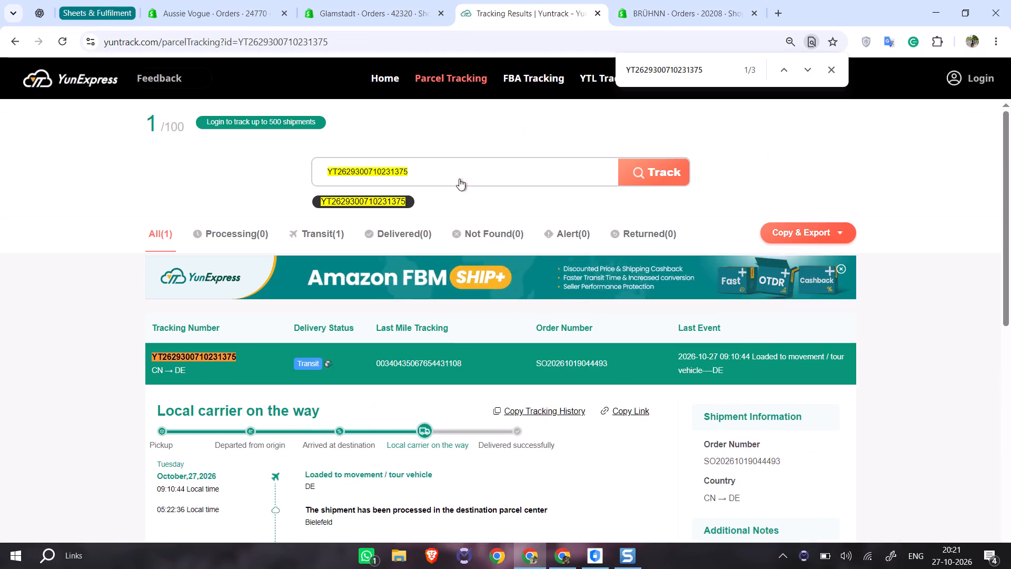
{"action": "scroll", "coordinate": [459, 179], "scroll_direction": "up", "scroll_amount": 4}
{"action": "left_click", "coordinate": [460, 178]}
{"action": "key", "text": "ctrl+a"}
{"action": "key", "text": "ctrl+v"}
{"action": "left_click", "coordinate": [674, 302]}
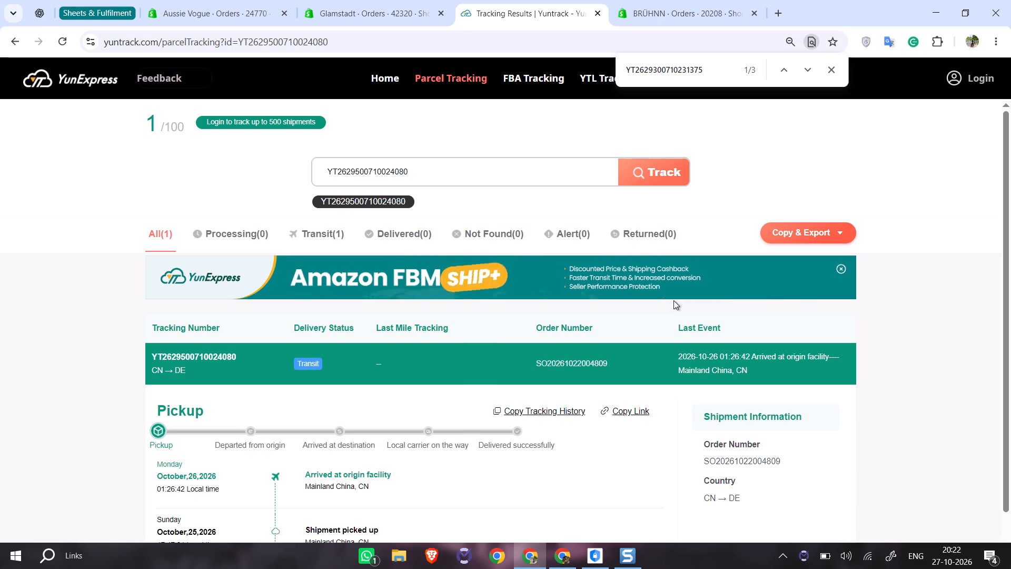
{"action": "key", "text": "ctrl+f"}
{"action": "key", "text": "ctrl+v"}
{"action": "key", "text": "ctrl+f"}
{"action": "key", "text": "ctrl+v"}
{"action": "key", "text": "ctrl+f"}
{"action": "key", "text": "ctrl+v"}
{"action": "key", "text": "ctrl+f"}
{"action": "key", "text": "ctrl+v"}
{"action": "key", "text": "ctrl+f"}
{"action": "key", "text": "ctrl+v"}
{"action": "key", "text": "ctrl+f"}
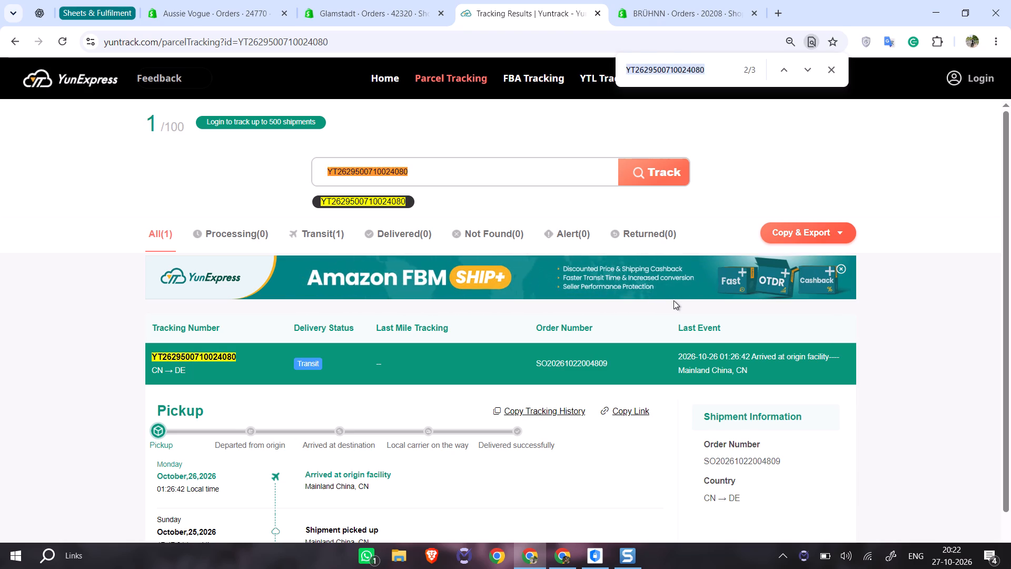
{"action": "key", "text": "ctrl+v"}
{"action": "key", "text": "ctrl+f"}
{"action": "key", "text": "ctrl+v"}
{"action": "key", "text": "ctrl+f"}
{"action": "key", "text": "ctrl+v"}
{"action": "key", "text": "ctrl+f"}
{"action": "key", "text": "ctrl+v"}
{"action": "key", "text": "ctrl+f"}
{"action": "key", "text": "ctrl+v"}
{"action": "key", "text": "alt+Tab"}
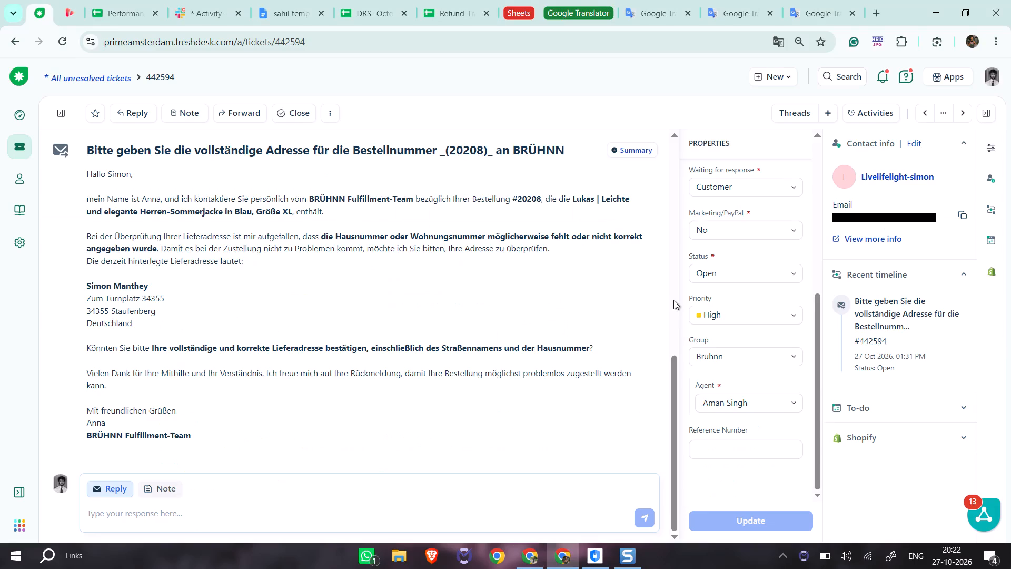
{"action": "scroll", "coordinate": [440, 308], "scroll_direction": "up", "scroll_amount": 9}
{"action": "scroll", "coordinate": [393, 293], "scroll_direction": "down", "scroll_amount": 1}
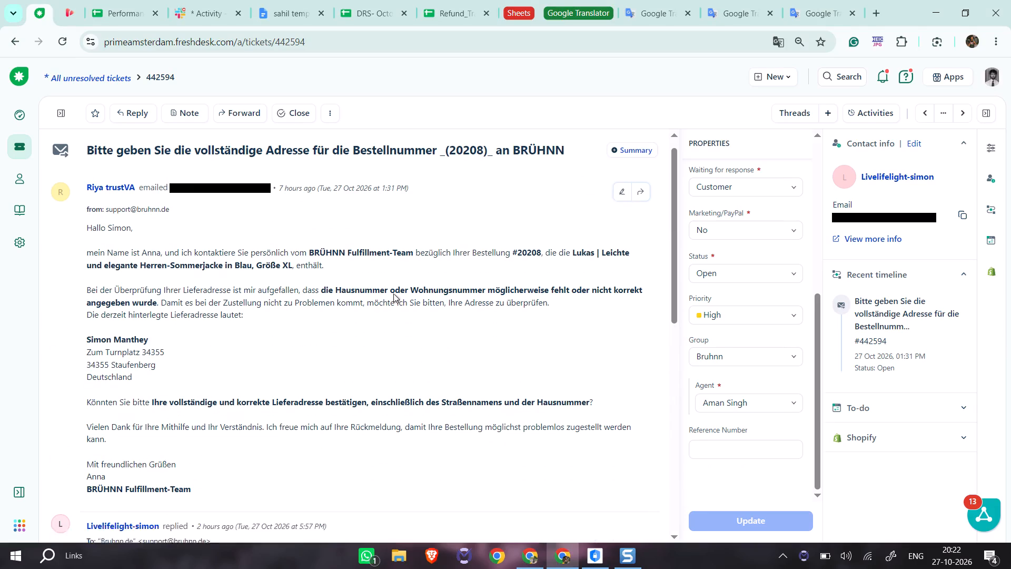
{"action": "scroll", "coordinate": [393, 293], "scroll_direction": "down", "scroll_amount": 1}
{"action": "right_click", "coordinate": [397, 282]}
{"action": "left_click", "coordinate": [506, 474]}
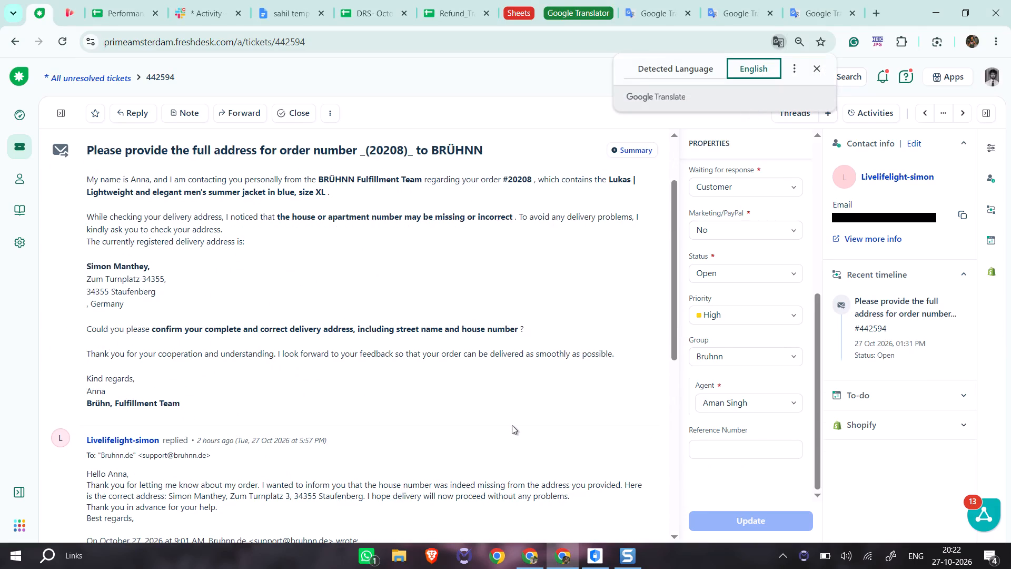
{"action": "scroll", "coordinate": [751, 319], "scroll_direction": "up", "scroll_amount": 1}
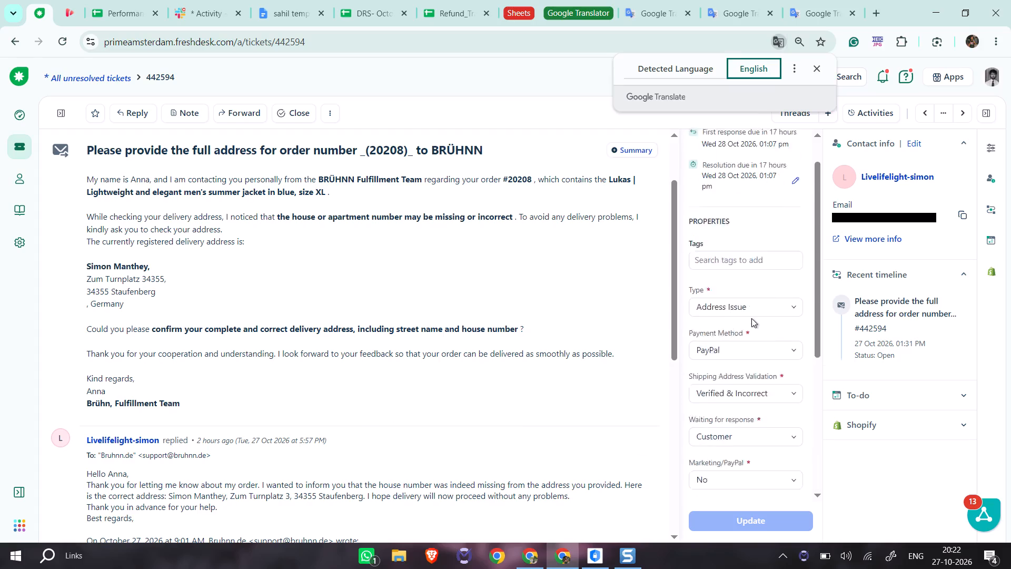
{"action": "scroll", "coordinate": [332, 370], "scroll_direction": "down", "scroll_amount": 2}
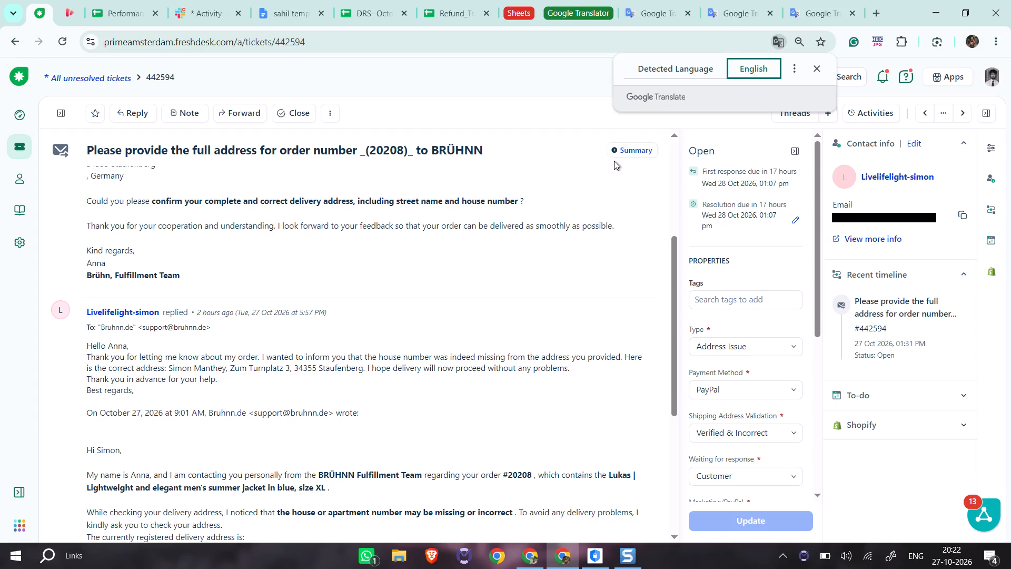
Show ticket #442594 in its original German again and check its remaining properties.
{"action": "left_click", "coordinate": [661, 74]}
{"action": "scroll", "coordinate": [748, 276], "scroll_direction": "down", "scroll_amount": 1}
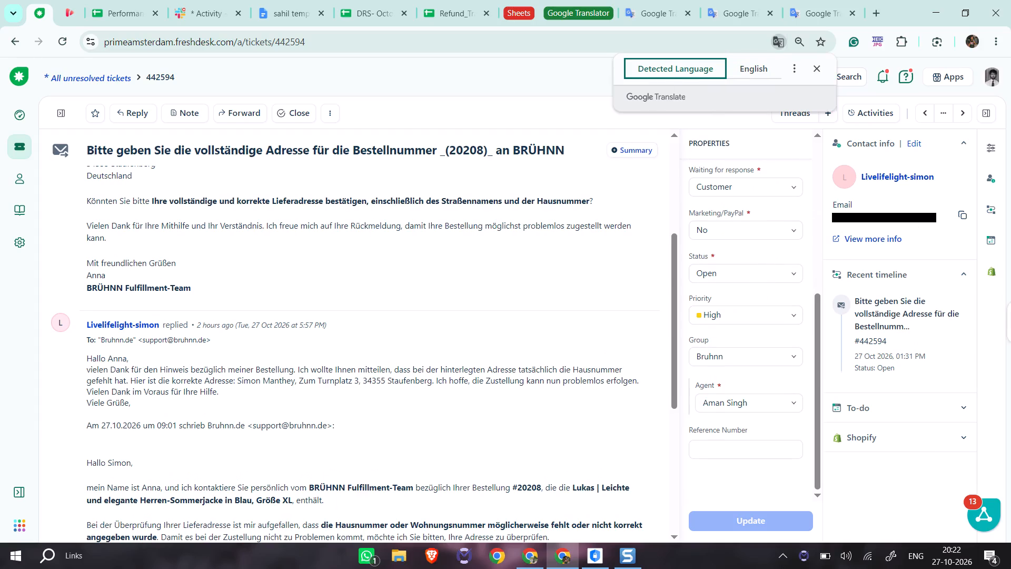
{"action": "double_click", "coordinate": [963, 212]}
{"action": "key", "text": "alt+Tab"}
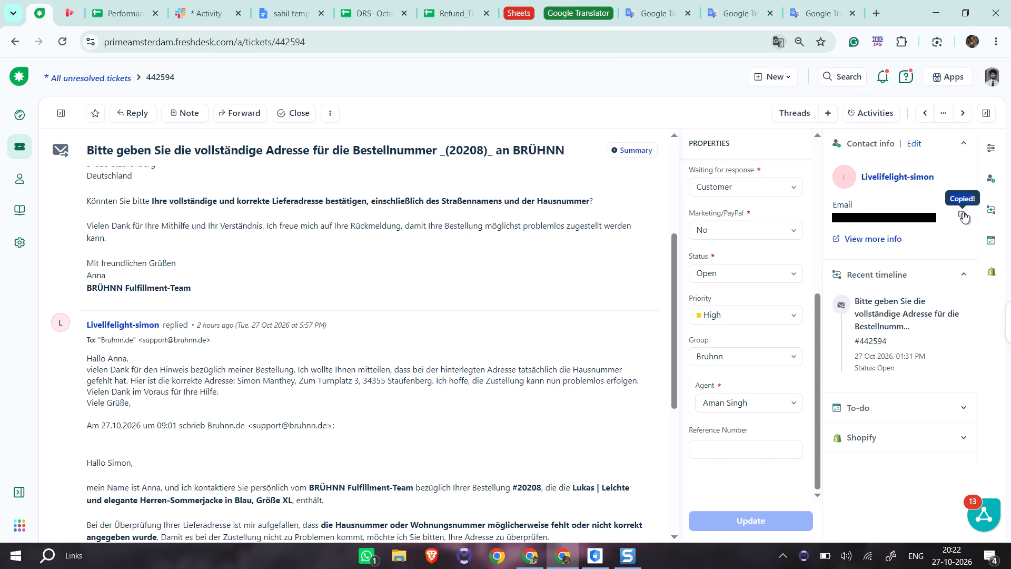
{"action": "left_click", "coordinate": [673, 0]}
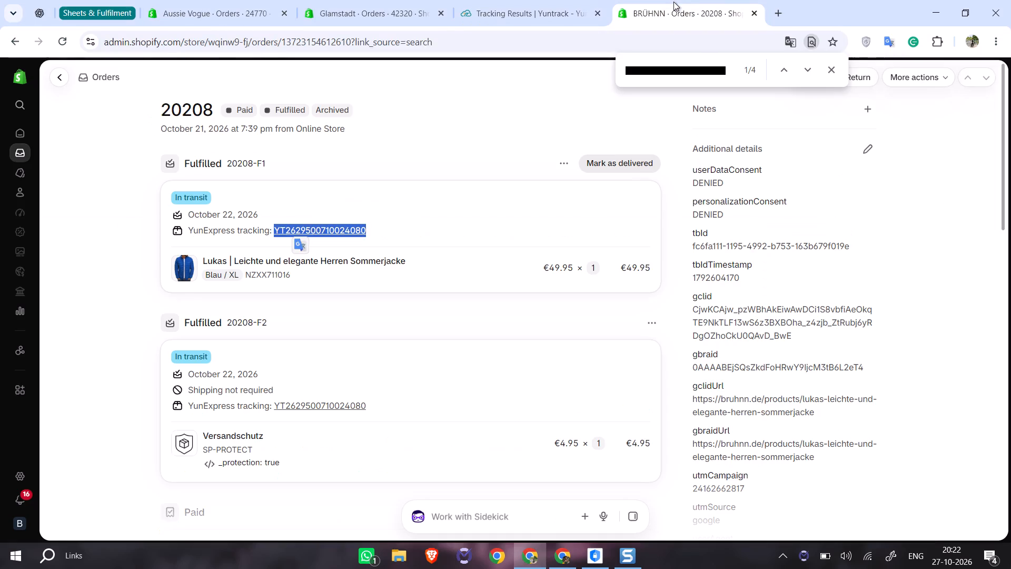
{"action": "key", "text": "ctrl+f"}
{"action": "key", "text": "ctrl+v"}
{"action": "key", "text": "ctrl+f"}
{"action": "key", "text": "ctrl+v"}
{"action": "left_click", "coordinate": [472, 0]}
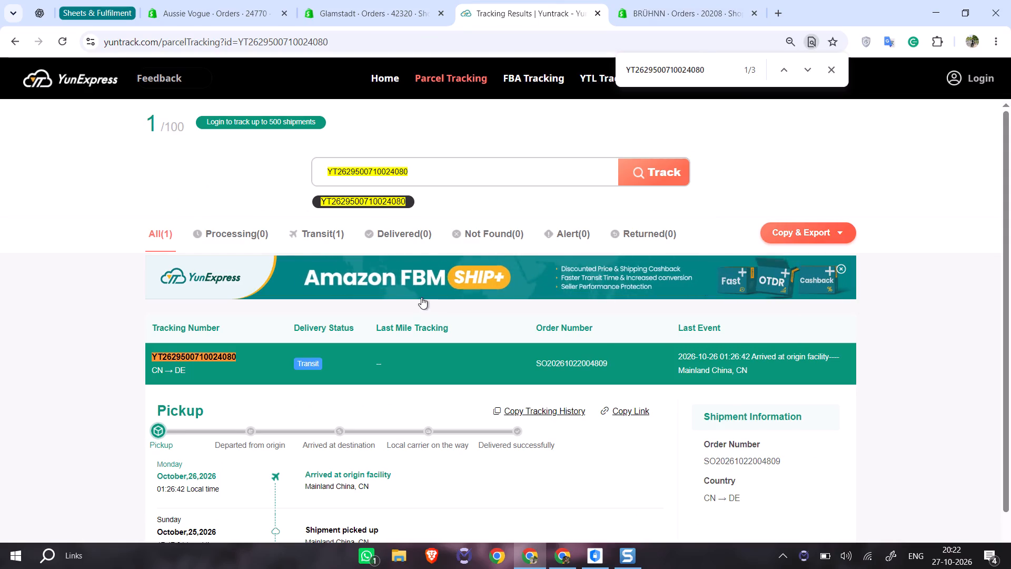
{"action": "left_click", "coordinate": [689, 12]}
{"action": "scroll", "coordinate": [667, 109], "scroll_direction": "down", "scroll_amount": 2}
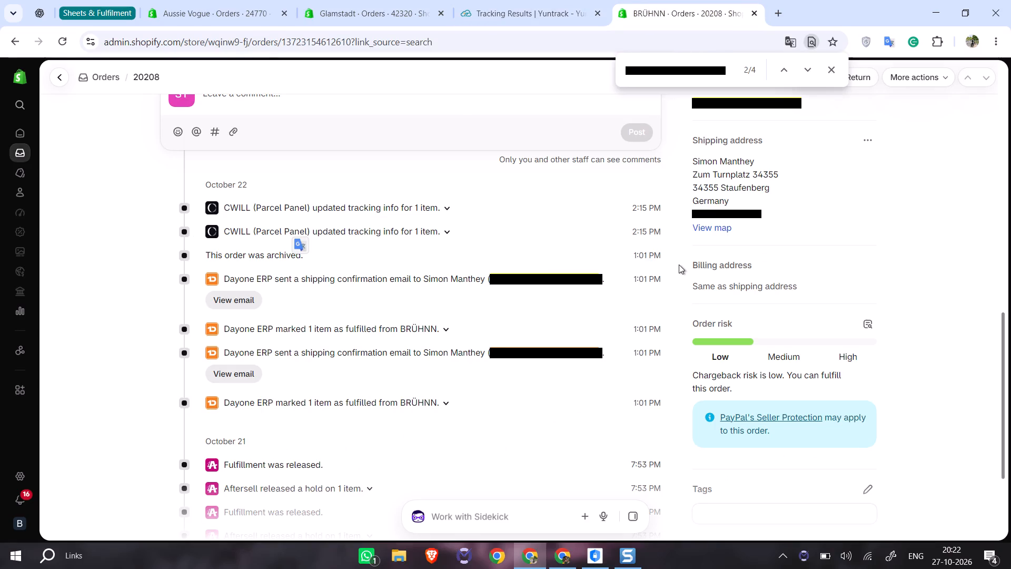
{"action": "scroll", "coordinate": [567, 255], "scroll_direction": "up", "scroll_amount": 4}
{"action": "scroll", "coordinate": [496, 250], "scroll_direction": "up", "scroll_amount": 2}
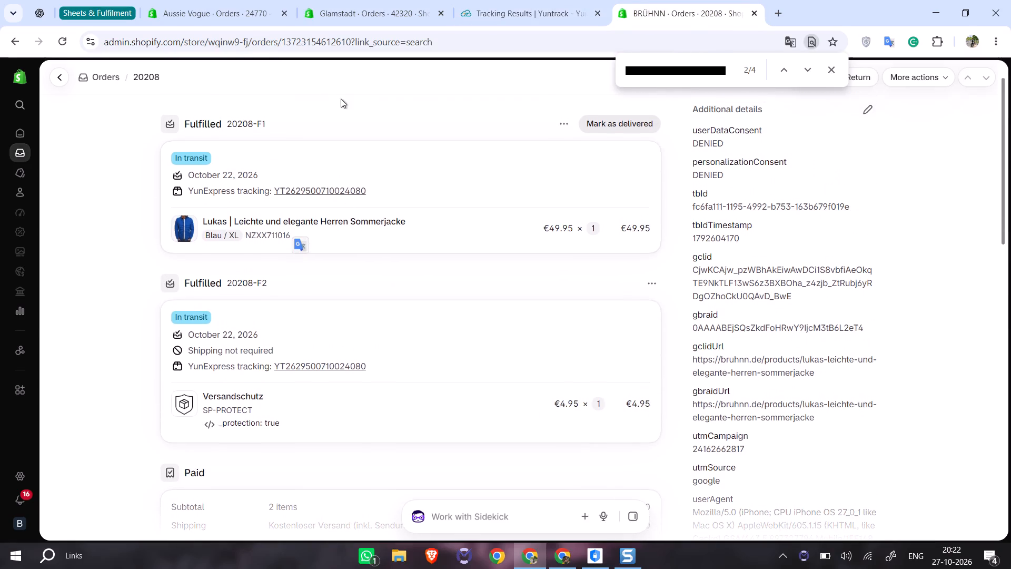
{"action": "left_click", "coordinate": [467, 16]}
{"action": "scroll", "coordinate": [463, 217], "scroll_direction": "down", "scroll_amount": 1}
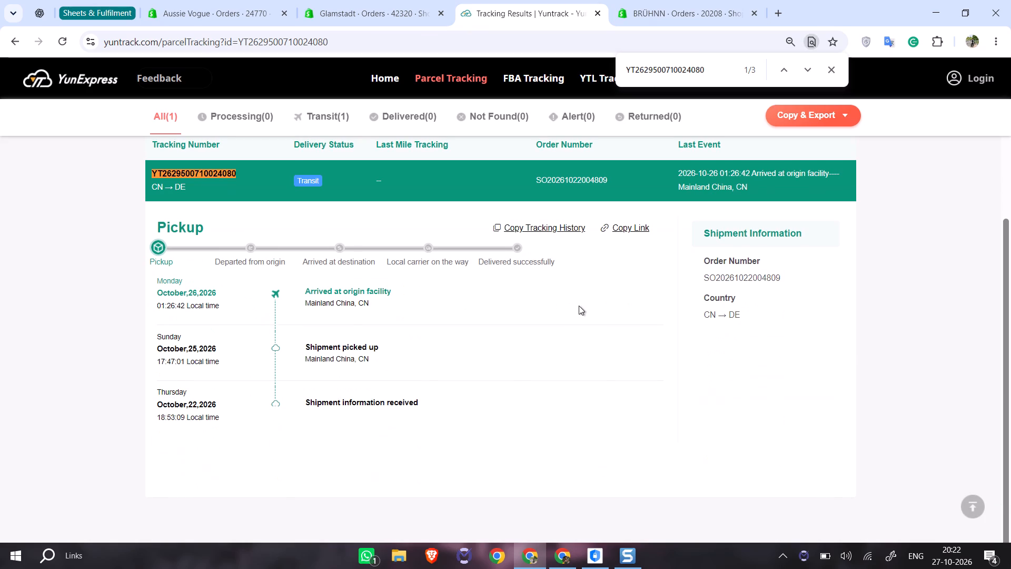
{"action": "scroll", "coordinate": [579, 306], "scroll_direction": "down", "scroll_amount": 1}
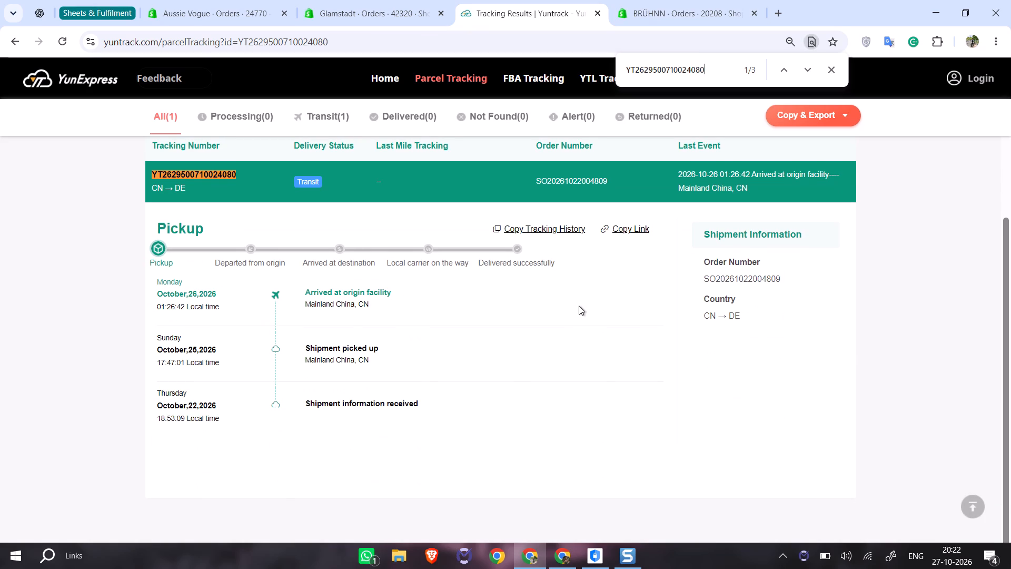
{"action": "scroll", "coordinate": [714, 208], "scroll_direction": "down", "scroll_amount": 1}
{"action": "key", "text": "alt+Tab"}
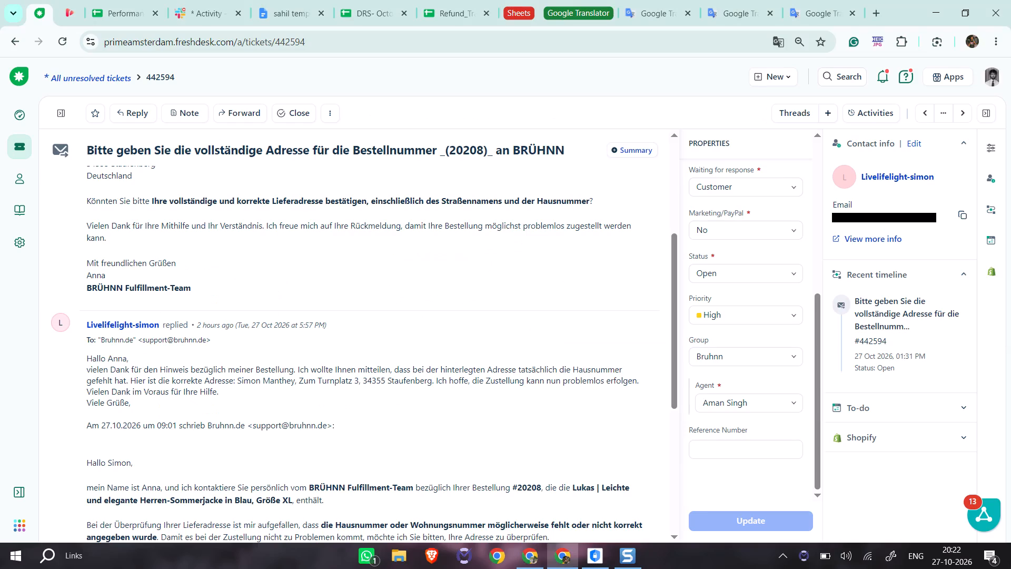
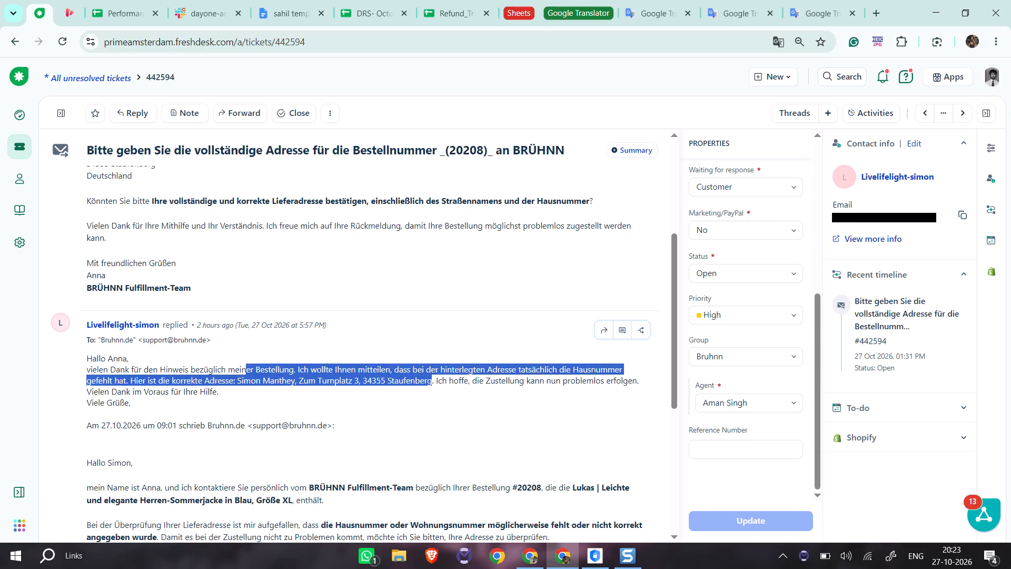
{"action": "left_click_drag", "start_coordinate": [245, 374], "coordinate": [239, 380]}
{"action": "key", "text": "ctrl+c"}
{"action": "key", "text": "ctrl+c"}
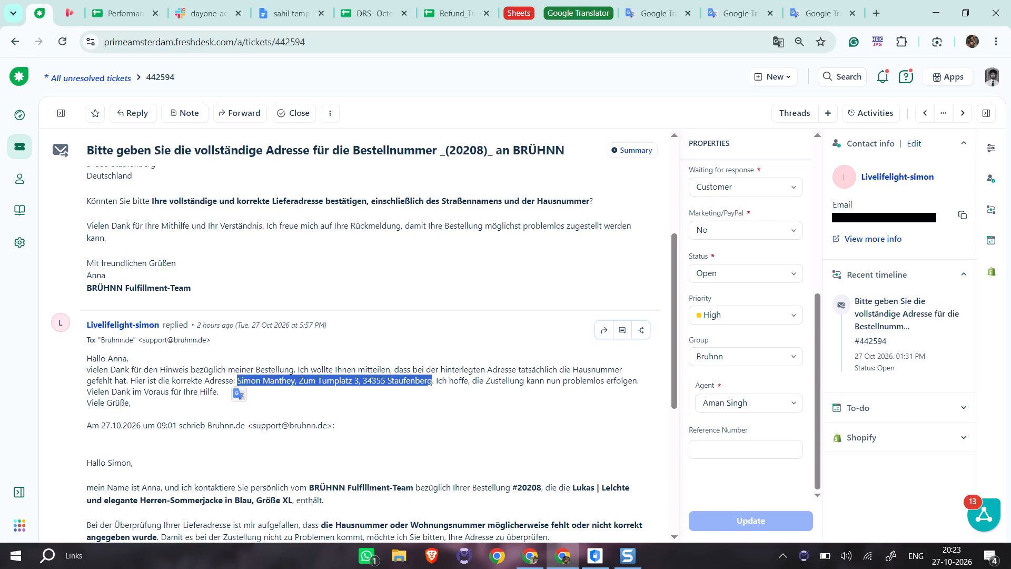
{"action": "key", "text": "alt+Tab"}
{"action": "scroll", "coordinate": [781, 351], "scroll_direction": "down", "scroll_amount": 7}
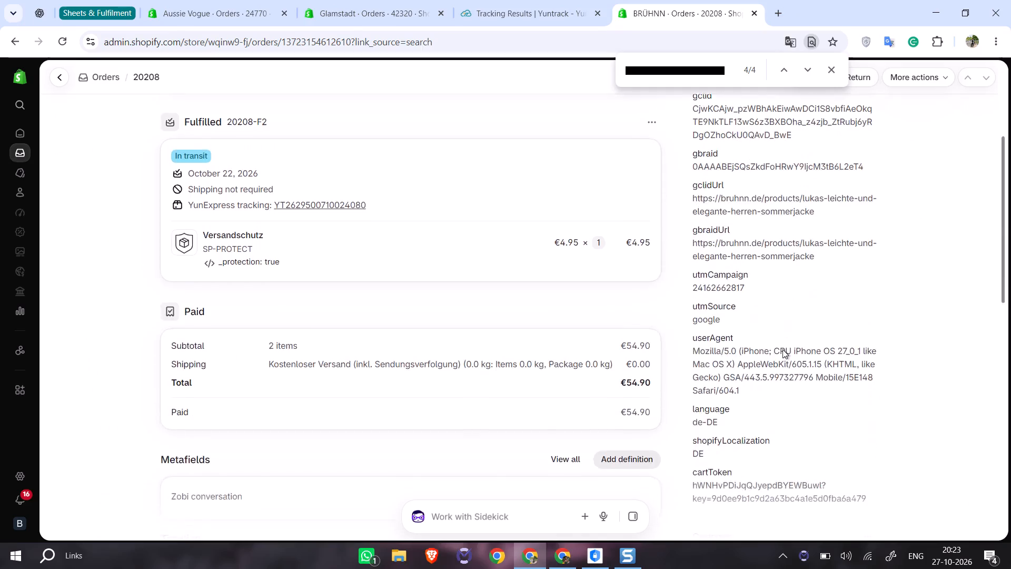
{"action": "scroll", "coordinate": [782, 349], "scroll_direction": "down", "scroll_amount": 3}
{"action": "key", "text": "alt+Tab"}
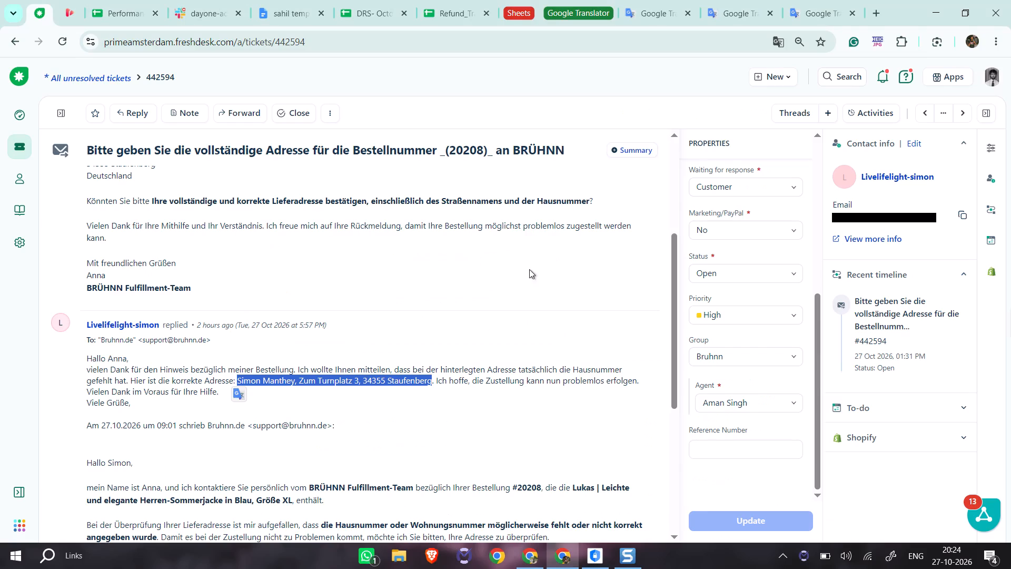
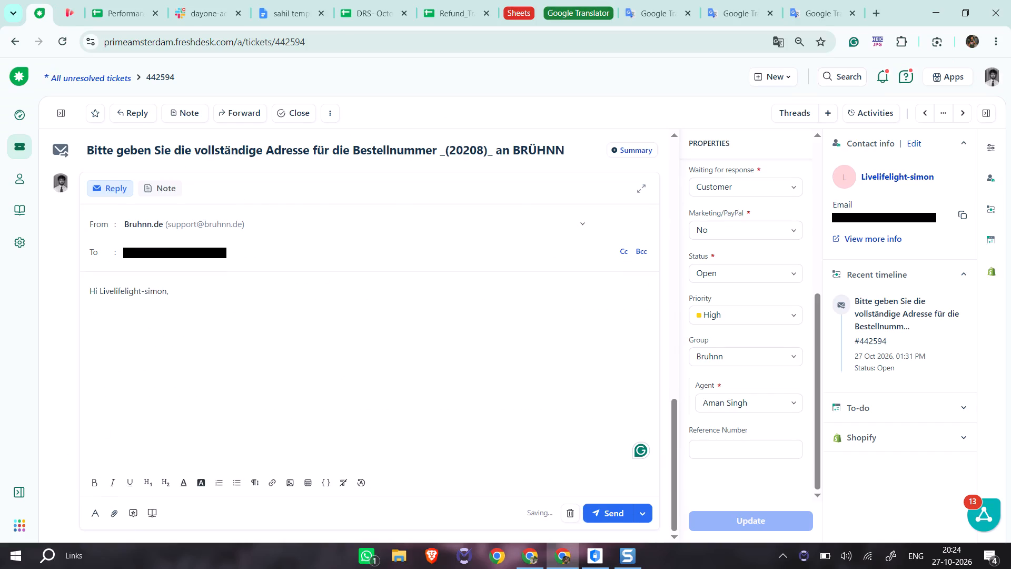
Clear the default greeting from the reply to ticket #442594 and insert the RD G canned response.
{"action": "key", "text": "ctrl+a"}
{"action": "key", "text": "ctrl+BackSpace"}
{"action": "key", "text": "ctrl+BackSpace"}
{"action": "key", "text": "ctrl+BackSpace"}
{"action": "key", "text": "ctrl+BackSpace"}
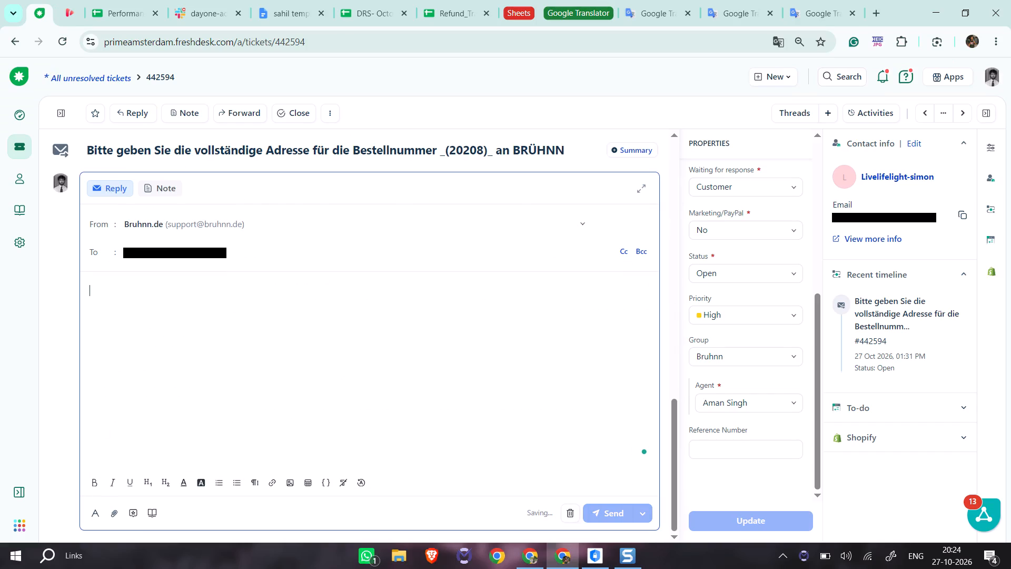
{"action": "key", "text": "ctrl+BackSpace"}
{"action": "key", "text": "ctrl+BackSpace"}
{"action": "key", "text": "ctrl+BackSpace"}
{"action": "key", "text": "ctrl+BackSpace"}
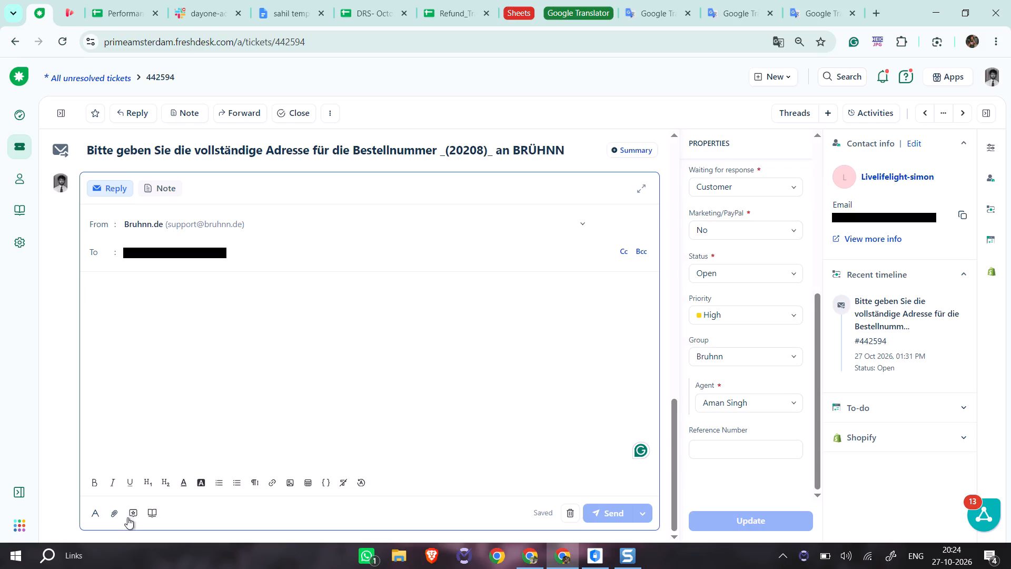
{"action": "left_click", "coordinate": [127, 511]}
{"action": "type", "text": "rd e"}
{"action": "key", "text": "BackSpace"}
{"action": "key", "text": "g"}
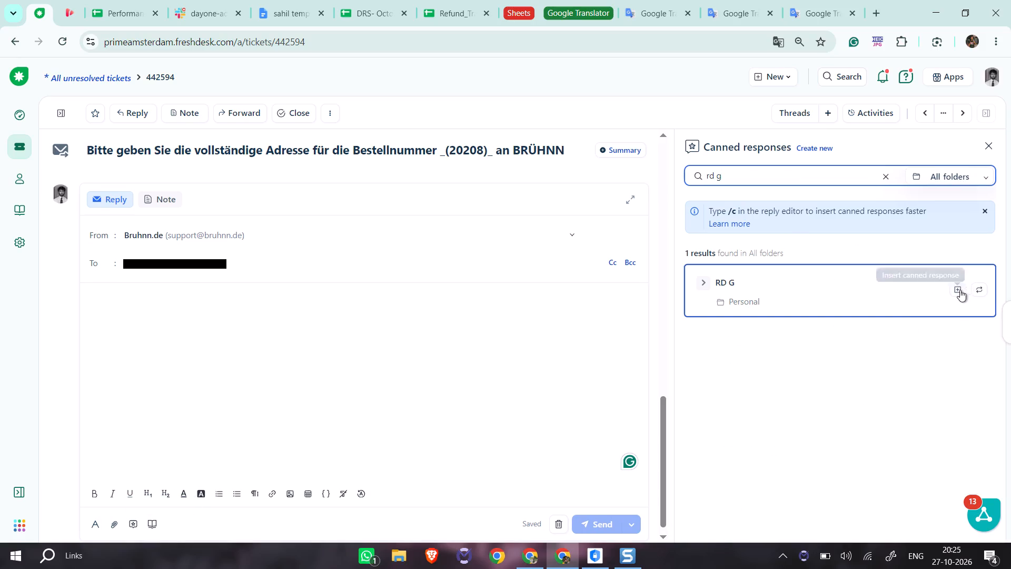
{"action": "left_click", "coordinate": [959, 290]}
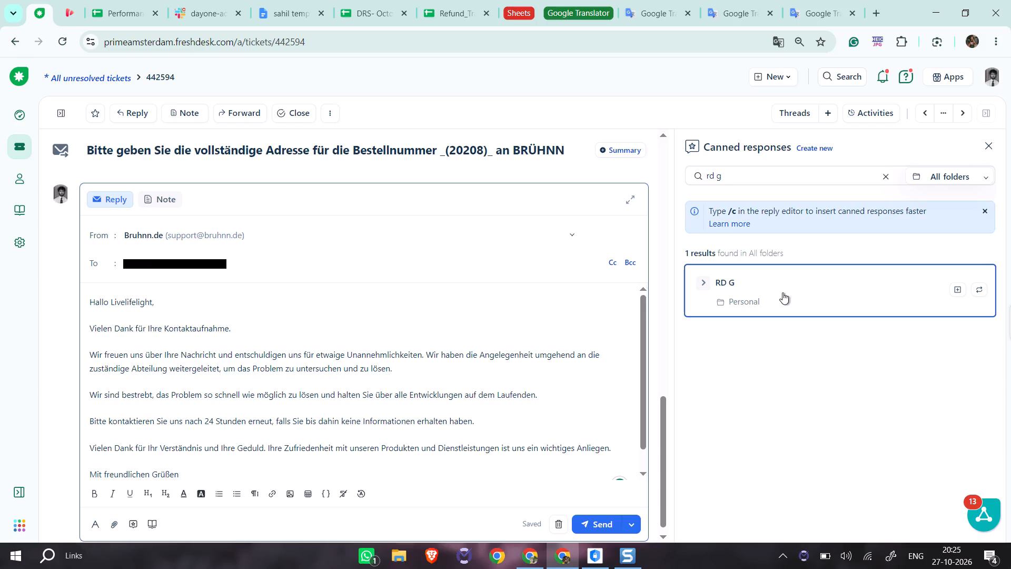
Make the number 24 bold in the sentence about contacting support again, and send the reply.
{"action": "left_click", "coordinate": [580, 319]}
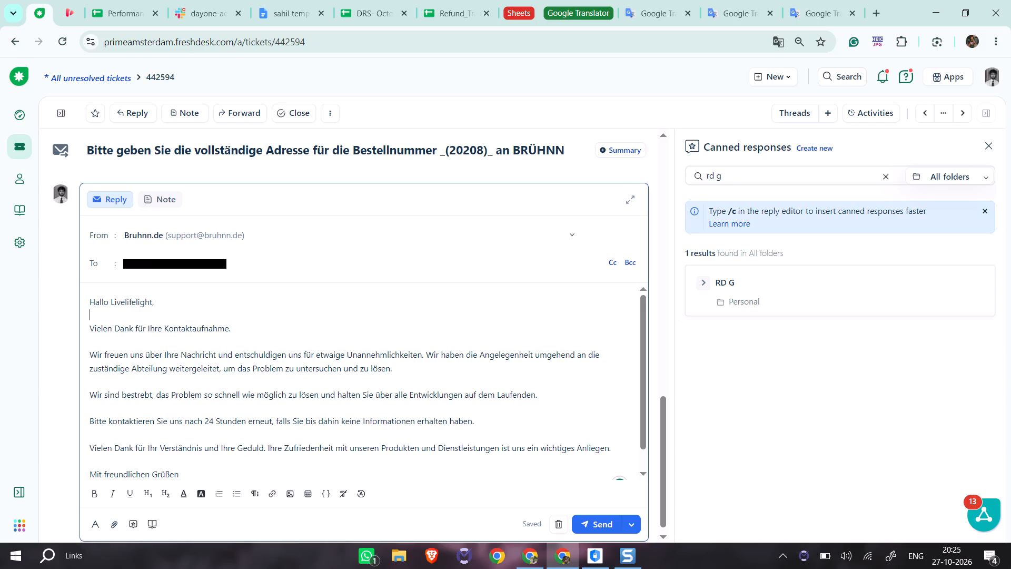
{"action": "triple_click", "coordinate": [295, 417]}
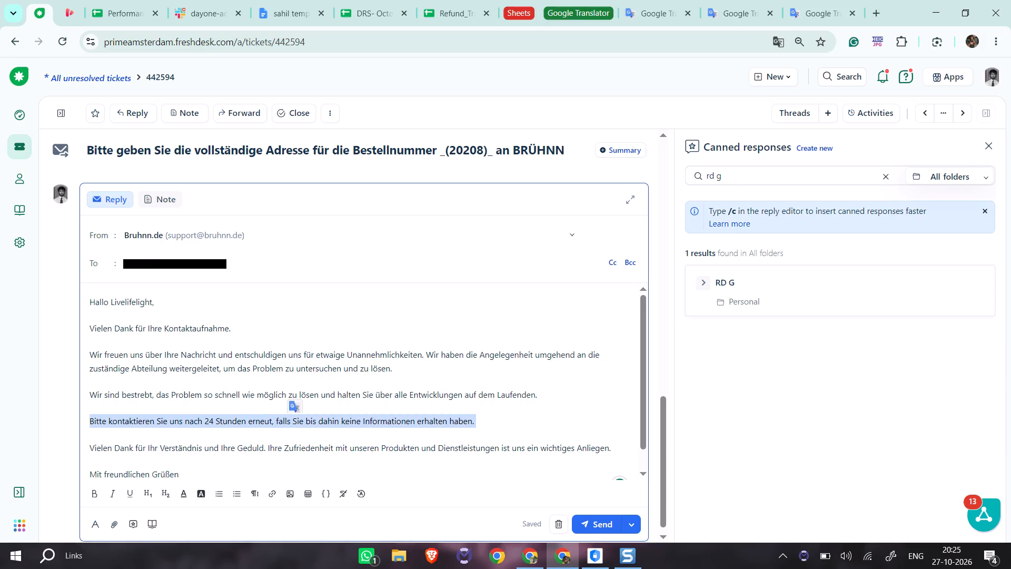
{"action": "left_click", "coordinate": [250, 420]}
{"action": "left_click", "coordinate": [212, 421]}
{"action": "double_click", "coordinate": [206, 419]}
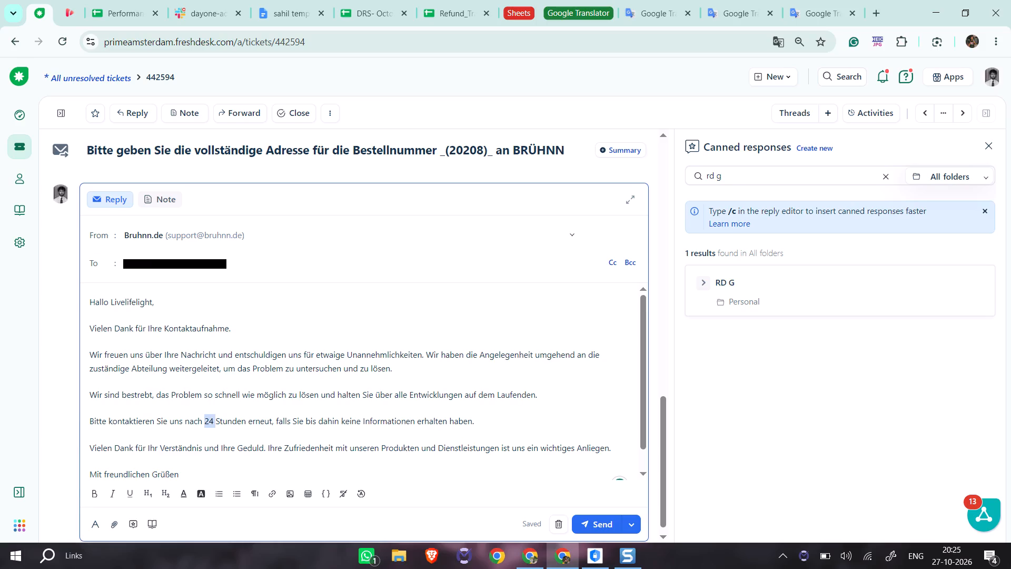
{"action": "key", "text": "ctrl+b"}
{"action": "left_click", "coordinate": [285, 408]}
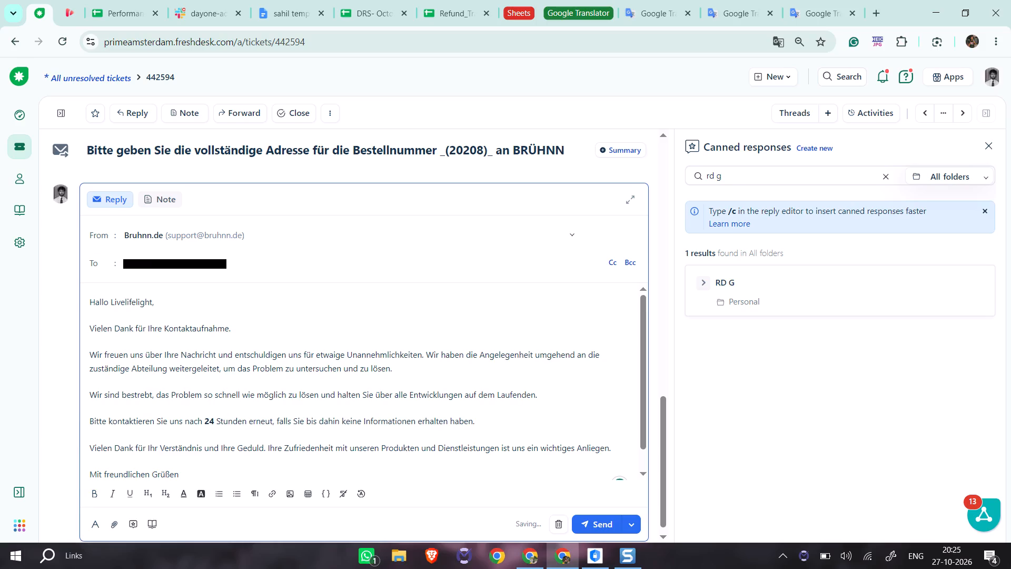
{"action": "key", "text": "ctrl+Return"}
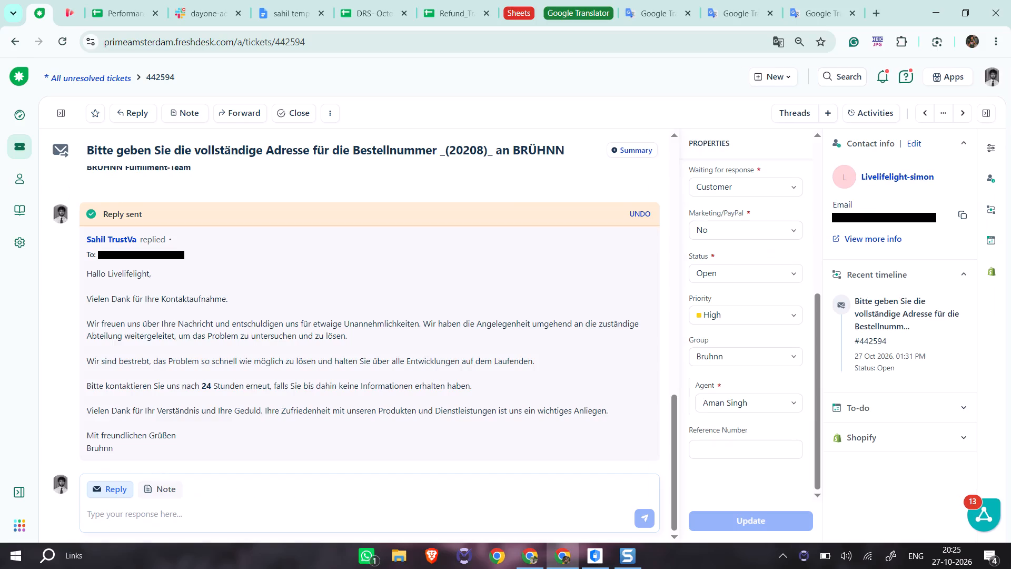
Set the ticket's status to Resolved, assign it to Sahil, and save the updated properties.
{"action": "left_click", "coordinate": [748, 279]}
{"action": "left_click", "coordinate": [745, 347]}
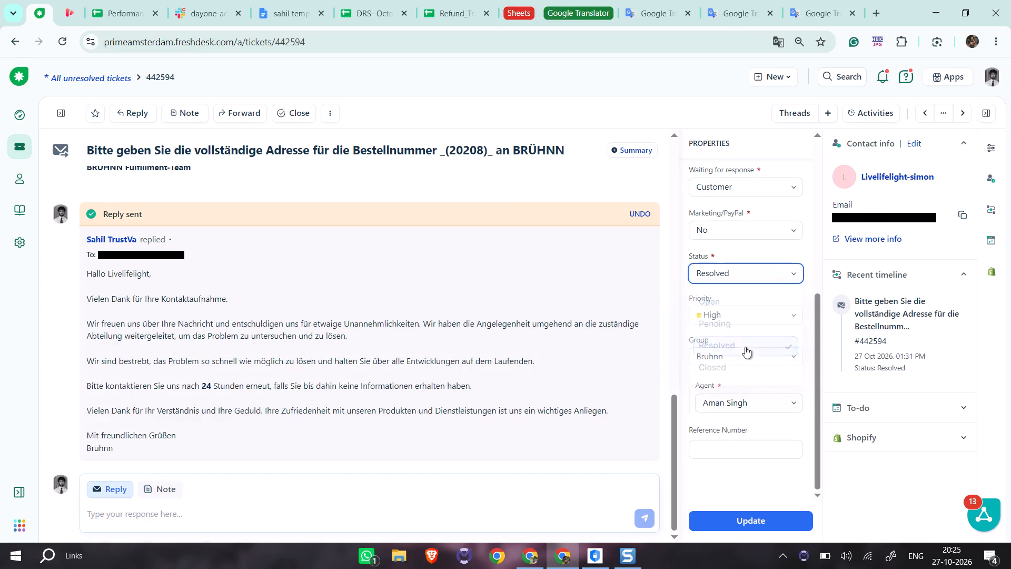
{"action": "key", "text": "Tab"}
{"action": "key", "text": "Tab"}
{"action": "key", "text": "Tab"}
{"action": "key", "text": "s"}
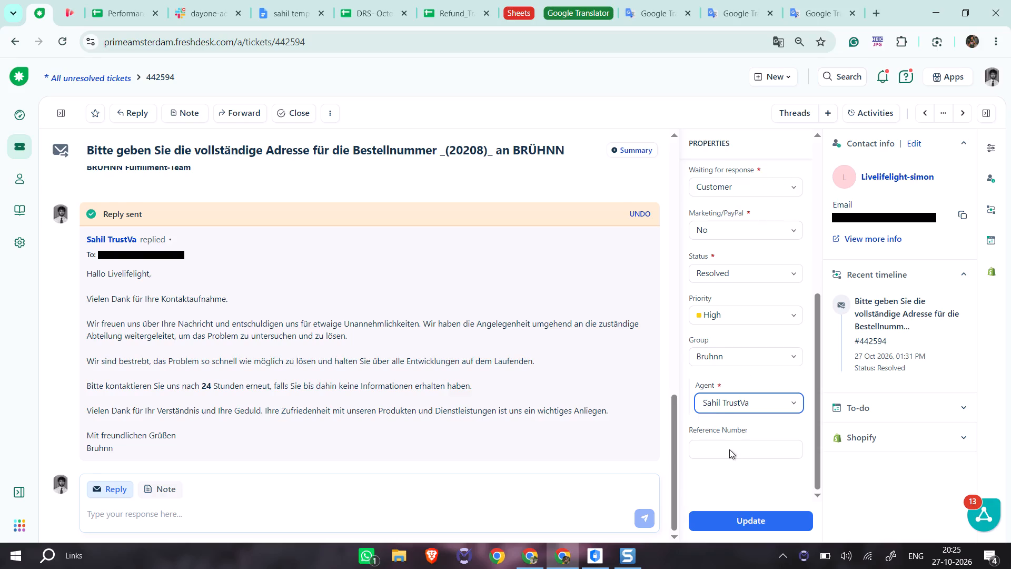
{"action": "left_click", "coordinate": [738, 519]}
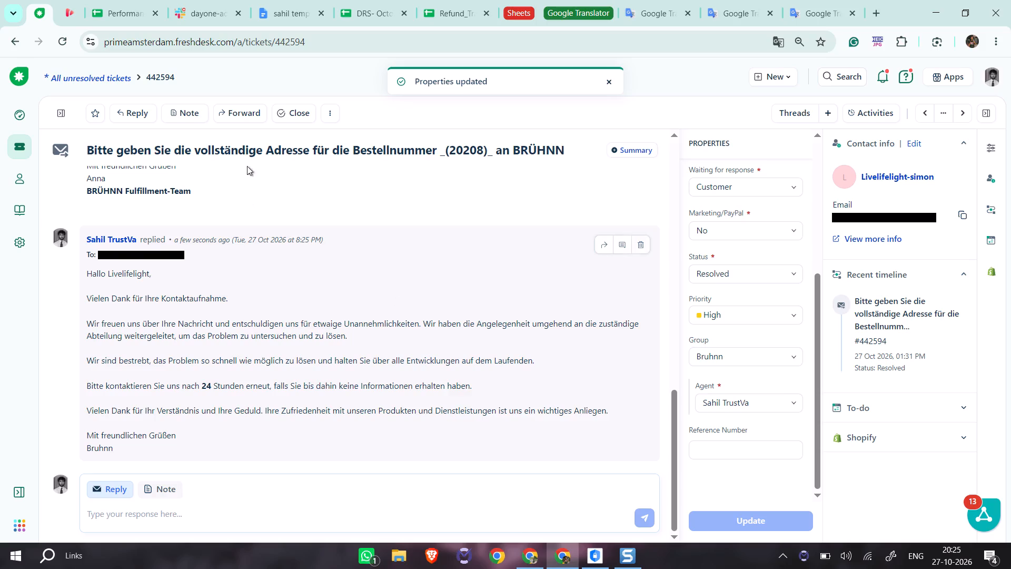
{"action": "double_click", "coordinate": [151, 70]}
{"action": "key", "text": "ctrl+c"}
{"action": "key", "text": "ctrl+c"}
{"action": "key", "text": "ctrl+6"}
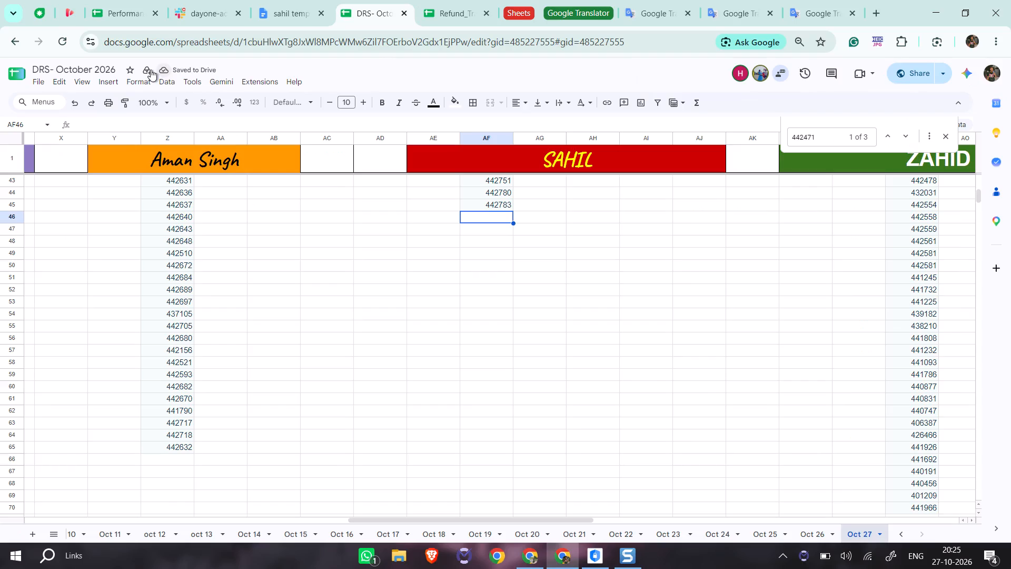
{"action": "key", "text": "ctrl+v"}
{"action": "key", "text": "Down"}
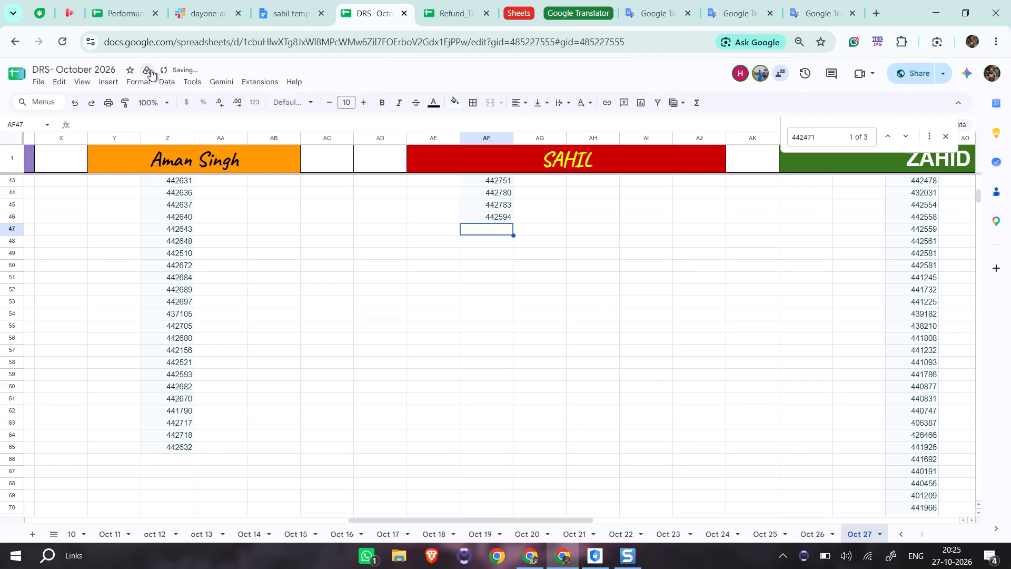
{"action": "key", "text": "ctrl+1"}
{"action": "left_click", "coordinate": [151, 70]}
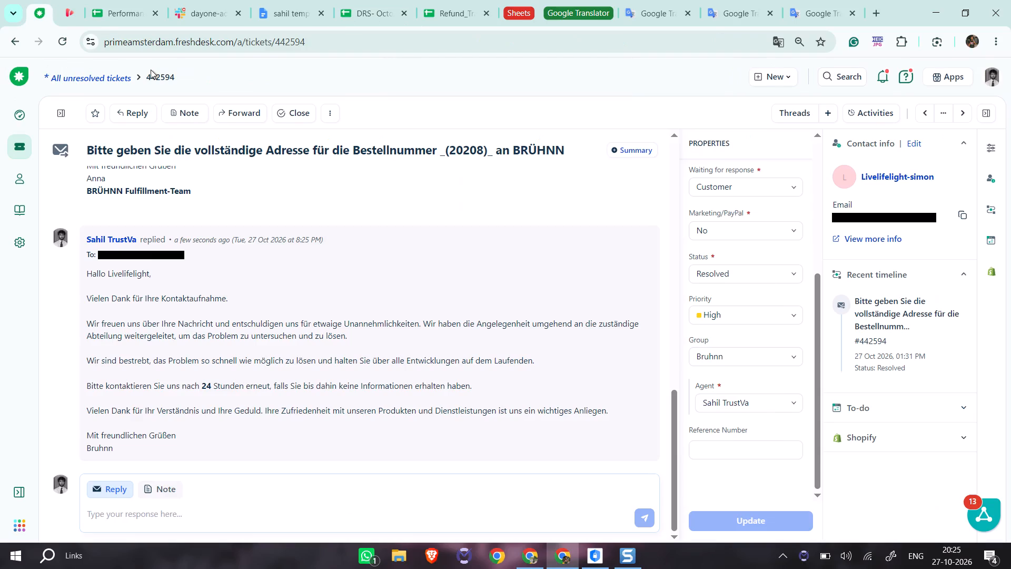
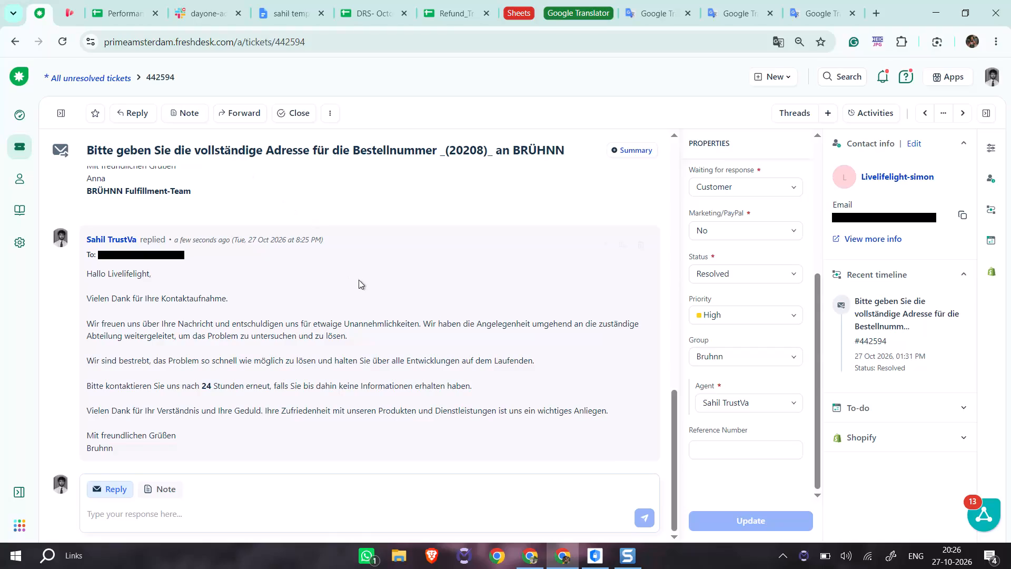
{"action": "left_click", "coordinate": [361, 280]}
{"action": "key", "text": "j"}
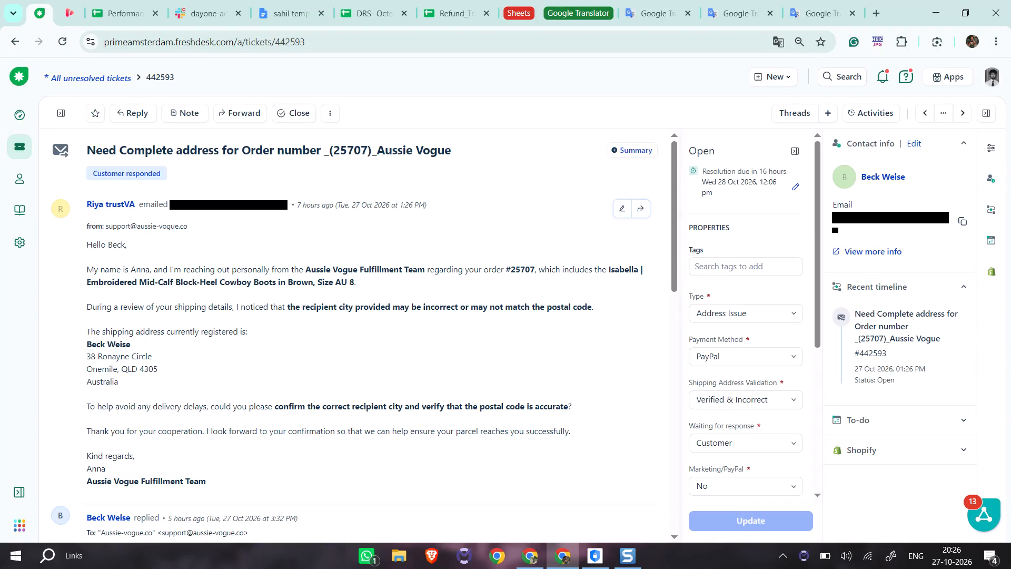
{"action": "scroll", "coordinate": [475, 330], "scroll_direction": "down", "scroll_amount": 3}
{"action": "triple_click", "coordinate": [355, 330]}
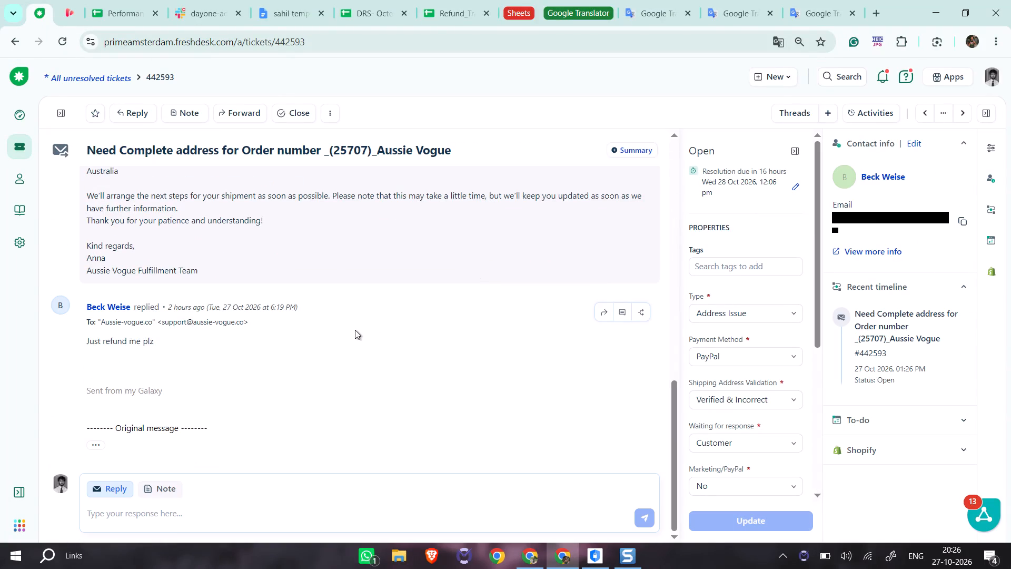
{"action": "left_click", "coordinate": [355, 330]}
{"action": "double_click", "coordinate": [325, 335]}
{"action": "scroll", "coordinate": [326, 335], "scroll_direction": "up", "scroll_amount": 2}
{"action": "left_click", "coordinate": [380, 300]}
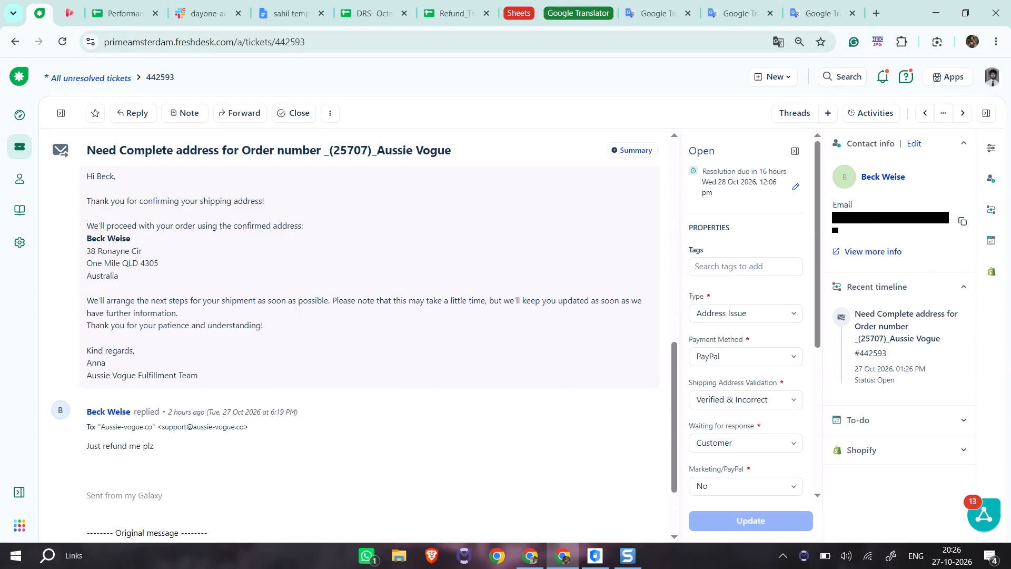
{"action": "double_click", "coordinate": [402, 296]}
{"action": "scroll", "coordinate": [402, 296], "scroll_direction": "up", "scroll_amount": 1}
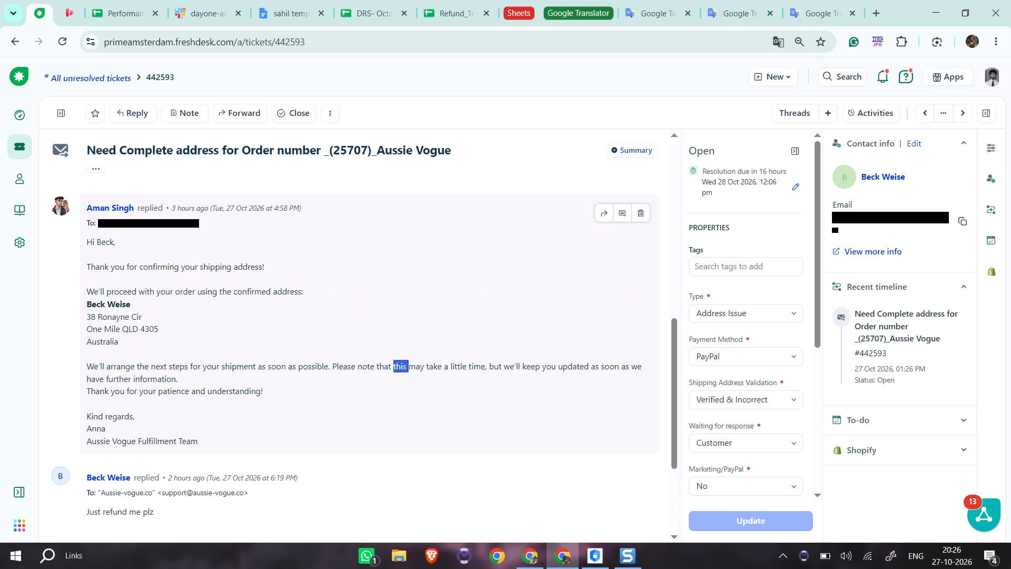
{"action": "scroll", "coordinate": [402, 296], "scroll_direction": "up", "scroll_amount": 1}
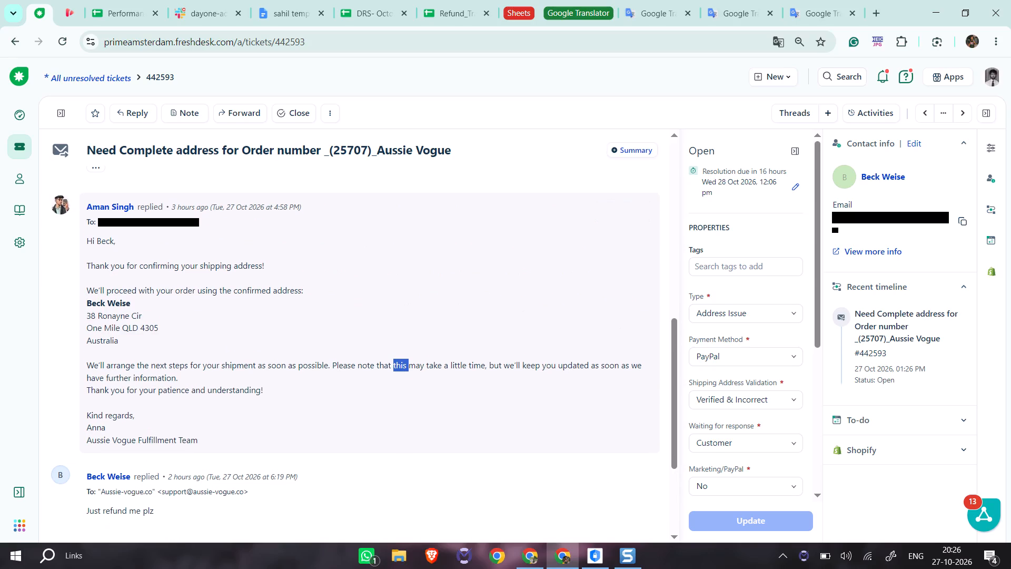
{"action": "scroll", "coordinate": [752, 320], "scroll_direction": "down", "scroll_amount": 2}
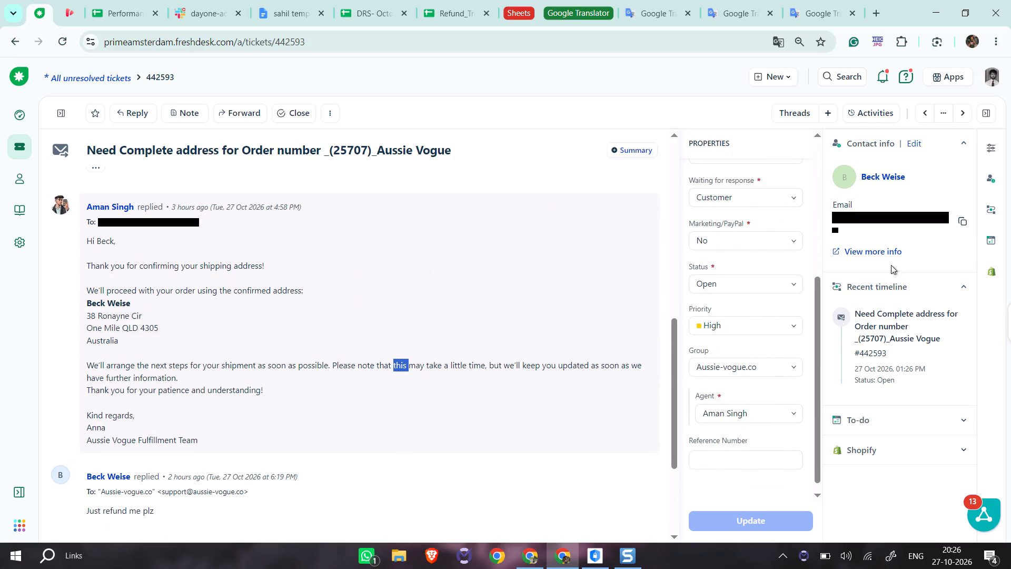
{"action": "double_click", "coordinate": [965, 221]}
{"action": "key", "text": "alt+Tab"}
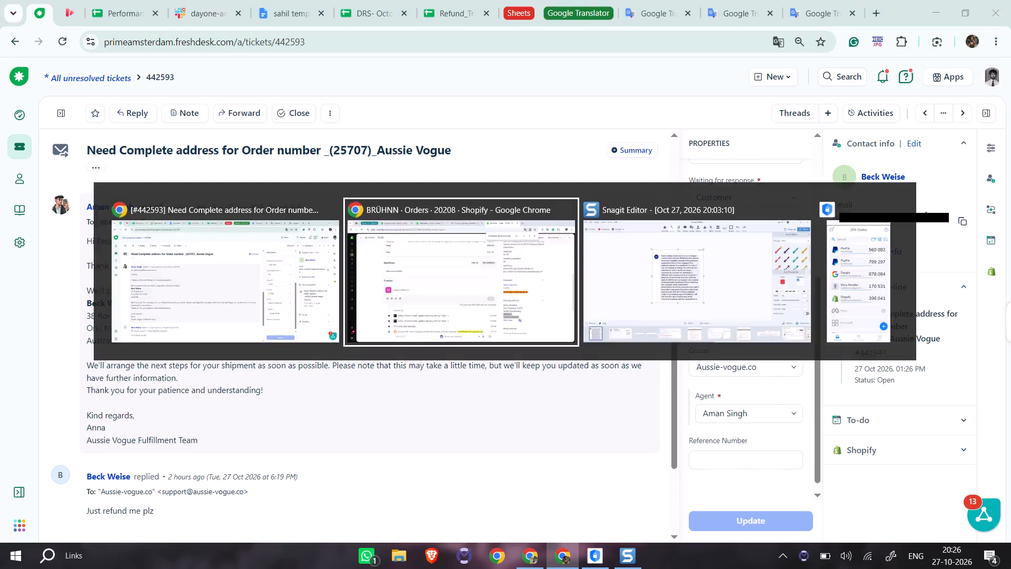
{"action": "left_click", "coordinate": [222, 0]}
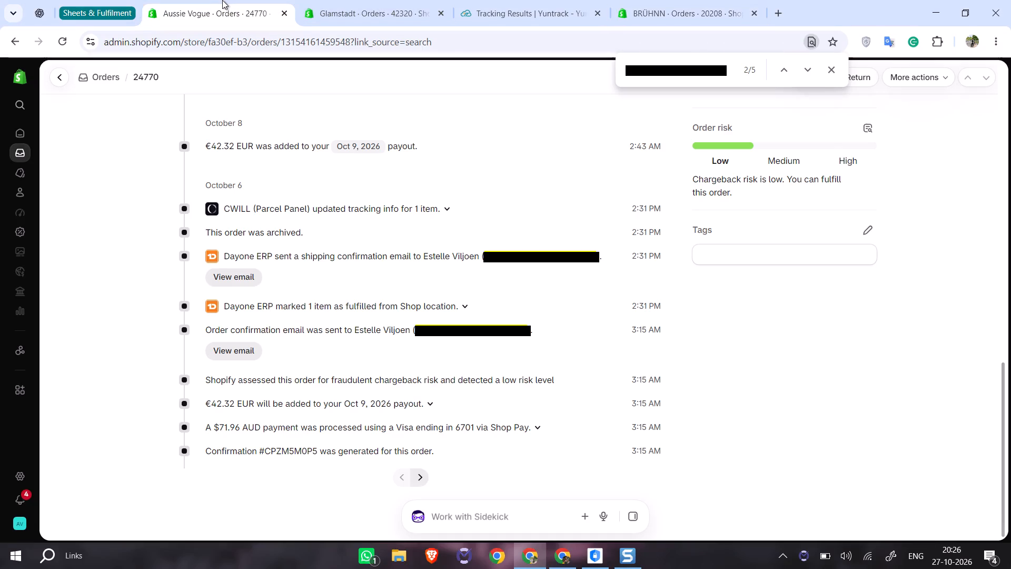
{"action": "left_click", "coordinate": [19, 103]}
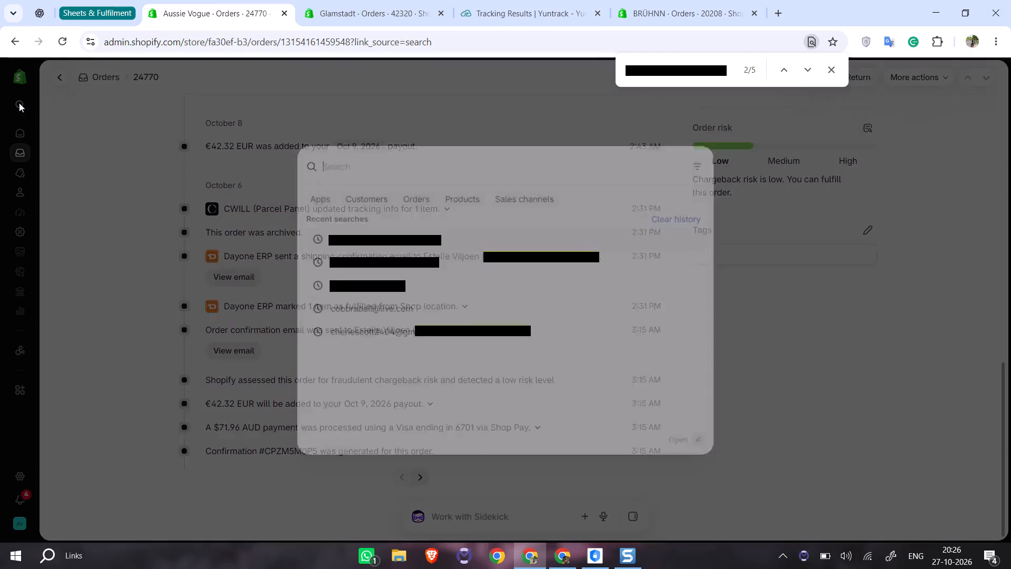
{"action": "key", "text": "ctrl+v"}
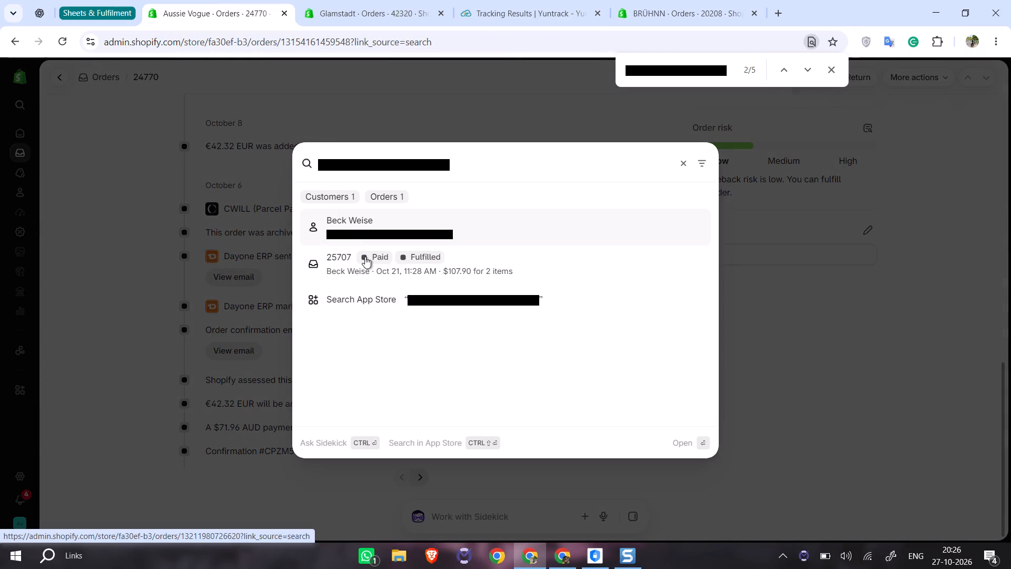
{"action": "left_click", "coordinate": [399, 262]}
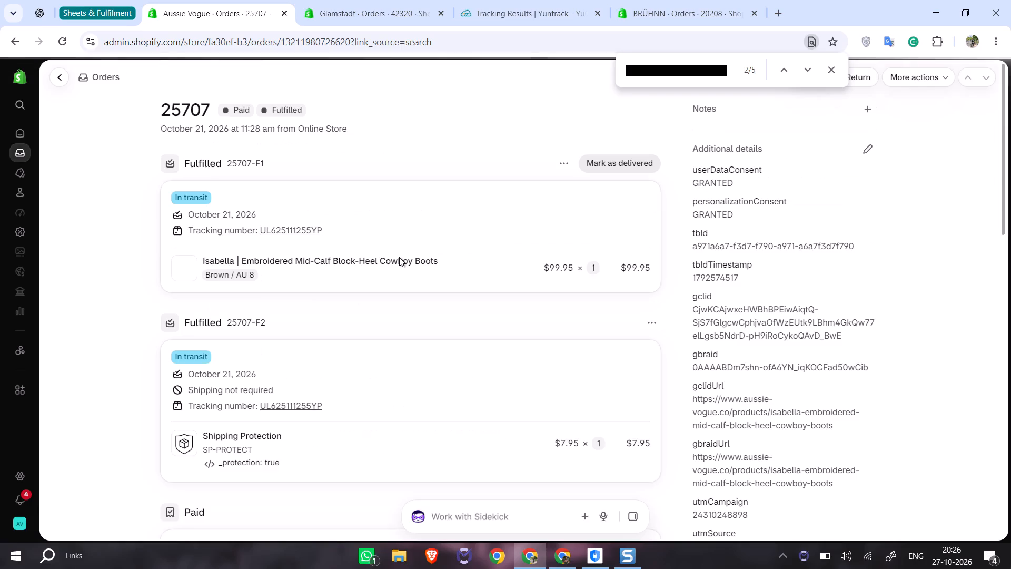
{"action": "key", "text": "ctrl+f"}
{"action": "key", "text": "ctrl+v"}
{"action": "key", "text": "ctrl+f"}
{"action": "key", "text": "ctrl+v"}
{"action": "key", "text": "ctrl+f"}
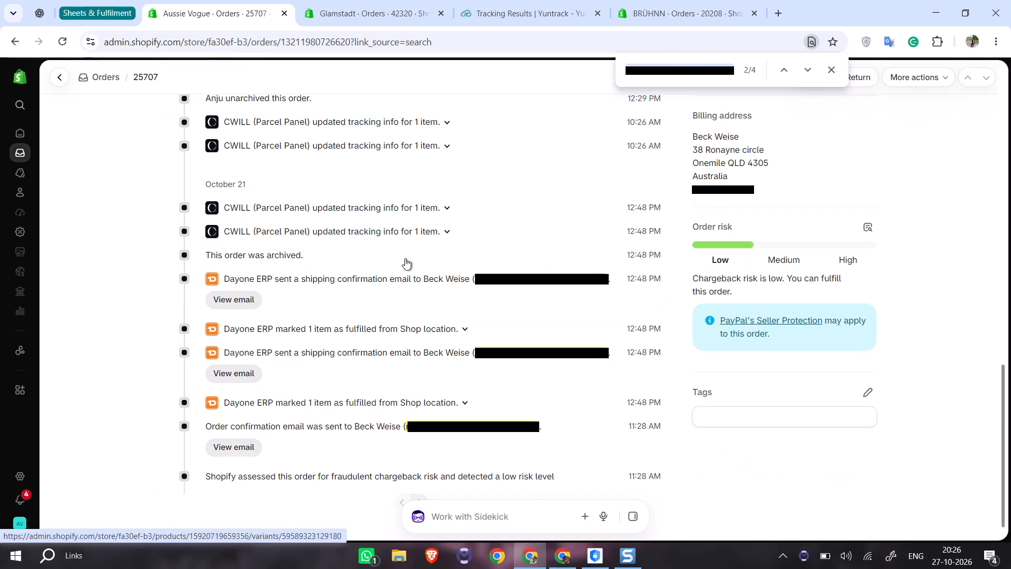
{"action": "key", "text": "ctrl+v"}
{"action": "key", "text": "ctrl+f"}
{"action": "key", "text": "ctrl+v"}
{"action": "key", "text": "ctrl+f"}
{"action": "key", "text": "ctrl+v"}
{"action": "key", "text": "ctrl+f"}
{"action": "key", "text": "ctrl+v"}
{"action": "key", "text": "ctrl+f"}
{"action": "key", "text": "ctrl+v"}
{"action": "key", "text": "ctrl+f"}
{"action": "key", "text": "ctrl+v"}
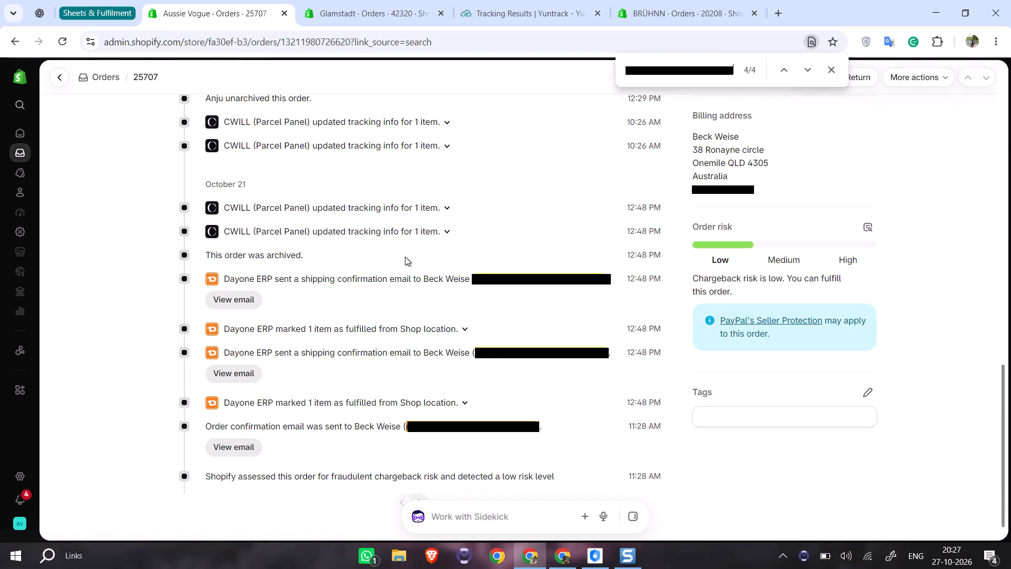
{"action": "scroll", "coordinate": [493, 266], "scroll_direction": "up", "scroll_amount": 6}
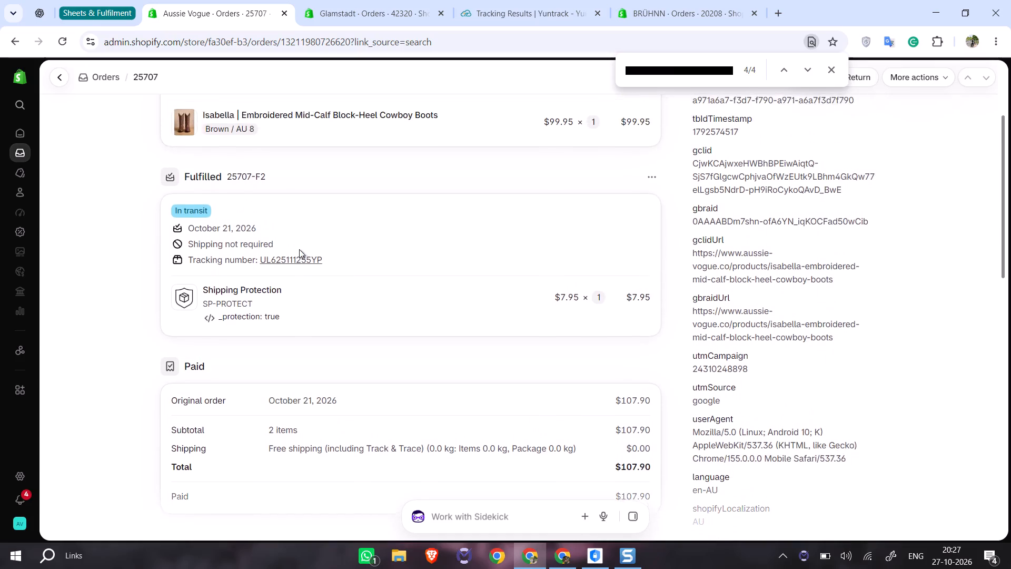
{"action": "scroll", "coordinate": [299, 249], "scroll_direction": "up", "scroll_amount": 2}
{"action": "double_click", "coordinate": [299, 237]}
{"action": "key", "text": "ctrl+c"}
{"action": "key", "text": "ctrl+c"}
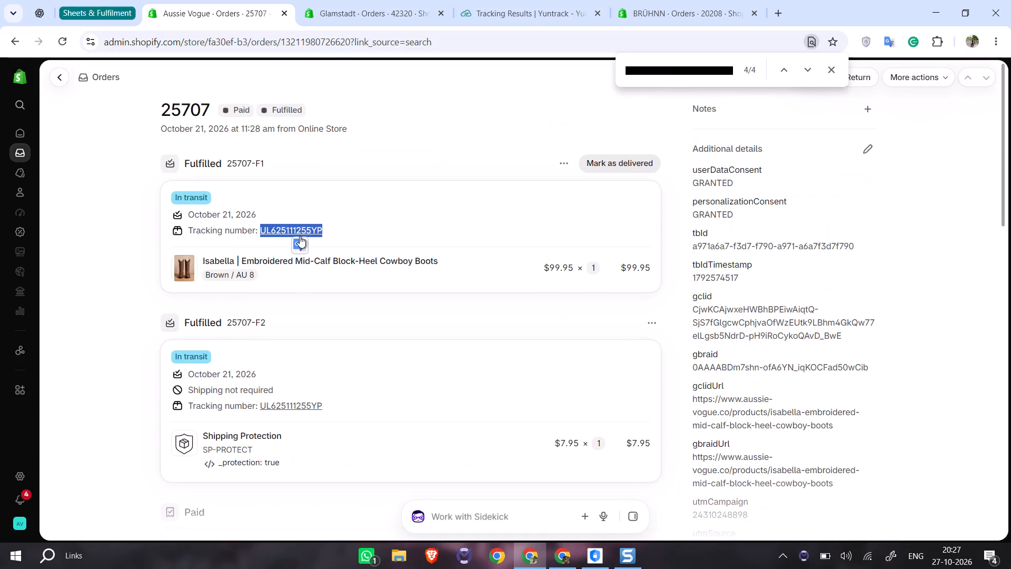
{"action": "key", "text": "ctrl+t"}
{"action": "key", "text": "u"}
{"action": "key", "text": "BackSpace"}
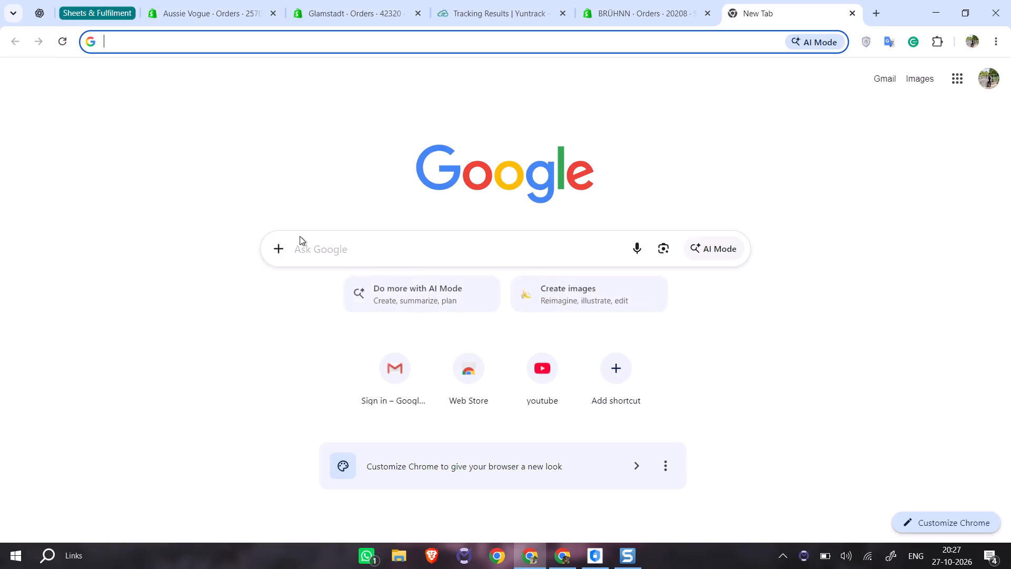
{"action": "key", "text": "BackSpace"}
{"action": "key", "text": "BackSpace"}
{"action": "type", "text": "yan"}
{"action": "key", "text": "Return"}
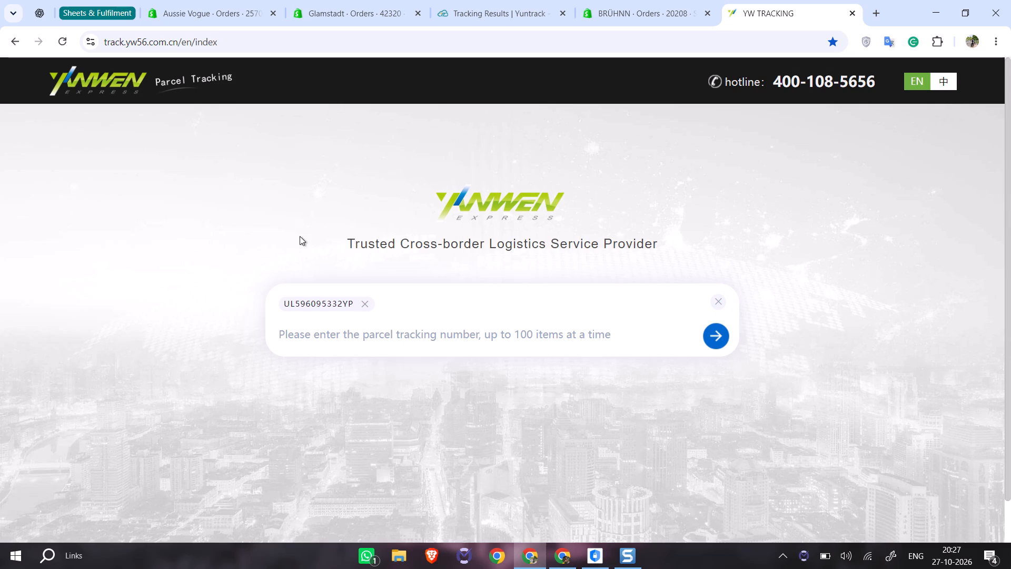
{"action": "left_click", "coordinate": [364, 305]}
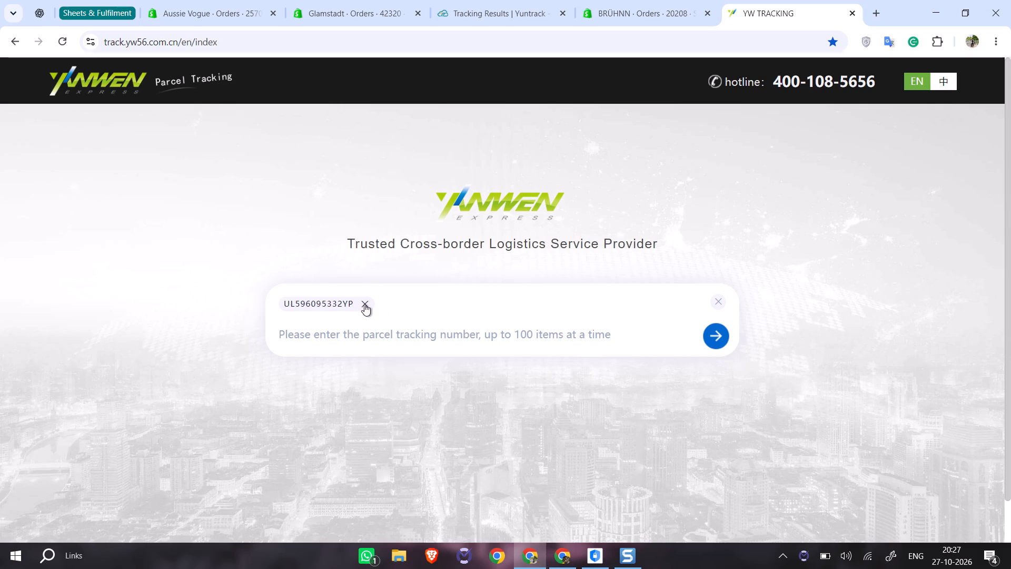
{"action": "left_click", "coordinate": [368, 302]}
{"action": "key", "text": "ctrl+v"}
{"action": "left_click", "coordinate": [709, 306]}
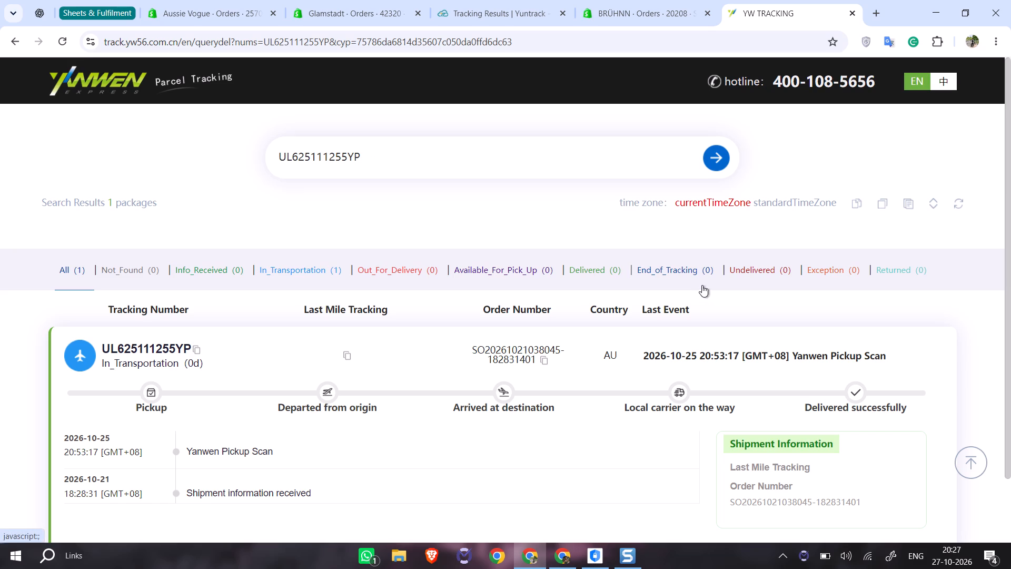
{"action": "scroll", "coordinate": [531, 391], "scroll_direction": "down", "scroll_amount": 1}
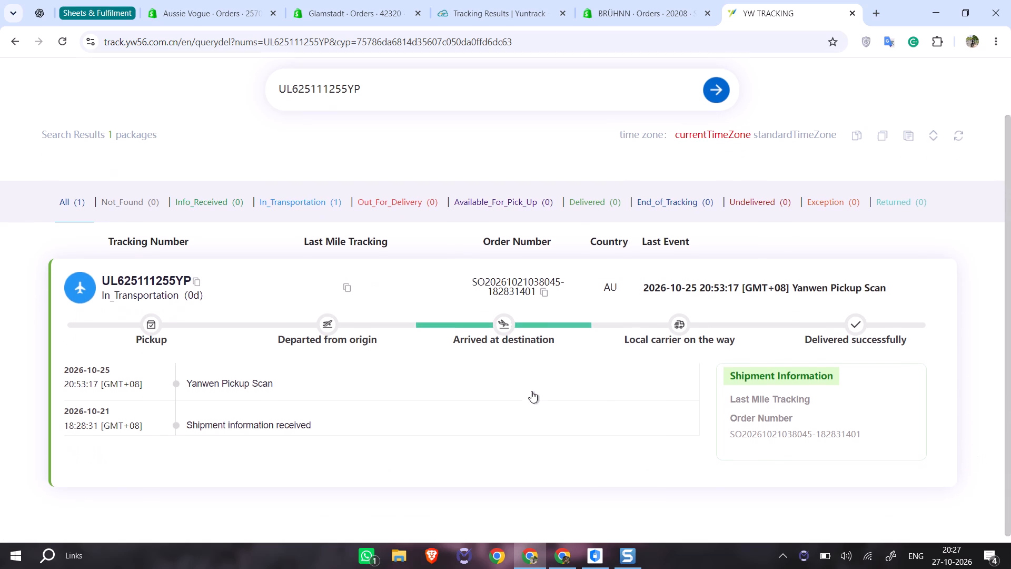
{"action": "scroll", "coordinate": [531, 391], "scroll_direction": "down", "scroll_amount": 1}
Switch back to Freshdesk, reread the messages on ticket #442593 and copy the latest one, and move on to the next ticket.
{"action": "key", "text": "alt+Tab"}
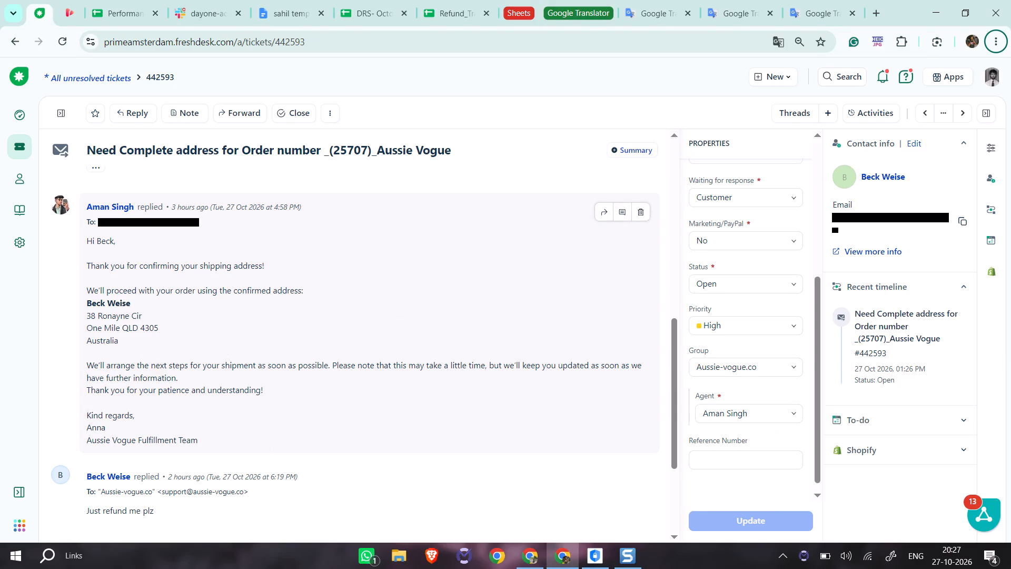
{"action": "scroll", "coordinate": [306, 287], "scroll_direction": "up", "scroll_amount": 5}
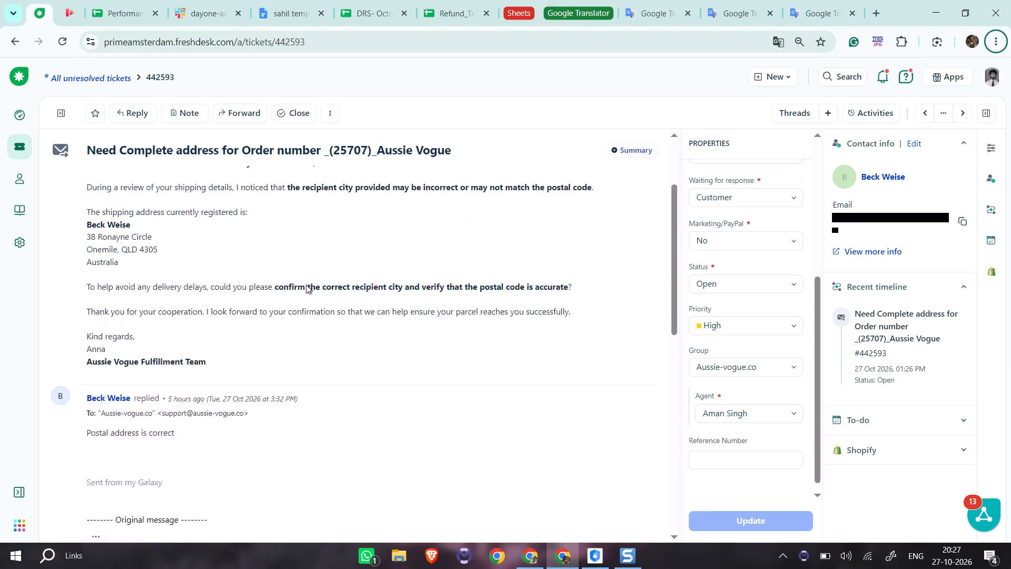
{"action": "scroll", "coordinate": [306, 284], "scroll_direction": "left", "scroll_amount": 1}
{"action": "scroll", "coordinate": [305, 278], "scroll_direction": "down", "scroll_amount": 2}
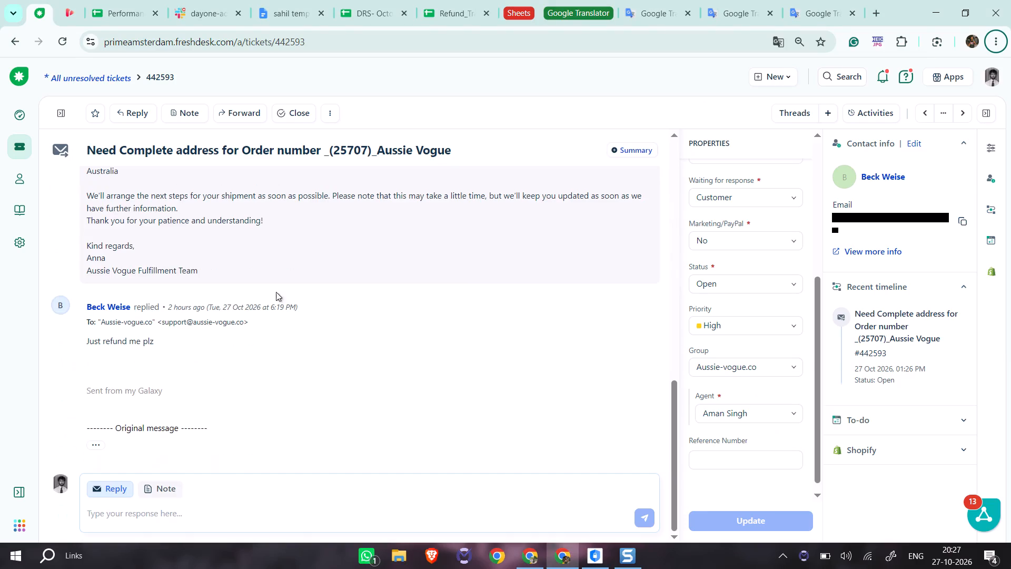
{"action": "left_click_drag", "start_coordinate": [162, 365], "coordinate": [87, 299]}
{"action": "key", "text": "ctrl+c"}
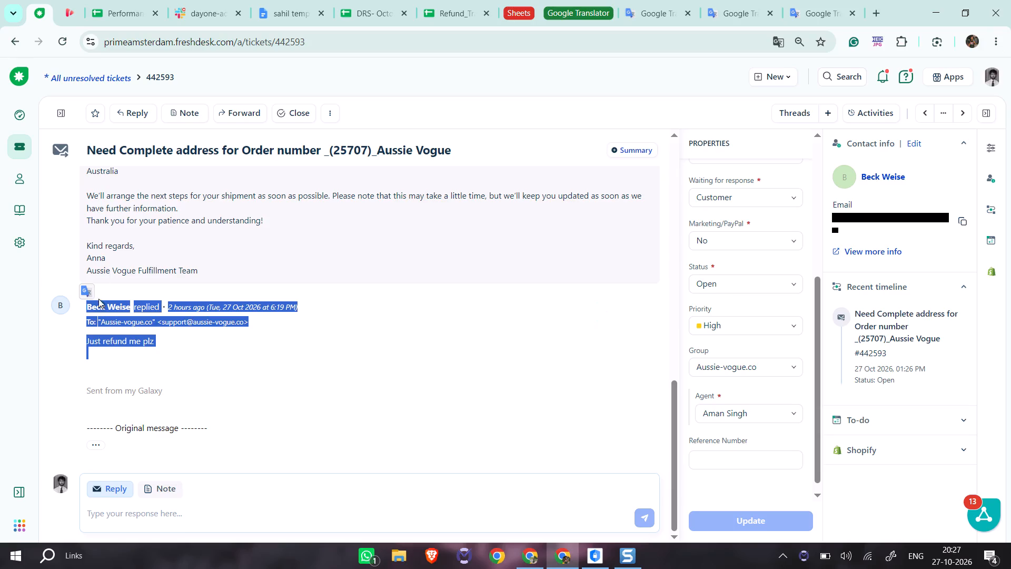
{"action": "left_click", "coordinate": [260, 292]}
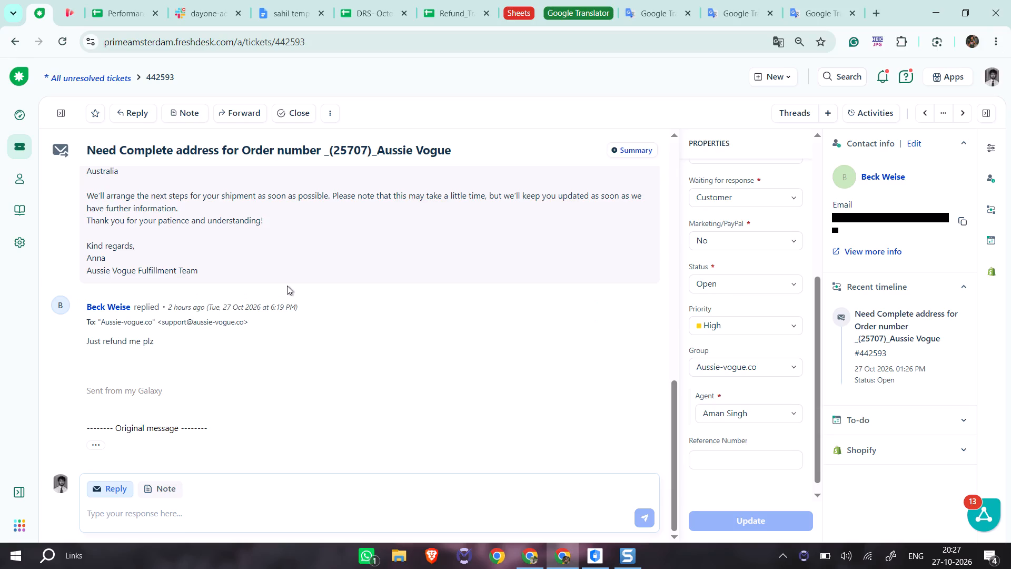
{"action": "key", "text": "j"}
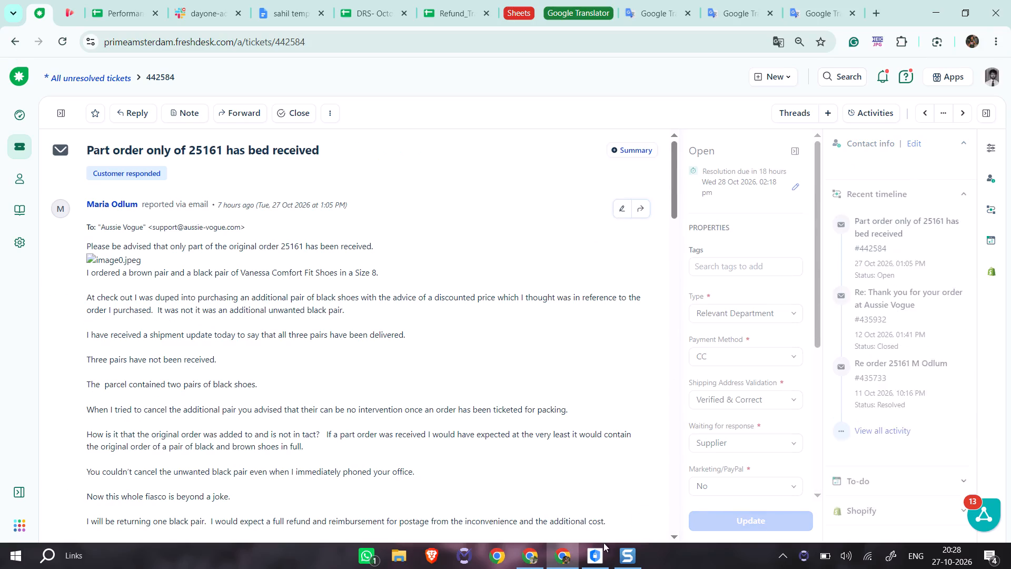
Open the MeraMonitor time tracker, refresh it, and minimise its window.
{"action": "double_click", "coordinate": [799, 553]}
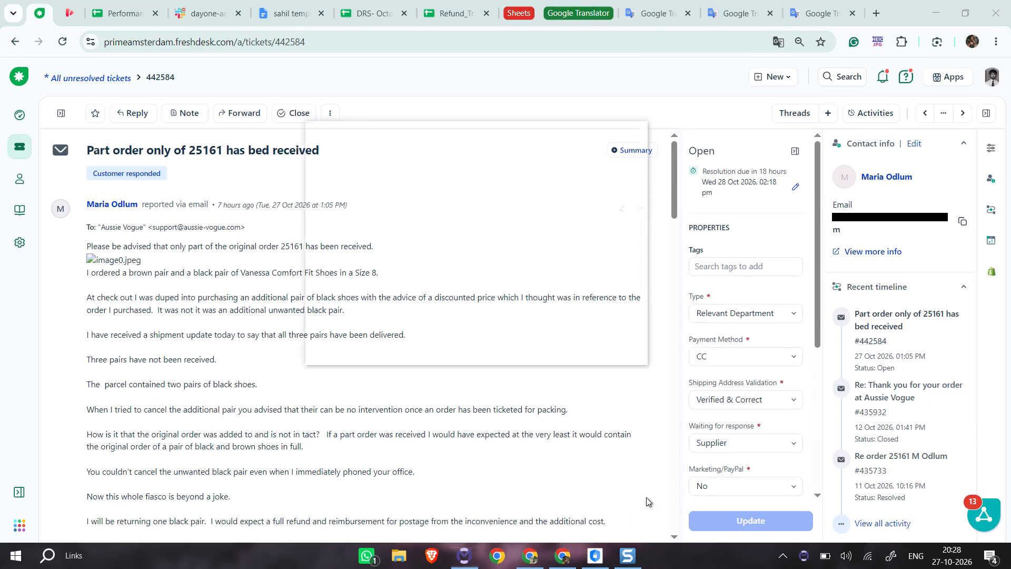
{"action": "left_click", "coordinate": [627, 193]}
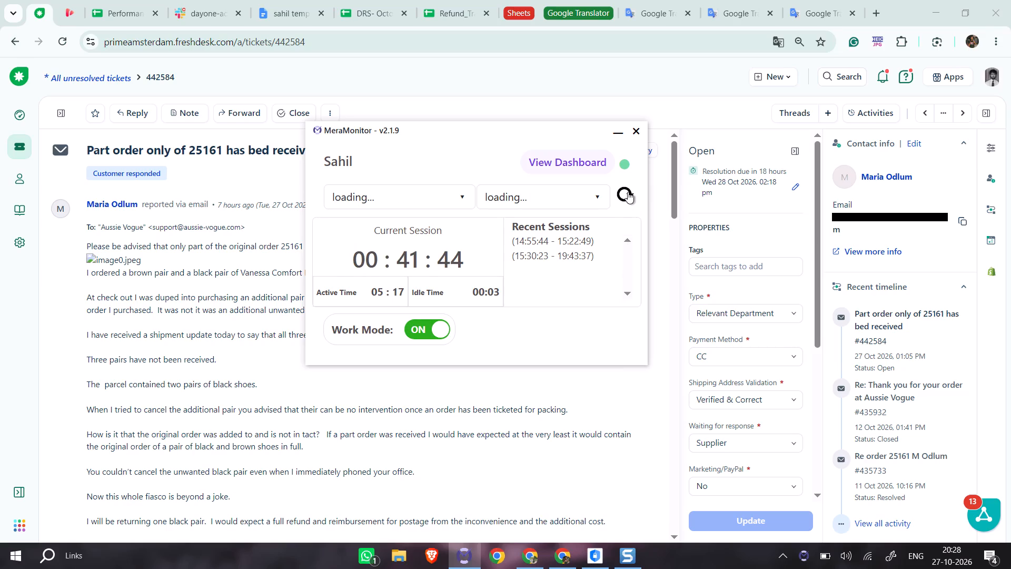
{"action": "left_click", "coordinate": [618, 135]}
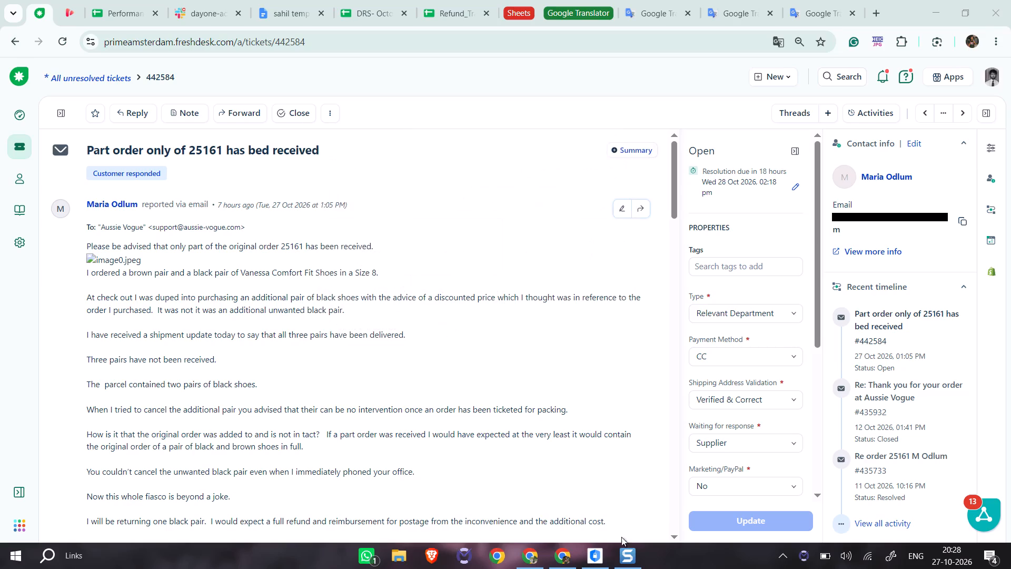
Bring up Snagit Editor and close it.
{"action": "left_click", "coordinate": [626, 545]}
{"action": "left_click", "coordinate": [994, 10]}
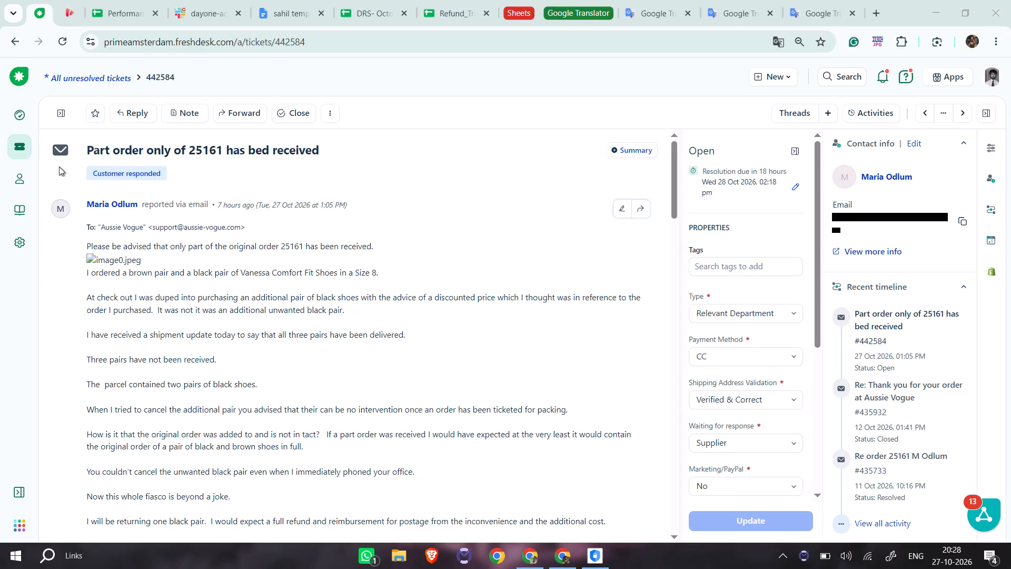
Return to the unresolved tickets list, open the newest ticket, #442784 for Bruhnn, and review its message and properties.
{"action": "left_click", "coordinate": [21, 150]}
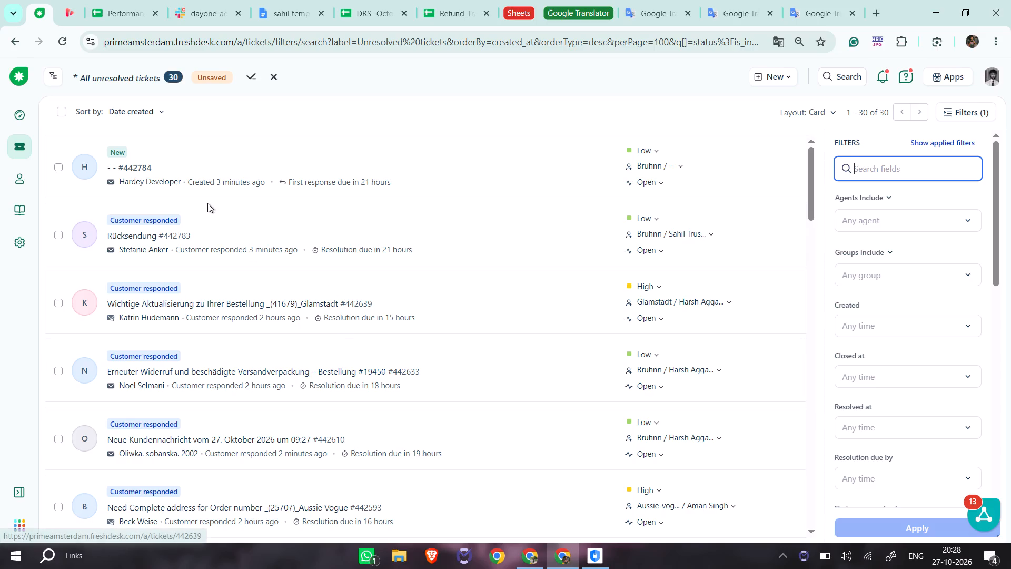
{"action": "left_click", "coordinate": [148, 163]}
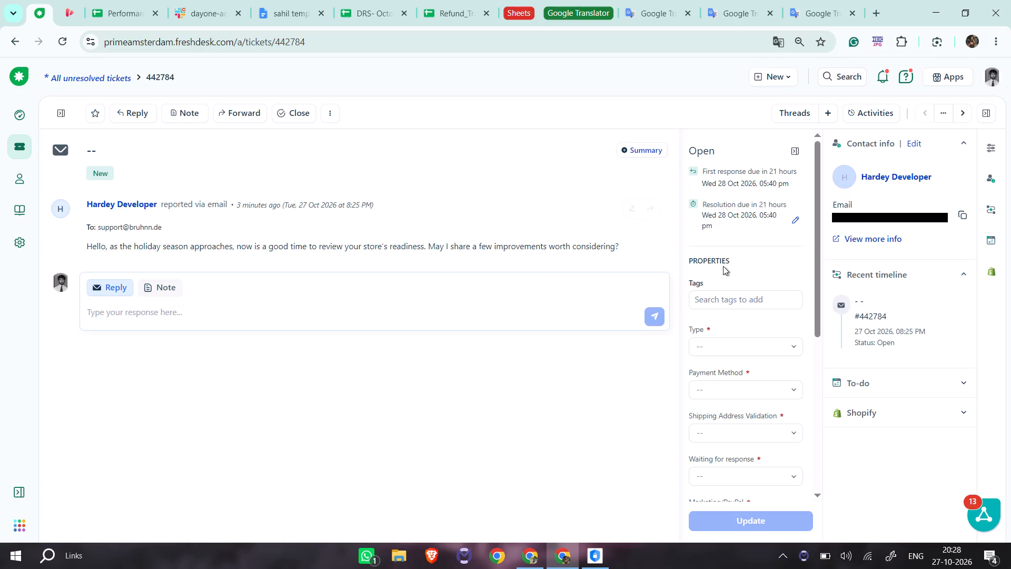
{"action": "scroll", "coordinate": [736, 264], "scroll_direction": "down", "scroll_amount": 3}
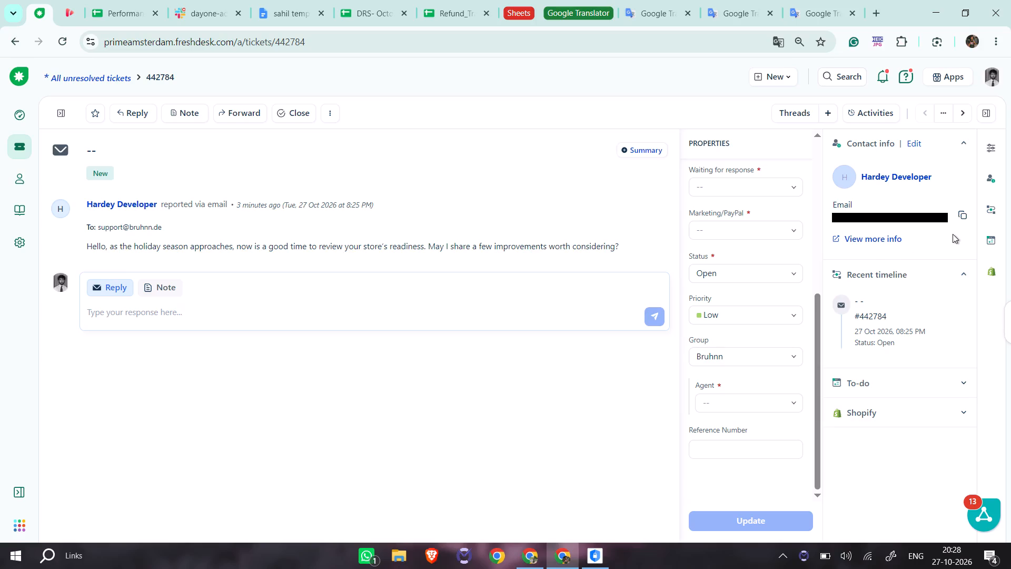
Copy the contact's email from ticket #442784, close the YW Tracking page, and search the Aussie Vogue Shopify admin for that address.
{"action": "triple_click", "coordinate": [963, 220]}
{"action": "left_click", "coordinate": [964, 218]}
{"action": "key", "text": "alt+Tab"}
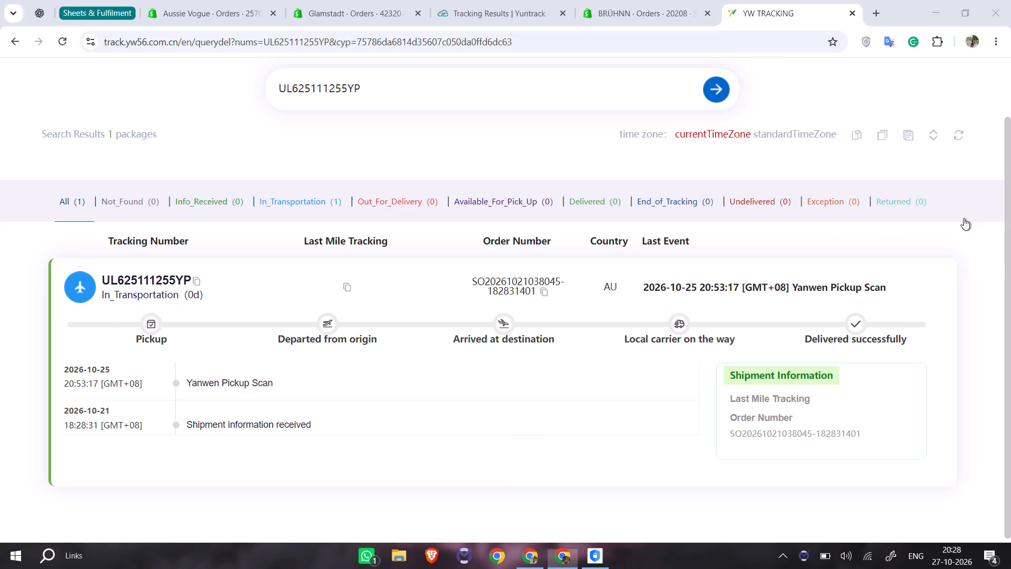
{"action": "key", "text": "ctrl+w"}
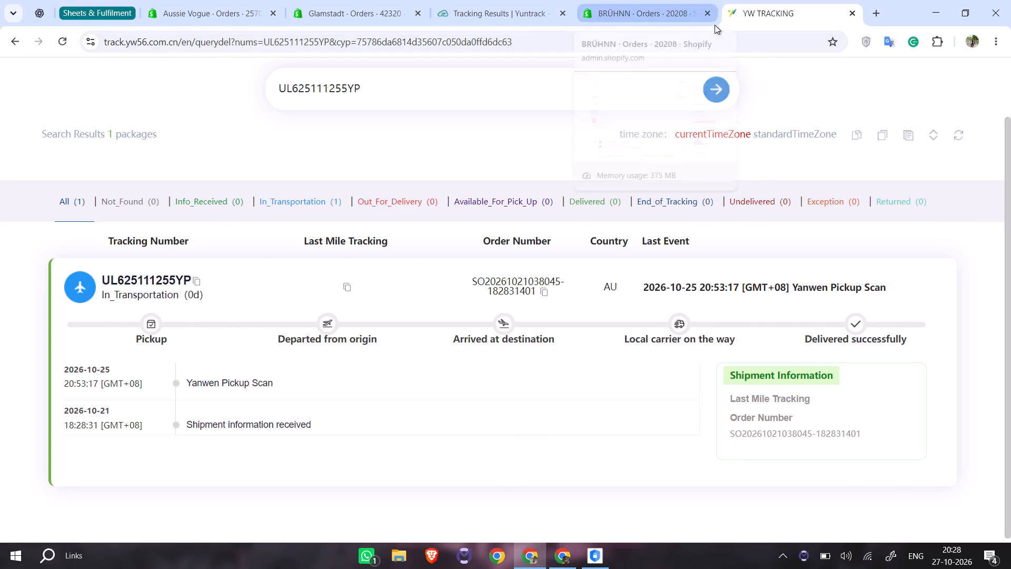
{"action": "left_click", "coordinate": [18, 102]}
{"action": "key", "text": "ctrl+v"}
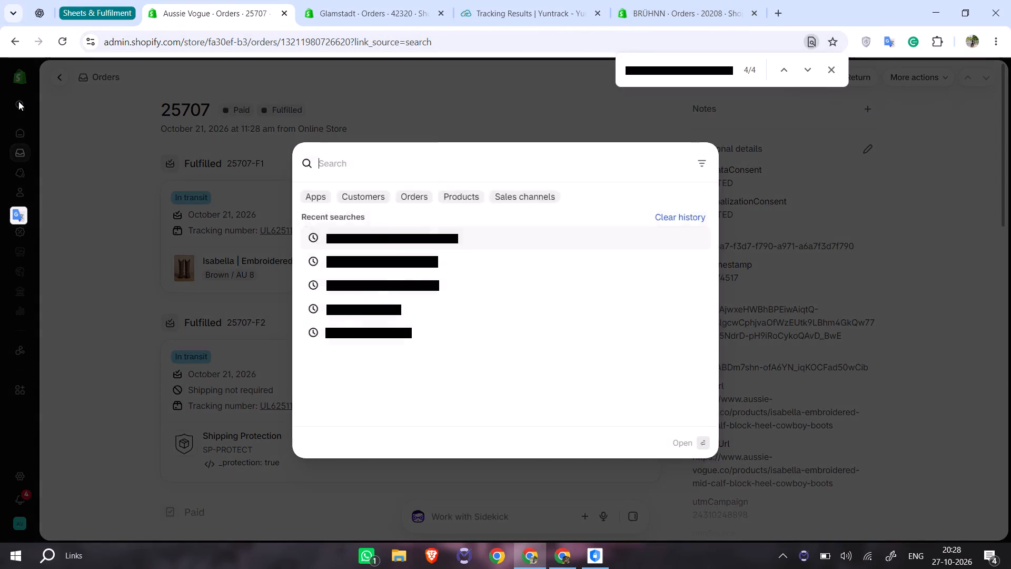
{"action": "key", "text": "alt+Tab"}
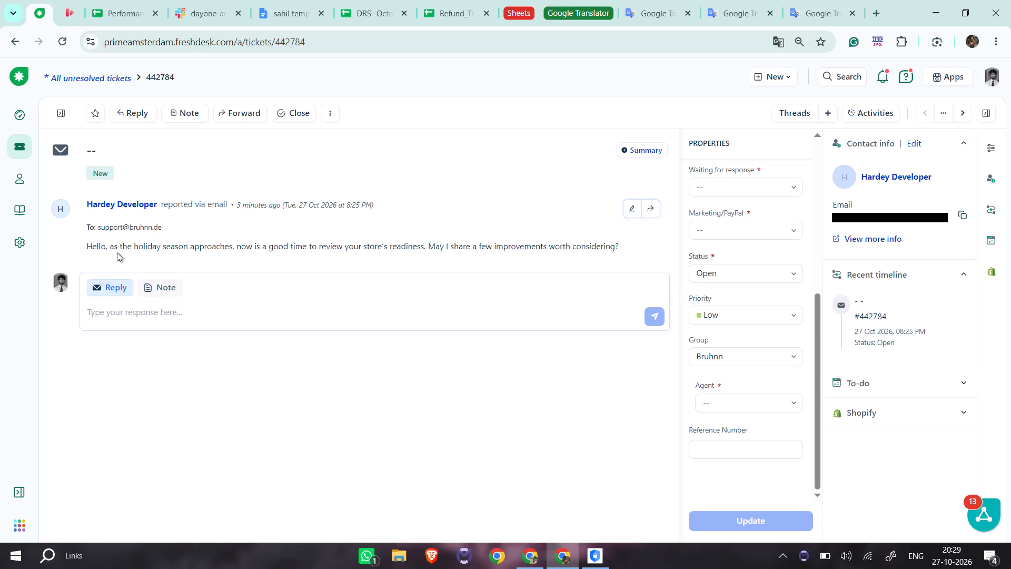
{"action": "double_click", "coordinate": [117, 252]}
{"action": "left_click_drag", "start_coordinate": [631, 249], "coordinate": [126, 218]}
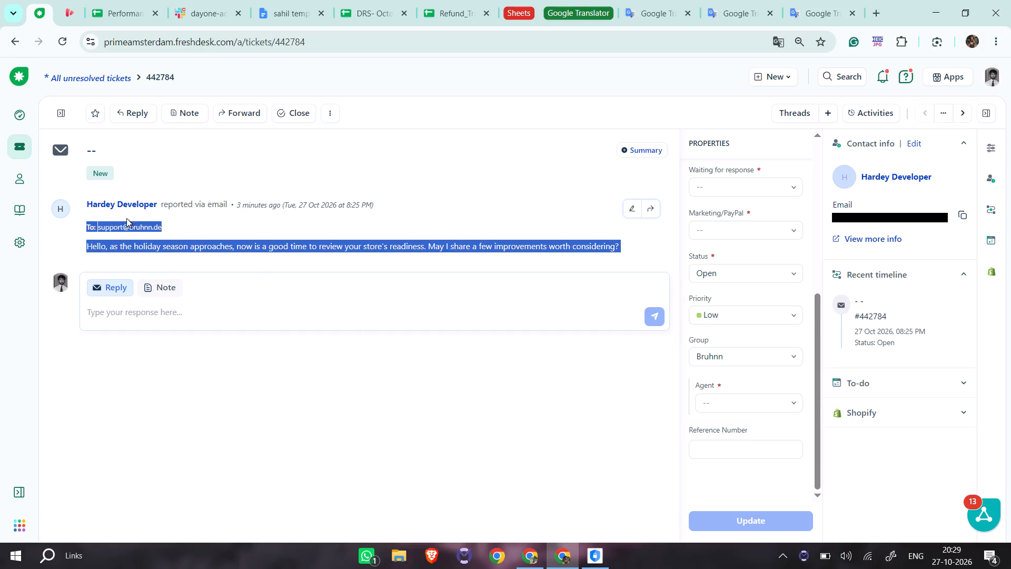
{"action": "left_click_drag", "start_coordinate": [126, 218], "coordinate": [86, 208]}
{"action": "key", "text": "ctrl+c"}
{"action": "key", "text": "ctrl+c"}
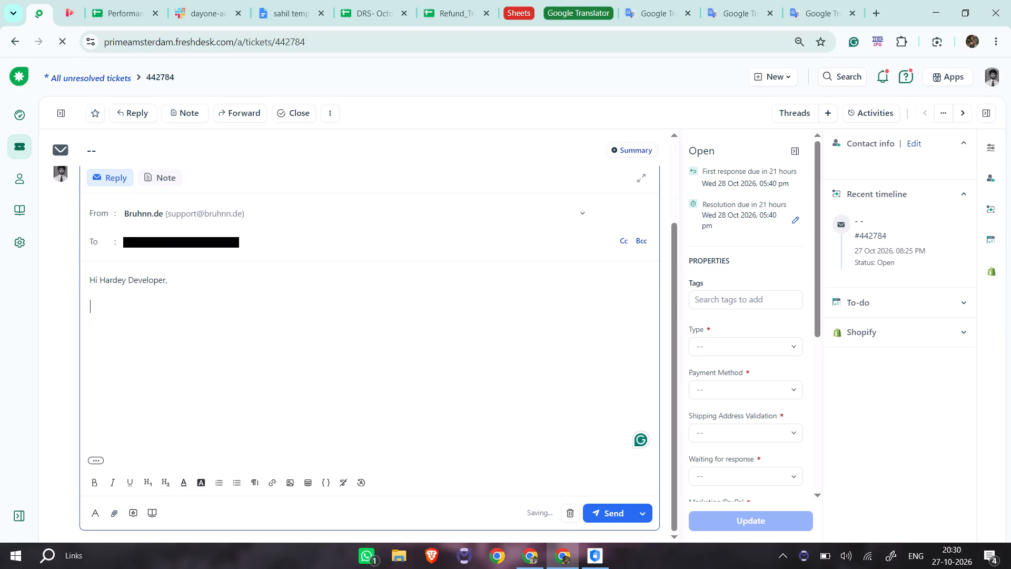
Replace the entire default reply body for ticket #442784 with the copied English text declining the offer.
{"action": "left_click", "coordinate": [112, 455]}
{"action": "left_click", "coordinate": [137, 401]}
{"action": "key", "text": "ctrl+a"}
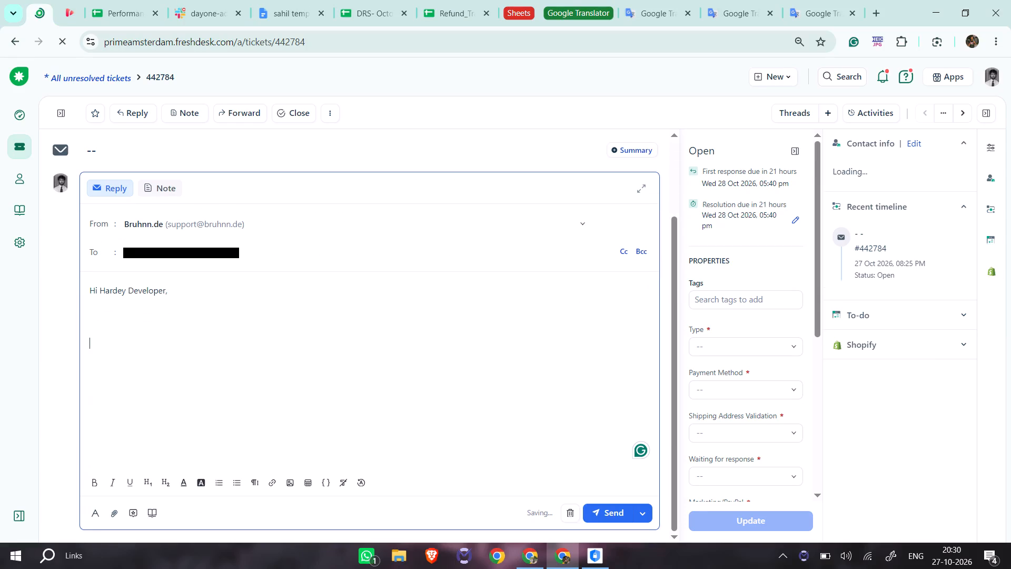
{"action": "key", "text": "ctrl+BackSpace"}
{"action": "key", "text": "ctrl+BackSpace"}
{"action": "key", "text": "ctrl+BackSpace"}
{"action": "key", "text": "ctrl+BackSpace"}
{"action": "key", "text": "ctrl+BackSpace"}
{"action": "key", "text": "ctrl+v"}
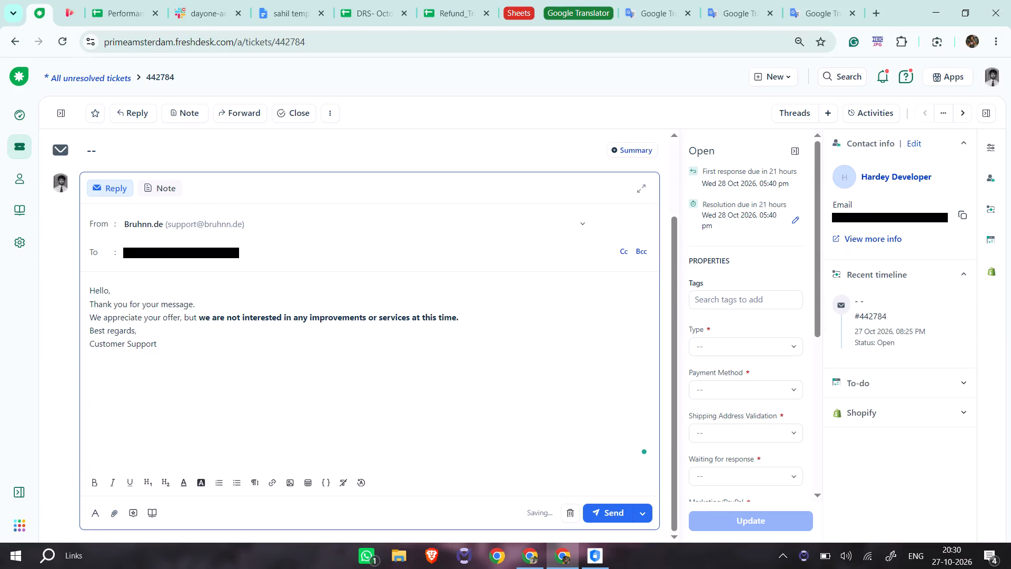
Copy the sender's first name from the ticket message and insert it after "Hello" in the reply's greeting as plain text.
{"action": "scroll", "coordinate": [150, 379], "scroll_direction": "up", "scroll_amount": 3}
{"action": "scroll", "coordinate": [130, 336], "scroll_direction": "up", "scroll_amount": 1}
{"action": "double_click", "coordinate": [81, 206]}
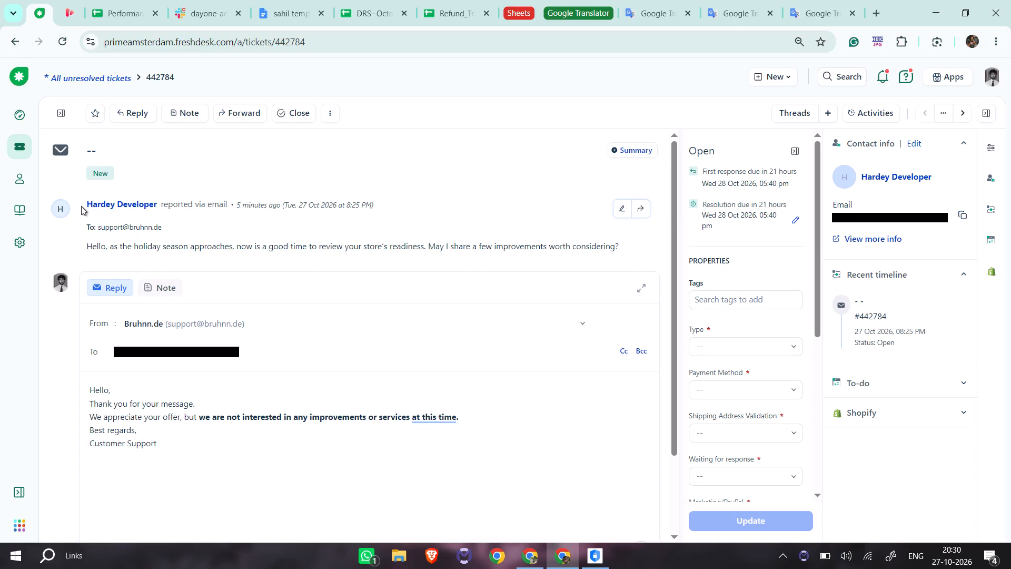
{"action": "key", "text": "ctrl+c"}
{"action": "key", "text": "ctrl+c"}
{"action": "left_click", "coordinate": [145, 393]}
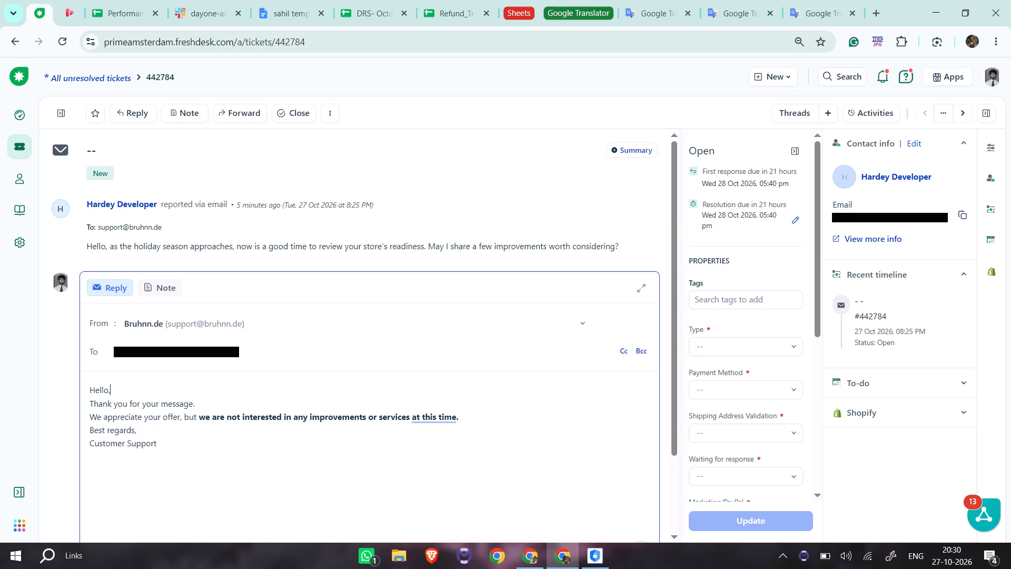
{"action": "key", "text": "Left"}
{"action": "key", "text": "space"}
{"action": "key", "text": "ctrl+shift+v"}
Put blank lines between the greeting, the thank-you line, the refusal sentence and the sign-off, and send the reply.
{"action": "key", "text": "Return"}
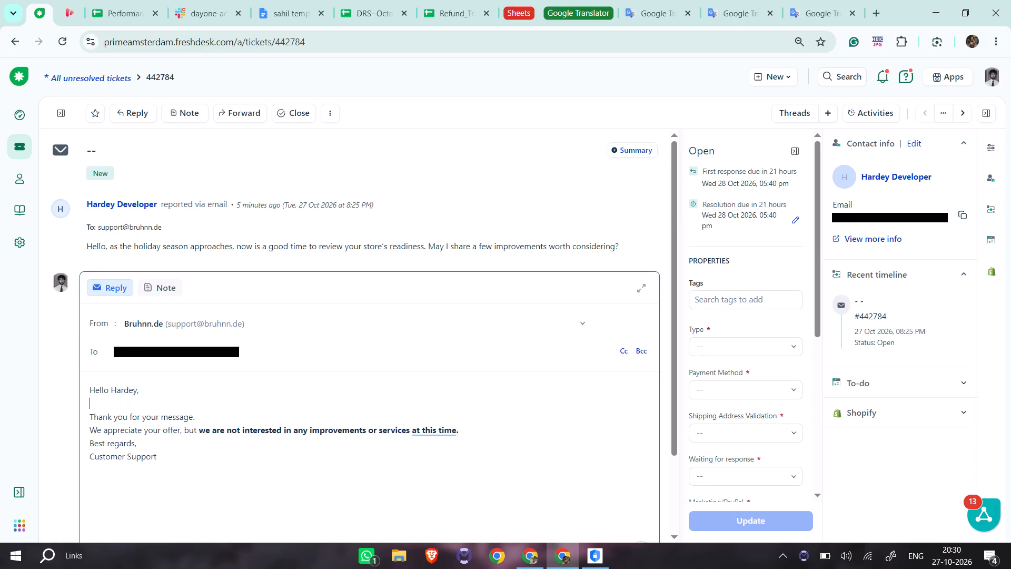
{"action": "left_click", "coordinate": [270, 413]}
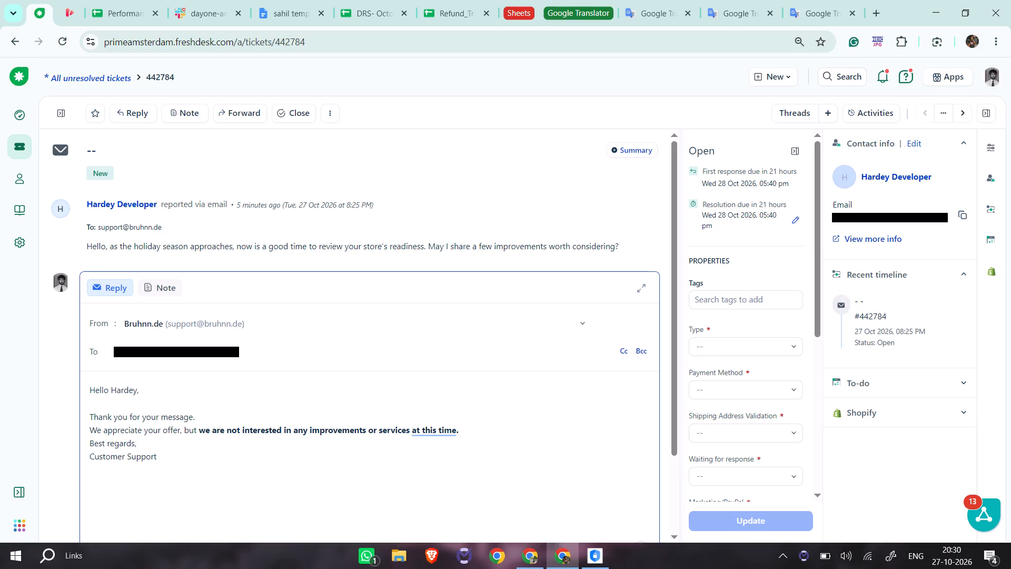
{"action": "key", "text": "Return"}
{"action": "left_click", "coordinate": [475, 437]}
{"action": "key", "text": "Return"}
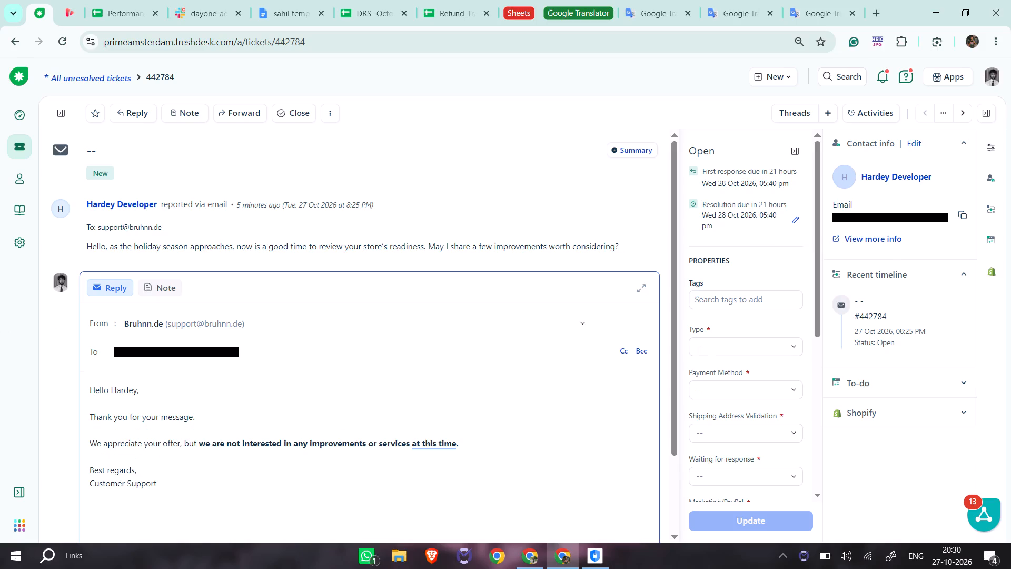
{"action": "key", "text": "ctrl+Return"}
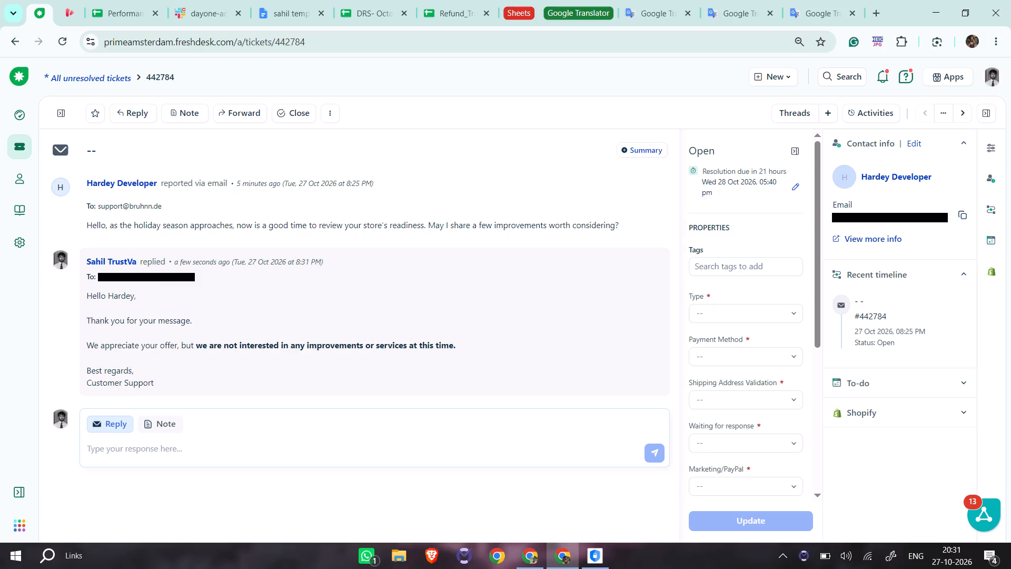
{"action": "left_click", "coordinate": [731, 270]}
{"action": "key", "text": "Tab"}
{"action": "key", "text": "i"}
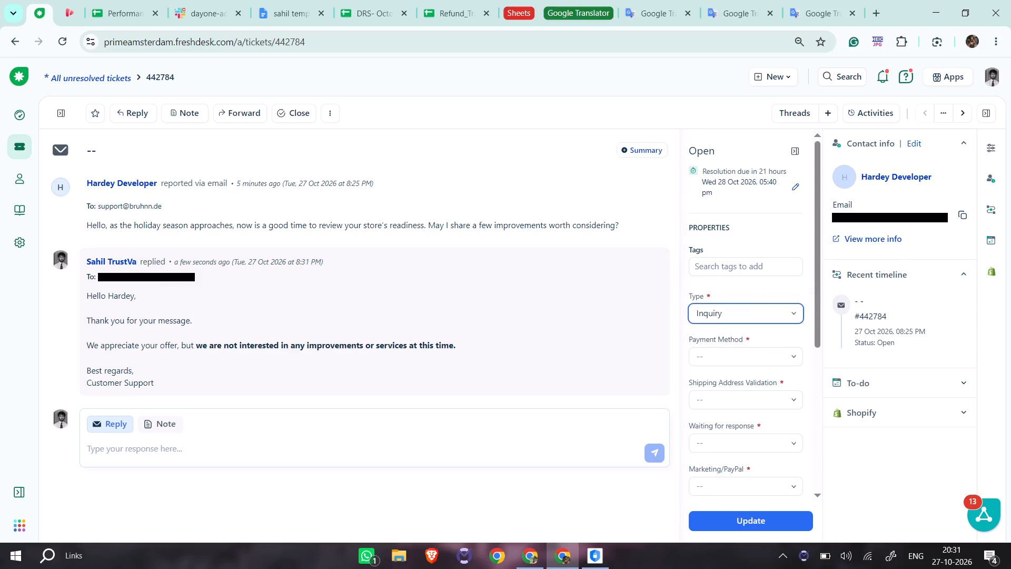
{"action": "key", "text": "Tab"}
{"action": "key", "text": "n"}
{"action": "key", "text": "Tab"}
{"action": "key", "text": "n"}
{"action": "key", "text": "Tab"}
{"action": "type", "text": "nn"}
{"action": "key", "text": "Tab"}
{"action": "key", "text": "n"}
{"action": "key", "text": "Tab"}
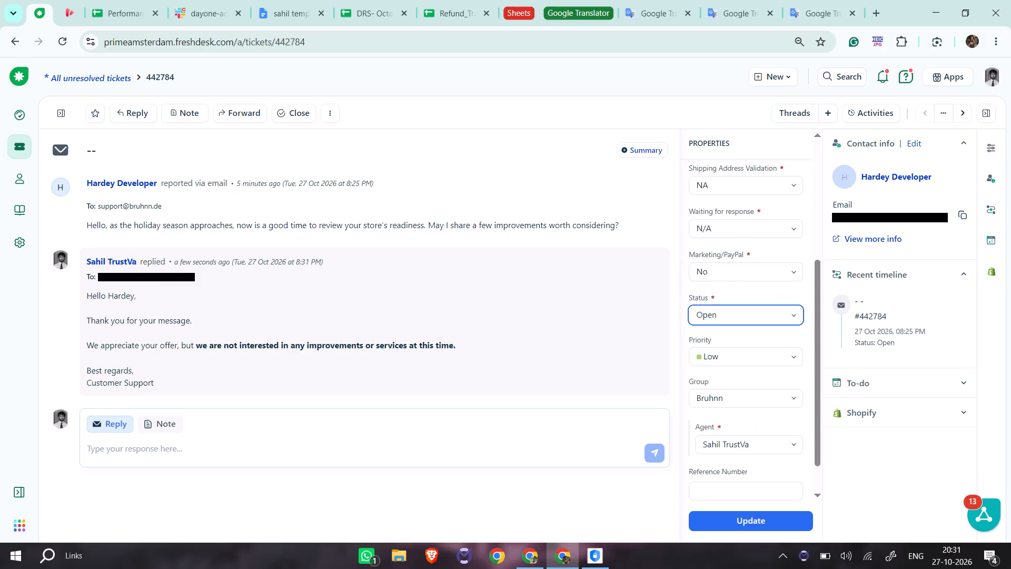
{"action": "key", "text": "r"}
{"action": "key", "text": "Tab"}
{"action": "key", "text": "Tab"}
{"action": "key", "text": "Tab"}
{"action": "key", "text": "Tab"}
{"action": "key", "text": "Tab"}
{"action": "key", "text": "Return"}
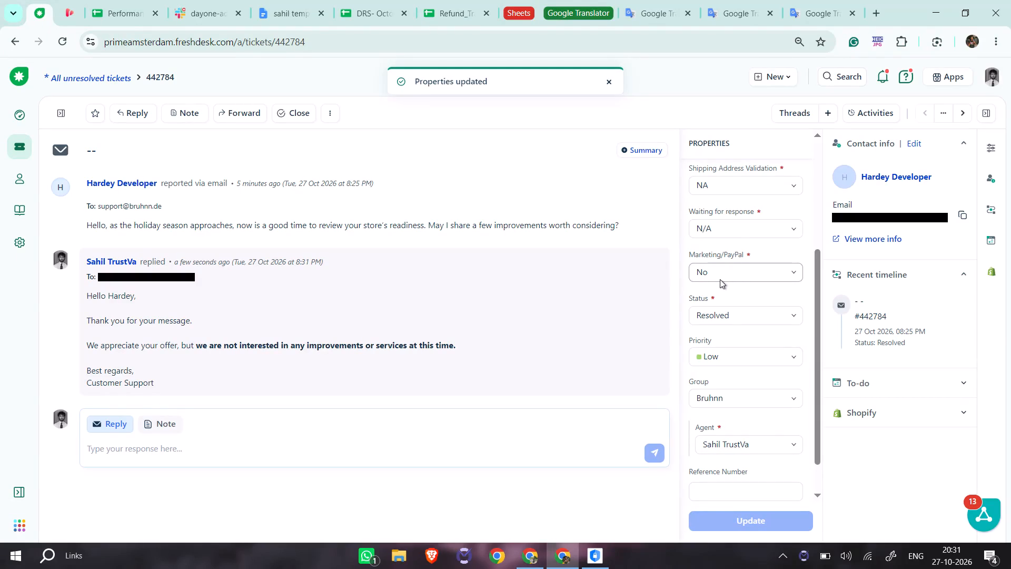
{"action": "double_click", "coordinate": [170, 77]}
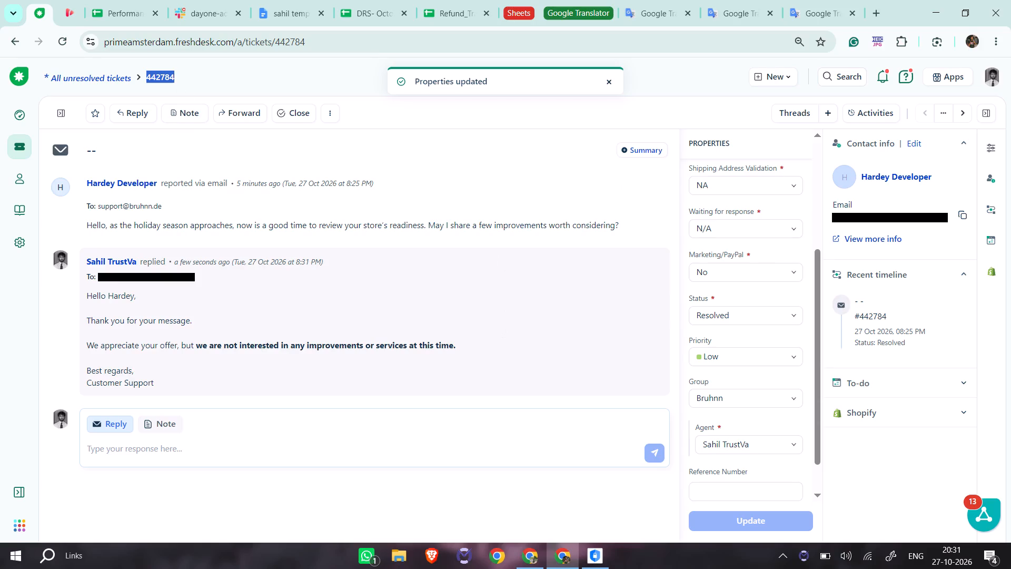
{"action": "key", "text": "ctrl+c"}
{"action": "key", "text": "ctrl+c"}
{"action": "key", "text": "ctrl+6"}
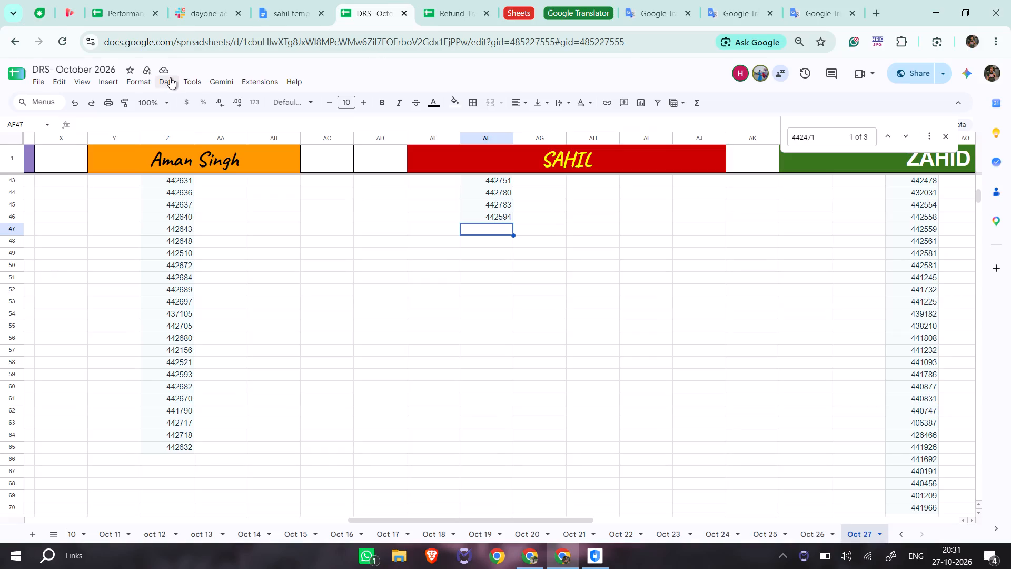
{"action": "key", "text": "ctrl+v"}
{"action": "key", "text": "Down"}
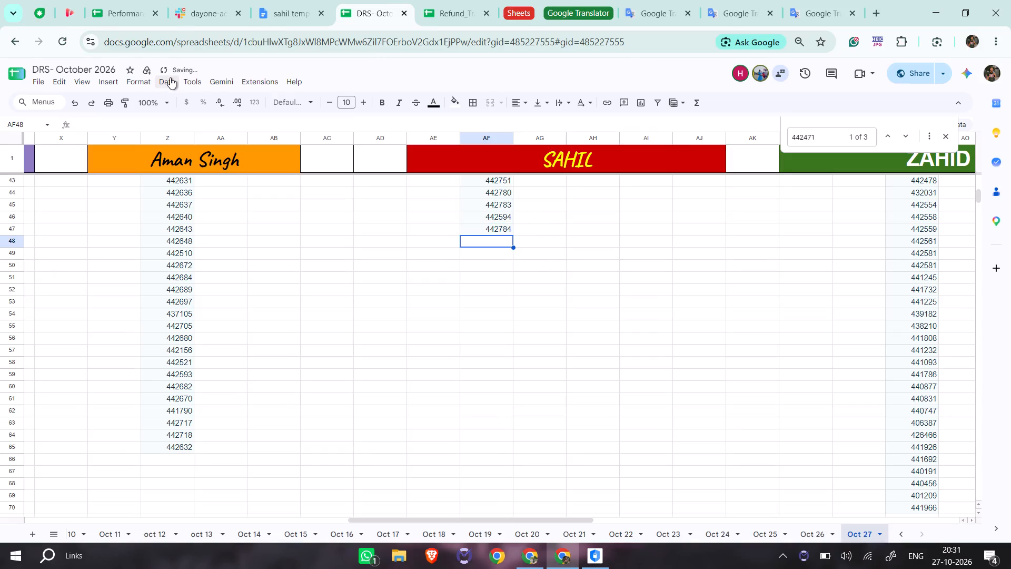
{"action": "key", "text": "ctrl+1"}
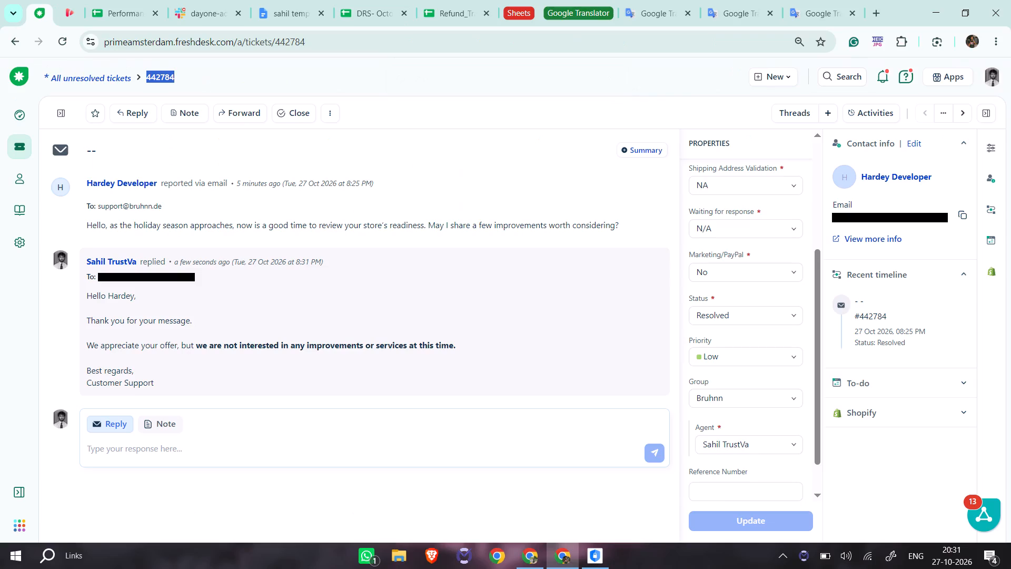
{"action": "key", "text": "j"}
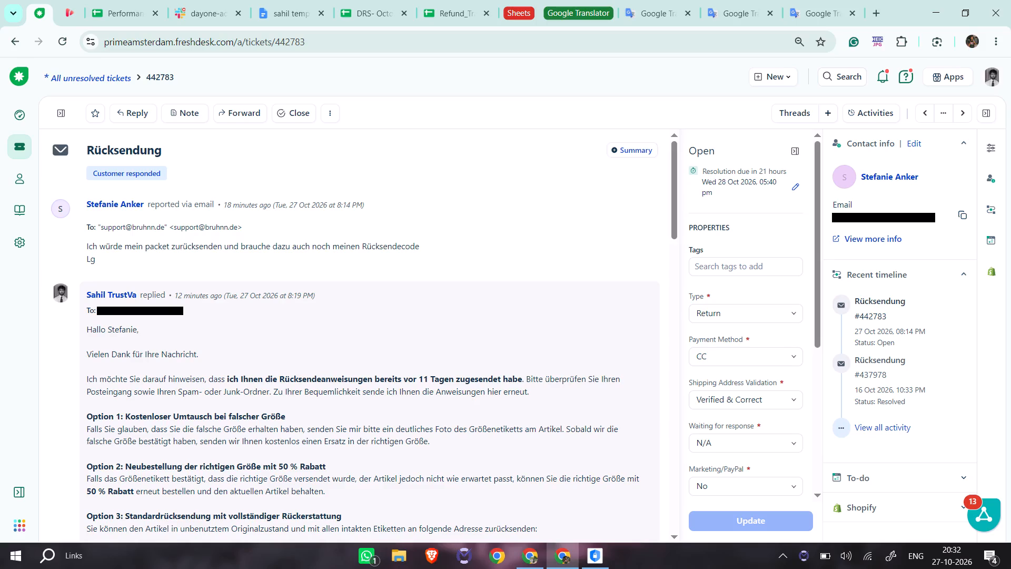
{"action": "scroll", "coordinate": [170, 77], "scroll_direction": "down", "scroll_amount": 2}
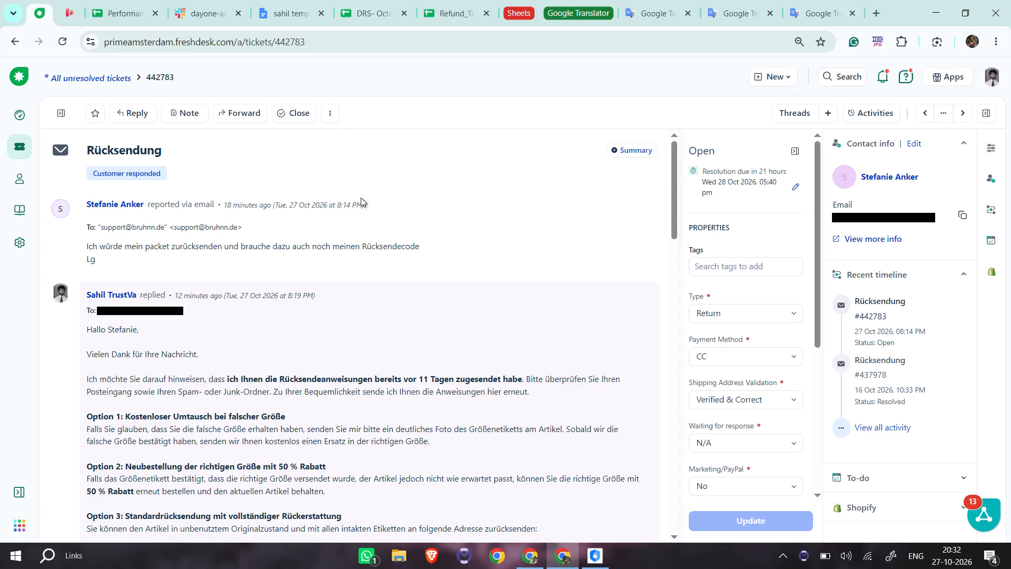
{"action": "scroll", "coordinate": [454, 444], "scroll_direction": "down", "scroll_amount": 7}
{"action": "right_click", "coordinate": [453, 282]}
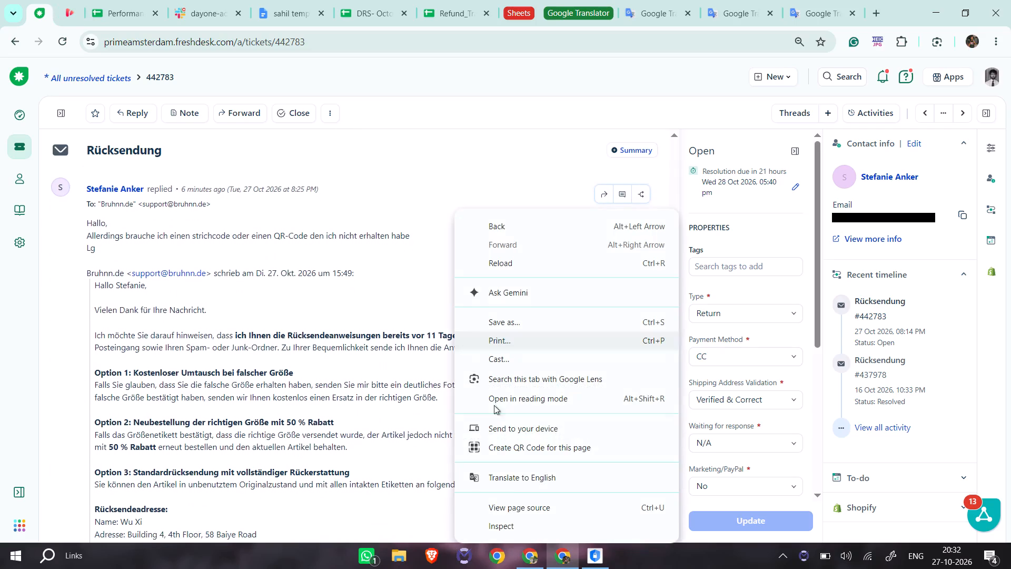
{"action": "left_click", "coordinate": [514, 494]}
{"action": "left_click", "coordinate": [518, 478]}
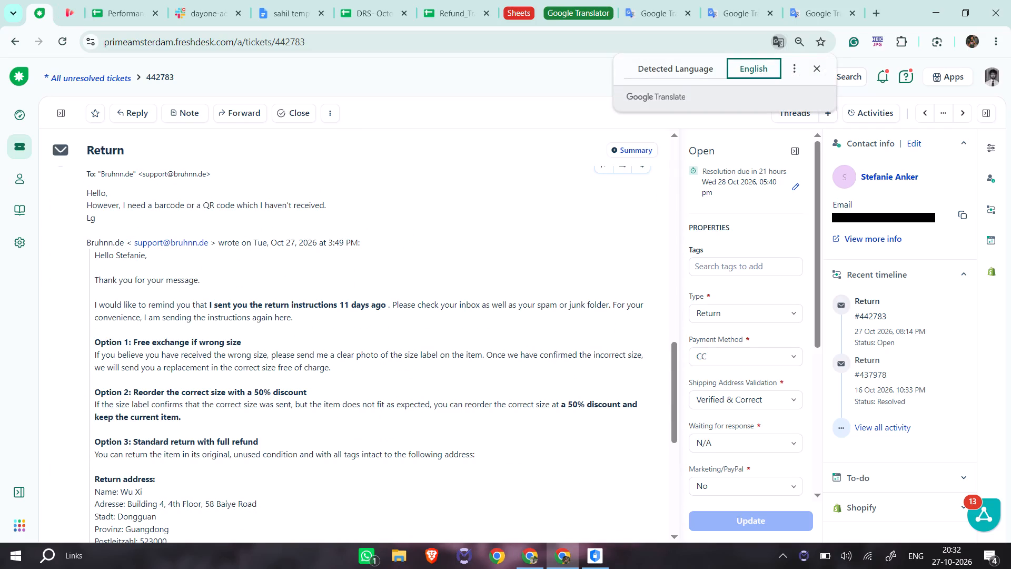
Look up the customer's order in the BRÜHNN Shopify store by the ticket's contact e-mail and find that e-mail in the order timeline.
{"action": "double_click", "coordinate": [961, 215]}
{"action": "scroll", "coordinate": [760, 254], "scroll_direction": "down", "scroll_amount": 4}
{"action": "key", "text": "alt+Tab"}
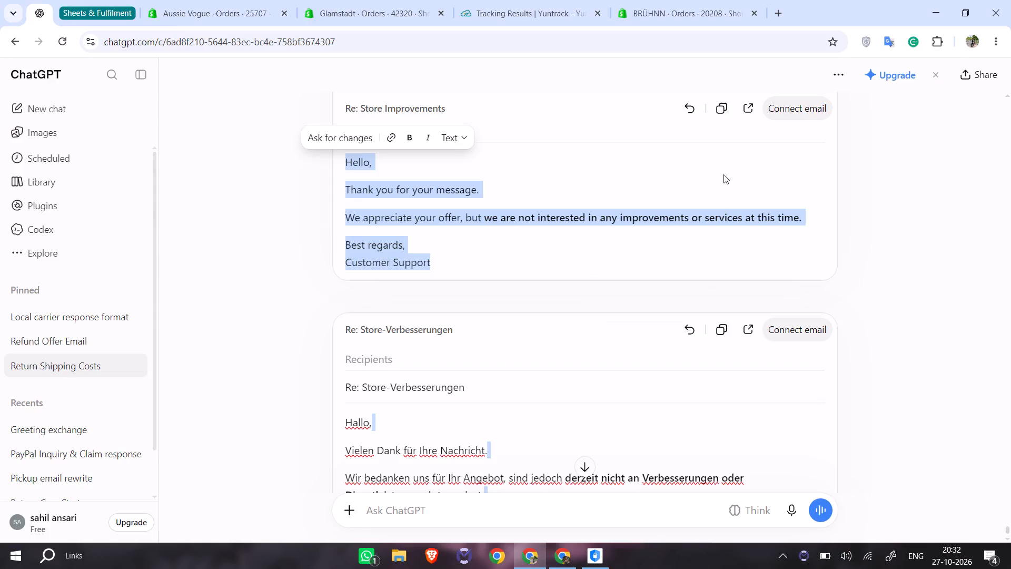
{"action": "left_click", "coordinate": [638, 0]}
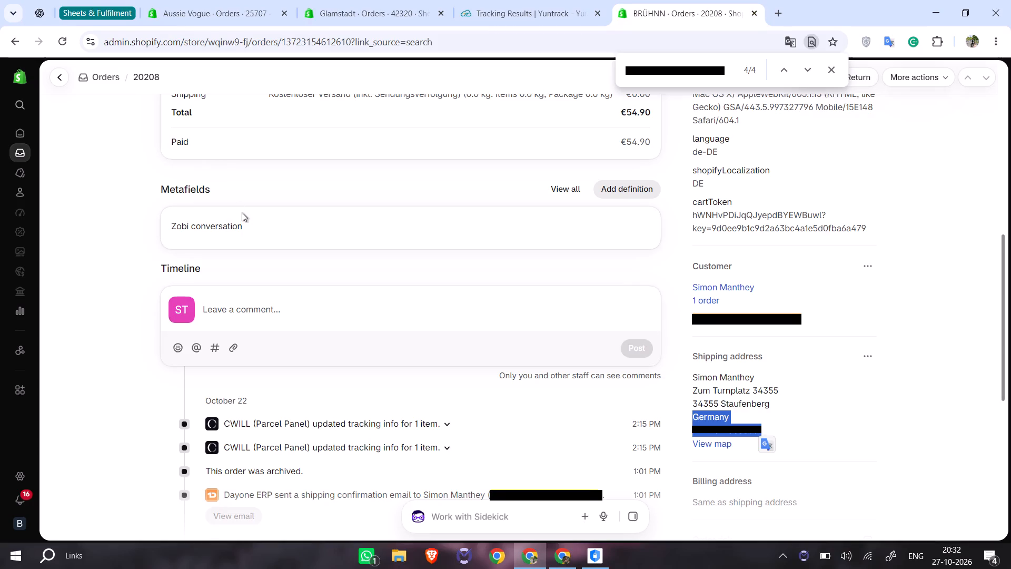
{"action": "left_click", "coordinate": [18, 110]}
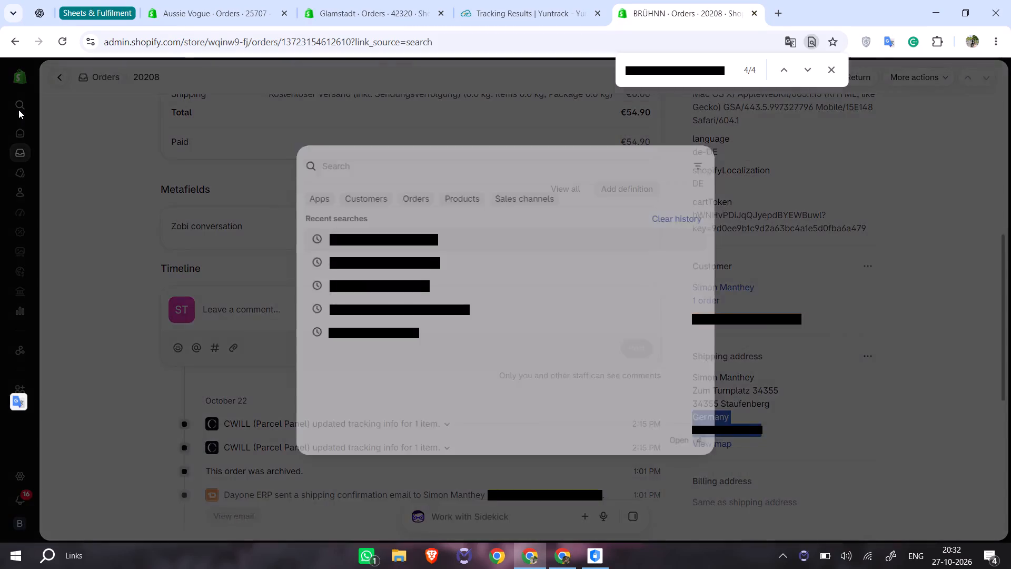
{"action": "key", "text": "ctrl+v"}
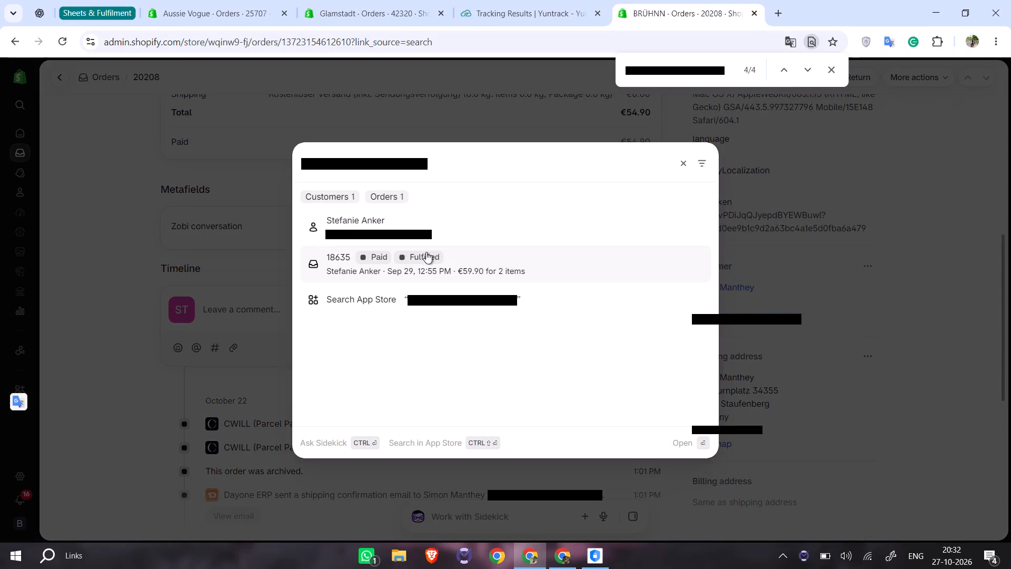
{"action": "left_click", "coordinate": [426, 256]}
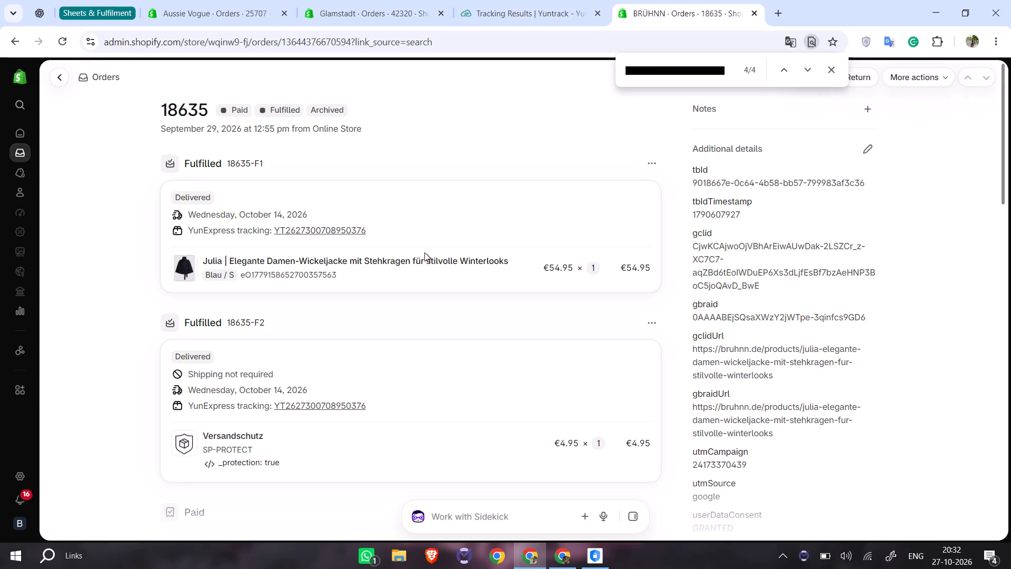
{"action": "key", "text": "ctrl+f"}
{"action": "key", "text": "ctrl+v"}
{"action": "key", "text": "ctrl+f"}
{"action": "key", "text": "ctrl+v"}
{"action": "key", "text": "ctrl+f"}
{"action": "key", "text": "ctrl+v"}
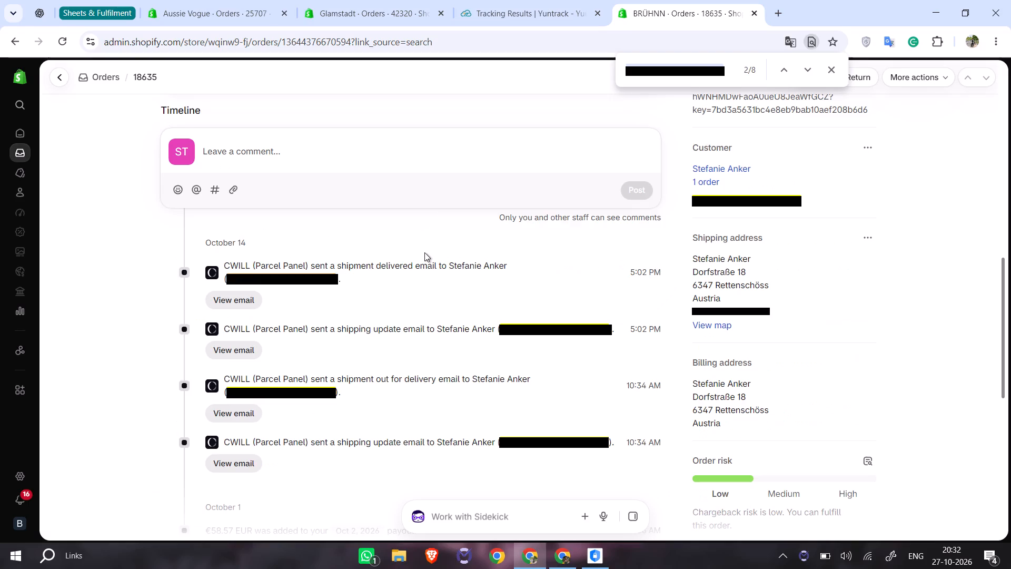
{"action": "key", "text": "ctrl+f"}
{"action": "key", "text": "ctrl+v"}
{"action": "key", "text": "alt+Tab"}
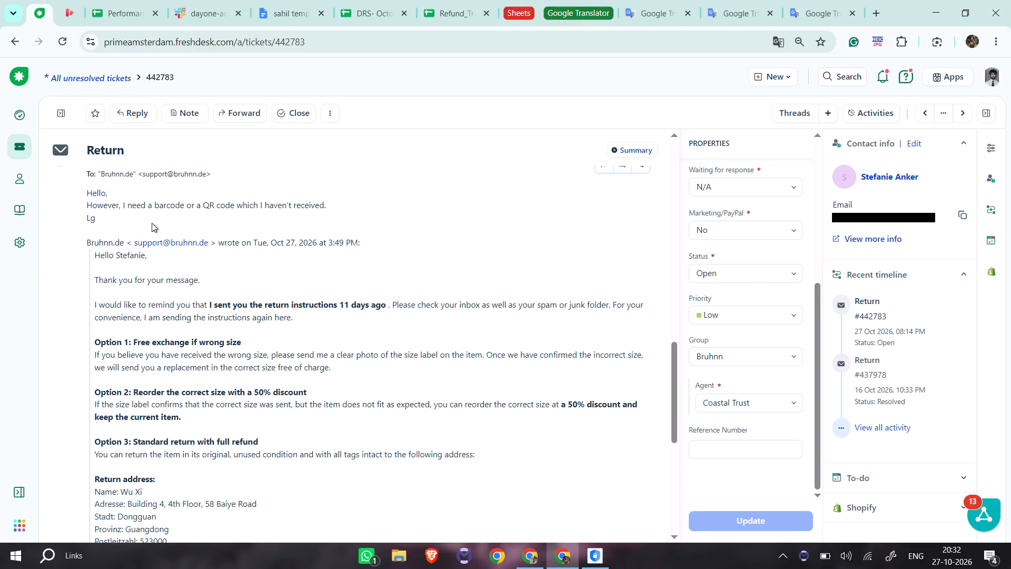
{"action": "left_click_drag", "start_coordinate": [152, 222], "coordinate": [83, 178]}
{"action": "scroll", "coordinate": [93, 185], "scroll_direction": "up", "scroll_amount": 2}
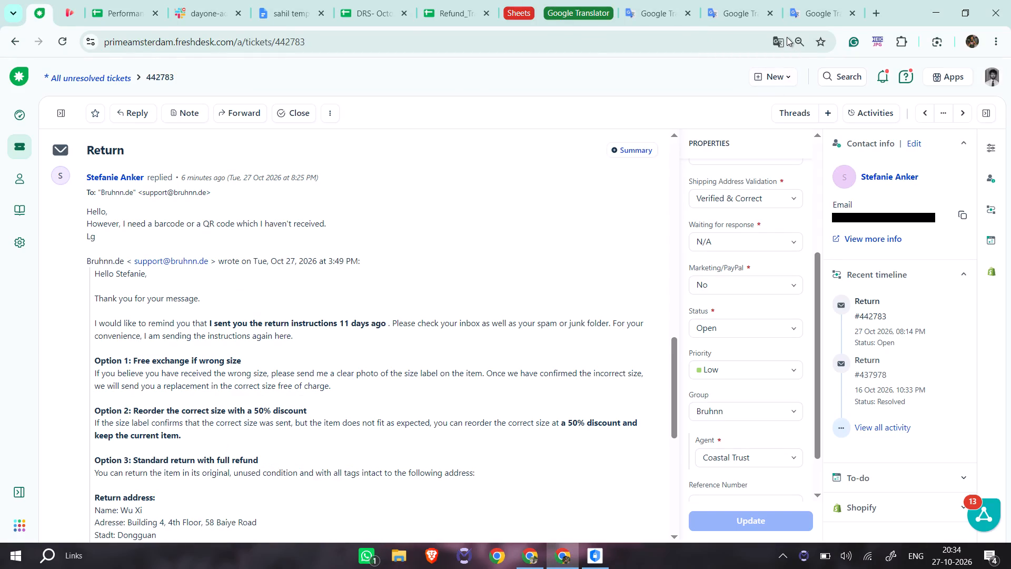
{"action": "left_click", "coordinate": [787, 36]}
{"action": "left_click", "coordinate": [606, 246]}
{"action": "left_click", "coordinate": [774, 38]}
{"action": "left_click", "coordinate": [696, 68]}
{"action": "left_click", "coordinate": [473, 237]}
Open a reply on the ticket and replace the default greeting with the copied German e-mail text.
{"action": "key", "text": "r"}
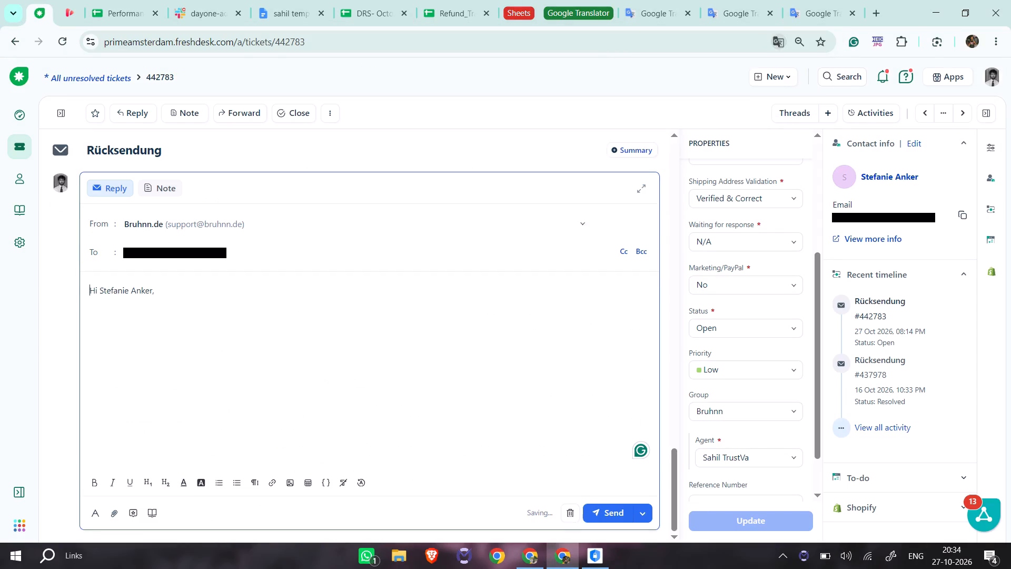
{"action": "left_click", "coordinate": [115, 470]}
{"action": "left_click_drag", "start_coordinate": [131, 421], "coordinate": [138, 418]}
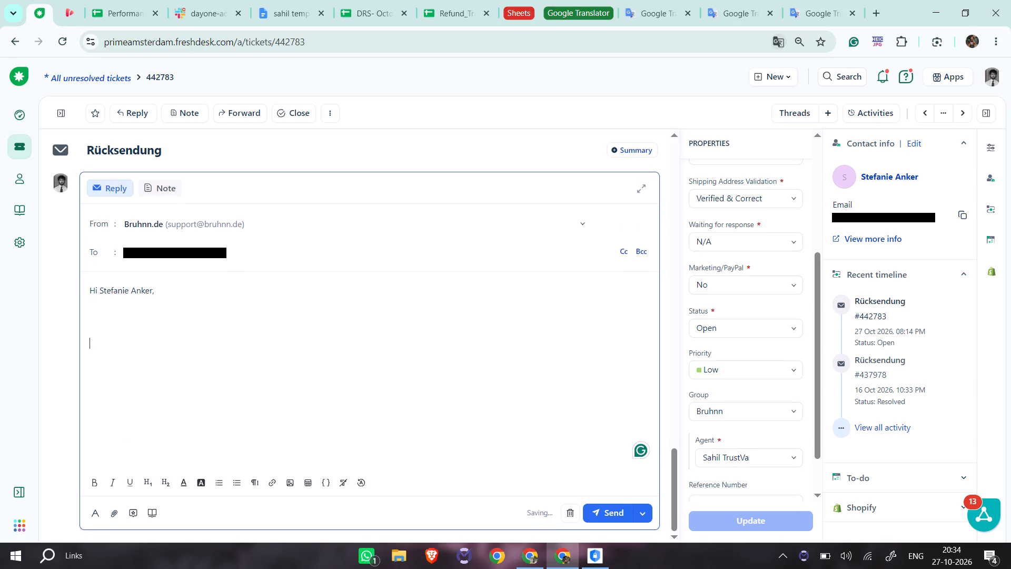
{"action": "key", "text": "ctrl+a"}
{"action": "key", "text": "ctrl+a"}
{"action": "key", "text": "ctrl+a"}
{"action": "key", "text": "ctrl+a"}
{"action": "key", "text": "ctrl+a"}
{"action": "key", "text": "ctrl+a"}
{"action": "key", "text": "ctrl+BackSpace"}
{"action": "key", "text": "ctrl+BackSpace"}
{"action": "key", "text": "ctrl+v"}
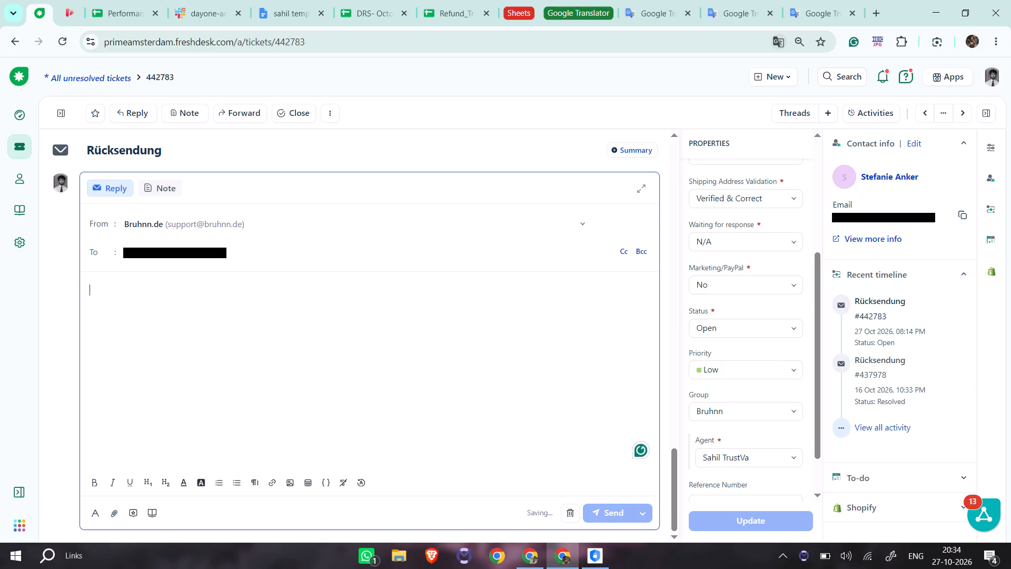
{"action": "left_click", "coordinate": [735, 0]}
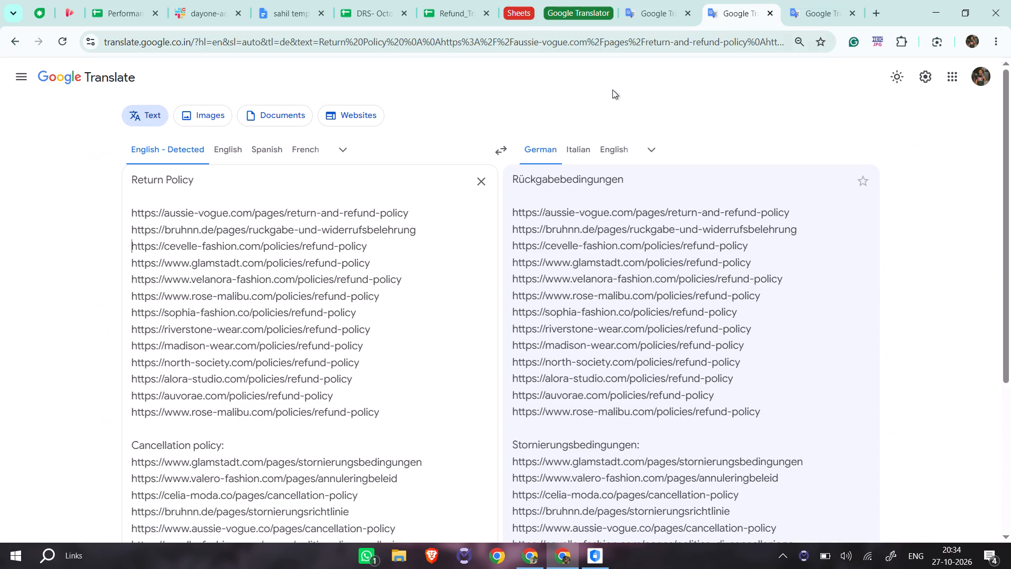
{"action": "triple_click", "coordinate": [231, 230]}
{"action": "key", "text": "ctrl+c"}
{"action": "key", "text": "ctrl+1"}
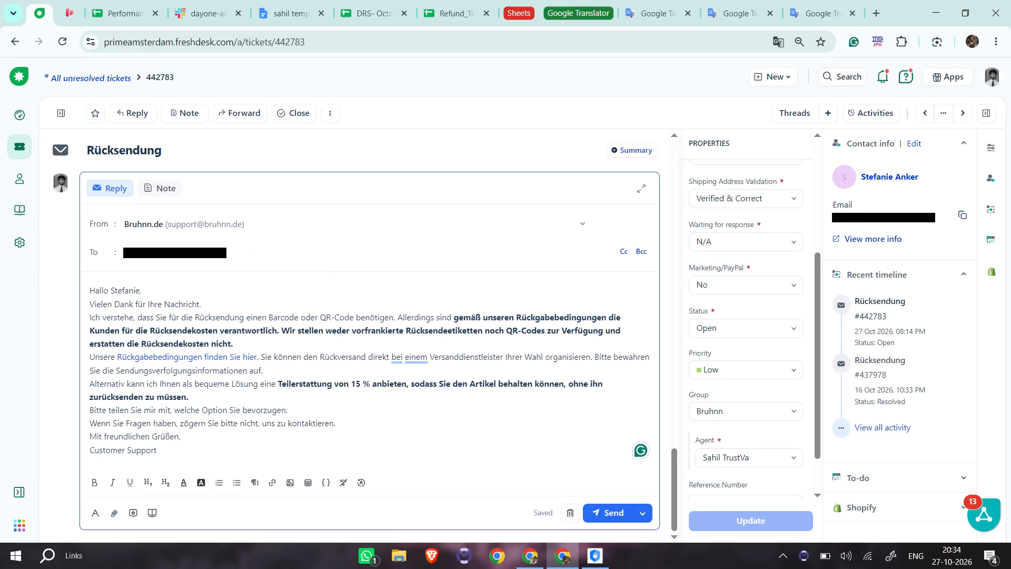
Insert a blank line between the paragraphs of the German reply, from the closing lines up to the greeting.
{"action": "left_click", "coordinate": [350, 421]}
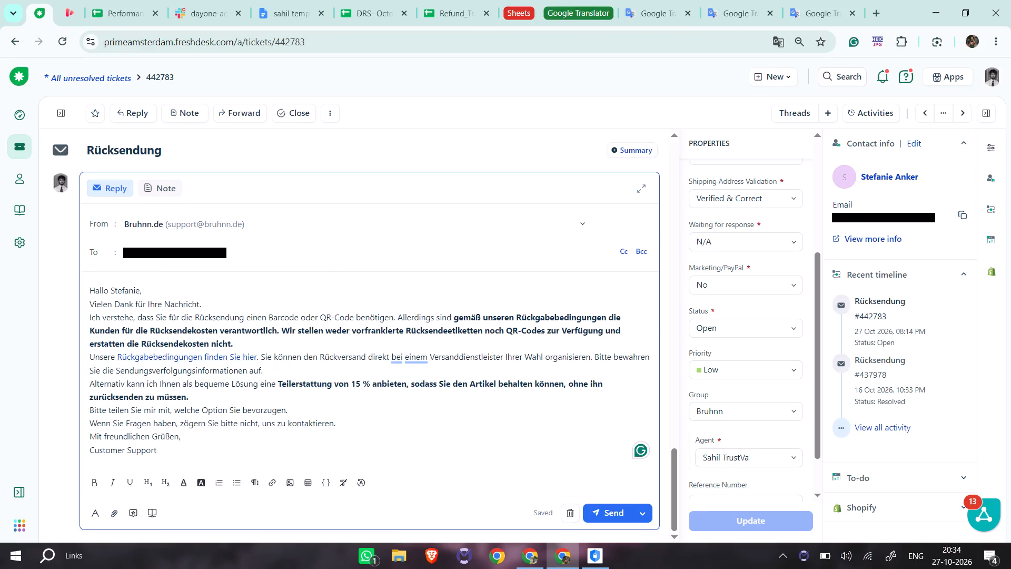
{"action": "key", "text": "Return"}
{"action": "left_click", "coordinate": [297, 405]}
{"action": "key", "text": "Return"}
{"action": "left_click", "coordinate": [251, 389]}
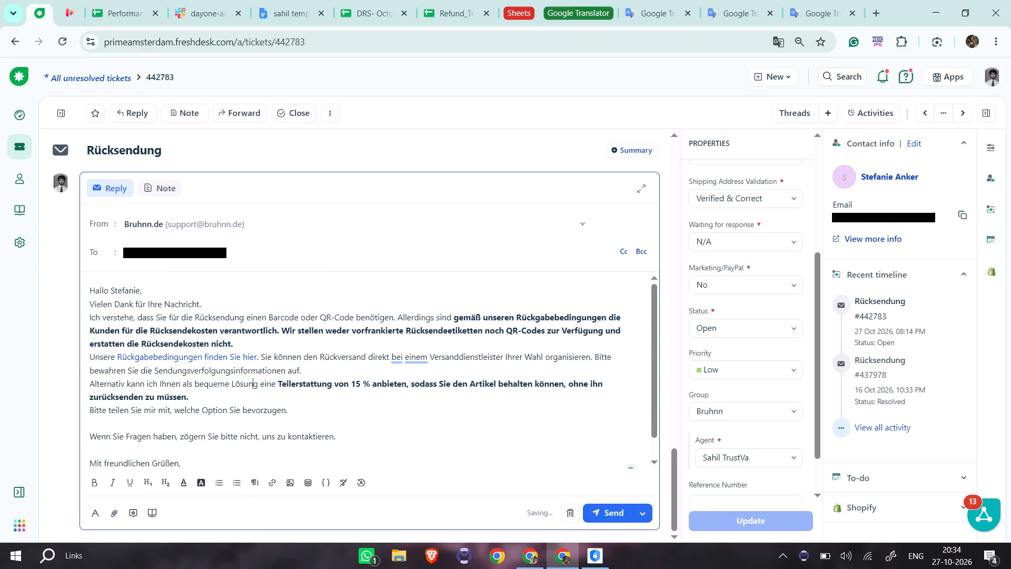
{"action": "left_click", "coordinate": [246, 389]}
{"action": "left_click", "coordinate": [245, 391]}
{"action": "key", "text": "Return"}
{"action": "left_click", "coordinate": [316, 367]}
{"action": "key", "text": "Return"}
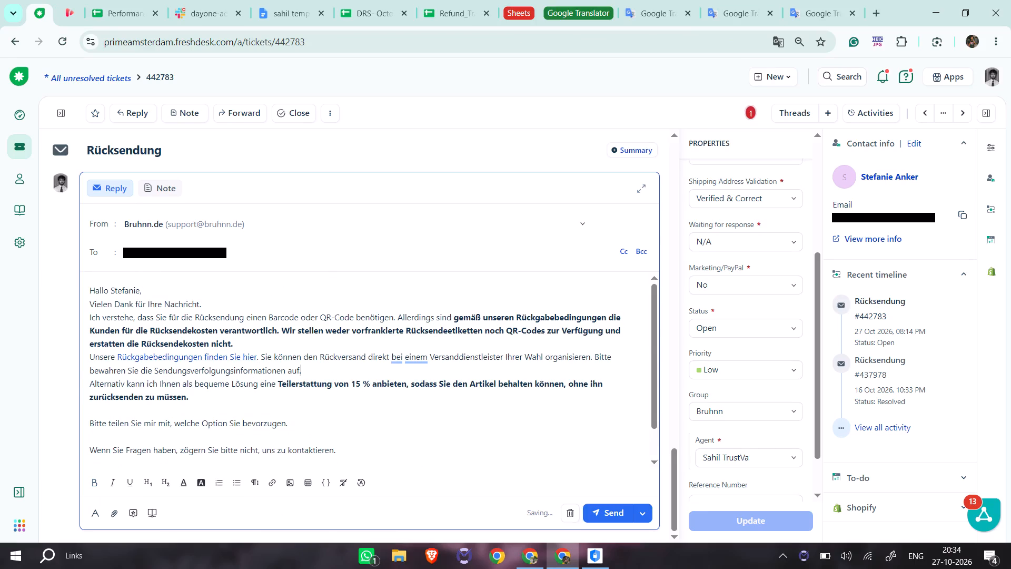
{"action": "left_click", "coordinate": [281, 340]}
{"action": "key", "text": "Return"}
{"action": "left_click", "coordinate": [249, 301]}
{"action": "key", "text": "Return"}
{"action": "left_click", "coordinate": [203, 282]}
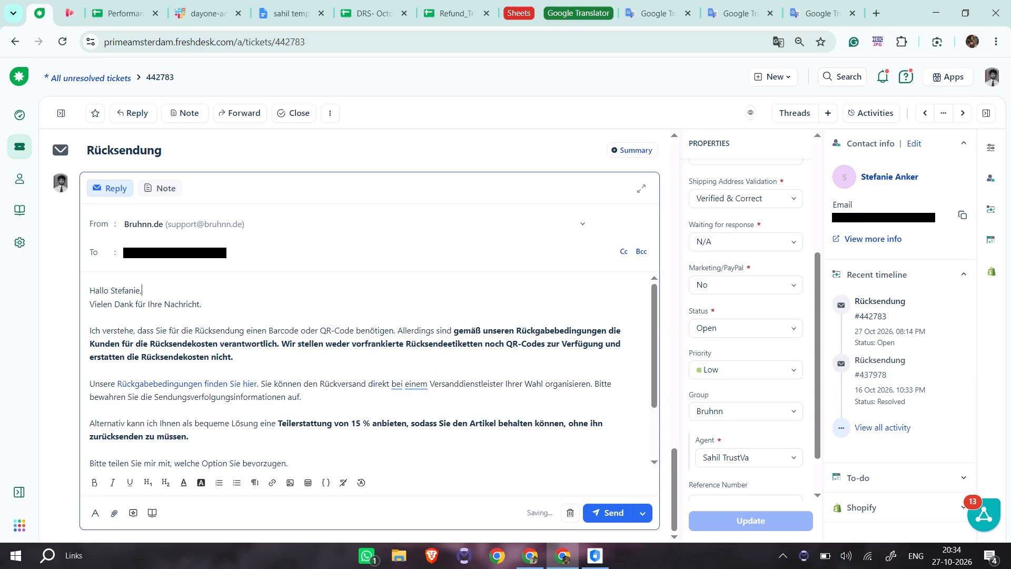
{"action": "key", "text": "Return"}
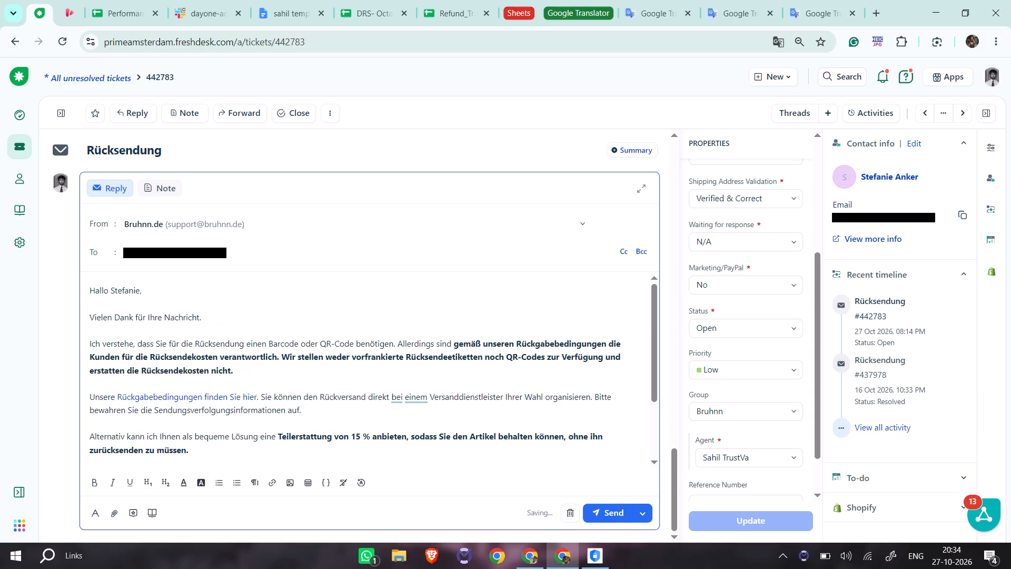
Replace the URL behind "Rückgabebedingungen finden Sie hier" with the copied bruhnn.de return policy link.
{"action": "left_click_drag", "start_coordinate": [116, 394], "coordinate": [256, 394]}
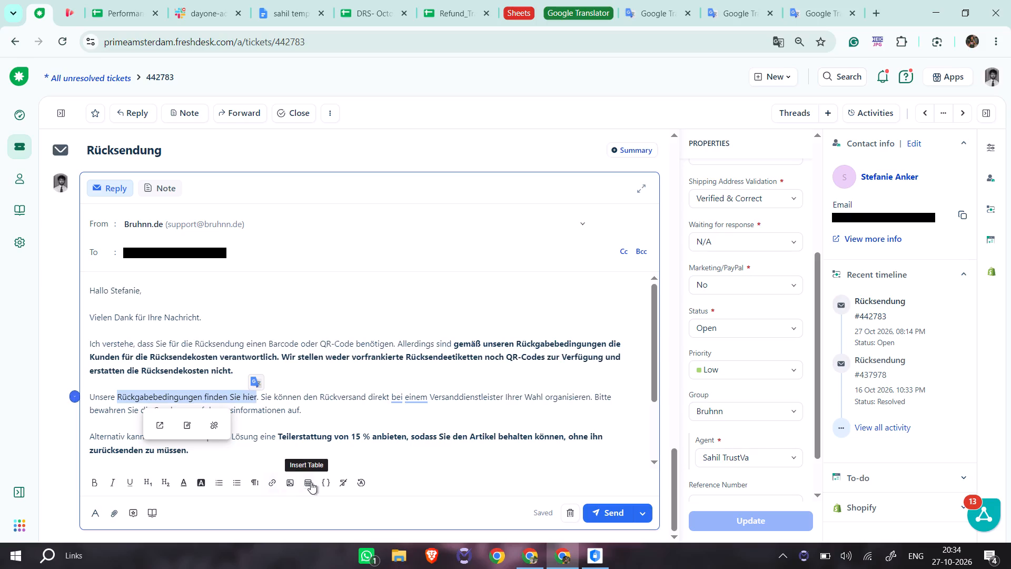
{"action": "left_click", "coordinate": [275, 480]}
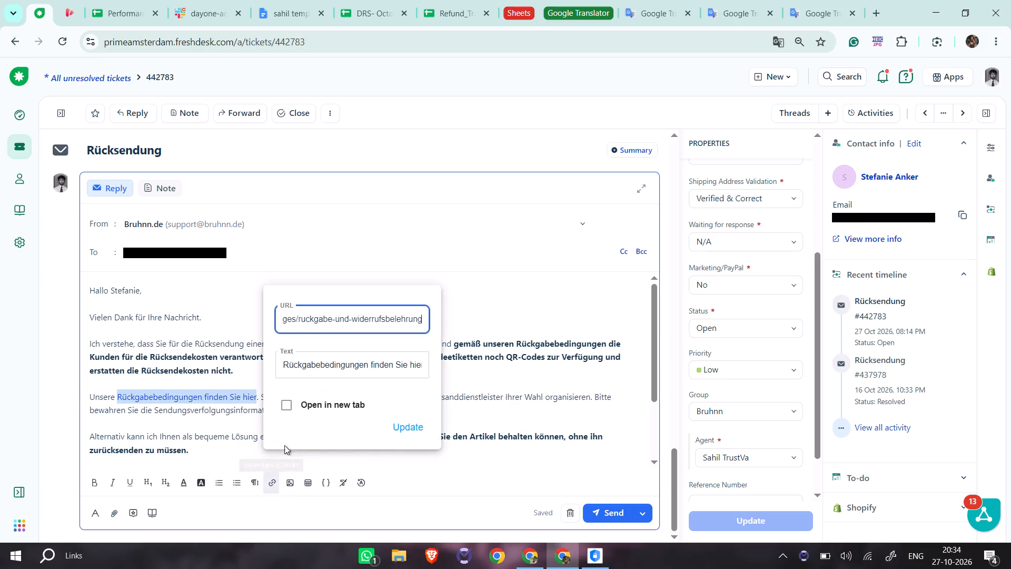
{"action": "left_click", "coordinate": [352, 311]}
{"action": "key", "text": "ctrl+a"}
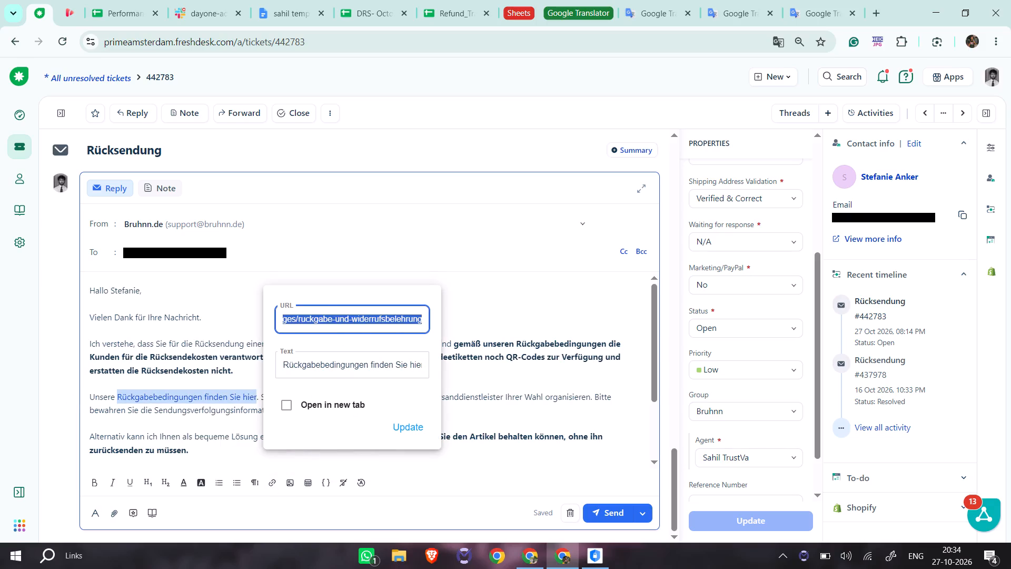
{"action": "key", "text": "ctrl+v"}
{"action": "left_click", "coordinate": [410, 425]}
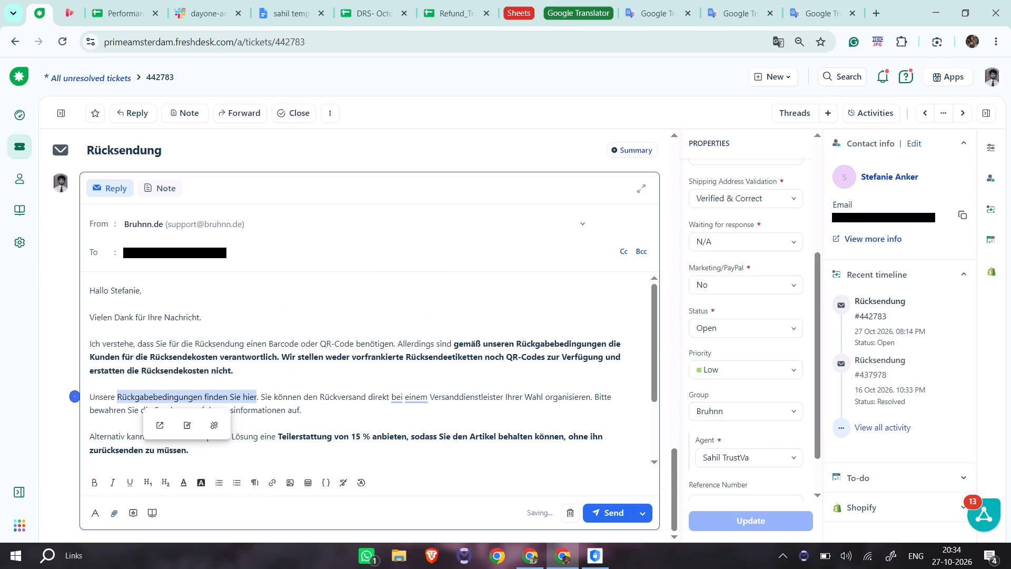
{"action": "left_click", "coordinate": [451, 391]}
Send the German reply to the customer.
{"action": "key", "text": "ctrl+Return"}
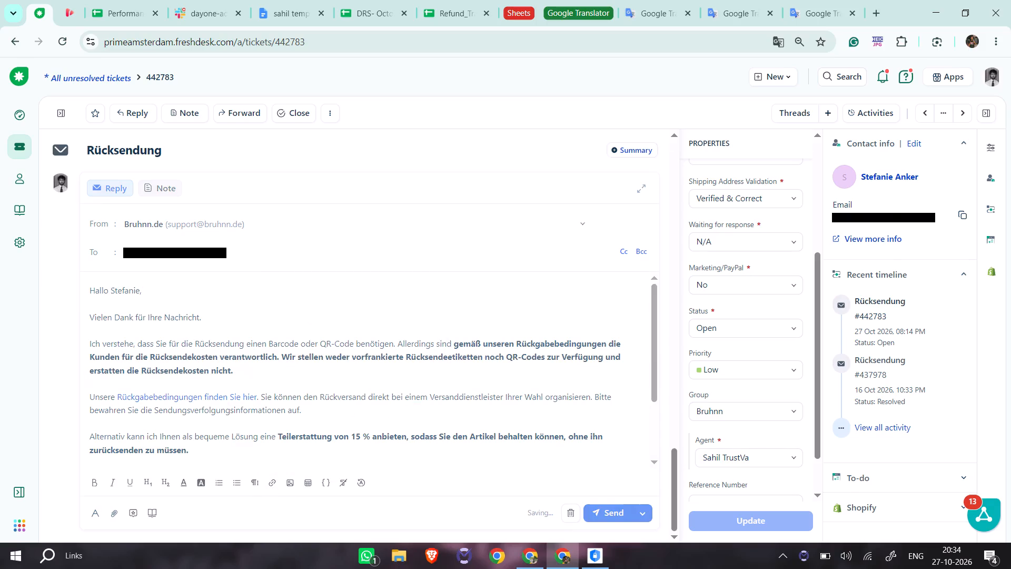
{"action": "key", "text": "alt+Tab"}
{"action": "key", "text": "Tab"}
{"action": "key", "text": "alt+Tab"}
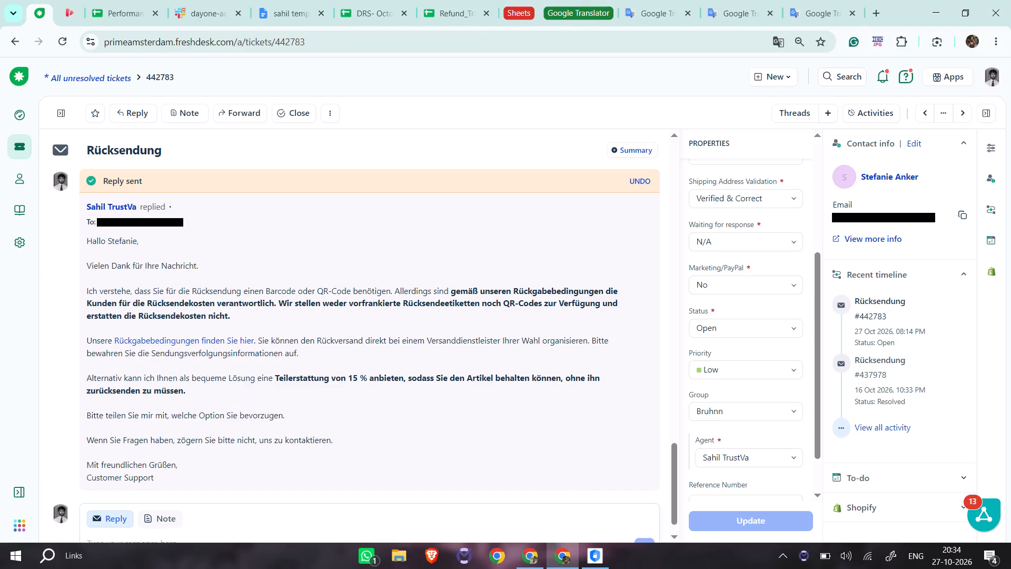
Set the ticket's status to Resolved and update its properties.
{"action": "left_click", "coordinate": [739, 331]}
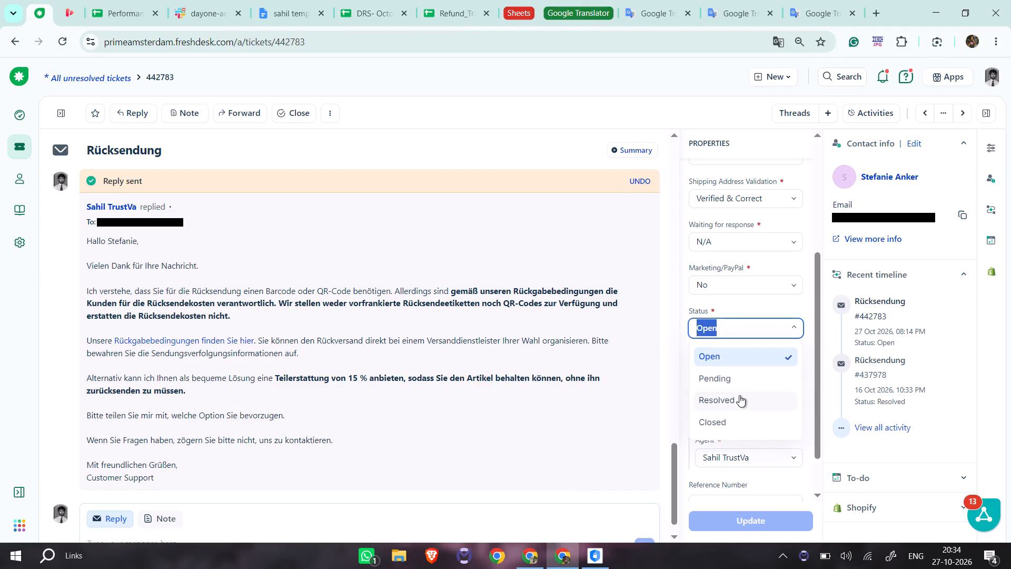
{"action": "left_click", "coordinate": [739, 395]}
{"action": "left_click", "coordinate": [755, 532]}
{"action": "left_click", "coordinate": [756, 522]}
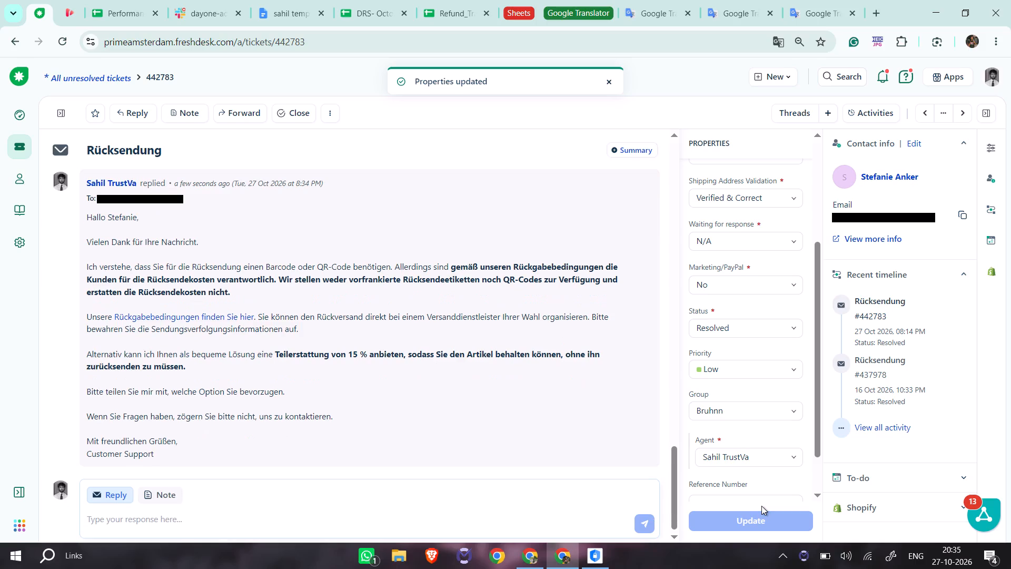
Log ticket number 442783 in cell AF48 of the SAHIL section on the DRS sheet's Oct 27 page and return to the ticket.
{"action": "double_click", "coordinate": [154, 80]}
{"action": "key", "text": "ctrl+c"}
{"action": "key", "text": "ctrl+c"}
{"action": "key", "text": "ctrl+c"}
{"action": "key", "text": "ctrl+c"}
{"action": "key", "text": "ctrl+c"}
{"action": "key", "text": "ctrl+c"}
{"action": "key", "text": "ctrl+c"}
{"action": "key", "text": "ctrl+c"}
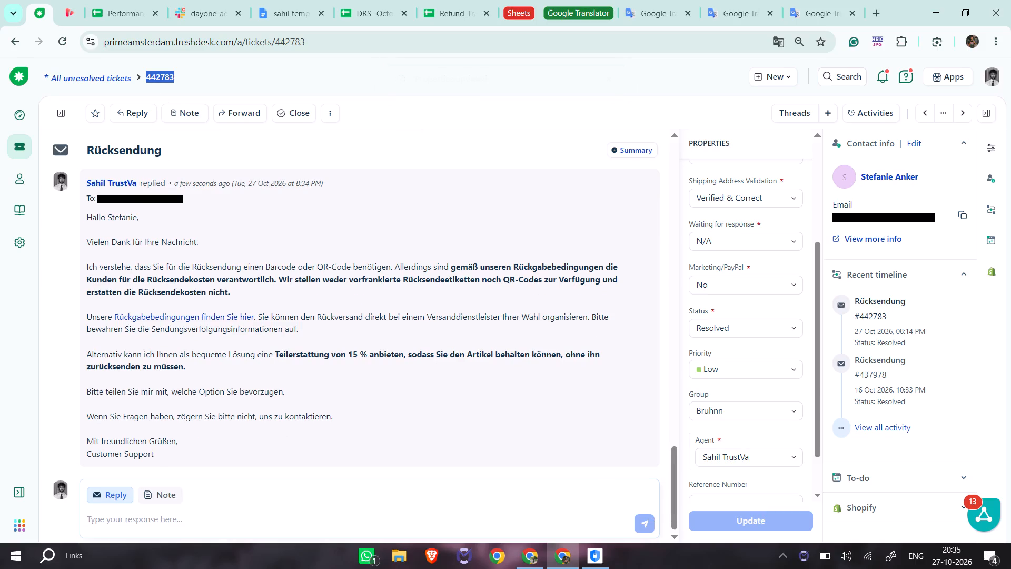
{"action": "key", "text": "ctrl+6"}
{"action": "key", "text": "ctrl+v"}
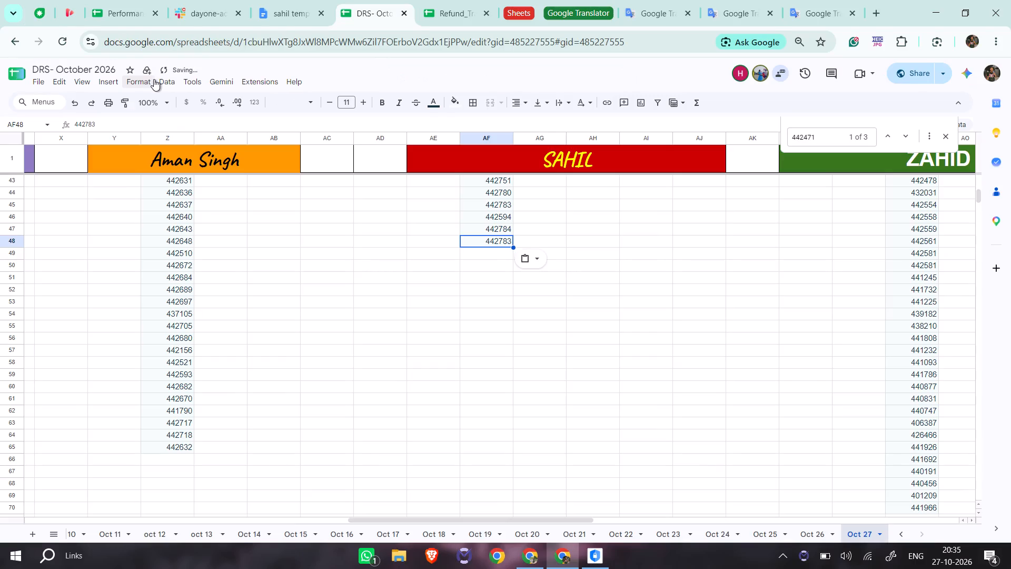
{"action": "key", "text": "Down"}
{"action": "key", "text": "ctrl+1"}
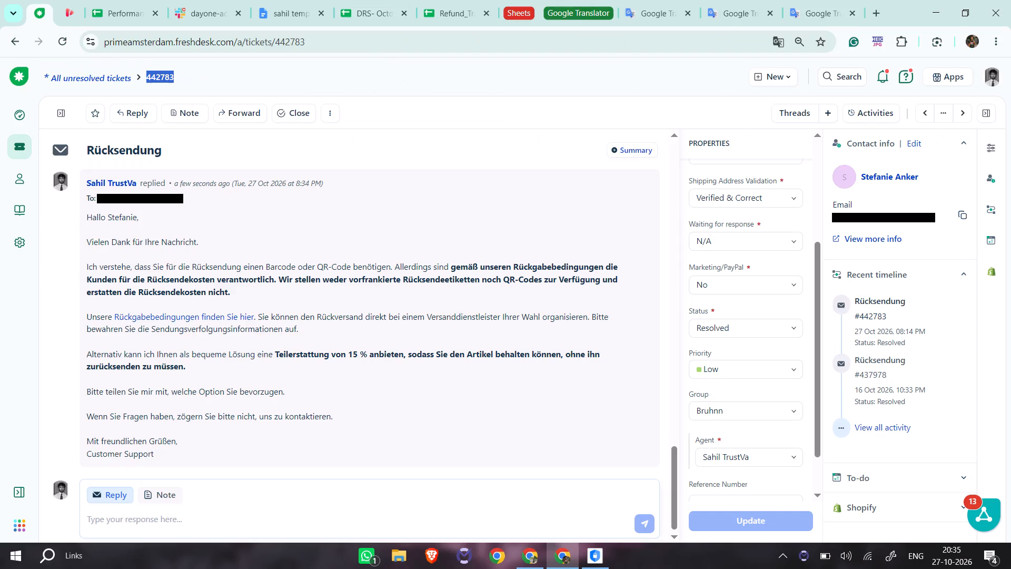
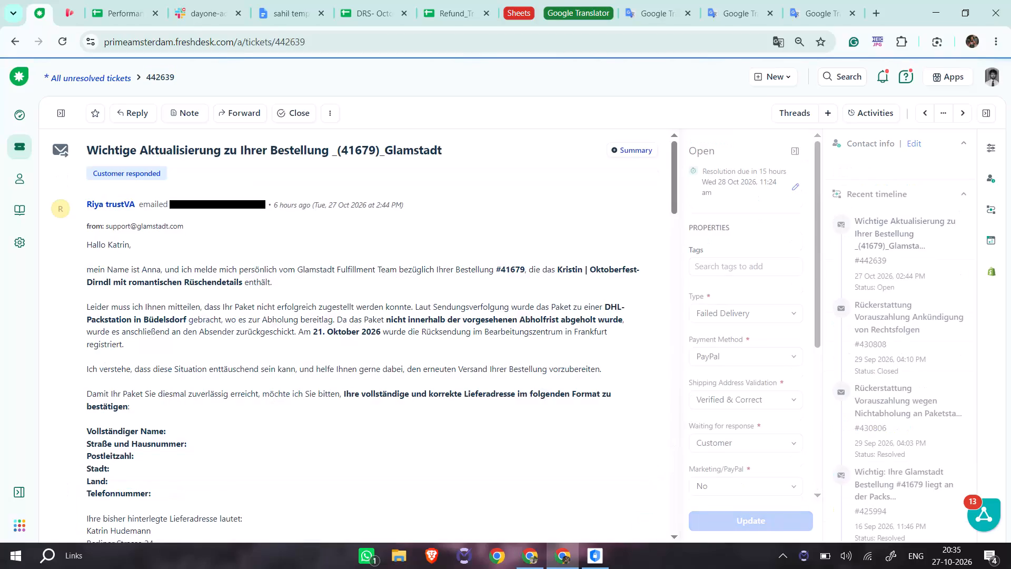
{"action": "scroll", "coordinate": [138, 288], "scroll_direction": "down", "scroll_amount": 6}
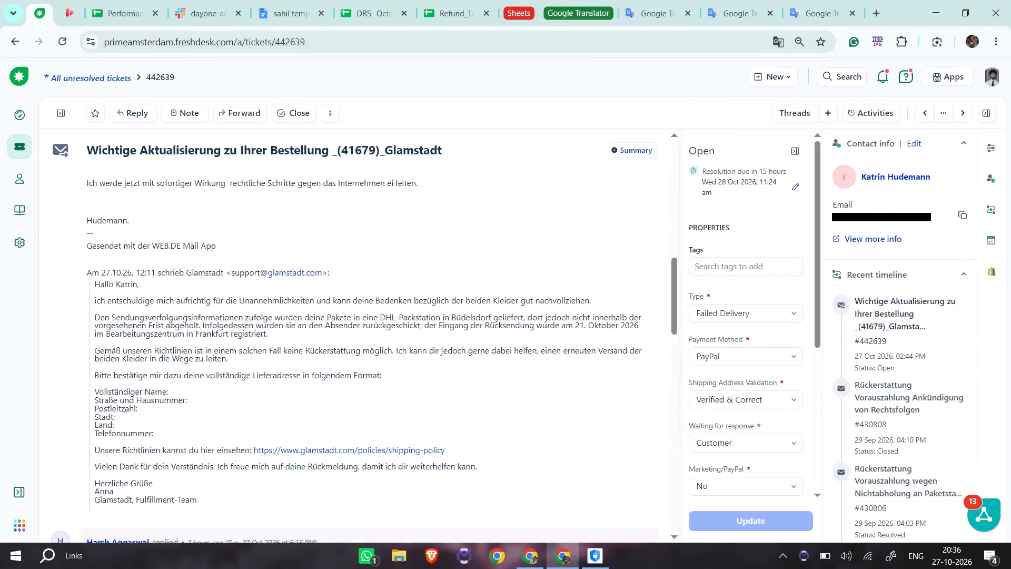
{"action": "scroll", "coordinate": [189, 285], "scroll_direction": "down", "scroll_amount": 2}
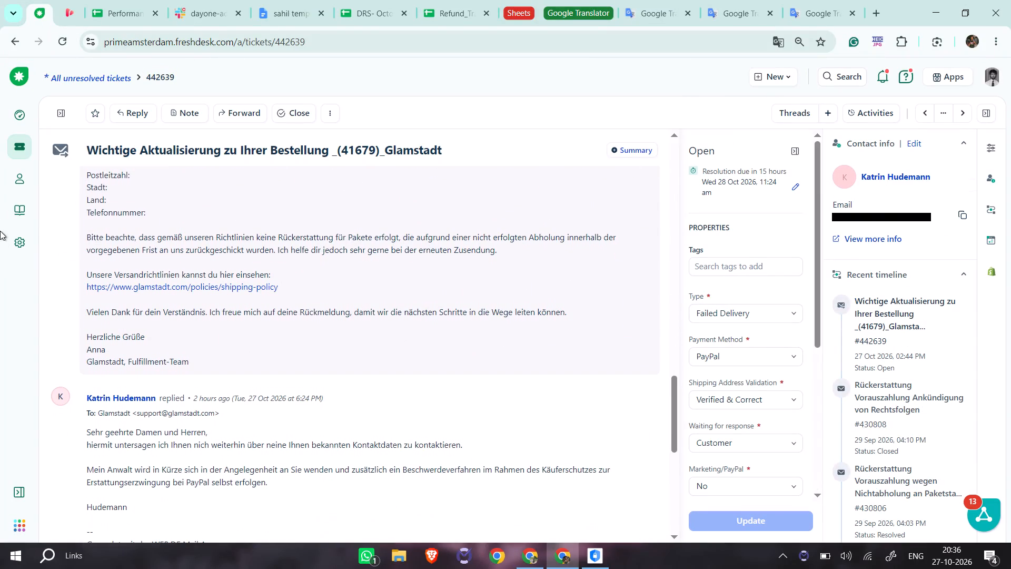
{"action": "left_click", "coordinate": [16, 153]}
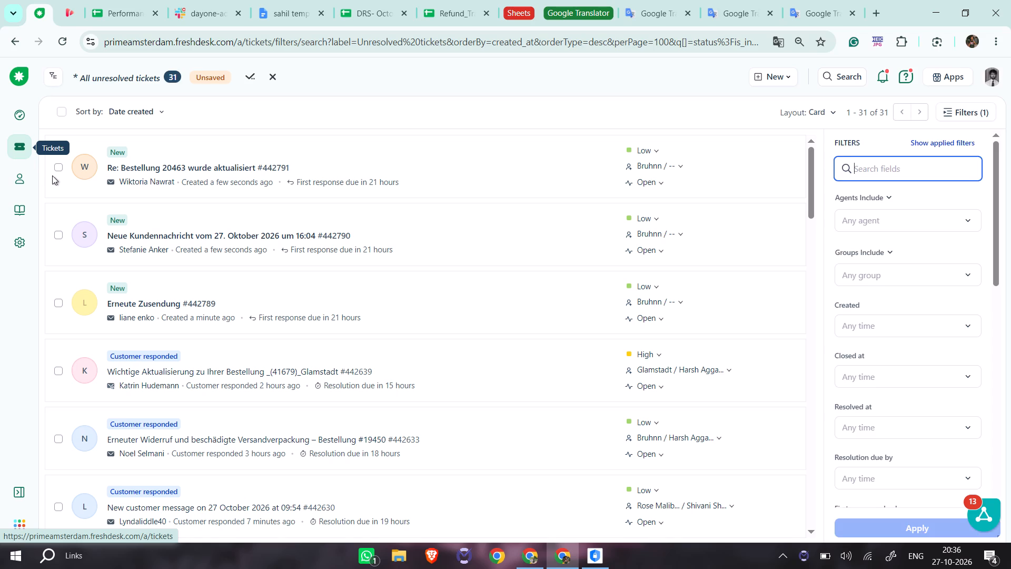
{"action": "scroll", "coordinate": [149, 246], "scroll_direction": "up", "scroll_amount": 2}
{"action": "left_click", "coordinate": [208, 164]}
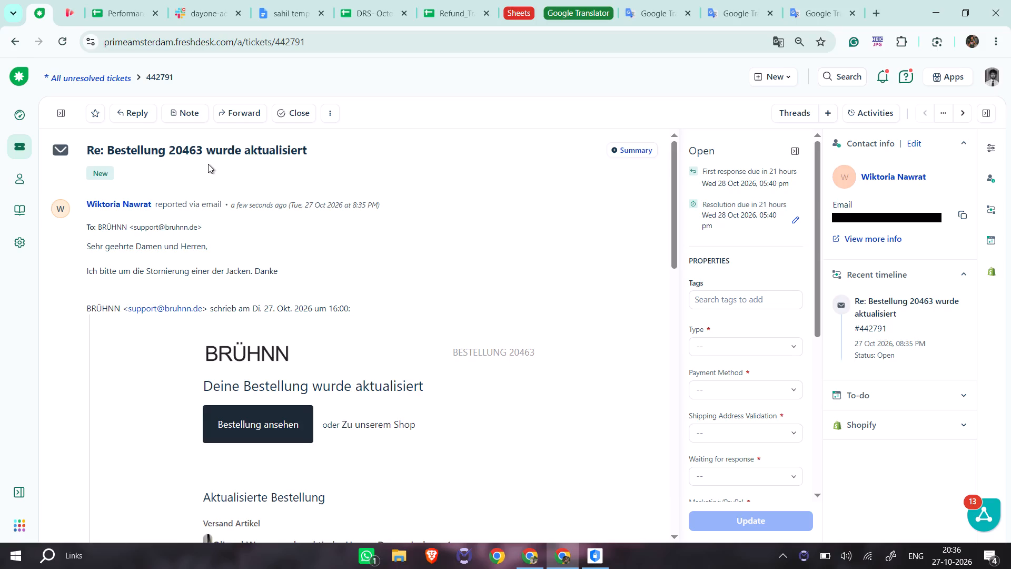
{"action": "scroll", "coordinate": [529, 326], "scroll_direction": "down", "scroll_amount": 4}
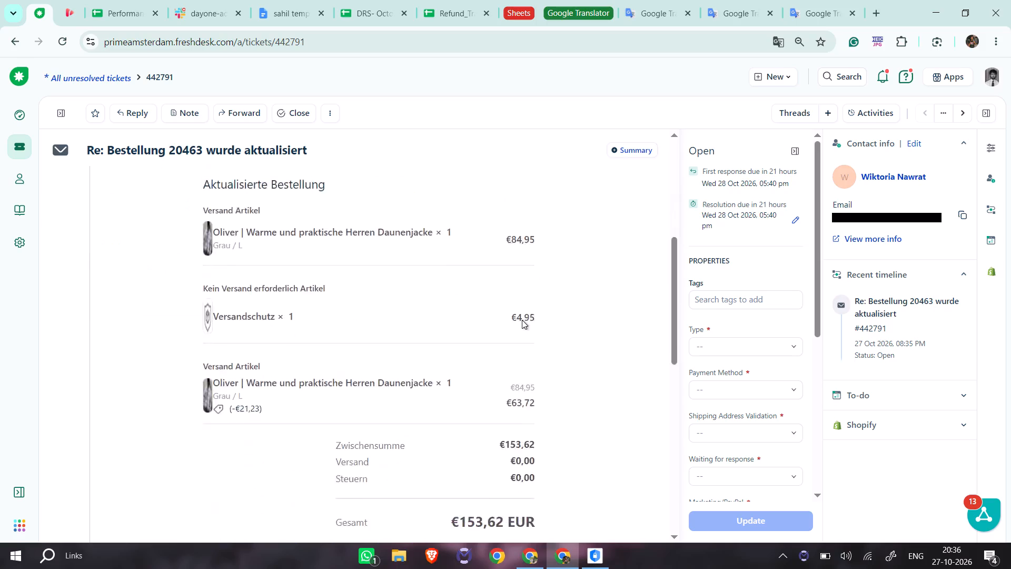
{"action": "scroll", "coordinate": [522, 320], "scroll_direction": "down", "scroll_amount": 4}
{"action": "scroll", "coordinate": [584, 296], "scroll_direction": "up", "scroll_amount": 2}
{"action": "scroll", "coordinate": [775, 278], "scroll_direction": "down", "scroll_amount": 3}
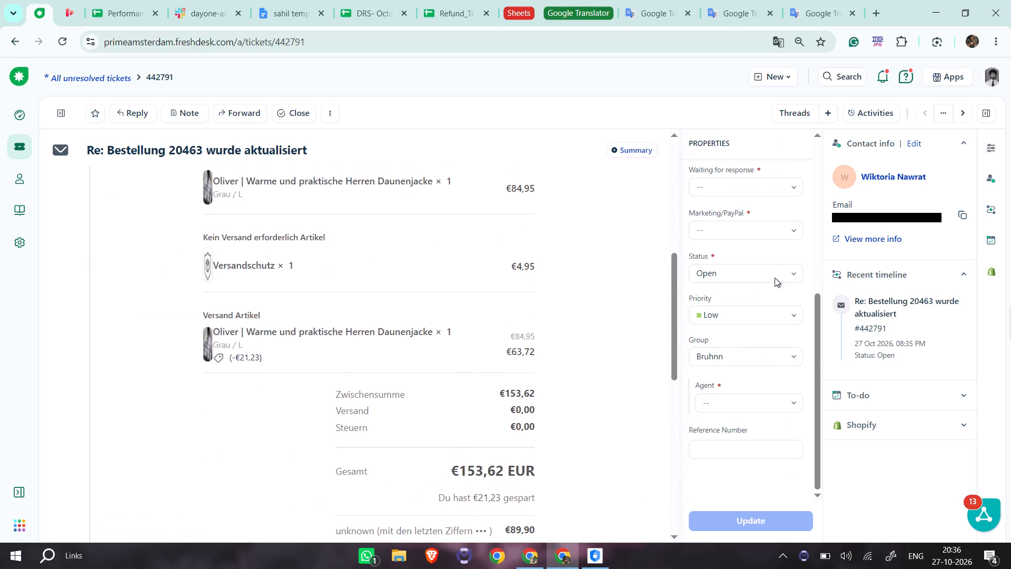
{"action": "triple_click", "coordinate": [966, 215]}
{"action": "key", "text": "alt+Tab"}
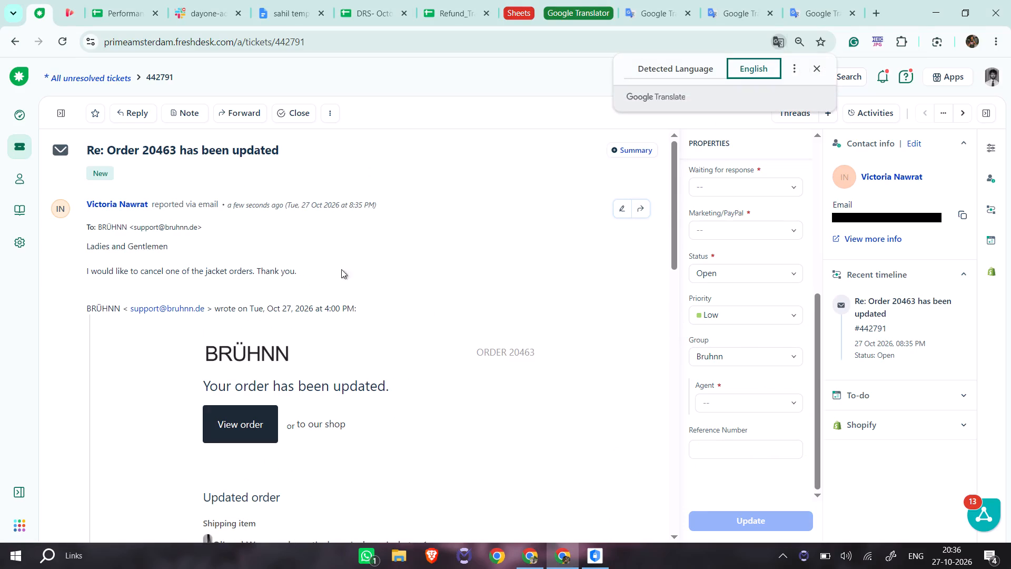
{"action": "left_click", "coordinate": [655, 72]}
Start a reply to the customer and clear the default greeting from its body.
{"action": "left_click", "coordinate": [393, 232]}
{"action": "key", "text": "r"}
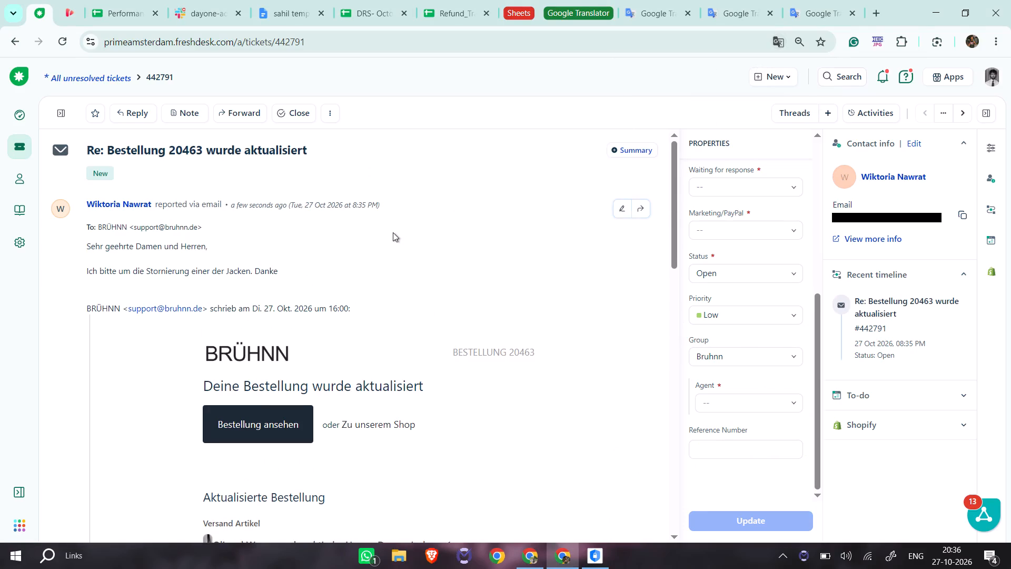
{"action": "left_click", "coordinate": [112, 466]}
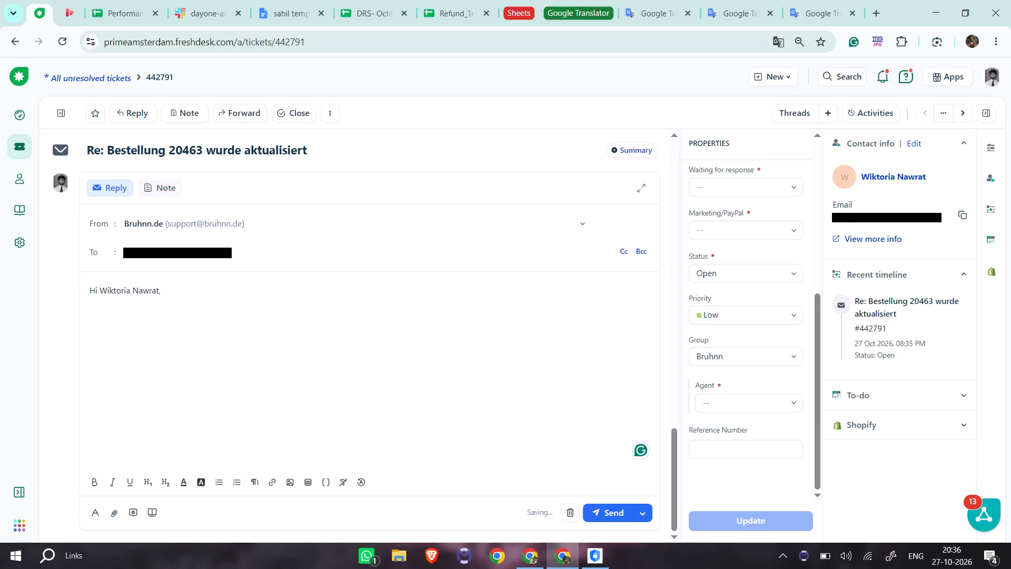
{"action": "left_click", "coordinate": [200, 367]}
{"action": "key", "text": "ctrl+a"}
{"action": "key", "text": "ctrl+a"}
{"action": "key", "text": "ctrl+a"}
{"action": "key", "text": "ctrl+a"}
{"action": "key", "text": "ctrl+a"}
{"action": "key", "text": "ctrl+a"}
{"action": "key", "text": "ctrl+a"}
{"action": "key", "text": "ctrl+a"}
{"action": "key", "text": "ctrl+a"}
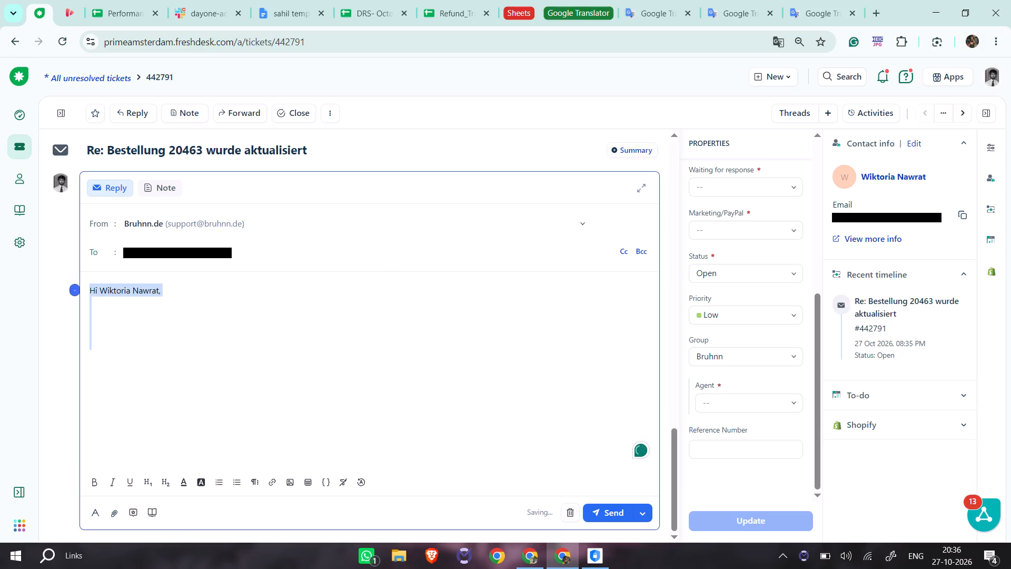
{"action": "key", "text": "ctrl+BackSpace"}
{"action": "key", "text": "ctrl+BackSpace"}
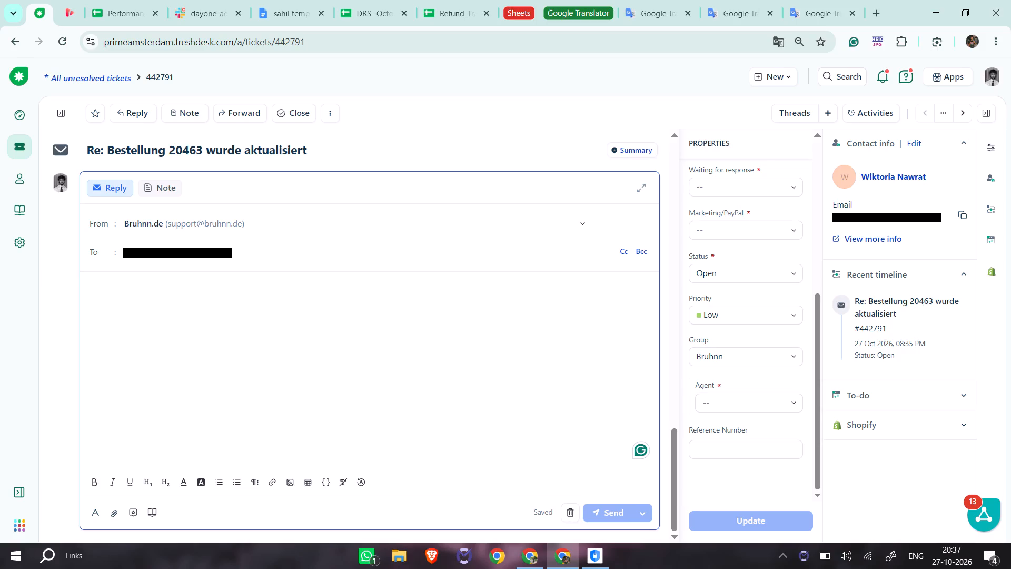
Search the canned responses for "upse" and insert "UPSELL Bruhnn" into the reply.
{"action": "left_click", "coordinate": [136, 512]}
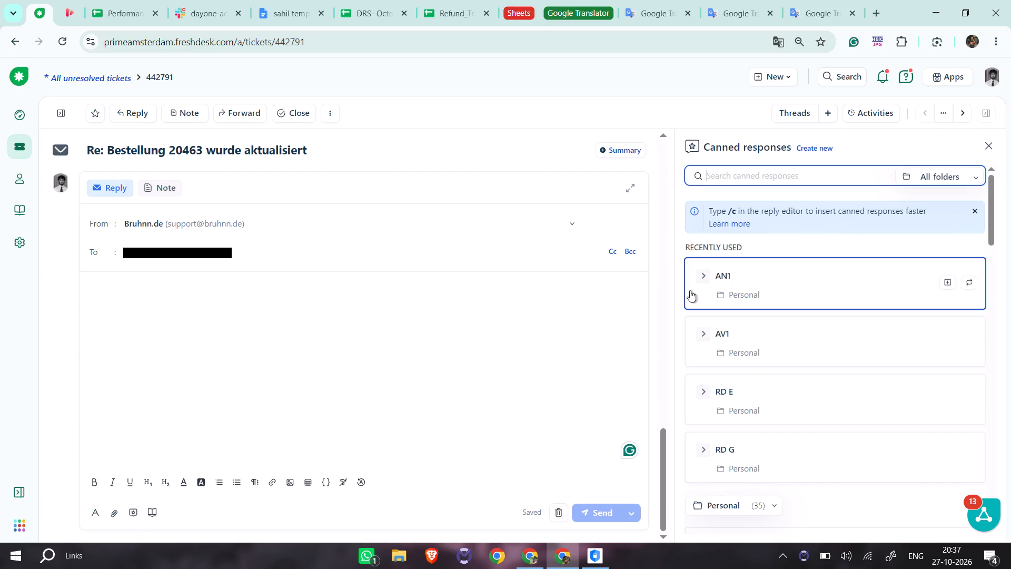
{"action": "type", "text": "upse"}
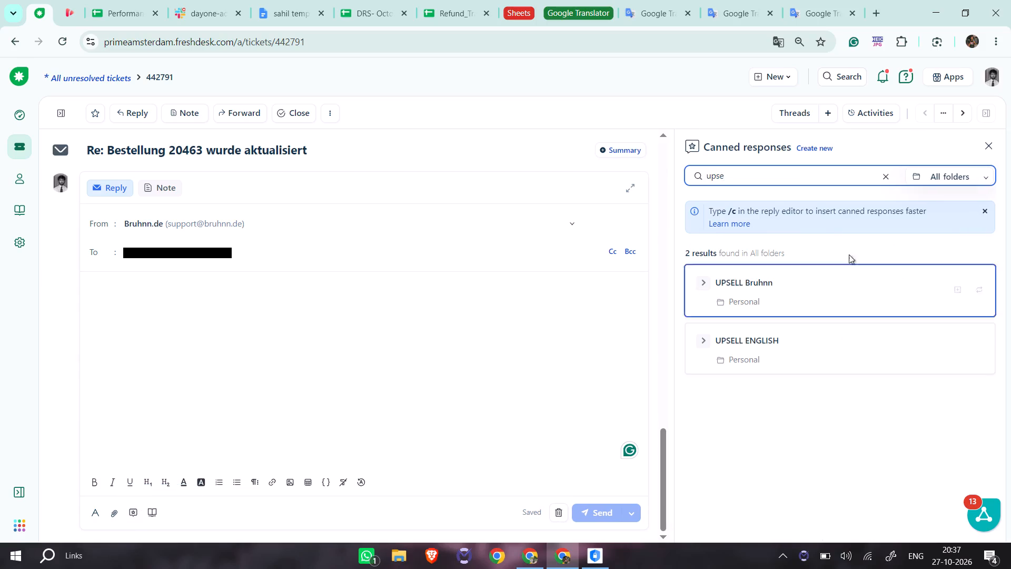
{"action": "left_click", "coordinate": [956, 289]}
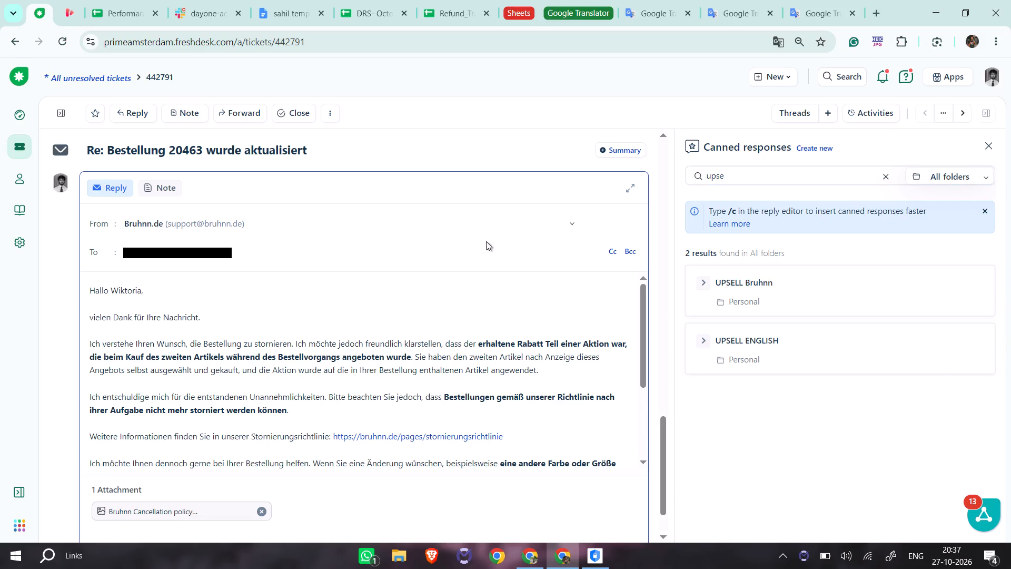
Recheck the customer's original message in English translation and restore the original language.
{"action": "scroll", "coordinate": [485, 241], "scroll_direction": "up", "scroll_amount": 7}
{"action": "right_click", "coordinate": [468, 238]}
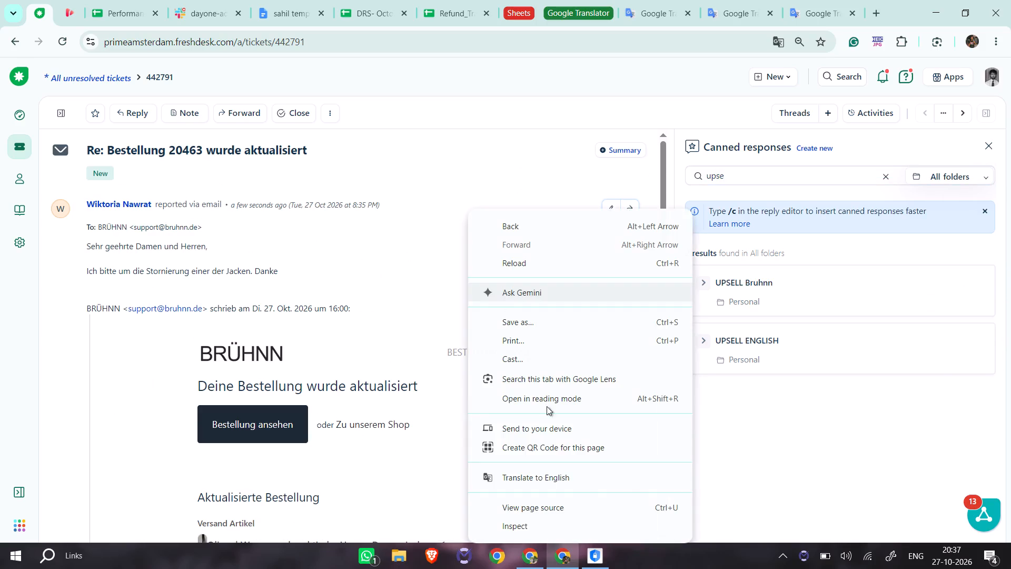
{"action": "left_click", "coordinate": [561, 479]}
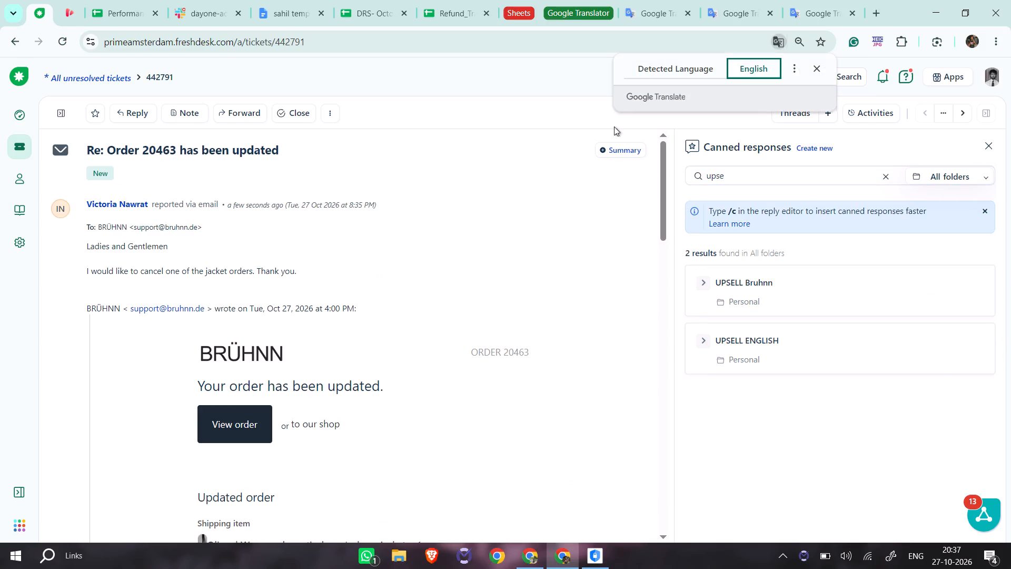
{"action": "left_click", "coordinate": [659, 77]}
Return to the drafted German cancellation-policy reply and send it to the customer.
{"action": "scroll", "coordinate": [454, 360], "scroll_direction": "down", "scroll_amount": 8}
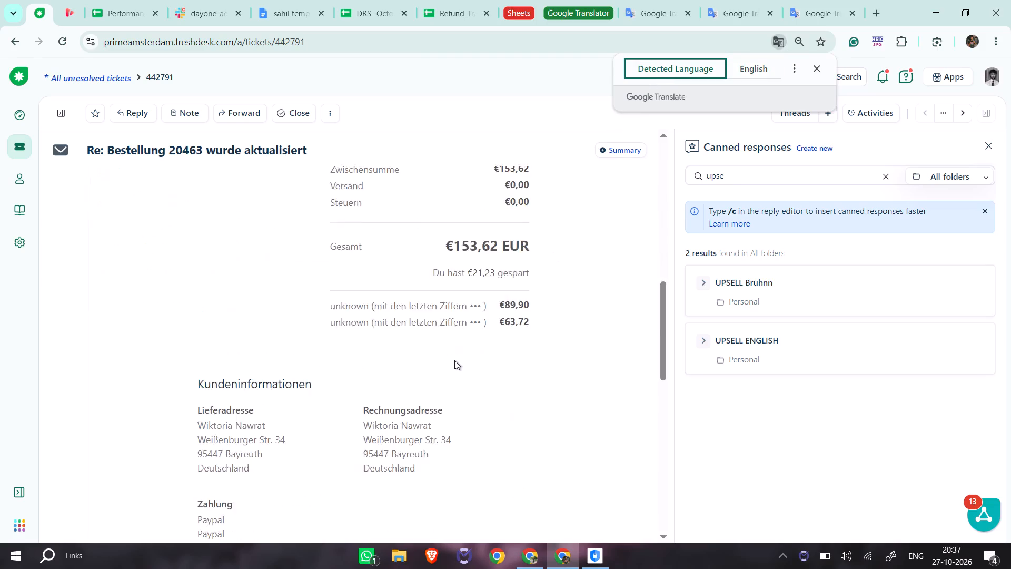
{"action": "scroll", "coordinate": [454, 360], "scroll_direction": "down", "scroll_amount": 2}
{"action": "left_click", "coordinate": [449, 411]}
{"action": "left_click", "coordinate": [459, 379], "text": "ctrl"}
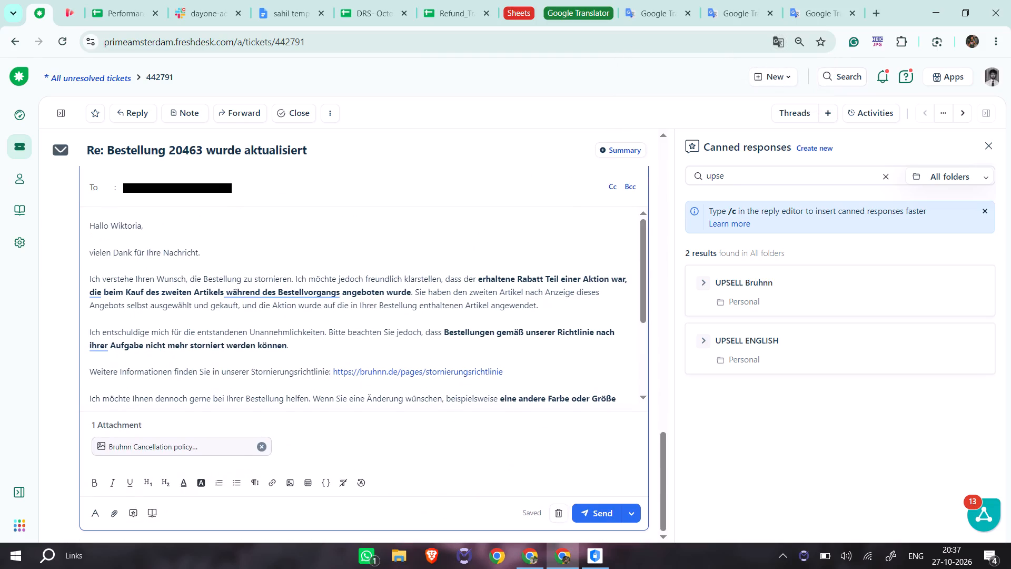
{"action": "key", "text": "ctrl+Return"}
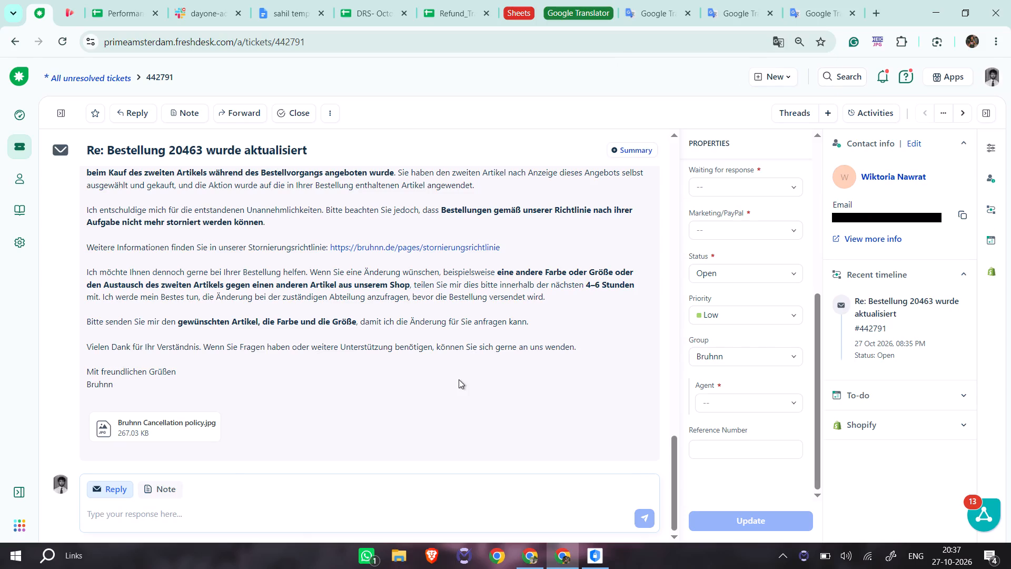
Set the ticket's type to Cancellation, payment method to PayPal, shipping address validation to Verified & Correct, and waiting for response to N/A.
{"action": "key", "text": "Tab"}
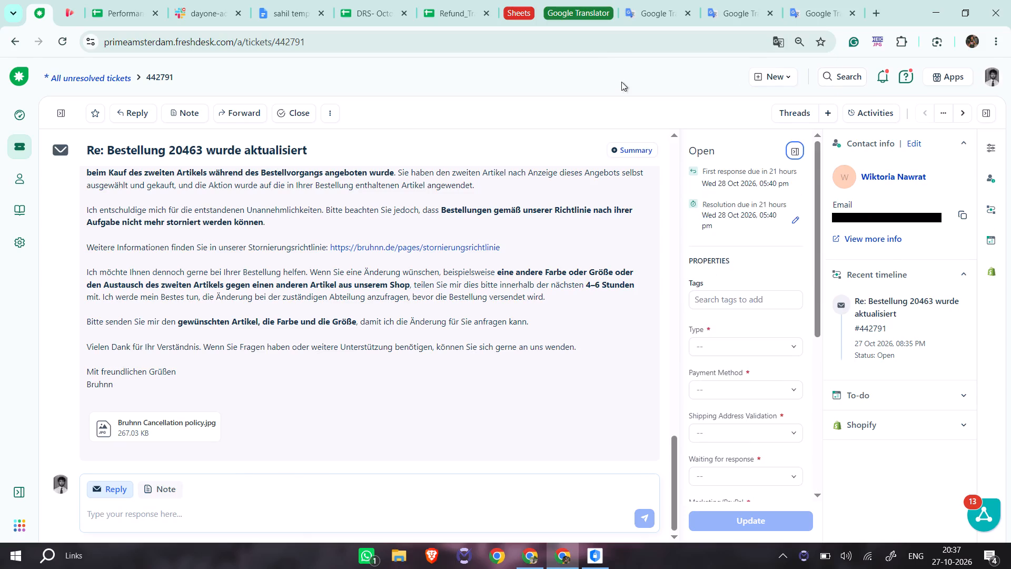
{"action": "key", "text": "alt+Tab"}
{"action": "key", "text": "alt+Tab"}
{"action": "scroll", "coordinate": [785, 260], "scroll_direction": "up", "scroll_amount": 5}
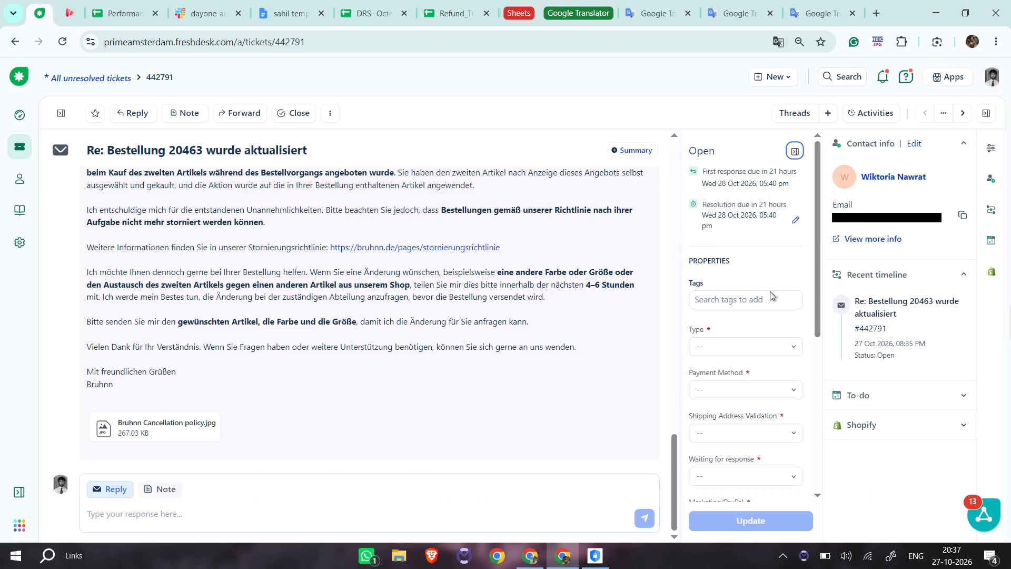
{"action": "left_click", "coordinate": [769, 292]}
{"action": "key", "text": "Tab"}
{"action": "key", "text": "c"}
{"action": "key", "text": "Tab"}
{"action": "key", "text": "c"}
{"action": "key", "text": "shift+Tab"}
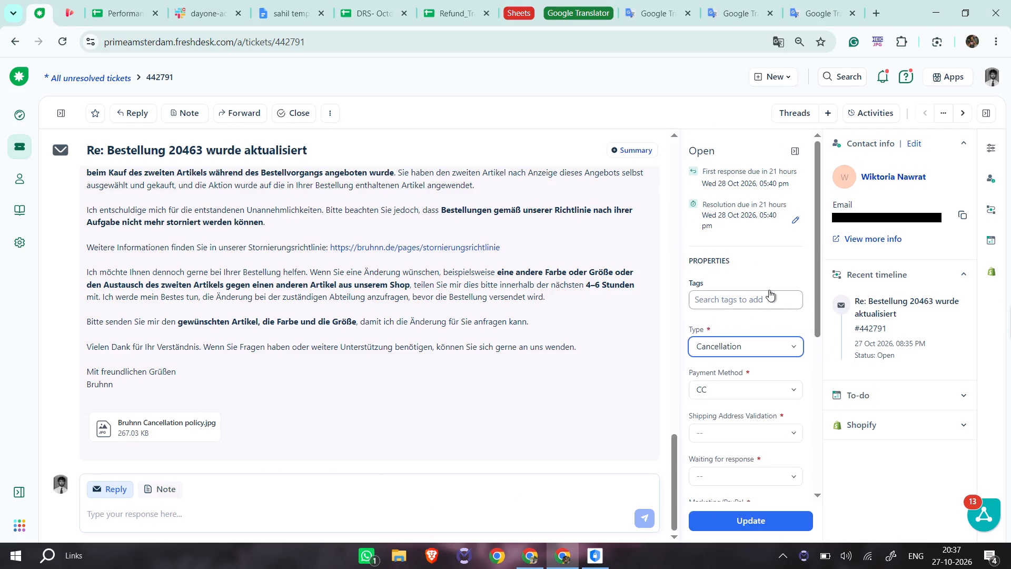
{"action": "key", "text": "Tab"}
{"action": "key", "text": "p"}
{"action": "key", "text": "Tab"}
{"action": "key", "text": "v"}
{"action": "key", "text": "Tab"}
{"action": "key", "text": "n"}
Set Marketing/PayPal to No and status to Resolved, assign the ticket to agent Sahil, and update its properties.
{"action": "key", "text": "Tab"}
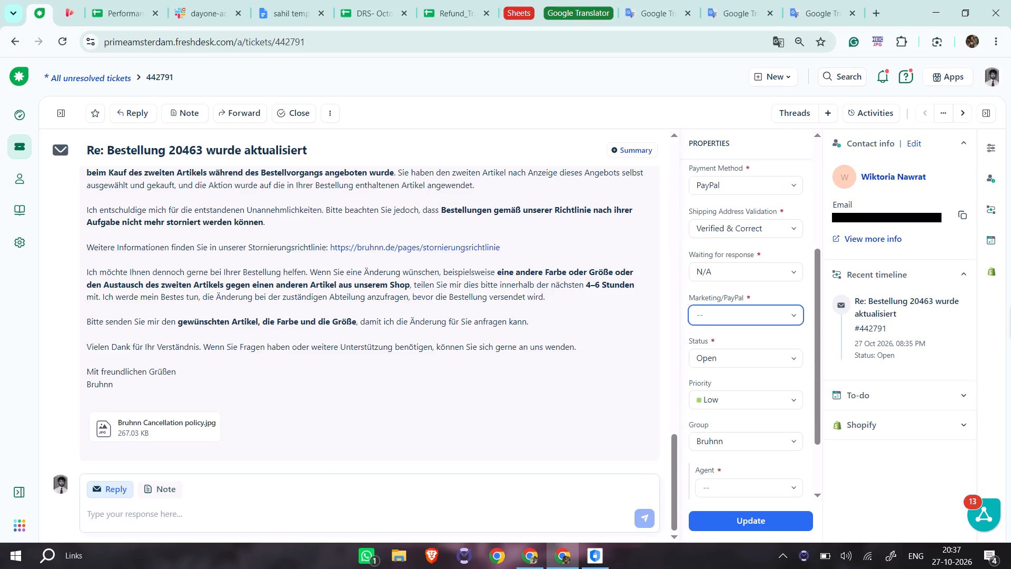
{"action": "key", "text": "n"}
{"action": "key", "text": "Tab"}
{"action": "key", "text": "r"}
{"action": "key", "text": "Tab"}
{"action": "key", "text": "Tab"}
{"action": "key", "text": "Tab"}
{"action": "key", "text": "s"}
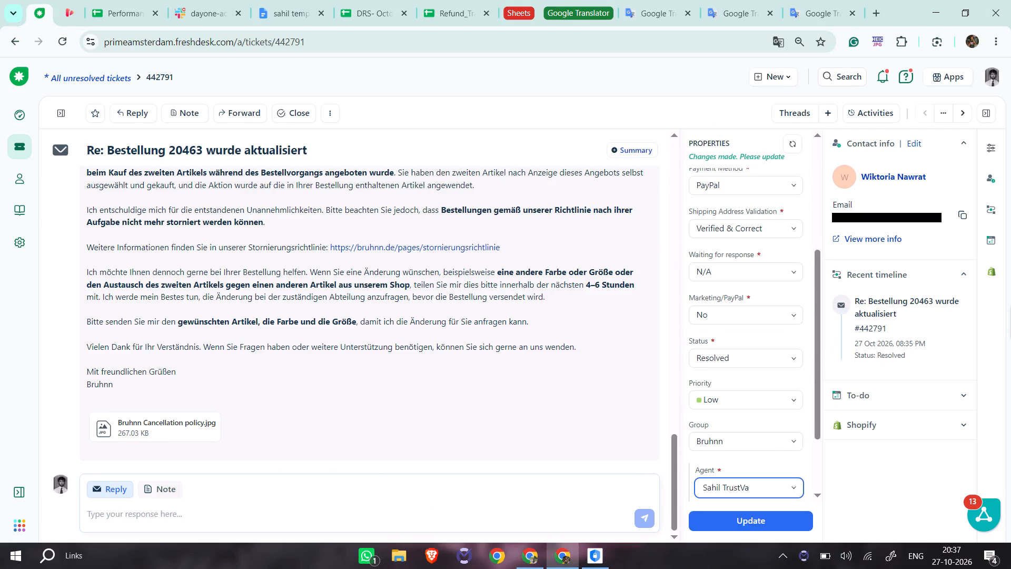
{"action": "key", "text": "Tab"}
{"action": "key", "text": "Tab"}
{"action": "key", "text": "Return"}
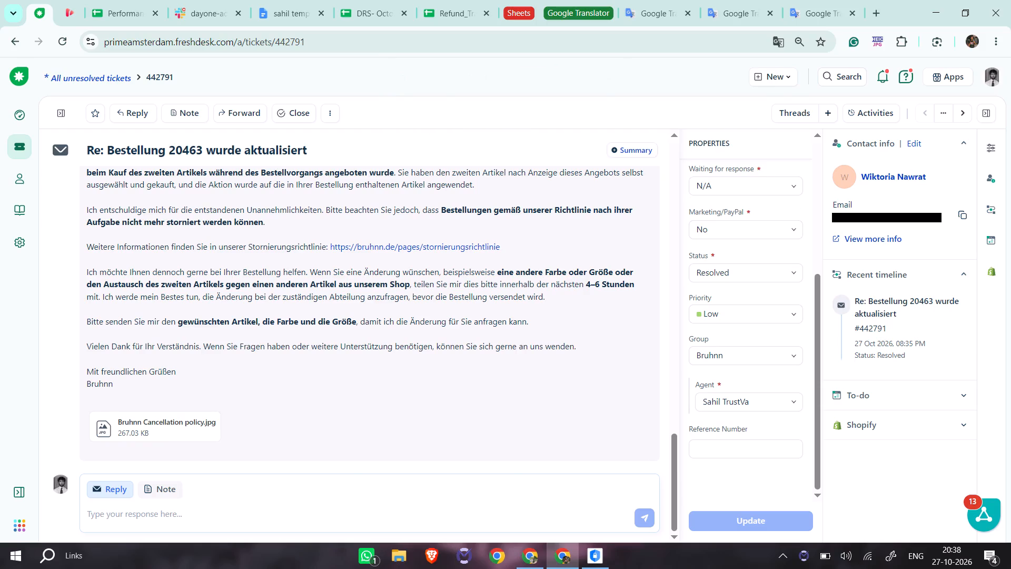
{"action": "key", "text": "ctrl+6"}
{"action": "key", "text": "ctrl+1"}
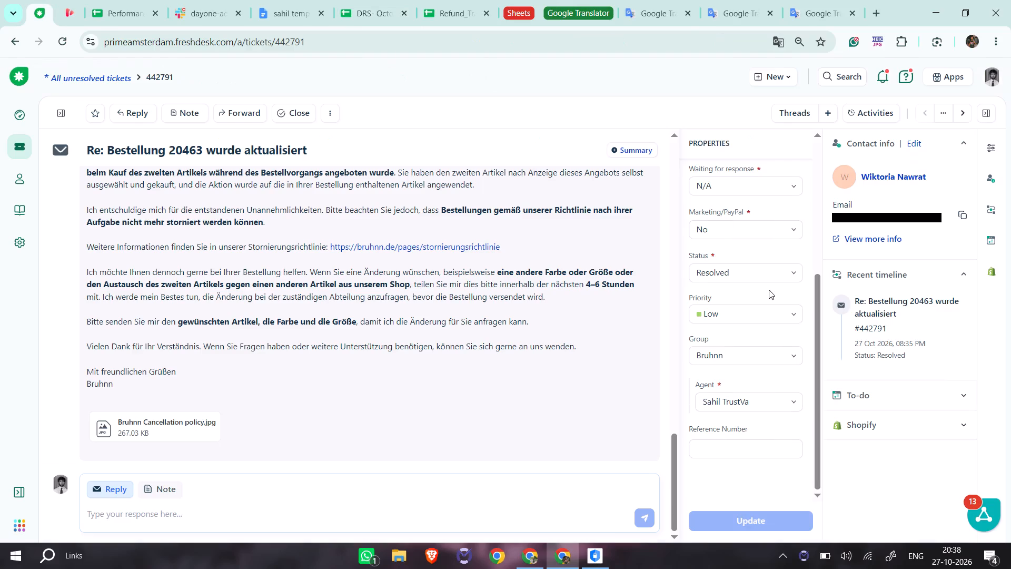
{"action": "left_click", "coordinate": [161, 74]}
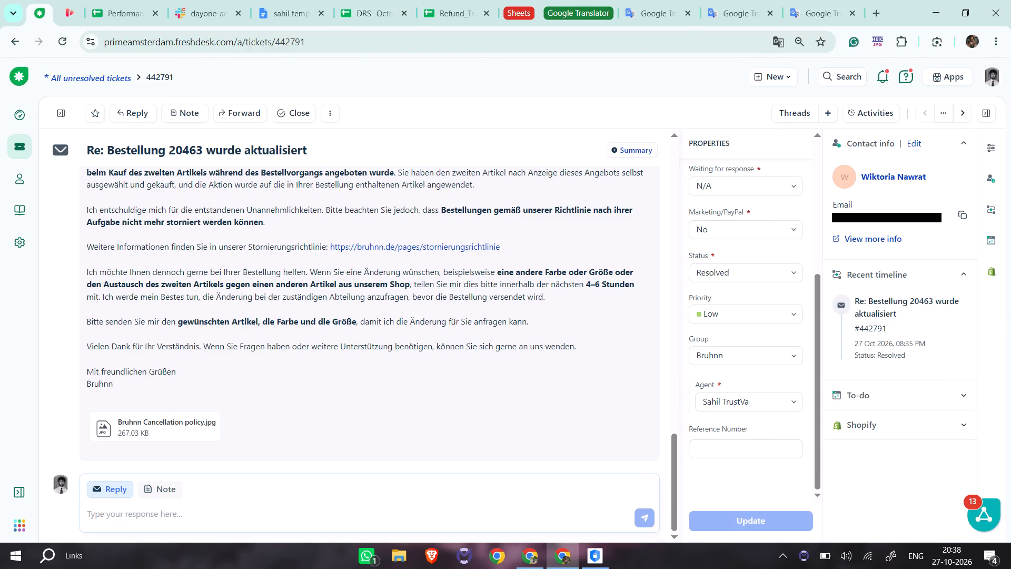
{"action": "double_click", "coordinate": [161, 74], "text": "ctrl"}
{"action": "key", "text": "ctrl+c"}
{"action": "key", "text": "ctrl+c"}
{"action": "key", "text": "ctrl+6"}
{"action": "key", "text": "ctrl+v"}
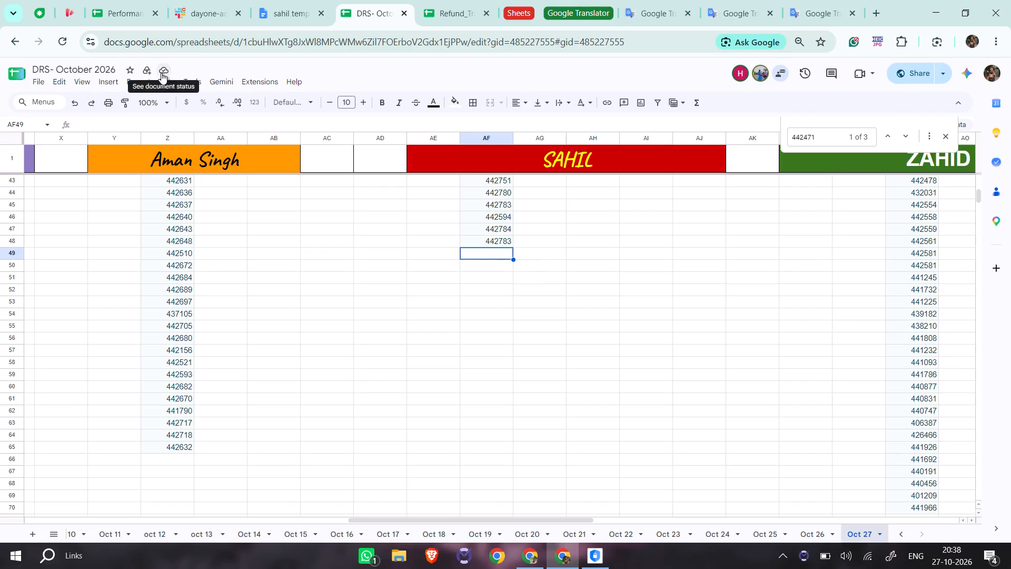
{"action": "key", "text": "Down"}
{"action": "key", "text": "ctrl+1"}
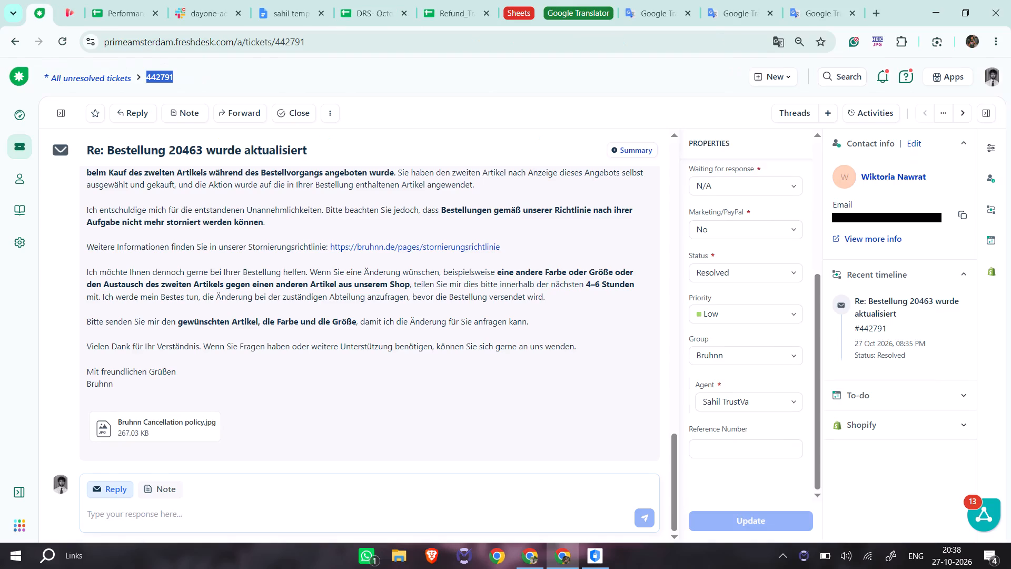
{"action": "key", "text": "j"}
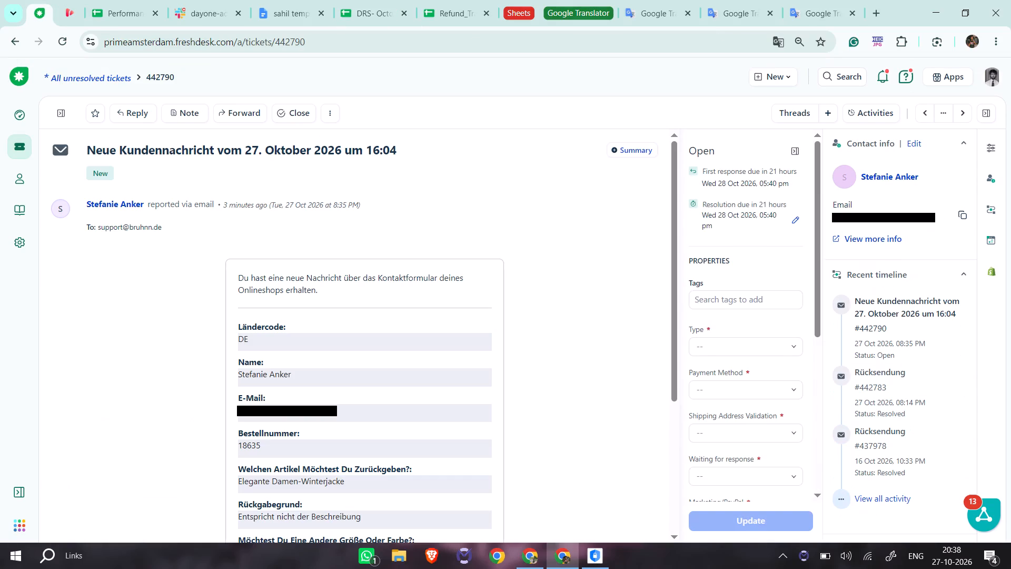
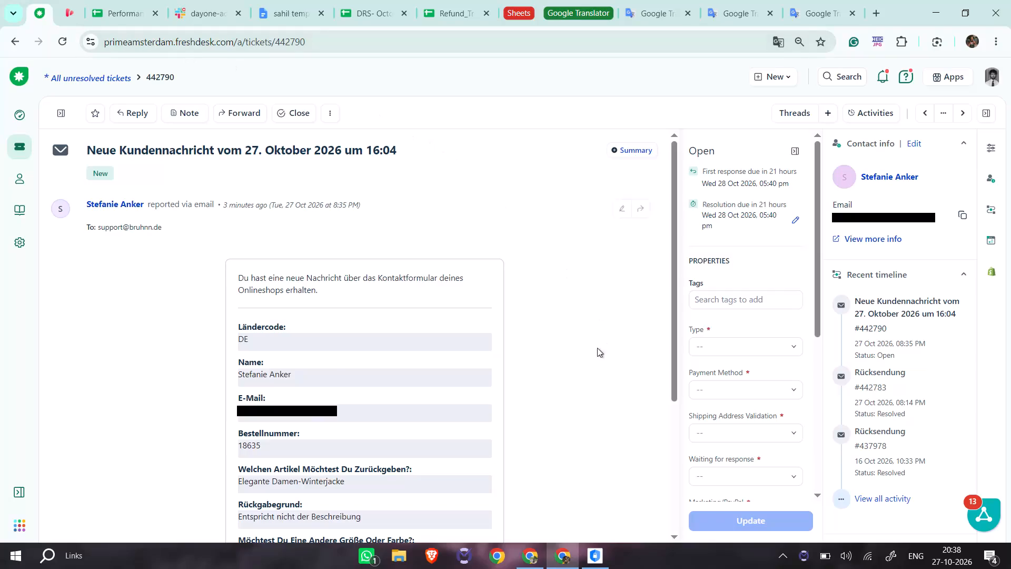
{"action": "scroll", "coordinate": [599, 346], "scroll_direction": "down", "scroll_amount": 3}
{"action": "right_click", "coordinate": [508, 316]}
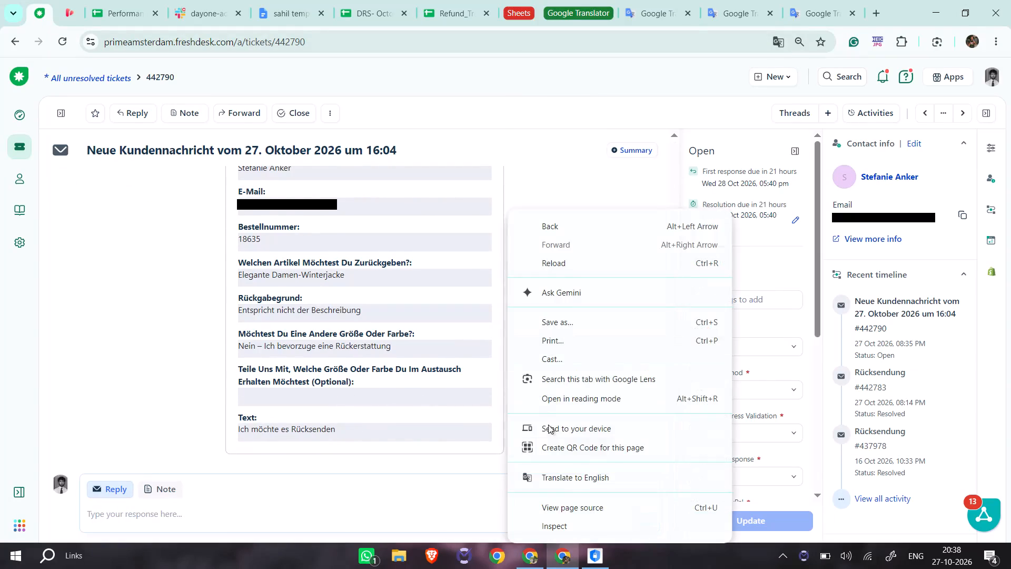
{"action": "left_click", "coordinate": [580, 480]}
{"action": "triple_click", "coordinate": [963, 214]}
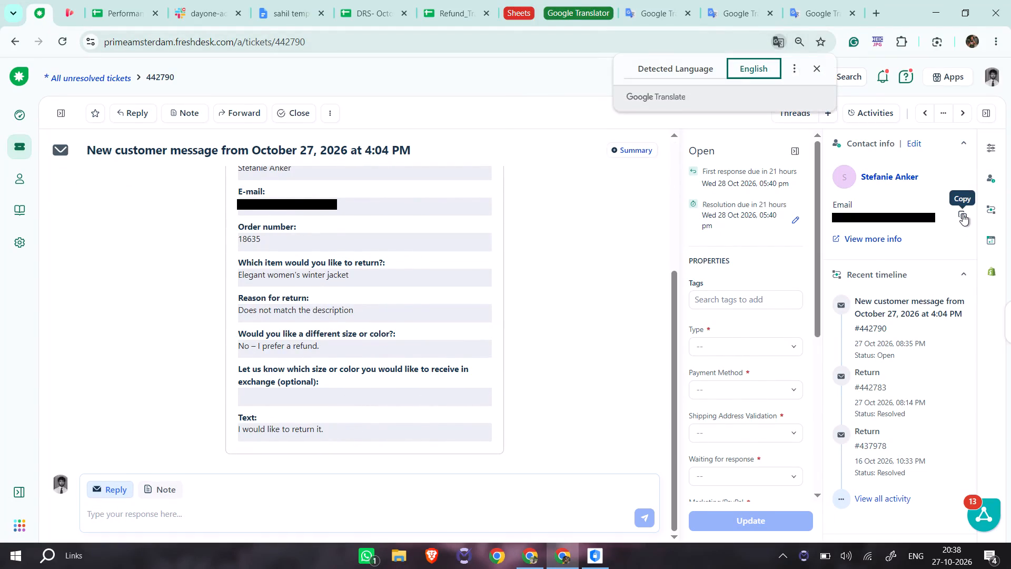
{"action": "key", "text": "alt+Tab"}
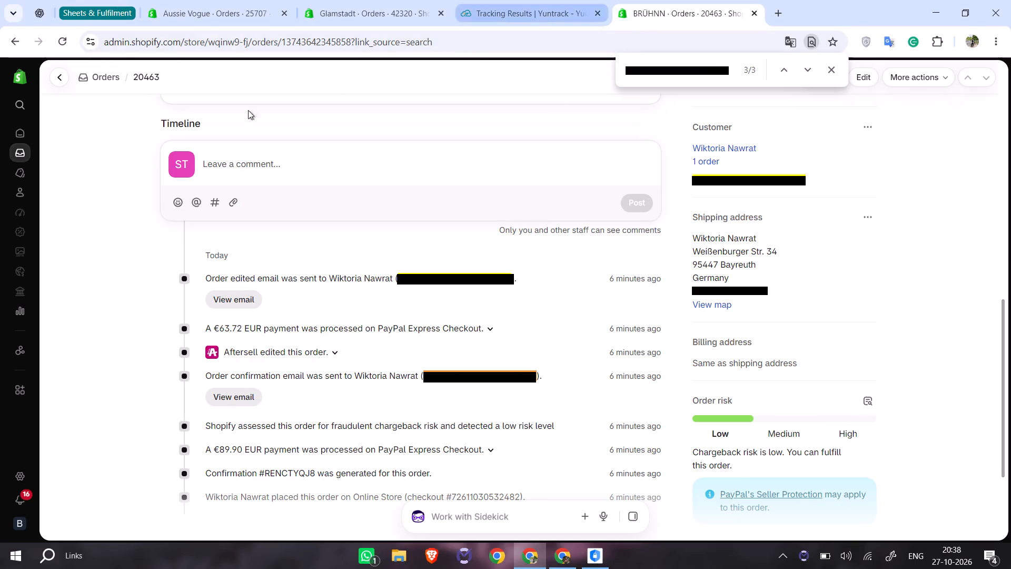
{"action": "left_click", "coordinate": [13, 111]}
{"action": "key", "text": "ctrl+v"}
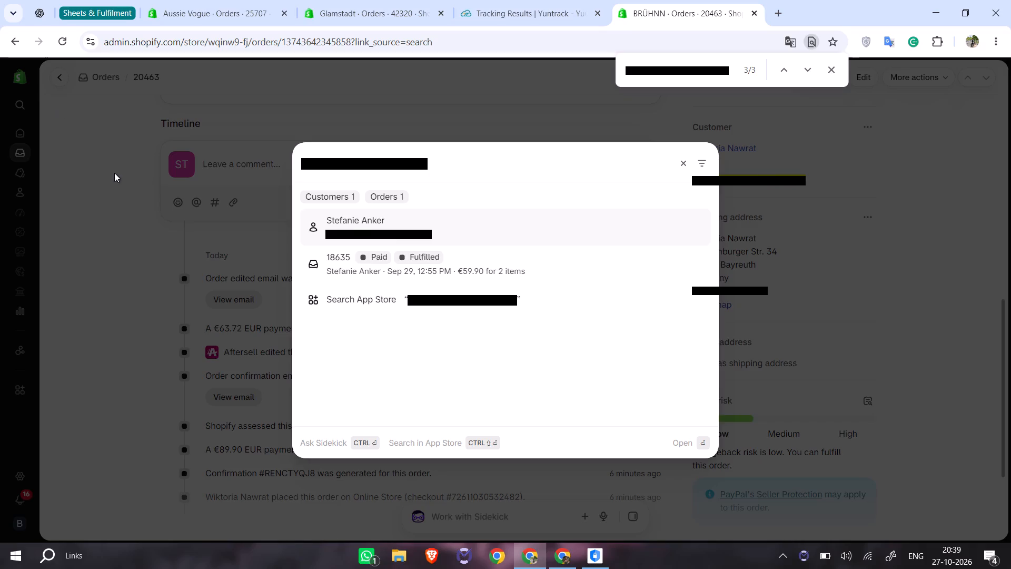
{"action": "left_click", "coordinate": [371, 252]}
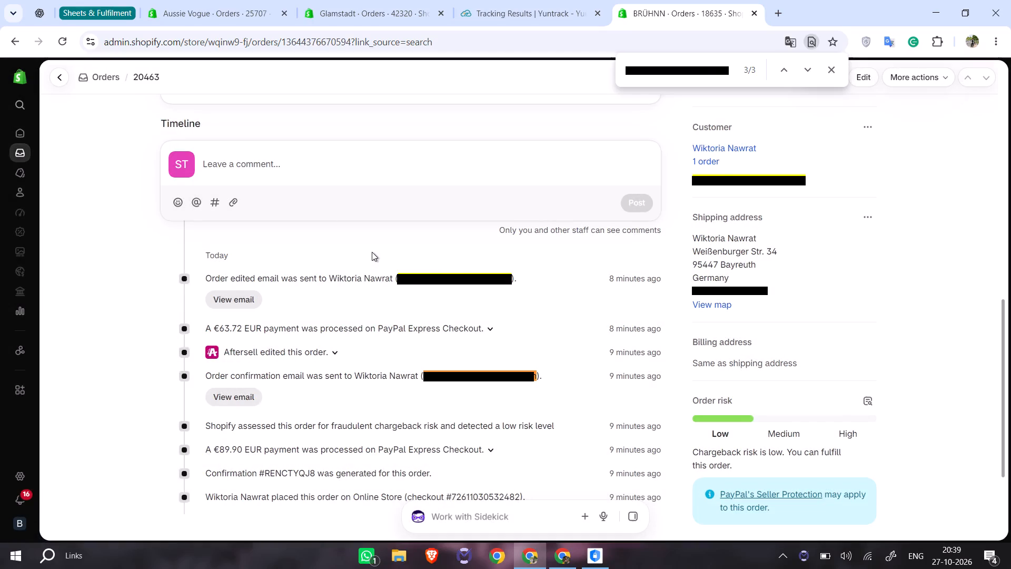
{"action": "key", "text": "ctrl+f"}
{"action": "key", "text": "ctrl+v"}
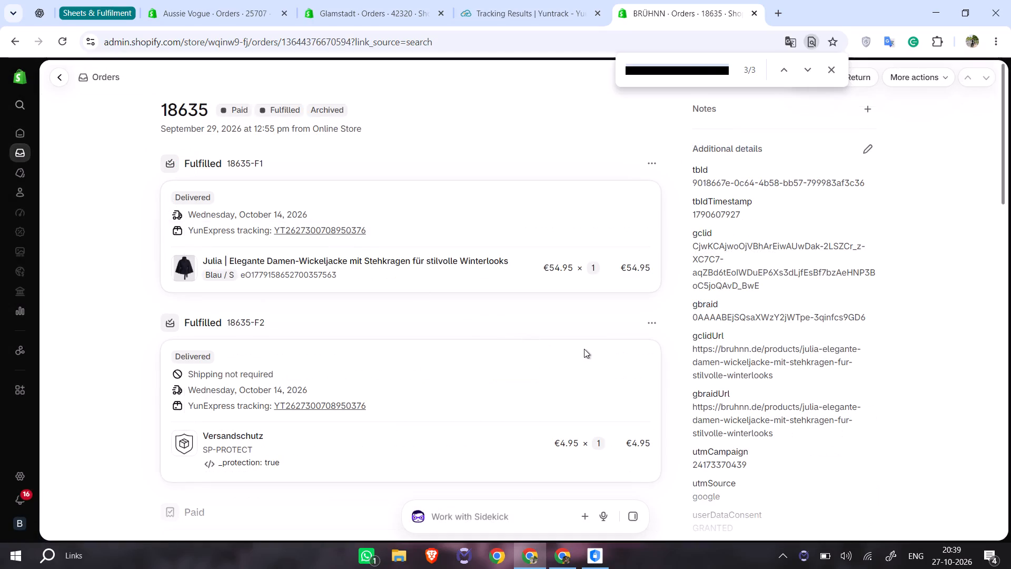
{"action": "key", "text": "ctrl+f"}
{"action": "key", "text": "ctrl+v"}
{"action": "key", "text": "ctrl+f"}
{"action": "key", "text": "ctrl+v"}
{"action": "key", "text": "ctrl+f"}
{"action": "key", "text": "ctrl+v"}
{"action": "key", "text": "ctrl+f"}
{"action": "key", "text": "ctrl+v"}
{"action": "key", "text": "ctrl+f"}
{"action": "key", "text": "ctrl+v"}
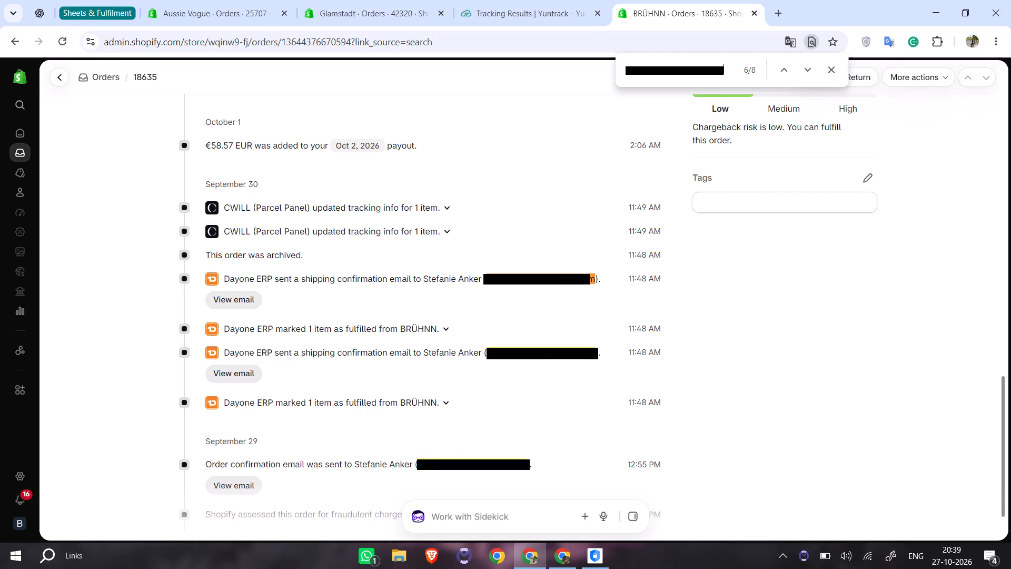
{"action": "key", "text": "alt+Tab"}
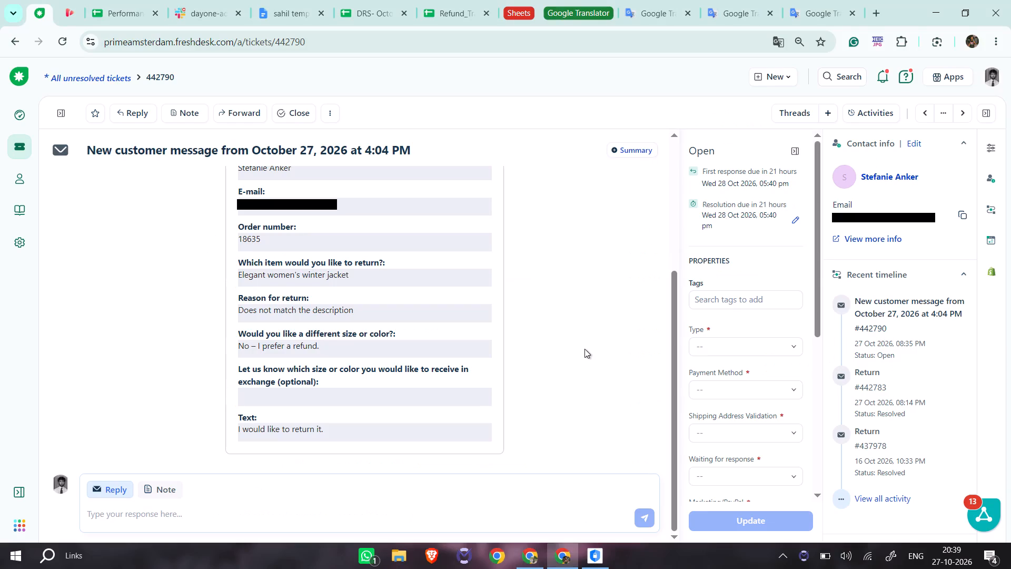
{"action": "left_click", "coordinate": [873, 372]}
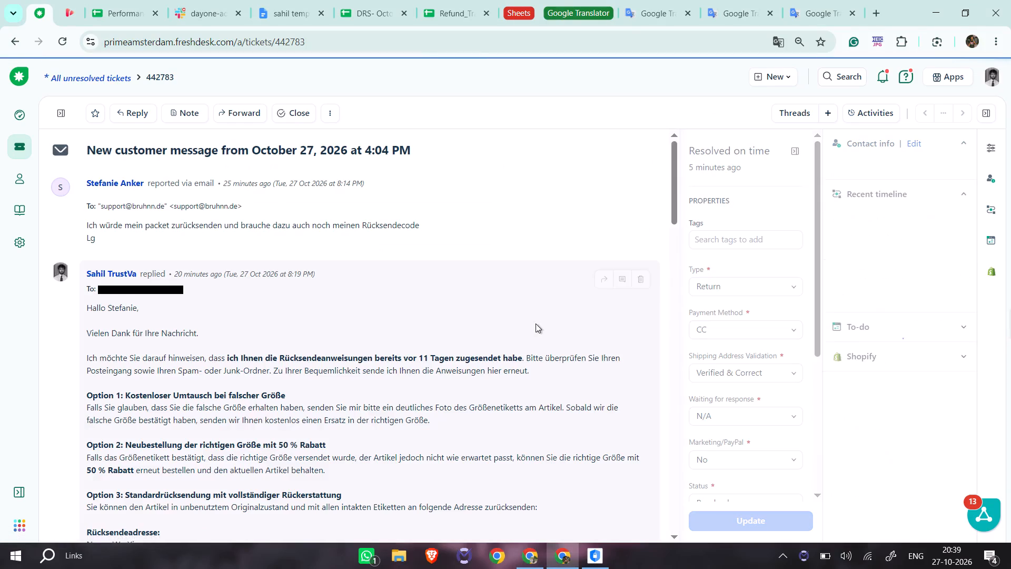
{"action": "scroll", "coordinate": [536, 323], "scroll_direction": "down", "scroll_amount": 13}
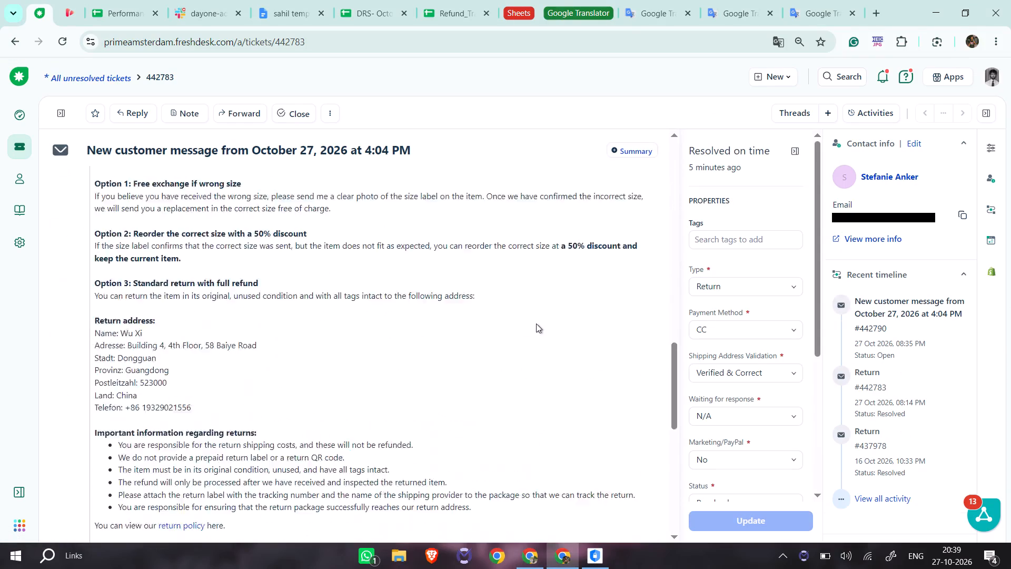
{"action": "scroll", "coordinate": [536, 323], "scroll_direction": "up", "scroll_amount": 17}
{"action": "scroll", "coordinate": [536, 323], "scroll_direction": "down", "scroll_amount": 8}
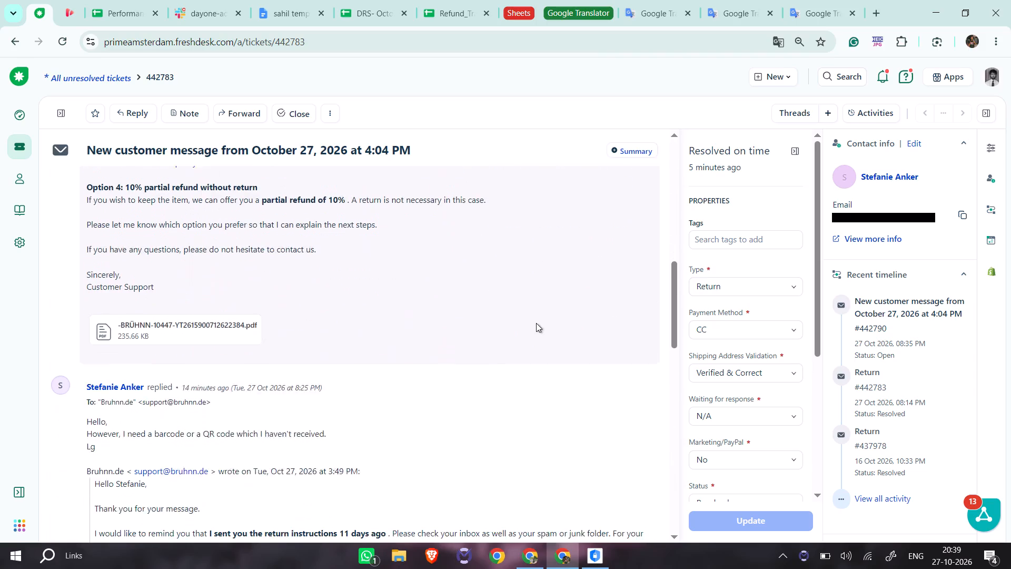
{"action": "scroll", "coordinate": [536, 323], "scroll_direction": "down", "scroll_amount": 9}
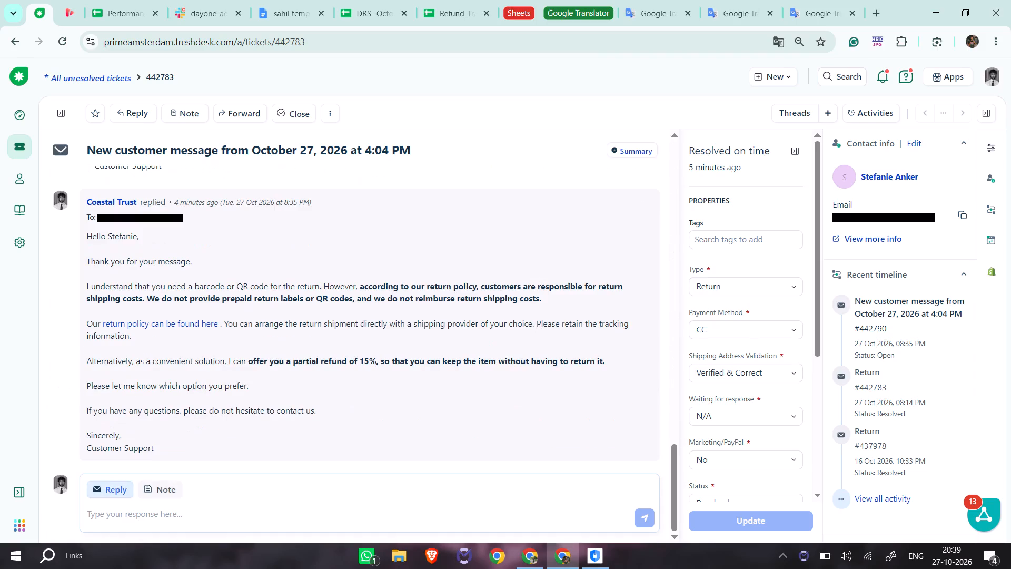
Restore ticket 442783 to German and highlight the latest reply's paragraph about QR codes and return shipping costs.
{"action": "left_click", "coordinate": [775, 42]}
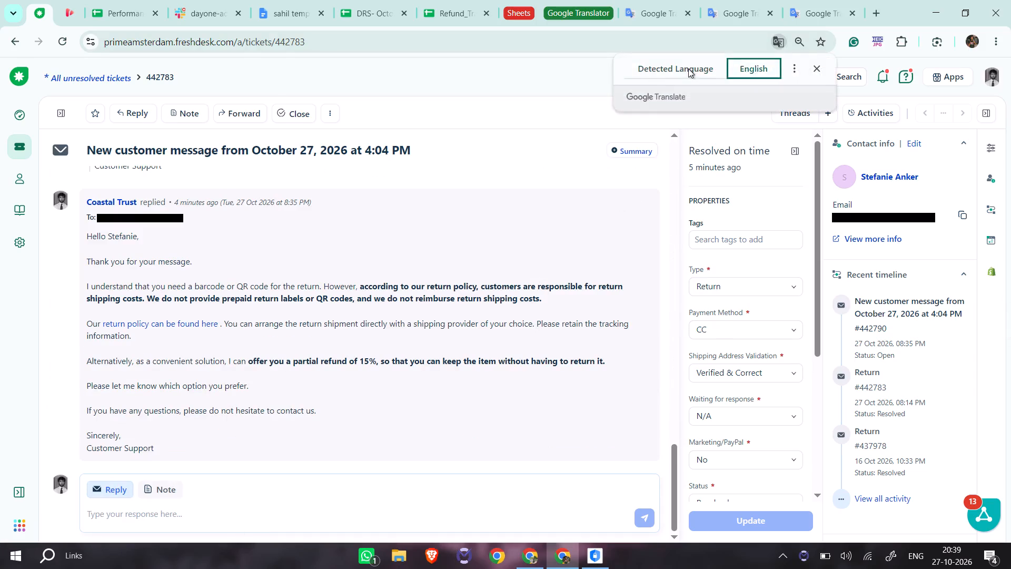
{"action": "left_click", "coordinate": [688, 68]}
{"action": "left_click", "coordinate": [531, 239]}
{"action": "key", "text": "j"}
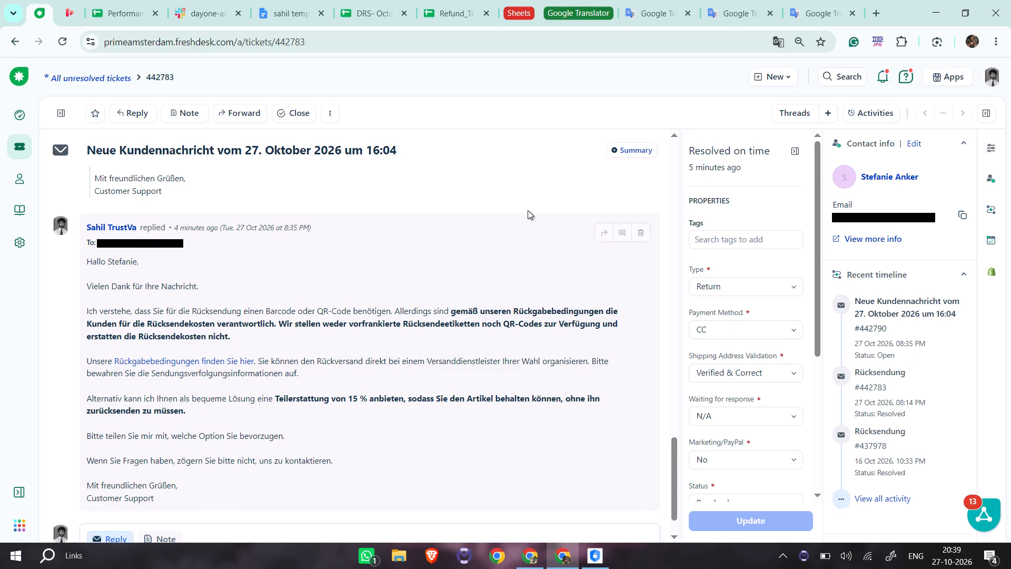
{"action": "triple_click", "coordinate": [450, 307]}
{"action": "left_click", "coordinate": [450, 306]}
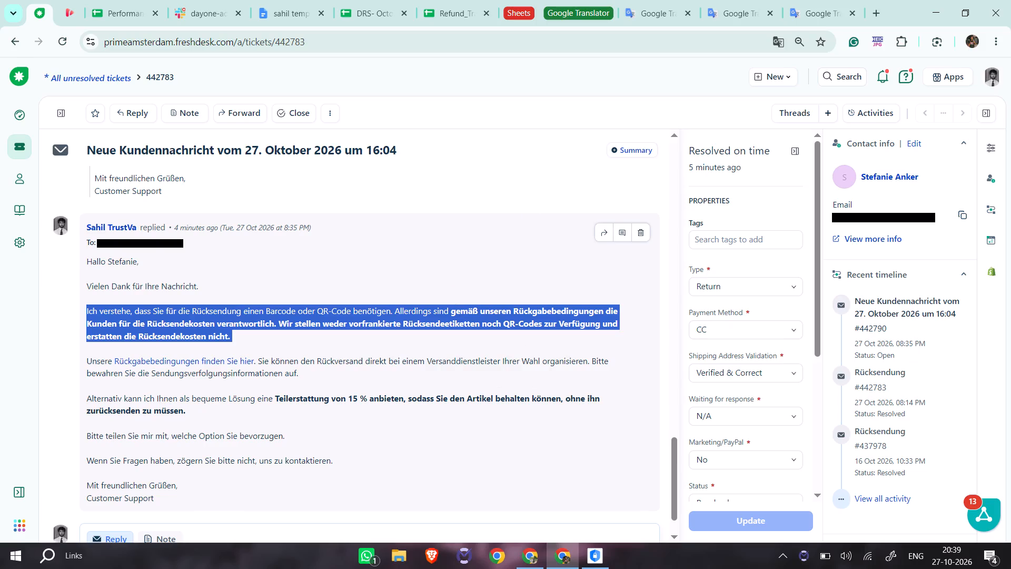
Go back to the unresolved tickets list, reopen ticket 442790, and move on to ticket 442789.
{"action": "left_click", "coordinate": [21, 153]}
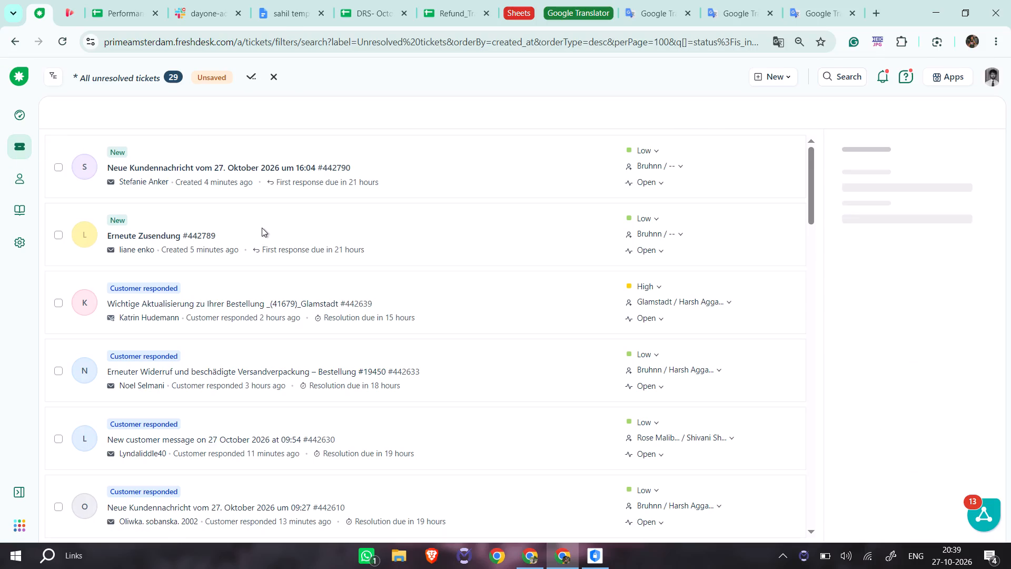
{"action": "left_click", "coordinate": [278, 168]}
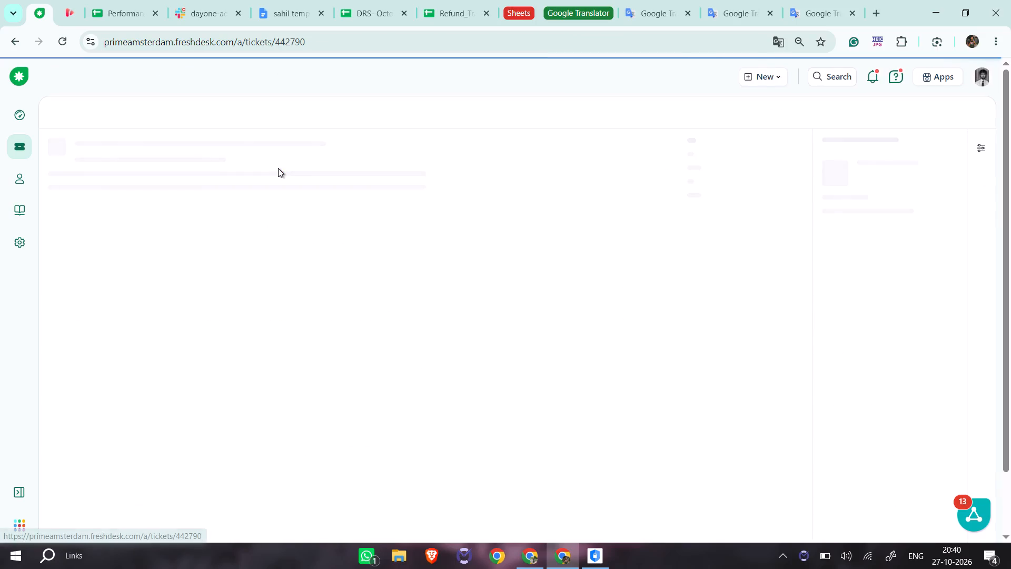
{"action": "left_click", "coordinate": [531, 213]}
{"action": "key", "text": "j"}
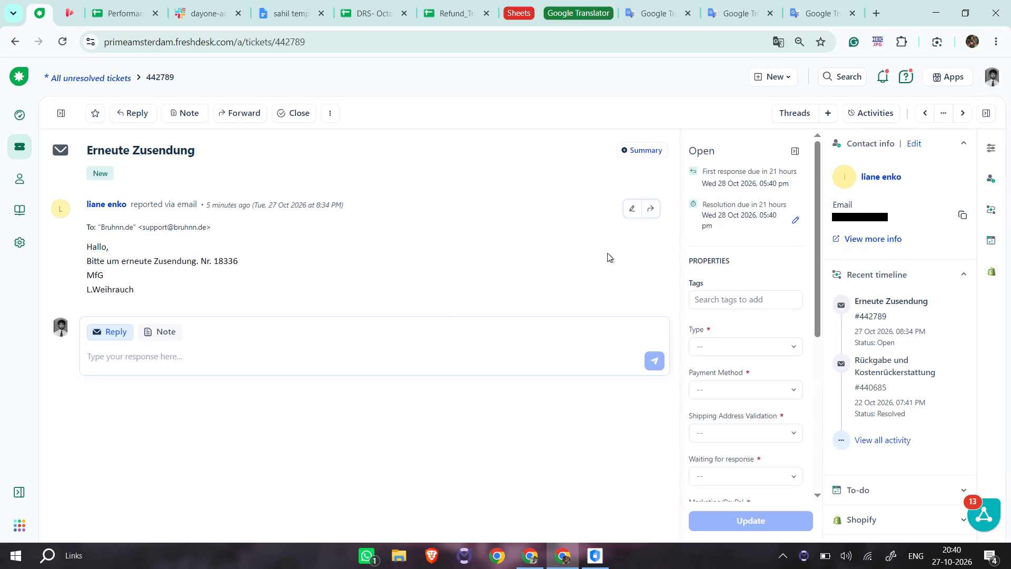
{"action": "scroll", "coordinate": [744, 256], "scroll_direction": "down", "scroll_amount": 2}
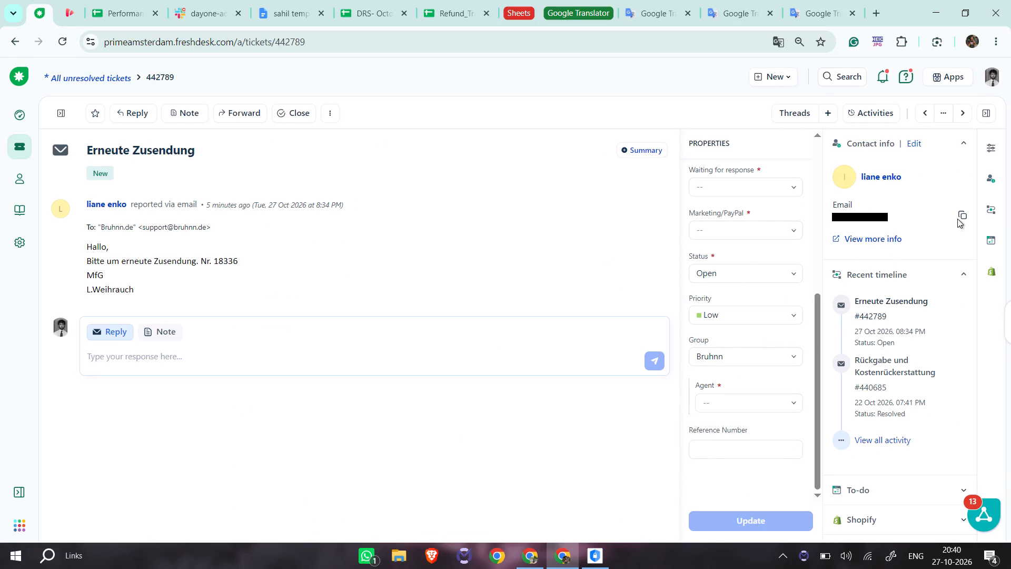
{"action": "double_click", "coordinate": [959, 215]}
{"action": "key", "text": "alt+Tab"}
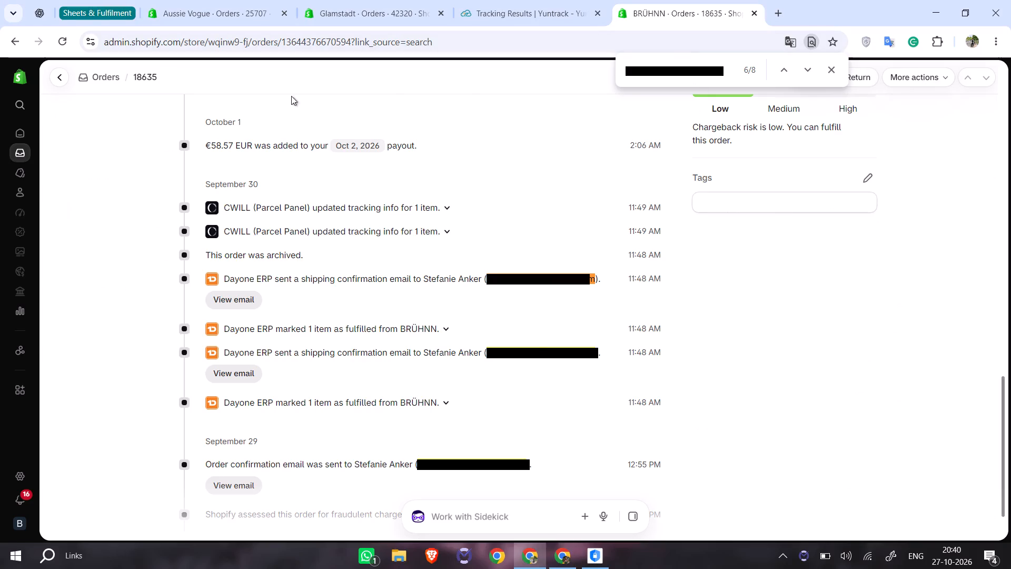
{"action": "left_click", "coordinate": [27, 107]}
{"action": "key", "text": "ctrl+v"}
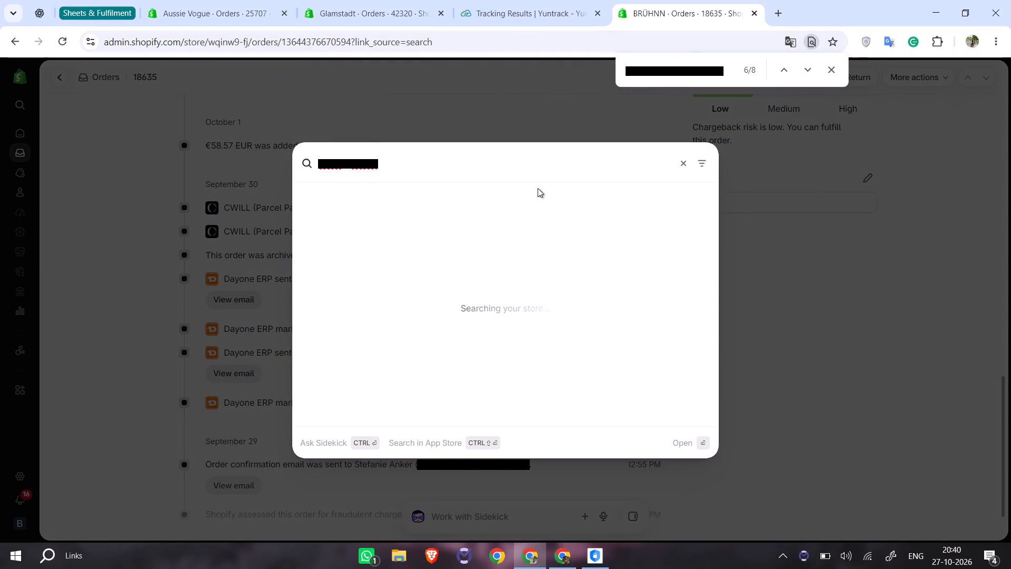
{"action": "left_click", "coordinate": [420, 257]}
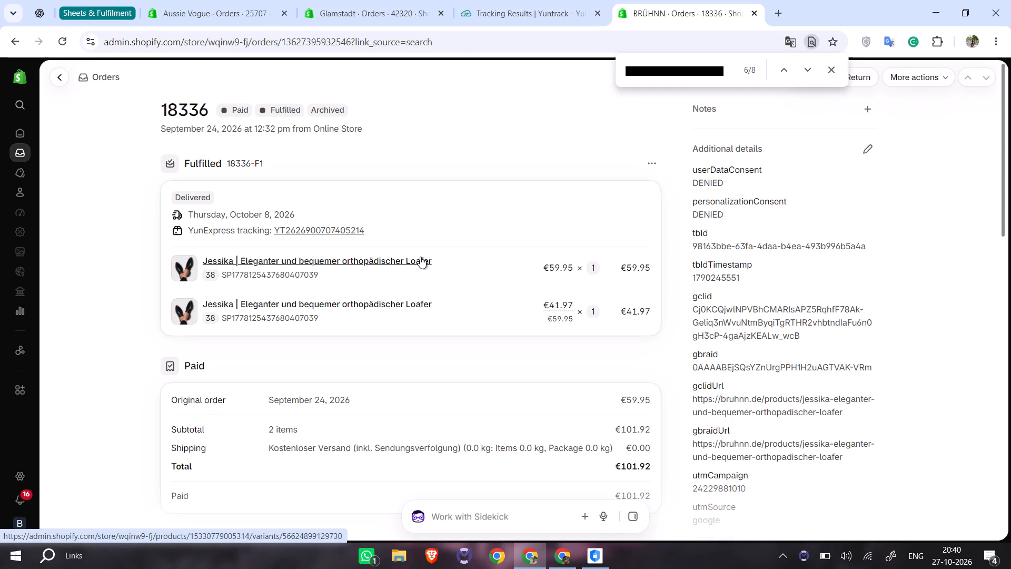
{"action": "key", "text": "ctrl+f"}
{"action": "key", "text": "ctrl+v"}
{"action": "key", "text": "ctrl+f"}
{"action": "key", "text": "ctrl+v"}
{"action": "key", "text": "ctrl+f"}
{"action": "key", "text": "ctrl+v"}
{"action": "key", "text": "ctrl+f"}
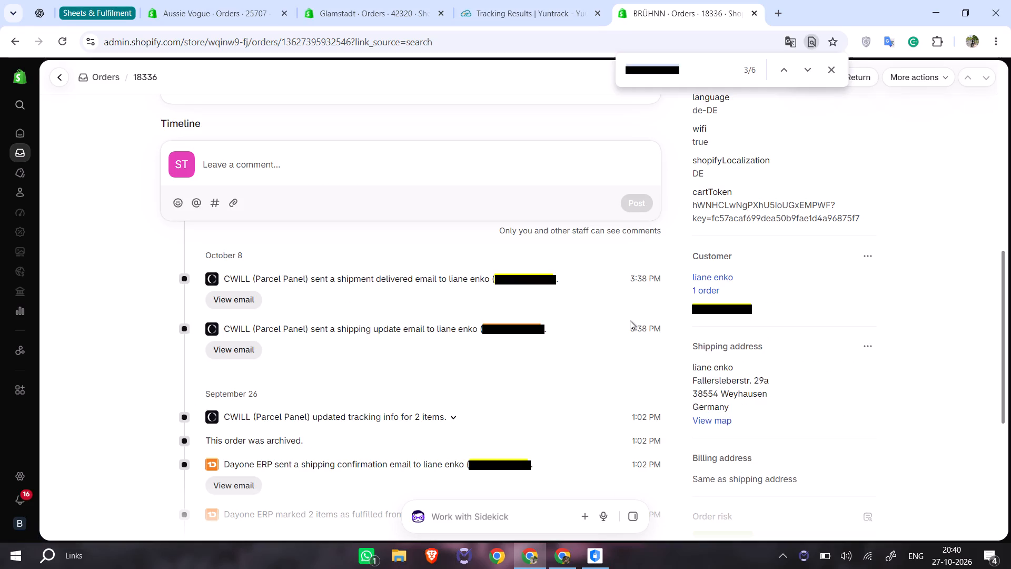
{"action": "key", "text": "ctrl+v"}
{"action": "key", "text": "ctrl+f"}
{"action": "key", "text": "ctrl+v"}
{"action": "key", "text": "ctrl+f"}
{"action": "key", "text": "ctrl+v"}
{"action": "key", "text": "ctrl+f"}
{"action": "key", "text": "ctrl+v"}
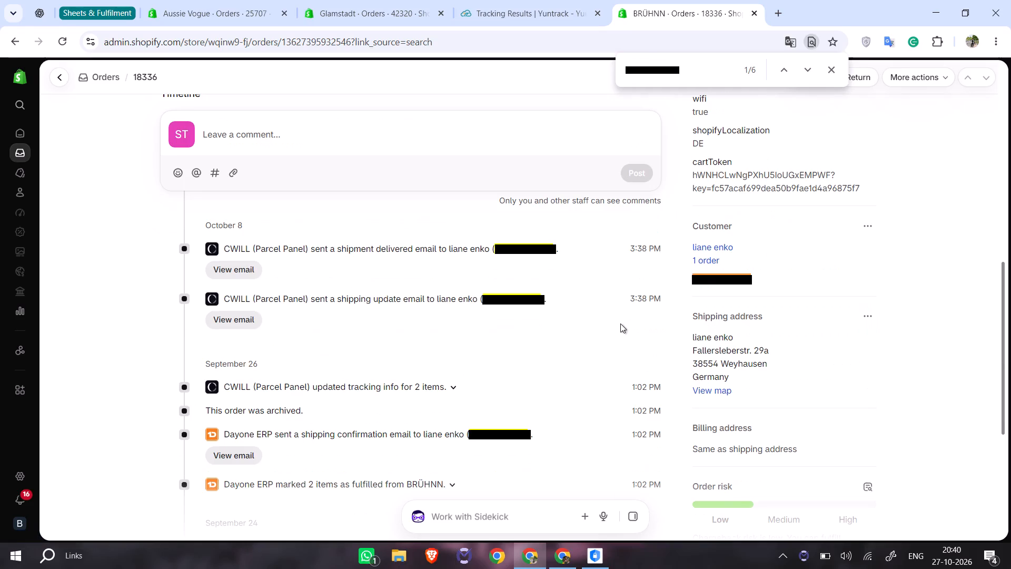
{"action": "scroll", "coordinate": [471, 330], "scroll_direction": "up", "scroll_amount": 5}
{"action": "key", "text": "alt+Tab"}
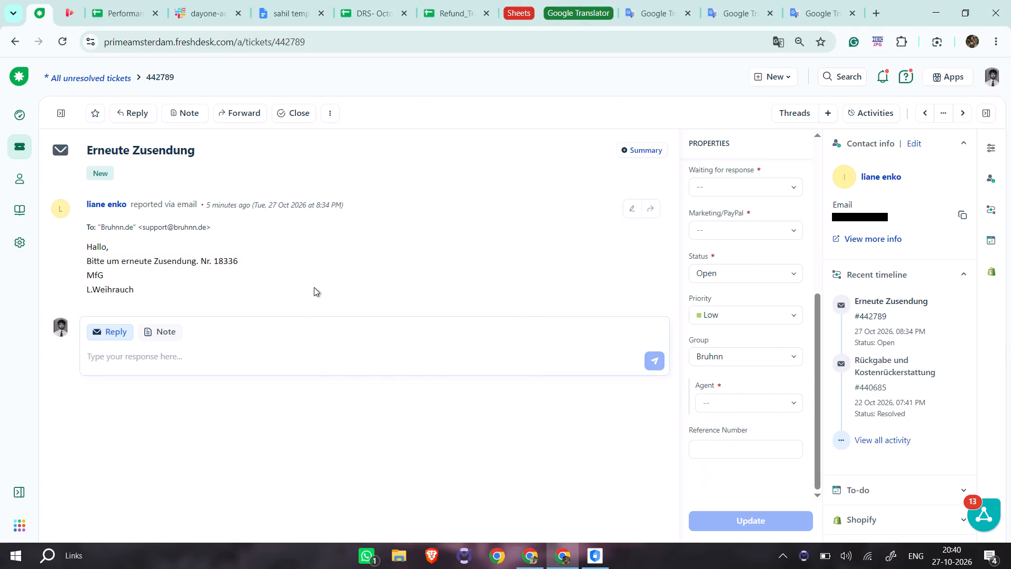
{"action": "right_click", "coordinate": [306, 278]}
{"action": "left_click", "coordinate": [468, 472]}
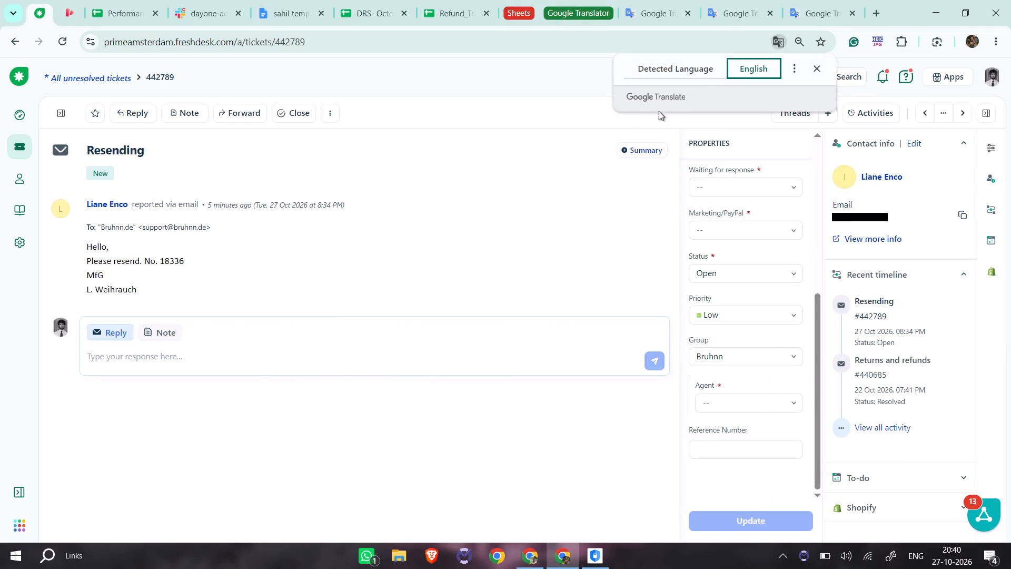
{"action": "left_click", "coordinate": [708, 77]}
{"action": "left_click", "coordinate": [881, 356]}
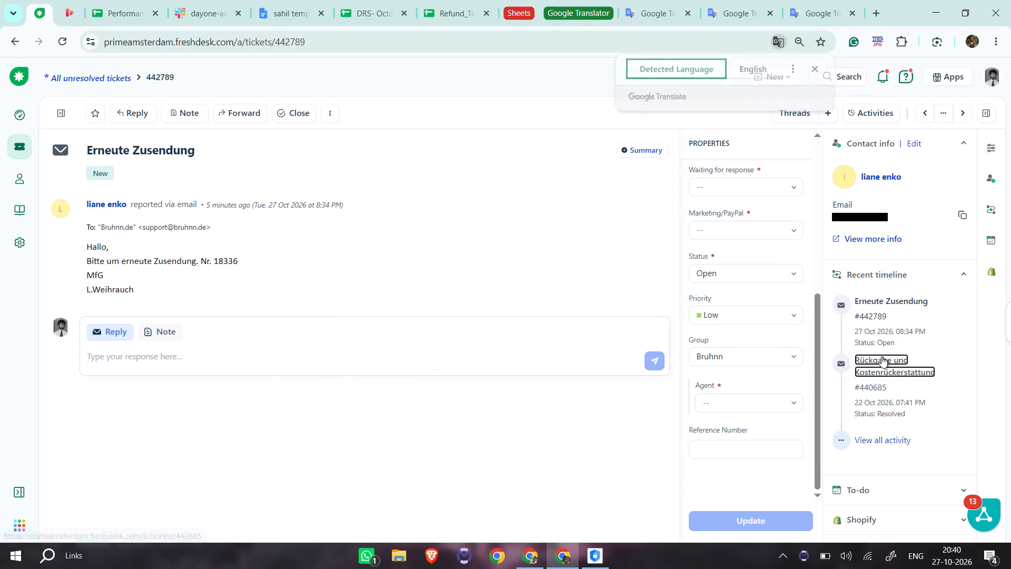
{"action": "scroll", "coordinate": [407, 279], "scroll_direction": "down", "scroll_amount": 7}
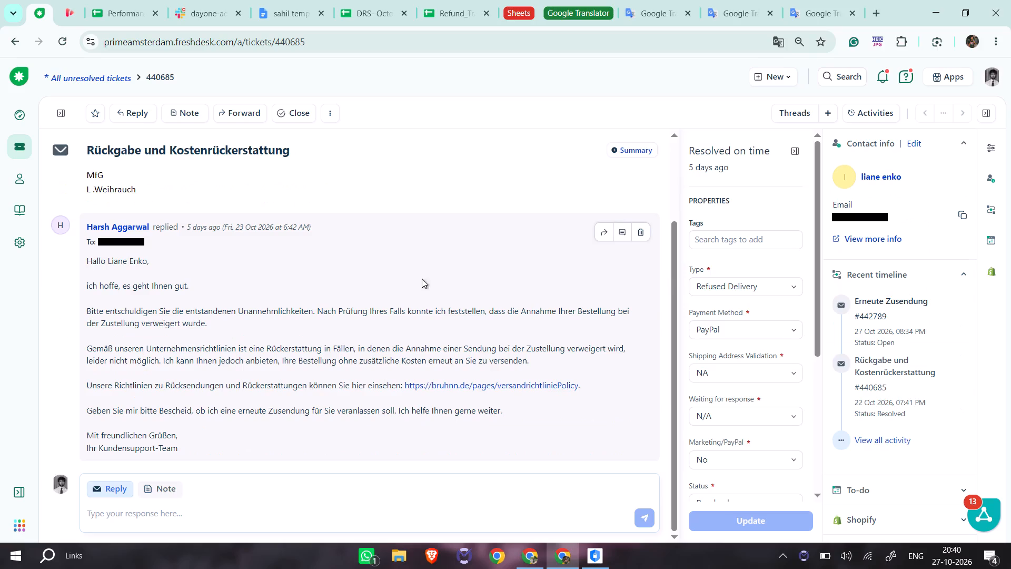
{"action": "left_click", "coordinate": [886, 301]}
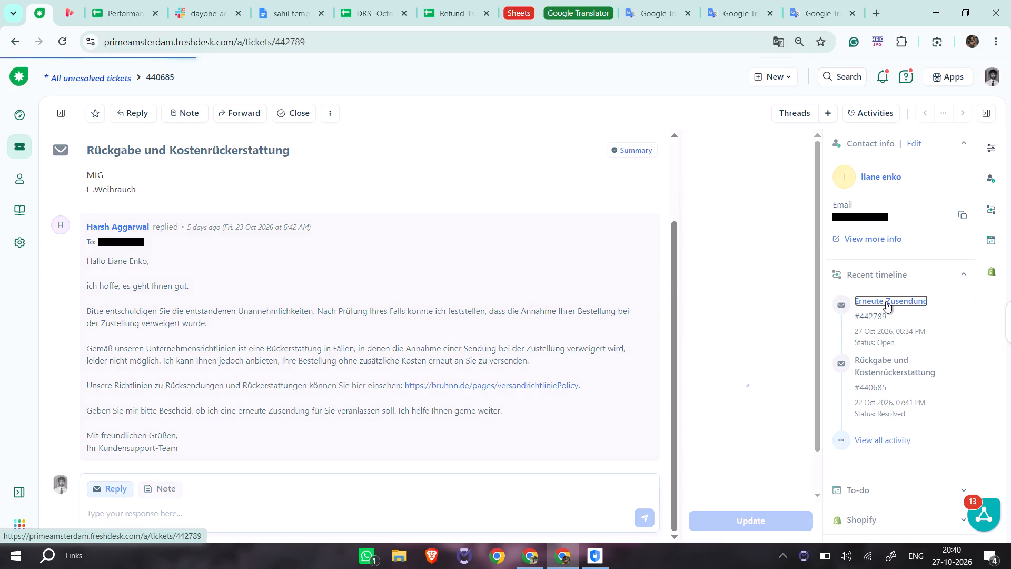
{"action": "key", "text": "alt+Tab"}
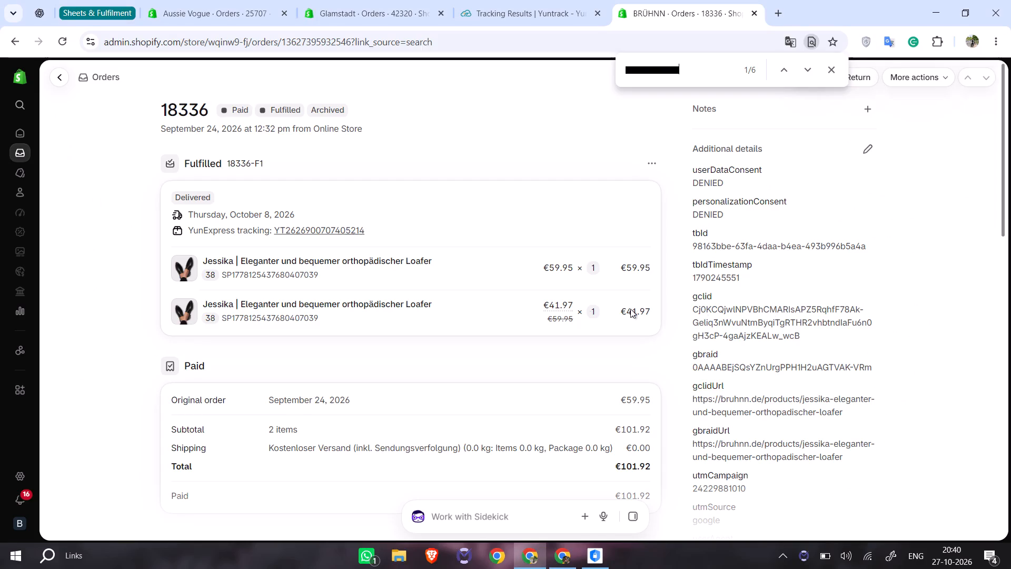
{"action": "key", "text": "ctrl+f"}
{"action": "key", "text": "ctrl+v"}
{"action": "key", "text": "ctrl+f"}
{"action": "key", "text": "ctrl+v"}
{"action": "key", "text": "ctrl+f"}
{"action": "key", "text": "ctrl+v"}
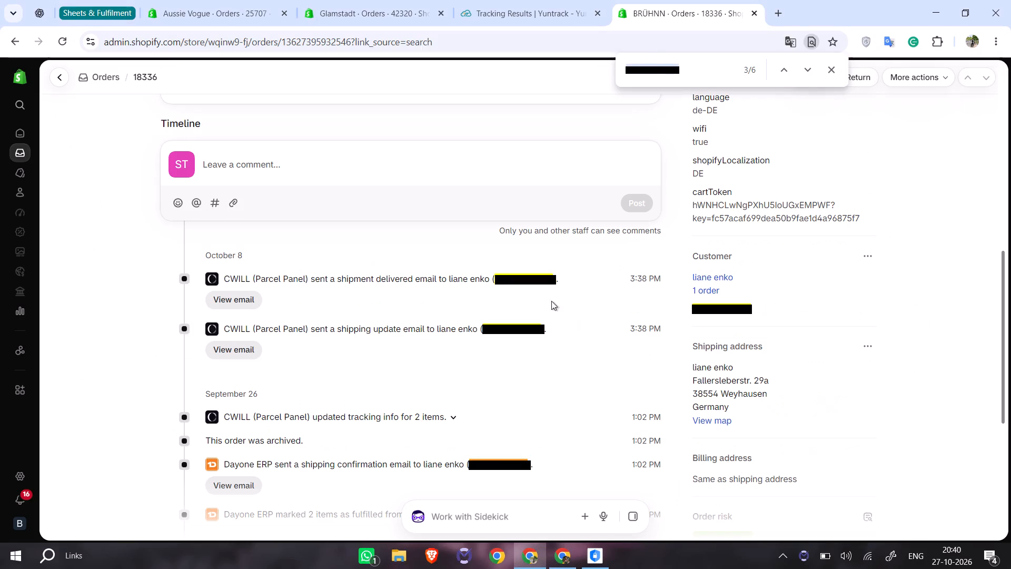
{"action": "scroll", "coordinate": [464, 284], "scroll_direction": "up", "scroll_amount": 7}
{"action": "double_click", "coordinate": [336, 243]}
{"action": "key", "text": "ctrl+c"}
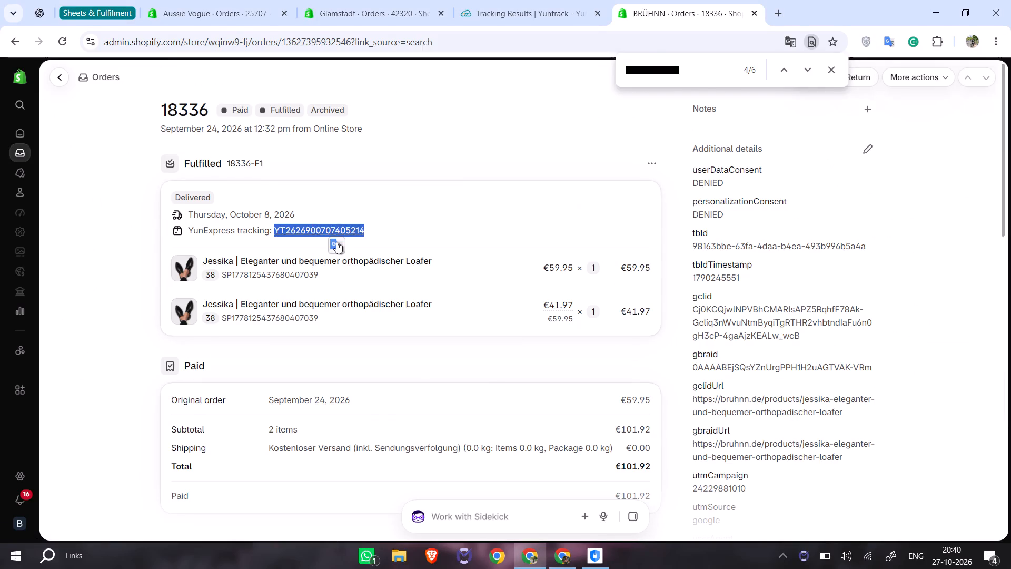
{"action": "key", "text": "ctrl+Tab"}
{"action": "key", "text": "ctrl+shift+Tab"}
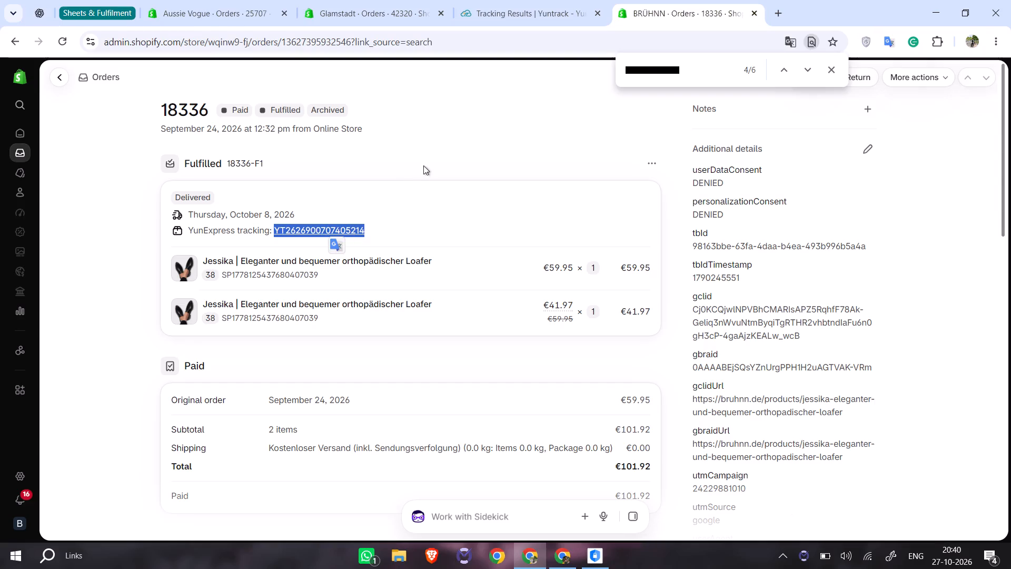
{"action": "key", "text": "ctrl+shift+Tab"}
{"action": "scroll", "coordinate": [441, 164], "scroll_direction": "up", "scroll_amount": 4}
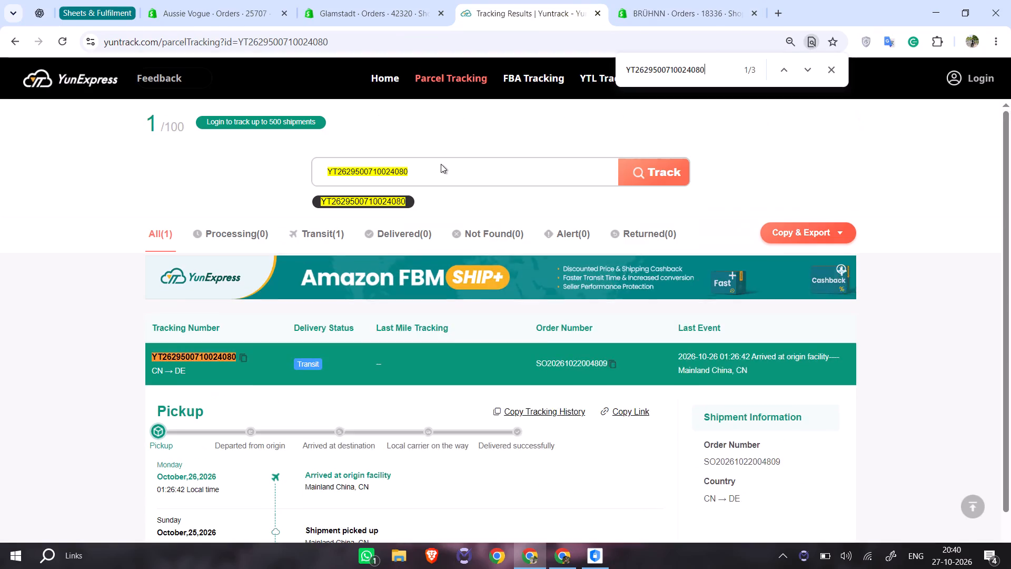
{"action": "left_click", "coordinate": [434, 177], "text": "ctrl"}
{"action": "key", "text": "ctrl+a"}
{"action": "key", "text": "ctrl+v"}
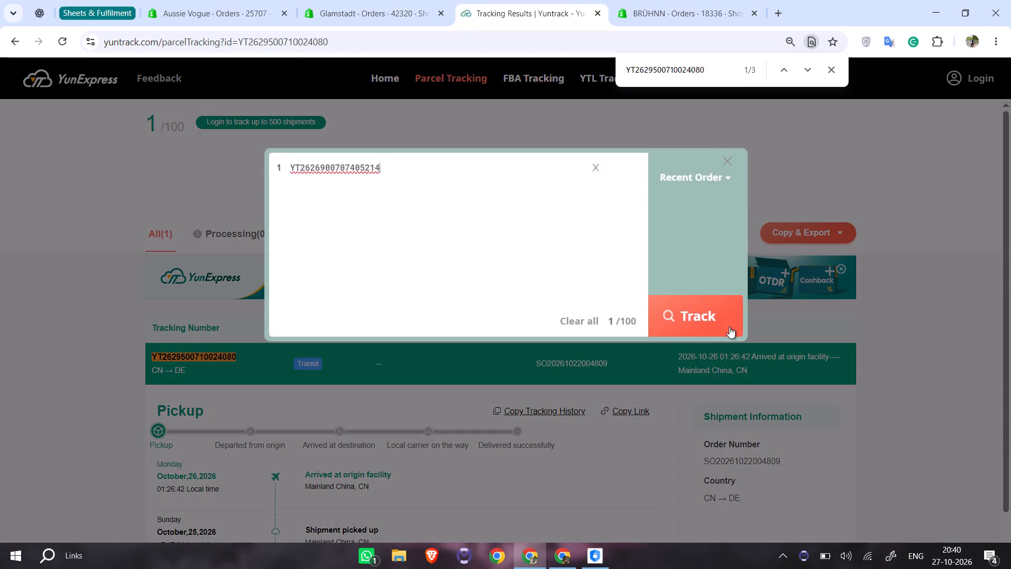
{"action": "left_click", "coordinate": [729, 327]}
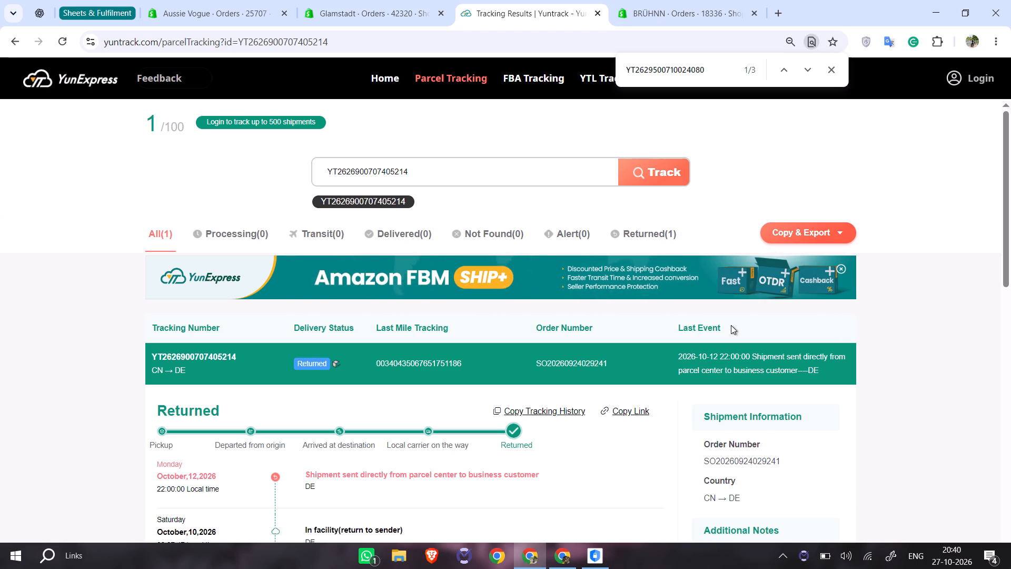
{"action": "scroll", "coordinate": [731, 325], "scroll_direction": "down", "scroll_amount": 2}
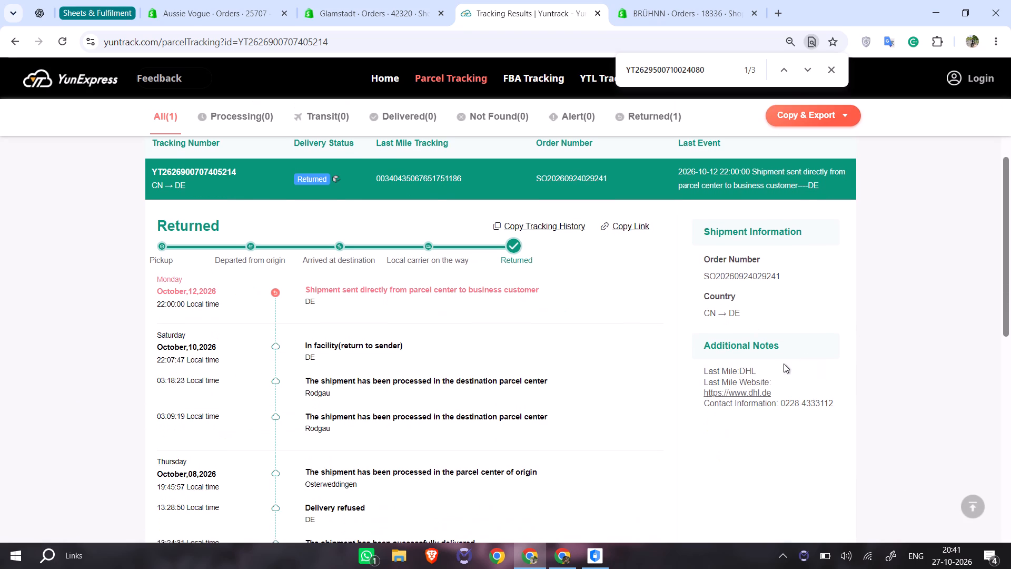
{"action": "left_click", "coordinate": [687, 13]}
{"action": "left_click", "coordinate": [544, 0]}
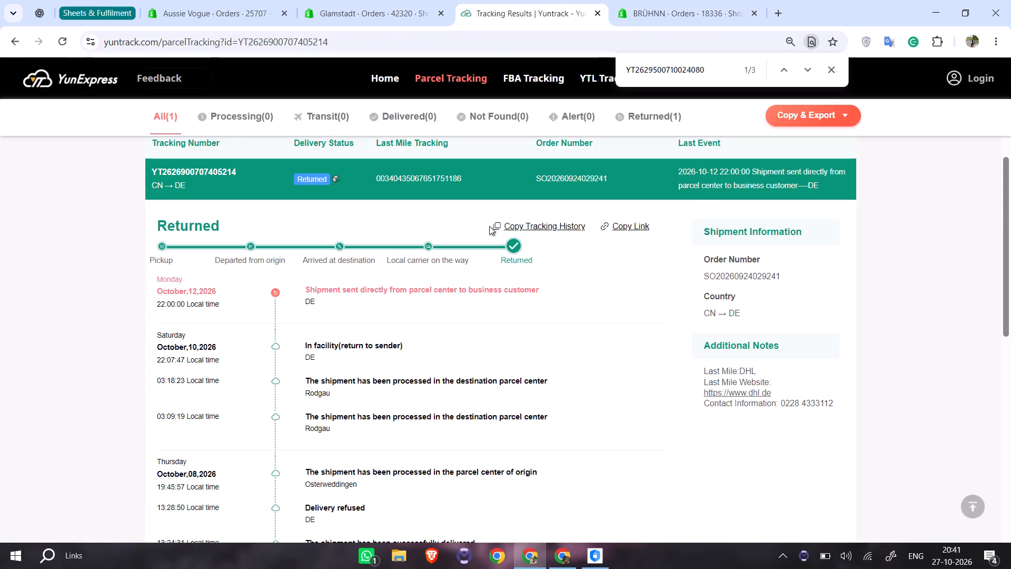
{"action": "scroll", "coordinate": [444, 366], "scroll_direction": "down", "scroll_amount": 1}
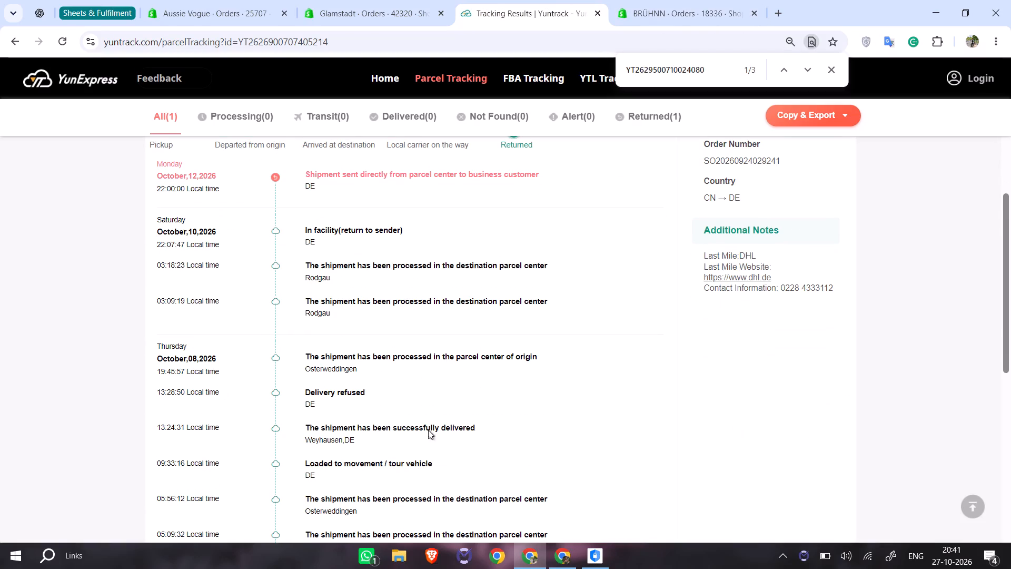
{"action": "scroll", "coordinate": [419, 449], "scroll_direction": "down", "scroll_amount": 1}
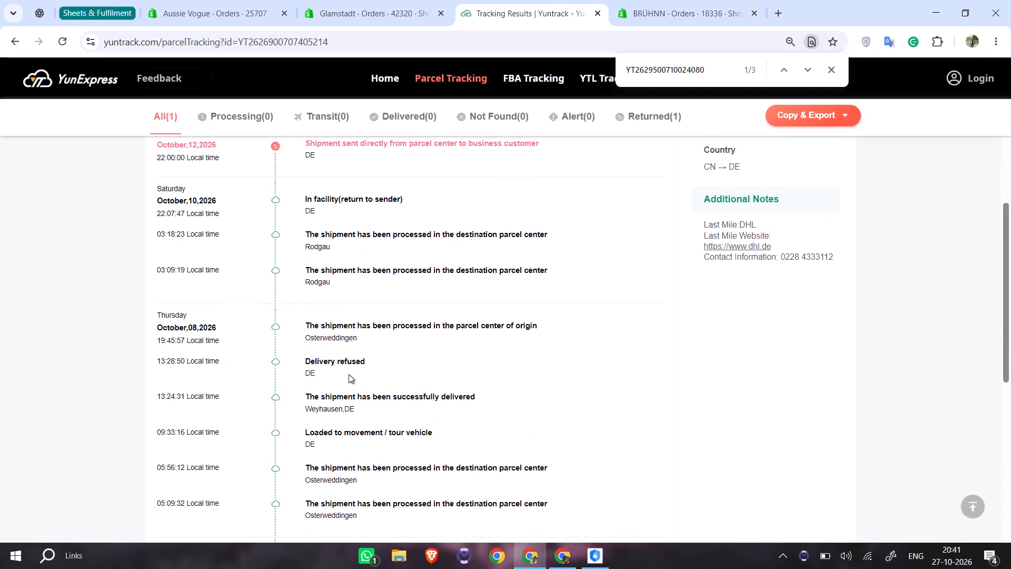
{"action": "left_click", "coordinate": [705, 14]}
{"action": "scroll", "coordinate": [521, 223], "scroll_direction": "up", "scroll_amount": 3}
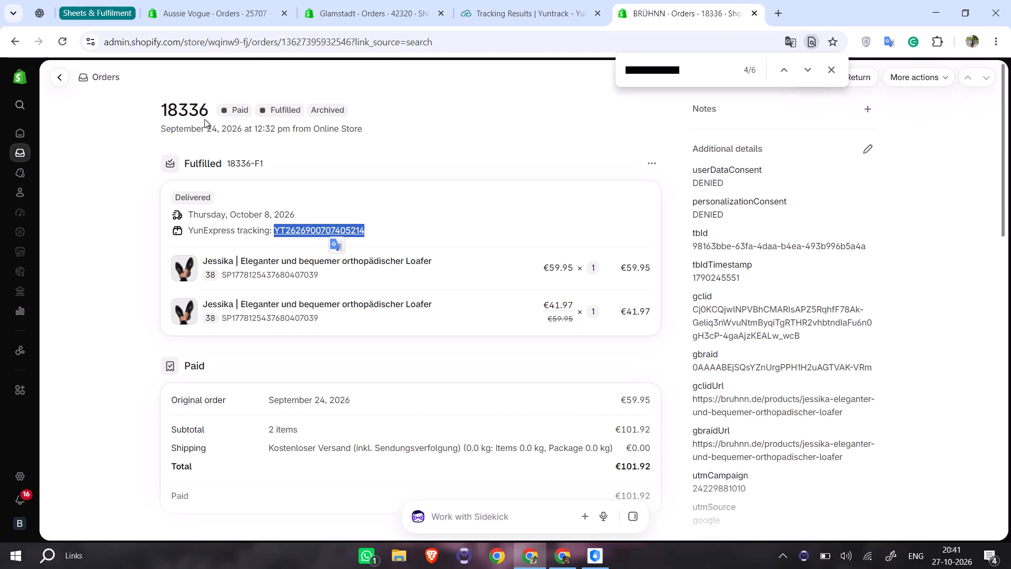
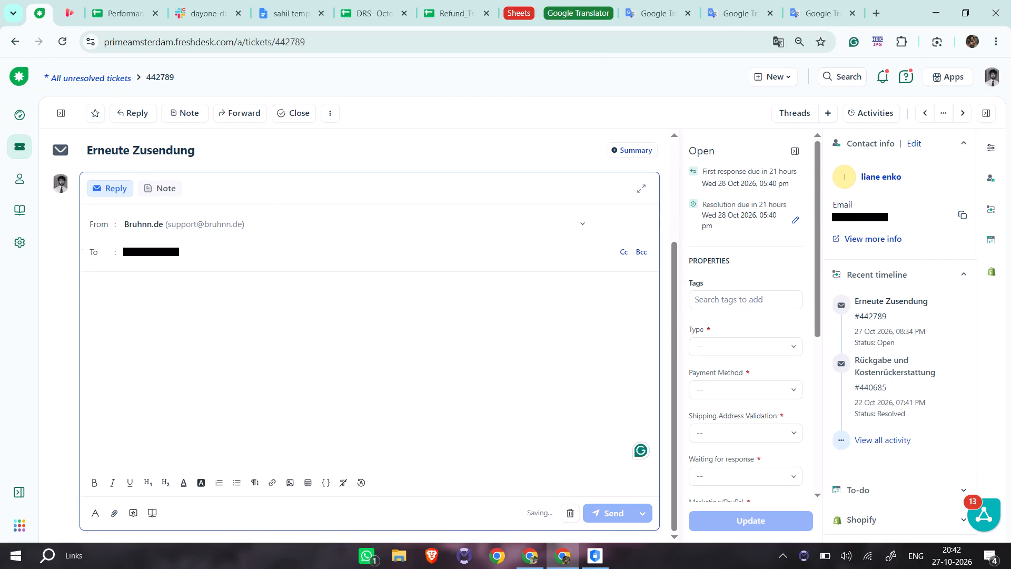
Reread the resend request in ticket 442789, insert the "RD G" canned response, and send it as the reply.
{"action": "scroll", "coordinate": [302, 341], "scroll_direction": "up", "scroll_amount": 2}
{"action": "scroll", "coordinate": [299, 342], "scroll_direction": "down", "scroll_amount": 6}
{"action": "left_click", "coordinate": [150, 416]}
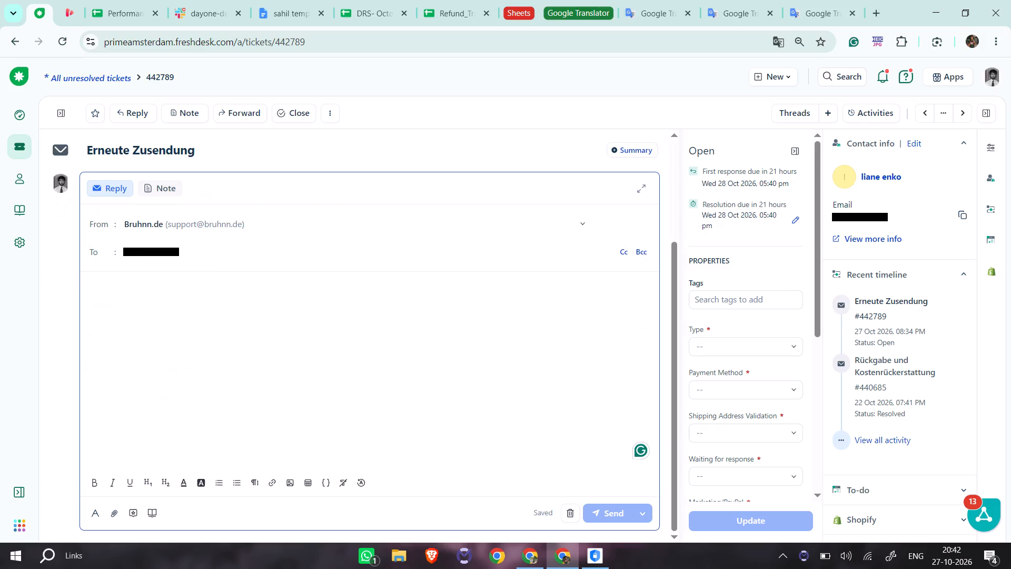
{"action": "left_click", "coordinate": [167, 369]}
{"action": "scroll", "coordinate": [183, 300], "scroll_direction": "up", "scroll_amount": 2}
{"action": "triple_click", "coordinate": [170, 266]}
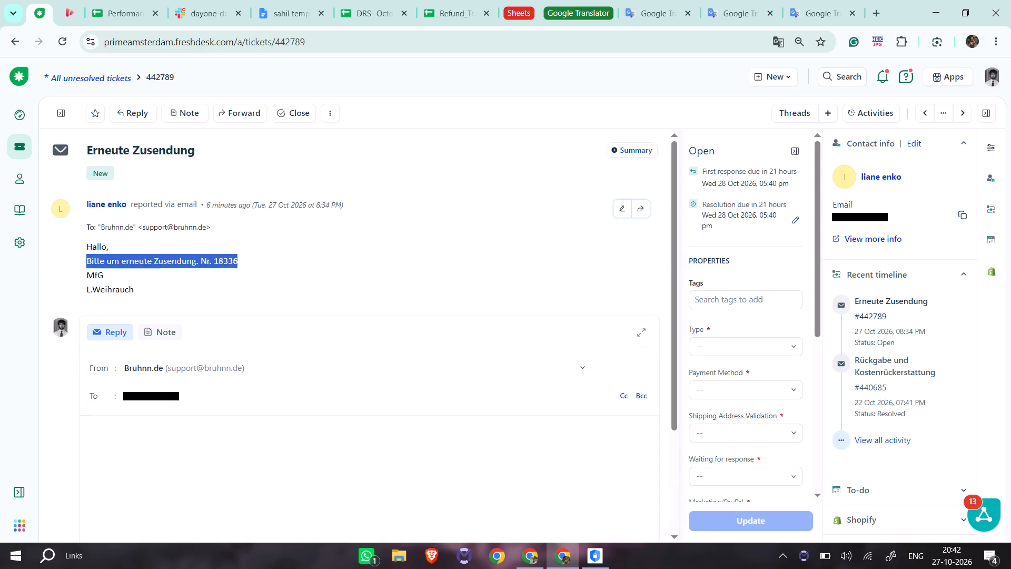
{"action": "scroll", "coordinate": [180, 431], "scroll_direction": "down", "scroll_amount": 5}
{"action": "left_click", "coordinate": [174, 399]}
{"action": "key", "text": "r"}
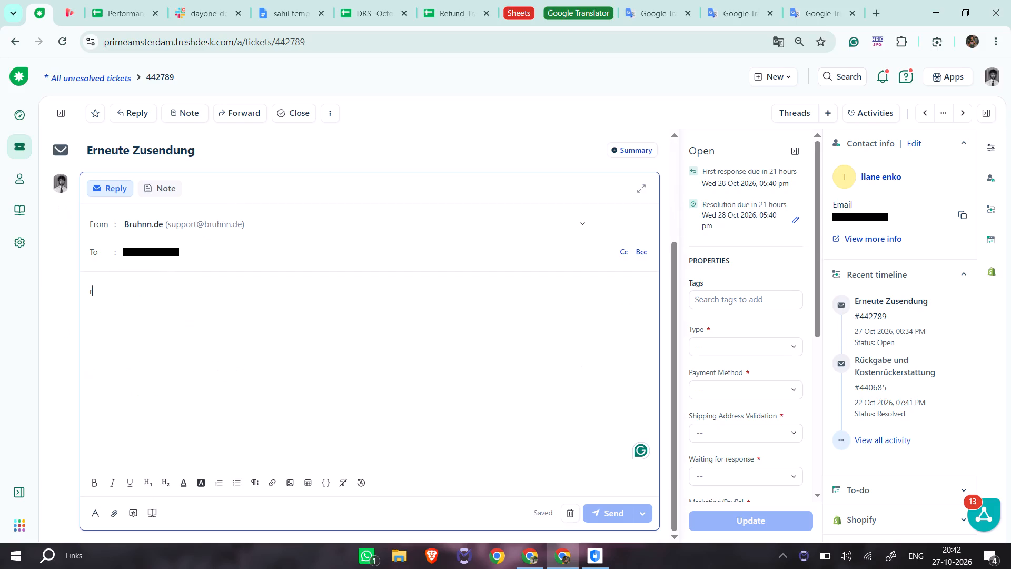
{"action": "key", "text": "BackSpace"}
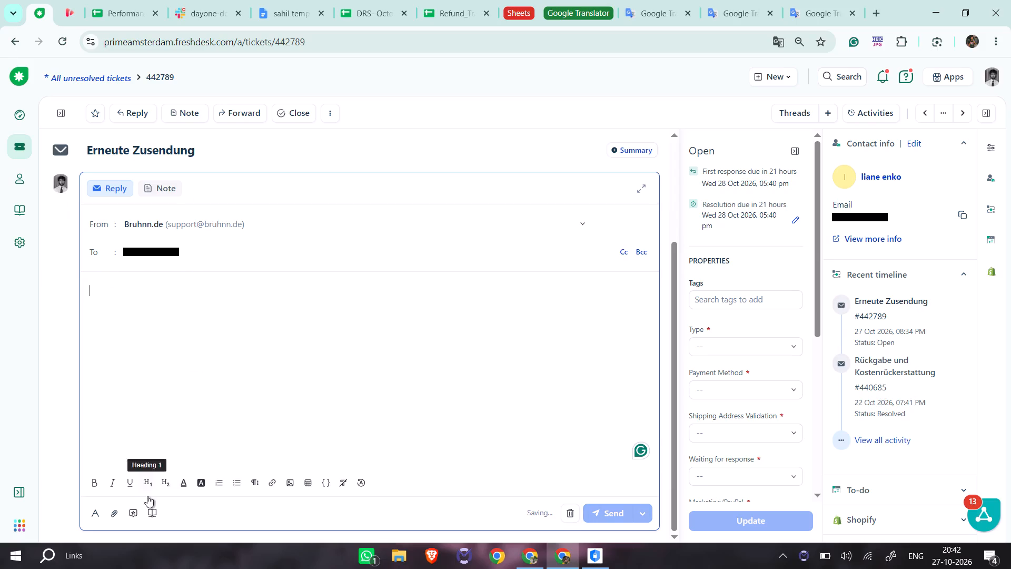
{"action": "left_click", "coordinate": [139, 505]}
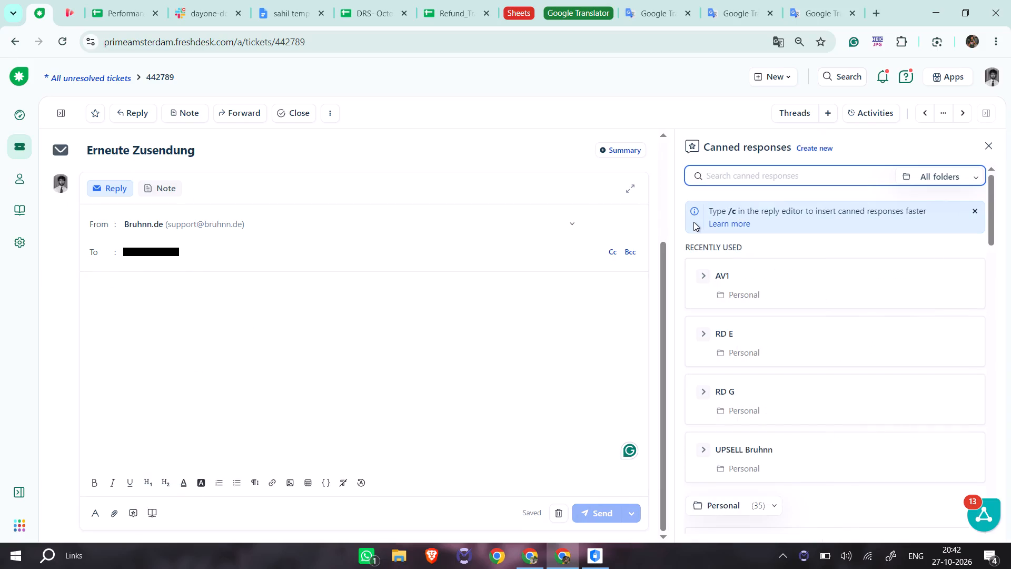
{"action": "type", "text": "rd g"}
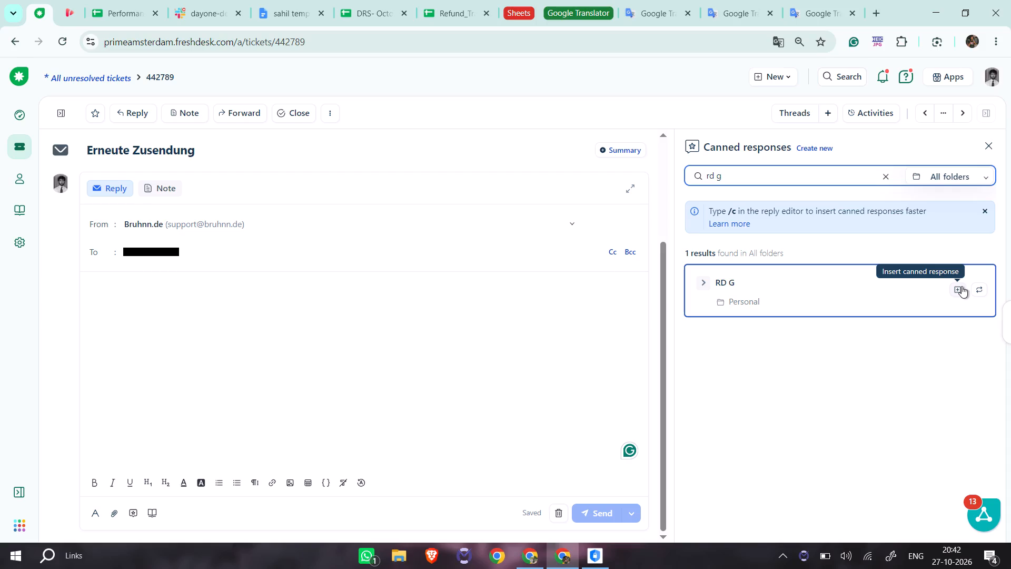
{"action": "left_click", "coordinate": [962, 286]}
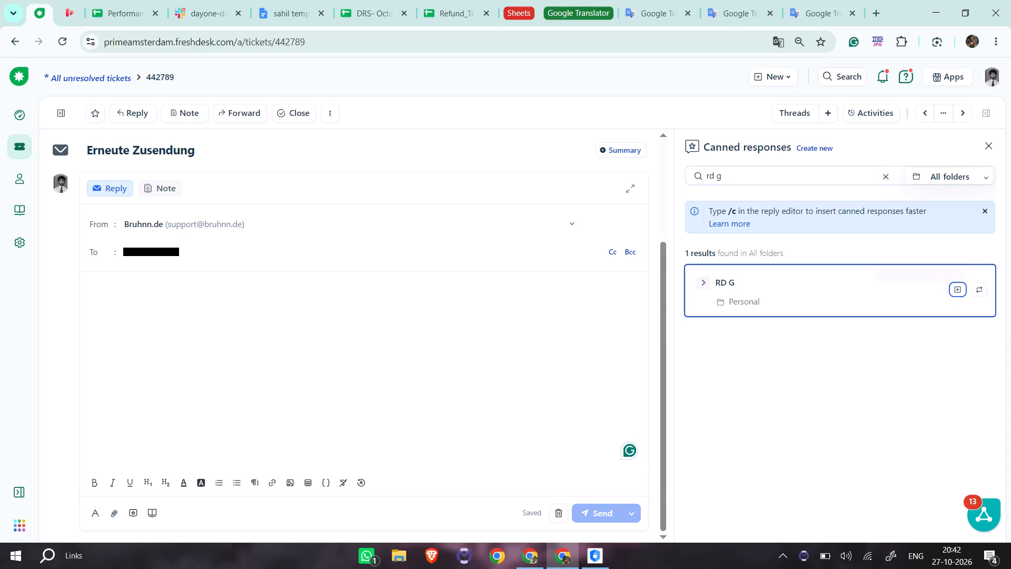
{"action": "left_click", "coordinate": [491, 358]}
{"action": "left_click", "coordinate": [491, 358]}
{"action": "key", "text": "ctrl+Return"}
{"action": "key", "text": "Tab"}
{"action": "key", "text": "alt+Tab"}
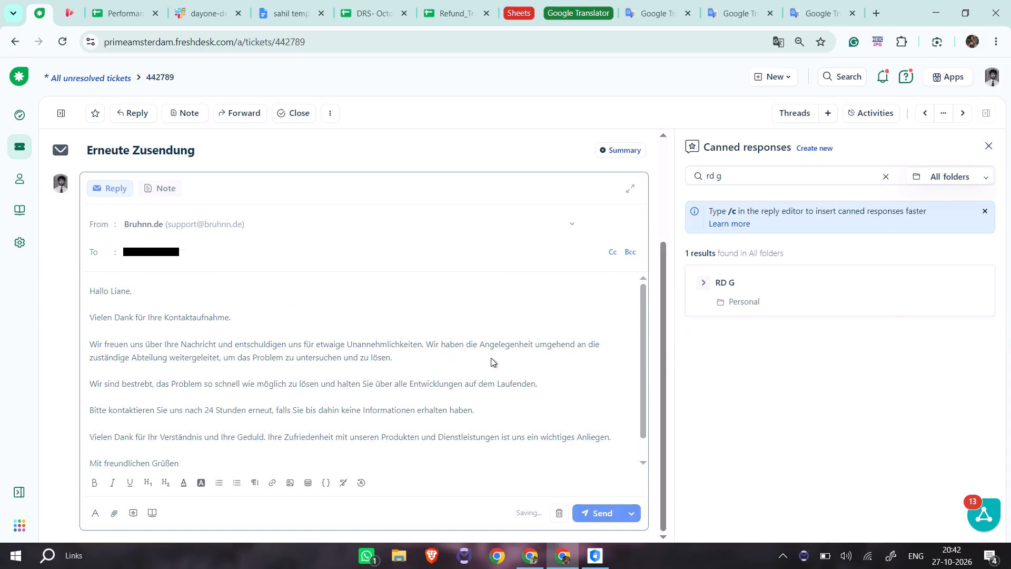
{"action": "scroll", "coordinate": [764, 260], "scroll_direction": "down", "scroll_amount": 6}
{"action": "key", "text": "alt+Tab"}
{"action": "scroll", "coordinate": [682, 337], "scroll_direction": "up", "scroll_amount": 4}
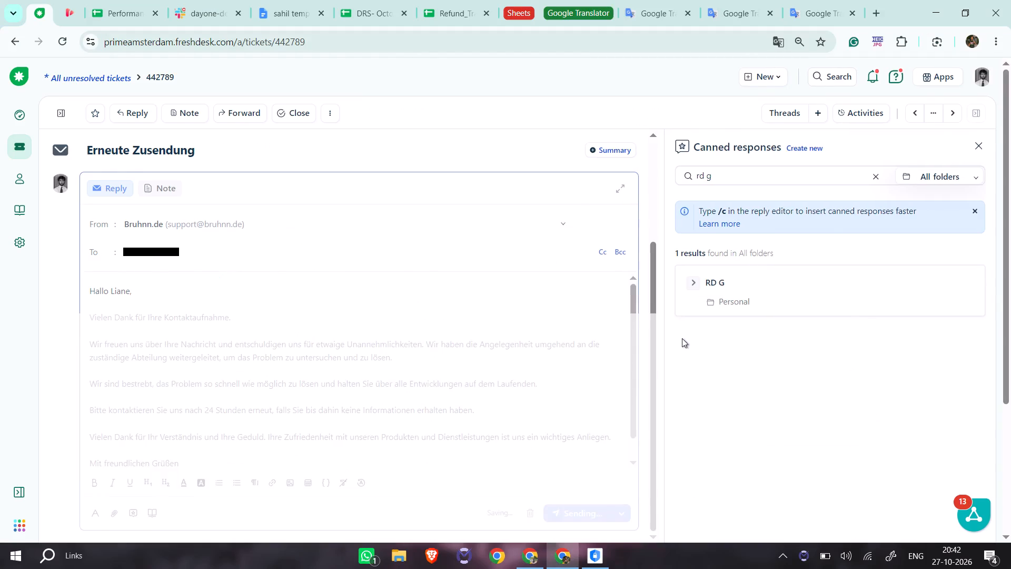
{"action": "scroll", "coordinate": [701, 316], "scroll_direction": "up", "scroll_amount": 1}
{"action": "left_click", "coordinate": [717, 302]}
{"action": "key", "text": "Tab"}
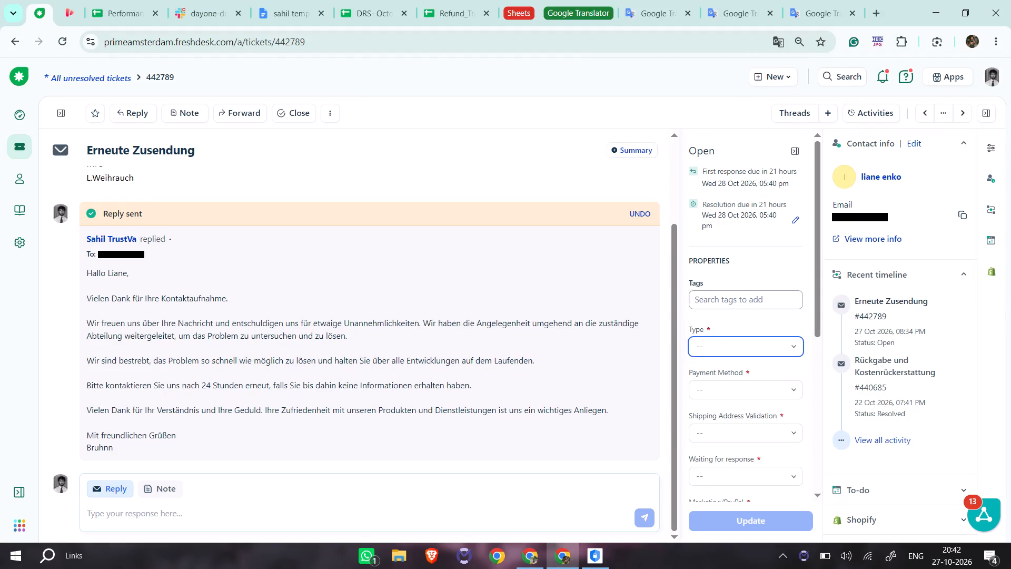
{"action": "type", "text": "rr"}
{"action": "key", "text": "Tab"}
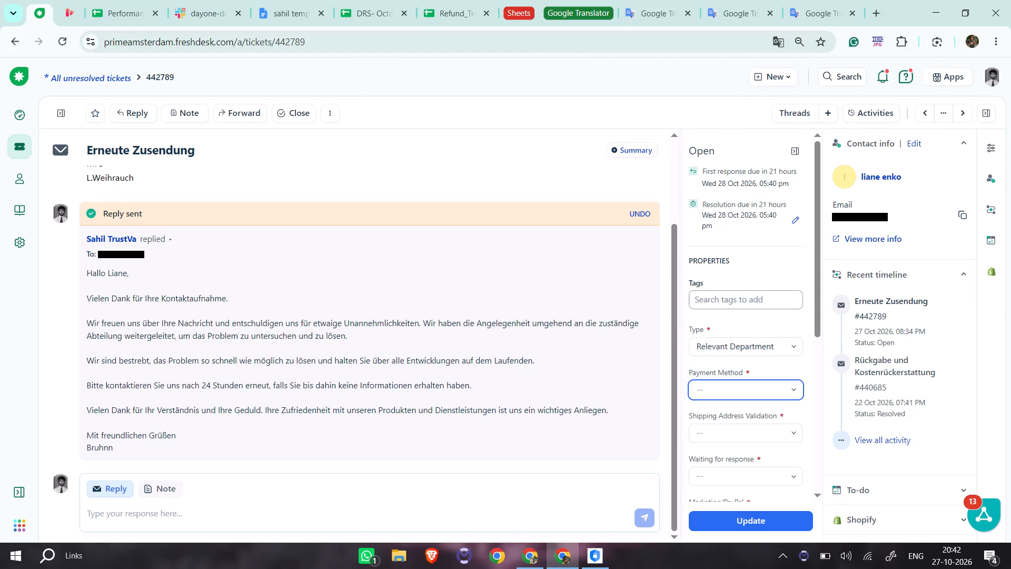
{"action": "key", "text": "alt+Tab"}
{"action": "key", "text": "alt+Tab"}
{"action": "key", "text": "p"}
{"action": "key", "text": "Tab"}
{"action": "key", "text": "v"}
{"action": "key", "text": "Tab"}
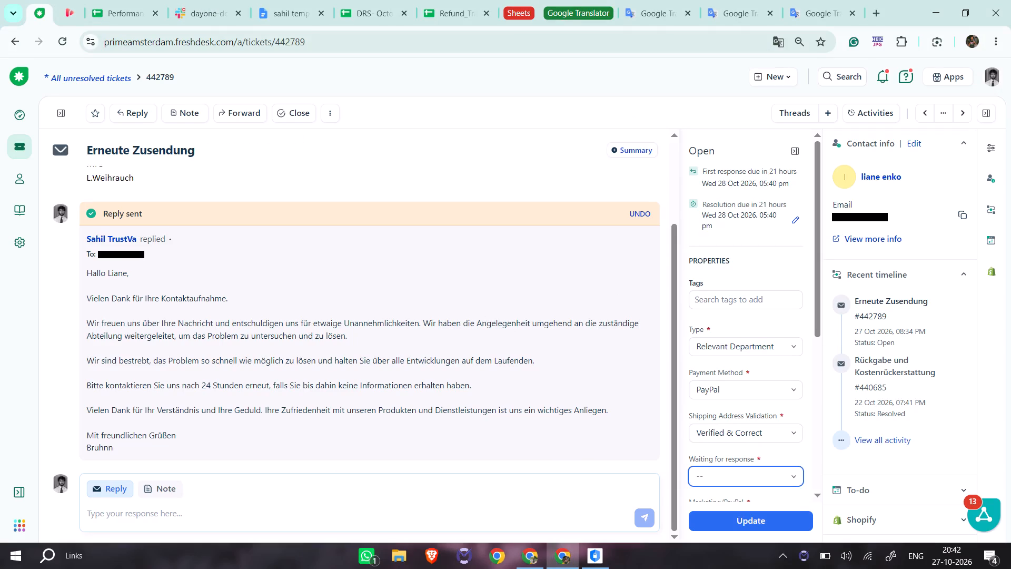
Set Waiting for response to N/A, Marketing/PayPal to No, and the ticket status to Resolved.
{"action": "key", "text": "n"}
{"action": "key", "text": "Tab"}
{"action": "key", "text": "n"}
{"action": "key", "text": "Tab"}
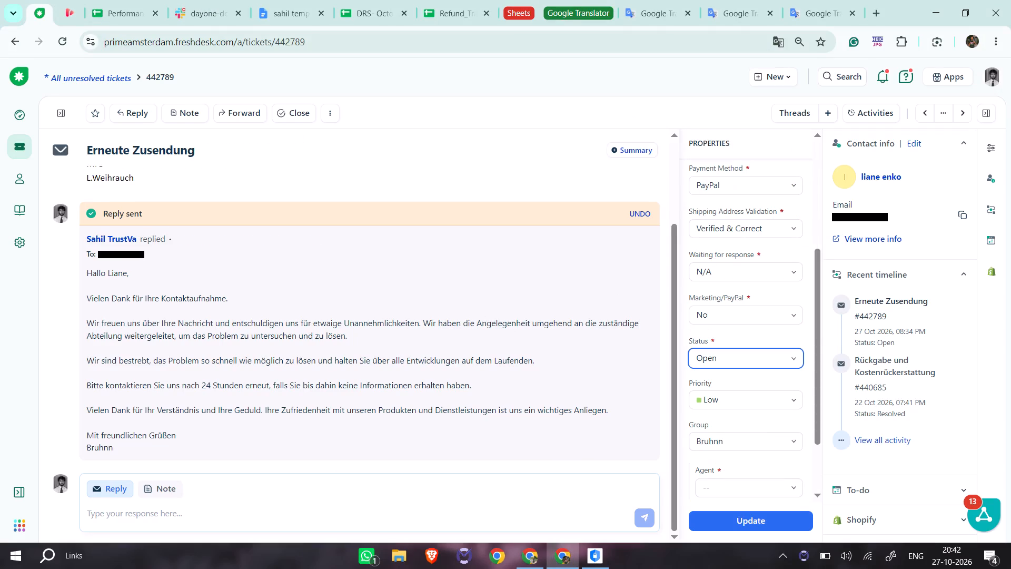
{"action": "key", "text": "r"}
Change Waiting for response to Supplier, assign the ticket to your own agent account, and update the properties.
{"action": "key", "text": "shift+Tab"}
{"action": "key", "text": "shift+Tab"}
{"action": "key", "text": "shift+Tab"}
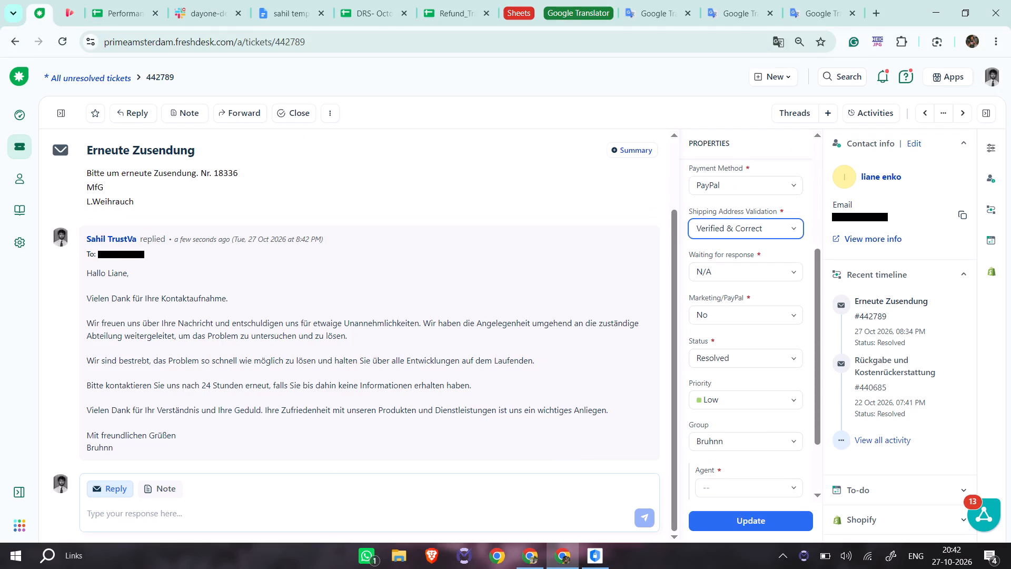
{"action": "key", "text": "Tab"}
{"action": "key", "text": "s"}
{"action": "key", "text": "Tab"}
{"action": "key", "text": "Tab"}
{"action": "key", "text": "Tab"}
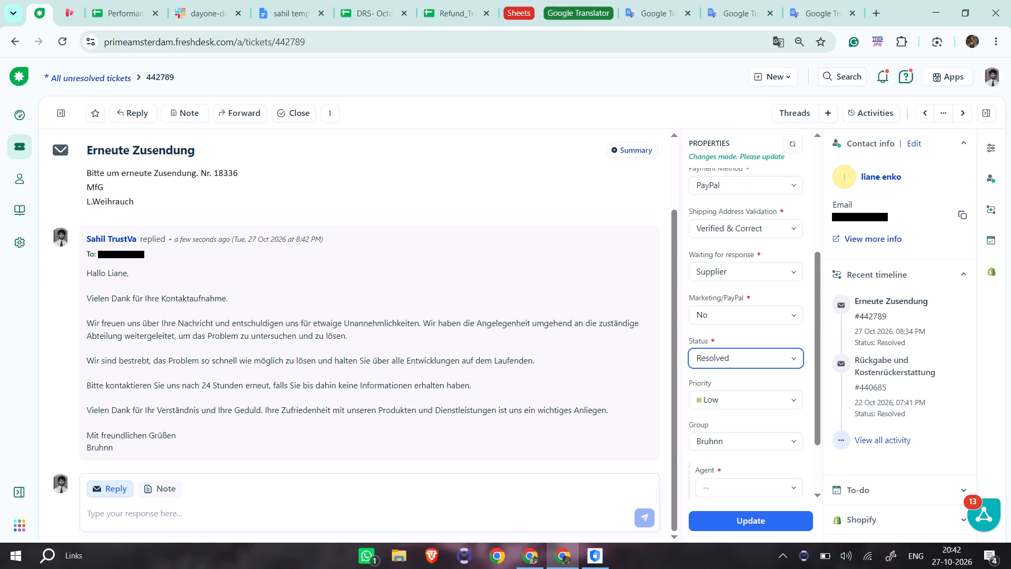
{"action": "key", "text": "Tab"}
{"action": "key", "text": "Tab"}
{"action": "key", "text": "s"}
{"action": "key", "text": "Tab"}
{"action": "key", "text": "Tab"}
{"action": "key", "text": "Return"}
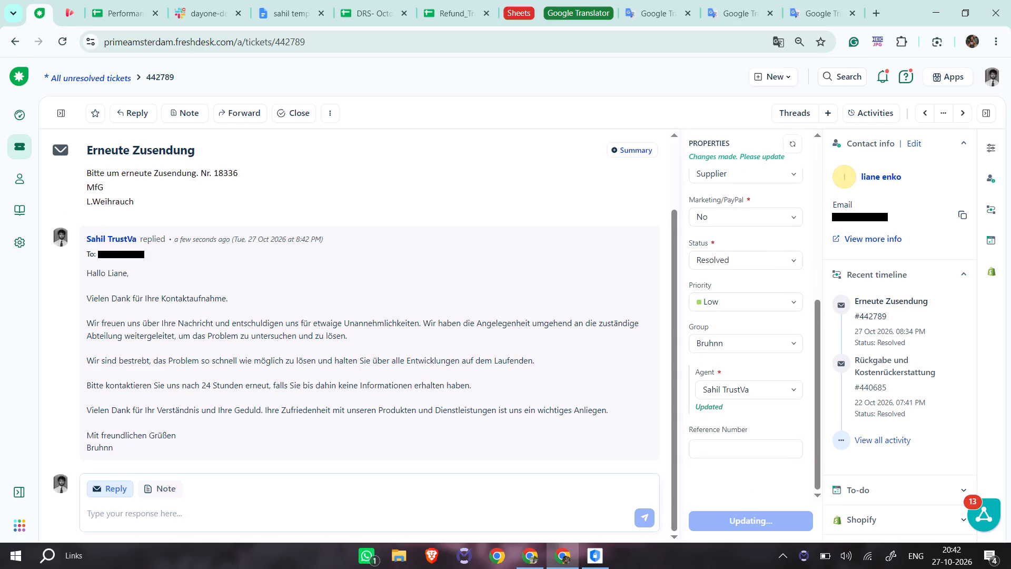
{"action": "double_click", "coordinate": [163, 75]}
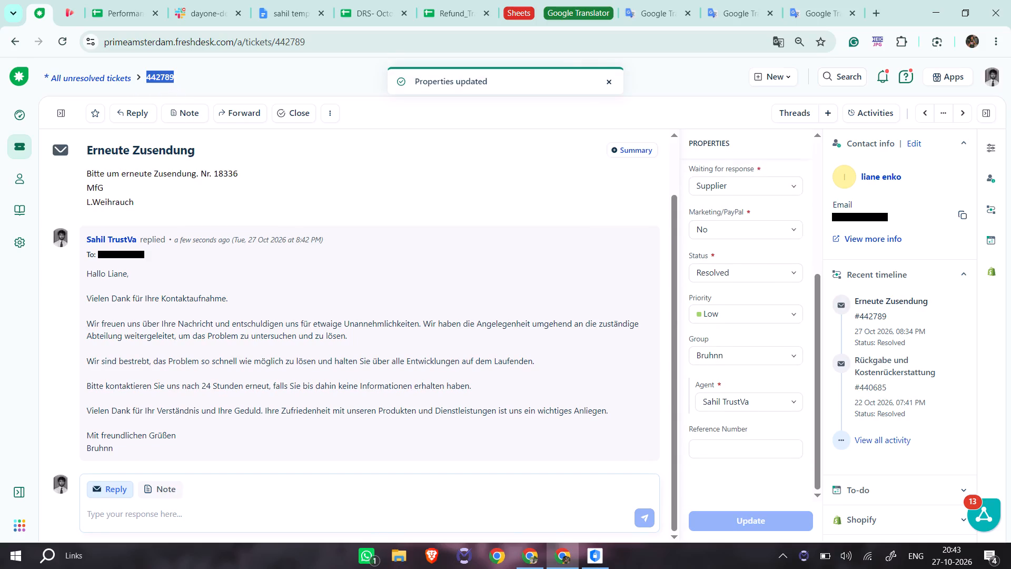
{"action": "key", "text": "ctrl+c"}
{"action": "key", "text": "ctrl+c"}
{"action": "key", "text": "ctrl+6"}
{"action": "key", "text": "ctrl+v"}
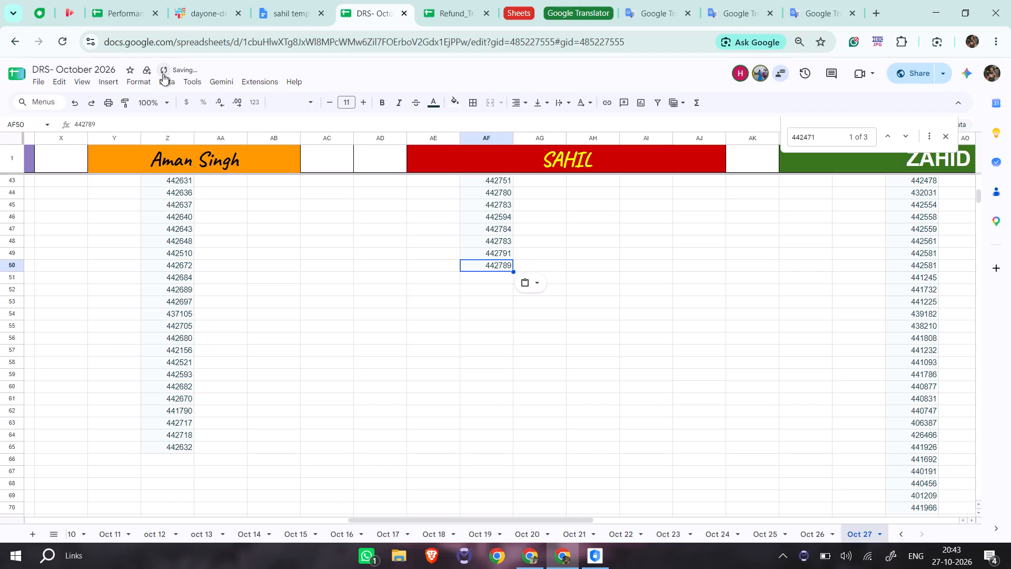
{"action": "key", "text": "Down"}
Return to Freshdesk, go to ticket 442639, read the Glamstadt conversation translated into English, and restore the original language.
{"action": "key", "text": "ctrl+1"}
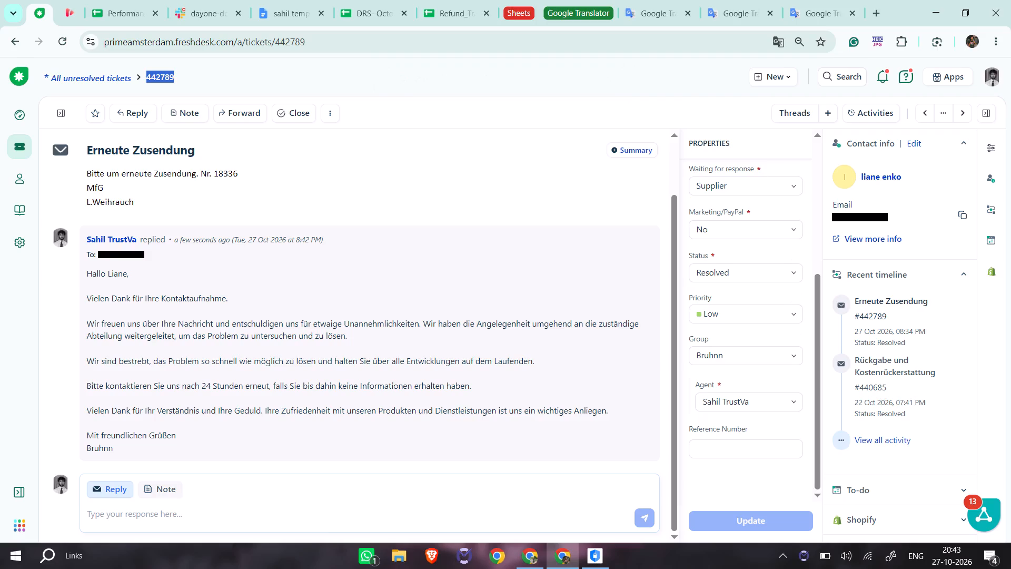
{"action": "left_click", "coordinate": [212, 128]}
{"action": "left_click", "coordinate": [275, 204]}
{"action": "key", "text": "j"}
{"action": "scroll", "coordinate": [494, 242], "scroll_direction": "down", "scroll_amount": 4}
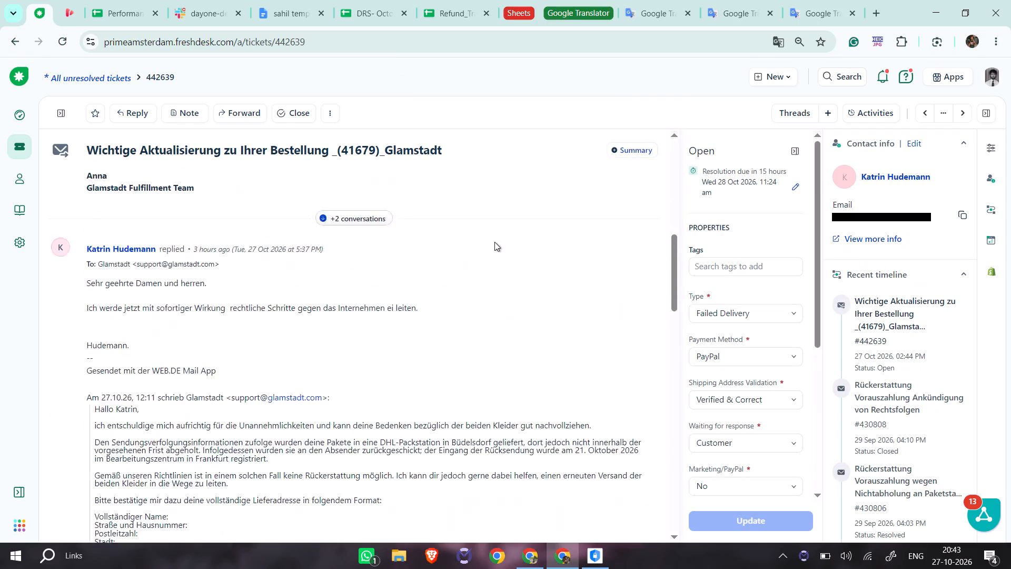
{"action": "scroll", "coordinate": [494, 242], "scroll_direction": "down", "scroll_amount": 6}
{"action": "scroll", "coordinate": [458, 256], "scroll_direction": "up", "scroll_amount": 4}
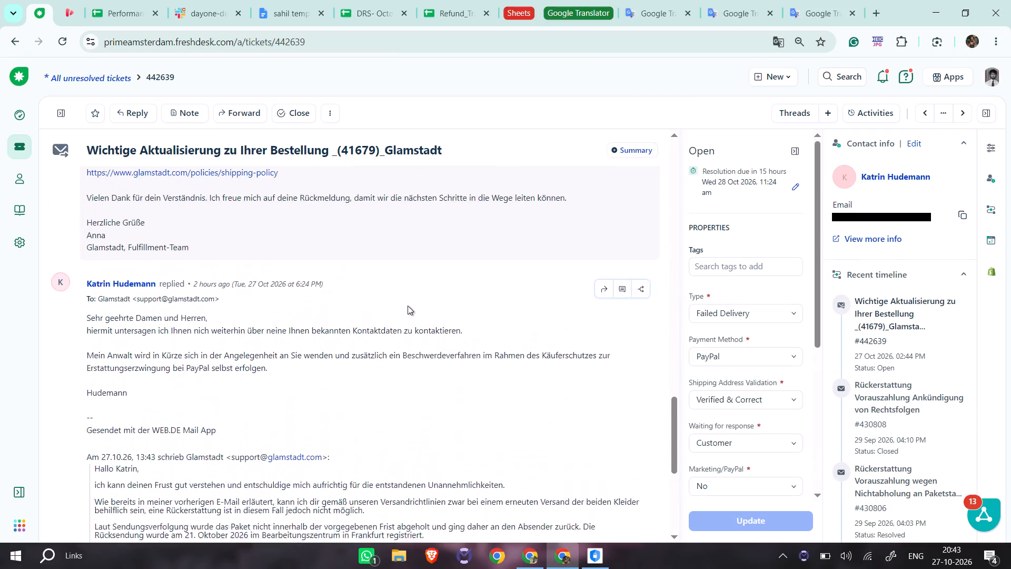
{"action": "right_click", "coordinate": [401, 342]}
{"action": "left_click", "coordinate": [502, 283]}
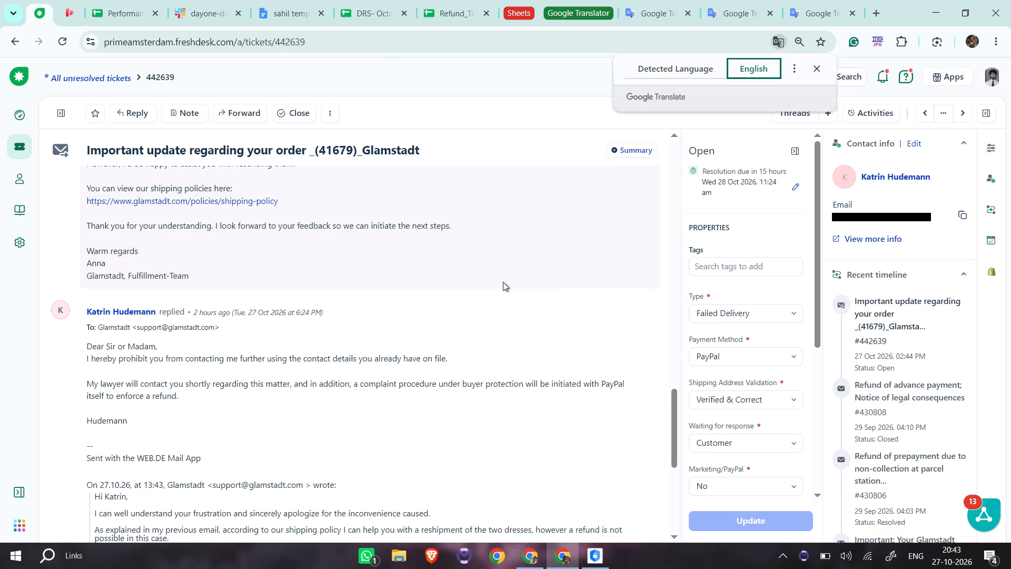
{"action": "scroll", "coordinate": [587, 239], "scroll_direction": "up", "scroll_amount": 2}
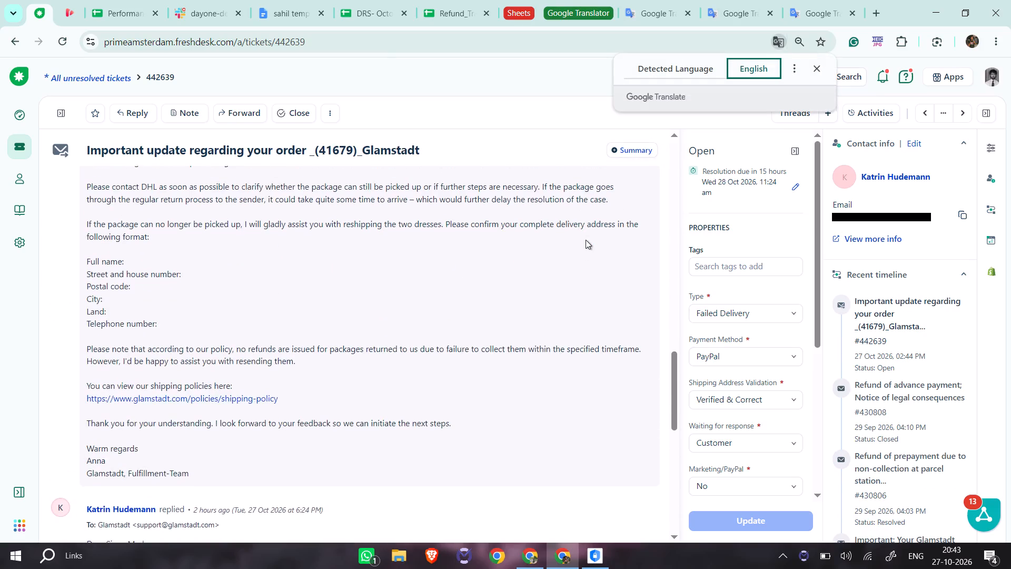
{"action": "scroll", "coordinate": [586, 240], "scroll_direction": "up", "scroll_amount": 1}
{"action": "left_click", "coordinate": [640, 68]}
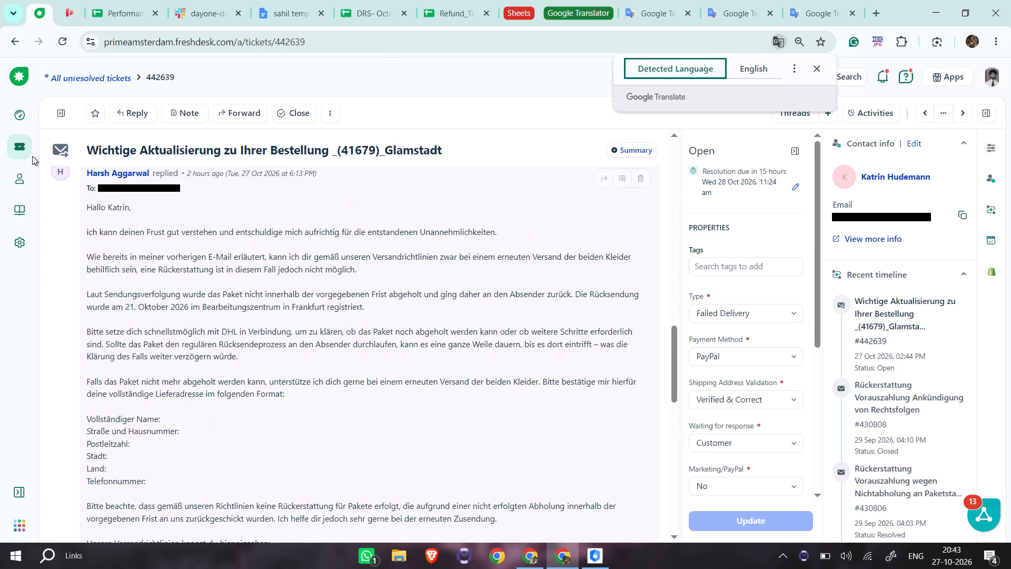
{"action": "left_click", "coordinate": [9, 153]}
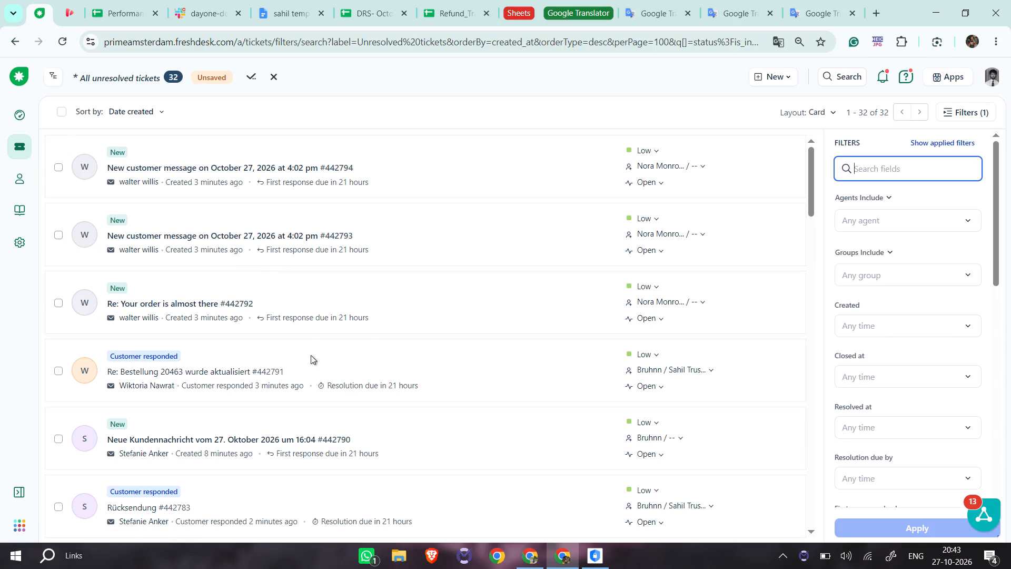
{"action": "left_click", "coordinate": [298, 171]}
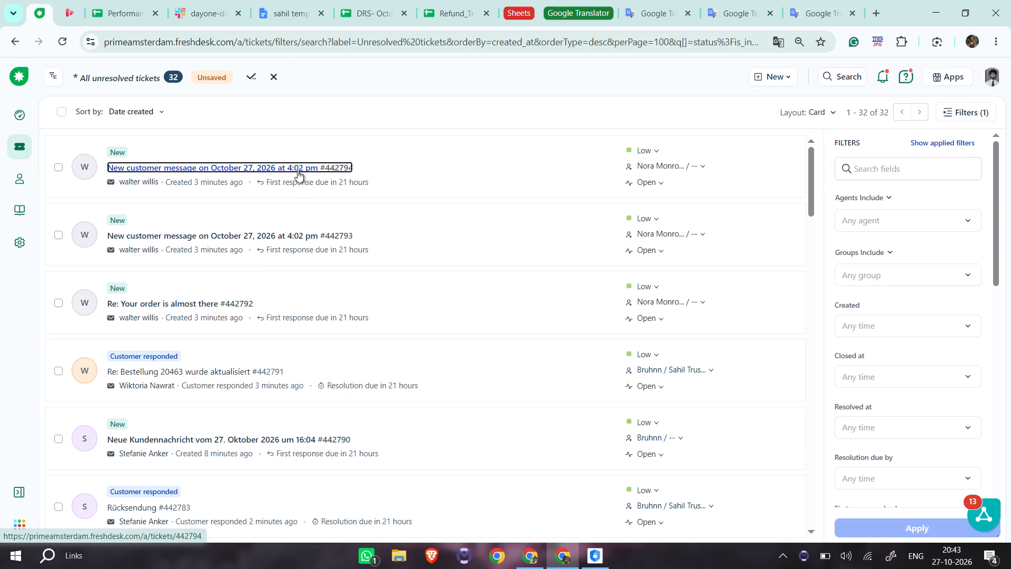
{"action": "scroll", "coordinate": [491, 361], "scroll_direction": "down", "scroll_amount": 2}
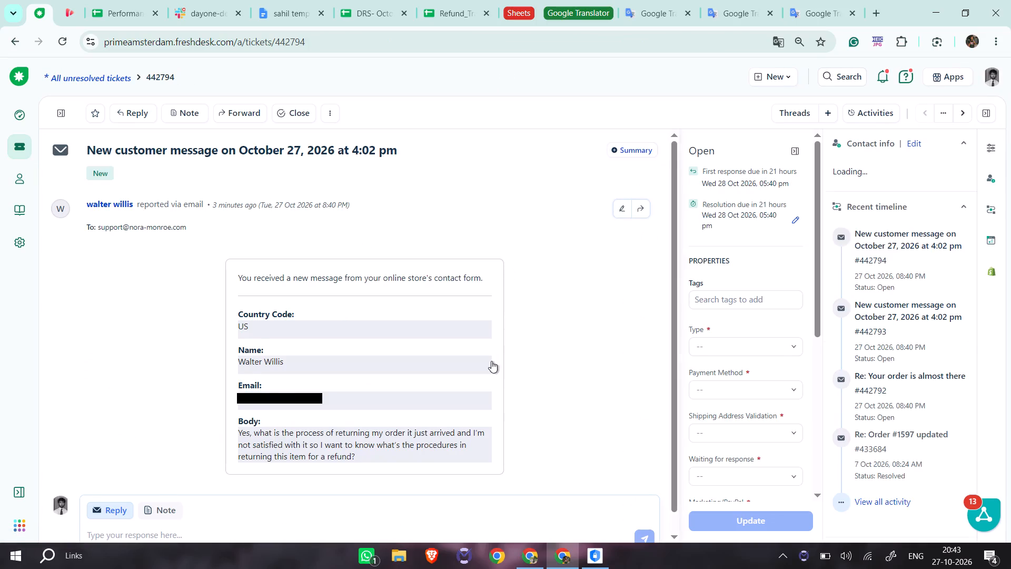
{"action": "scroll", "coordinate": [491, 361], "scroll_direction": "down", "scroll_amount": 6}
{"action": "scroll", "coordinate": [766, 328], "scroll_direction": "down", "scroll_amount": 3}
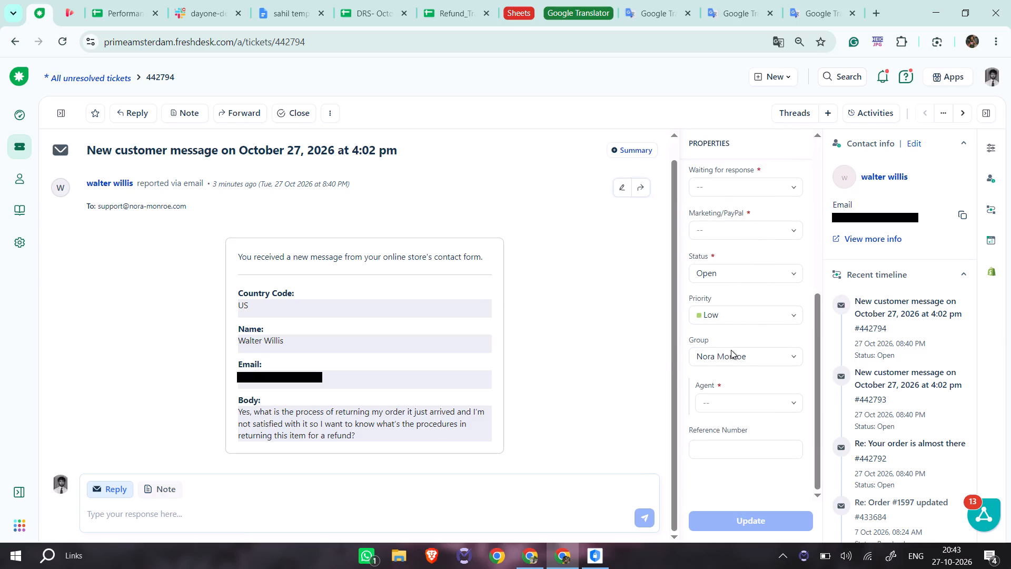
{"action": "scroll", "coordinate": [953, 385], "scroll_direction": "down", "scroll_amount": 2}
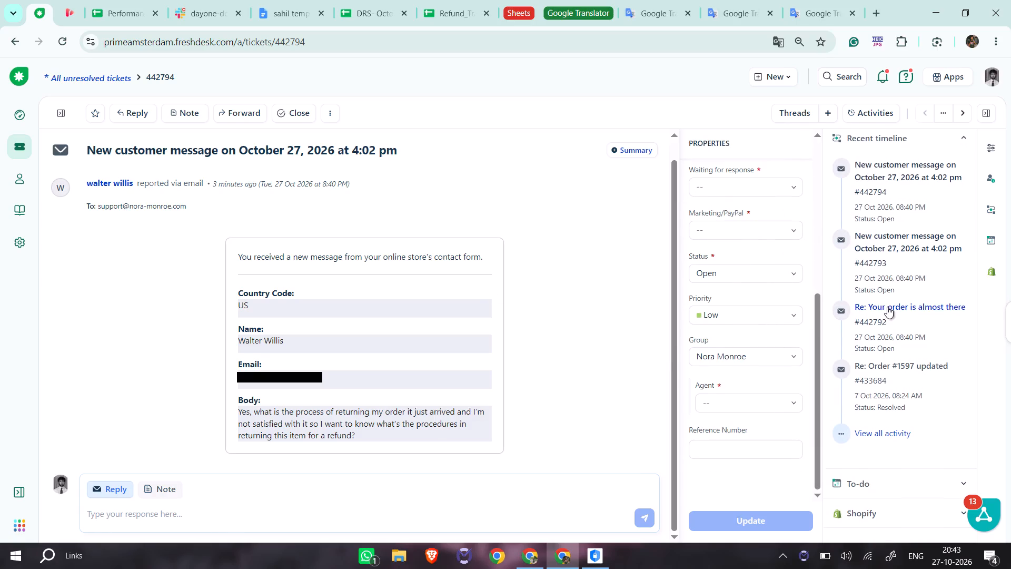
{"action": "left_click", "coordinate": [887, 307]}
{"action": "scroll", "coordinate": [887, 307], "scroll_direction": "down", "scroll_amount": 2}
{"action": "scroll", "coordinate": [725, 299], "scroll_direction": "down", "scroll_amount": 1}
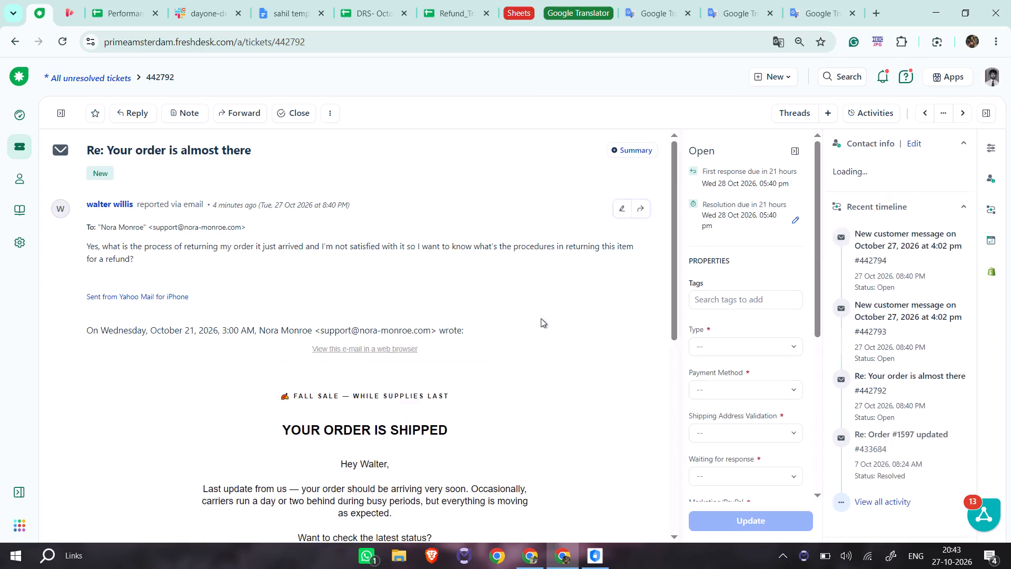
{"action": "scroll", "coordinate": [541, 318], "scroll_direction": "down", "scroll_amount": 7}
{"action": "scroll", "coordinate": [571, 309], "scroll_direction": "up", "scroll_amount": 4}
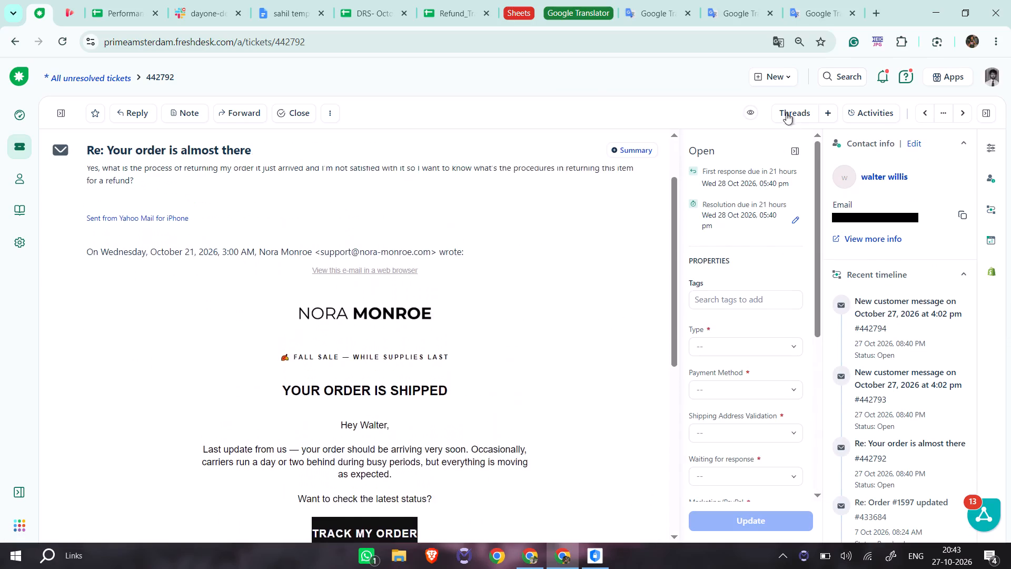
{"action": "left_click", "coordinate": [16, 150]}
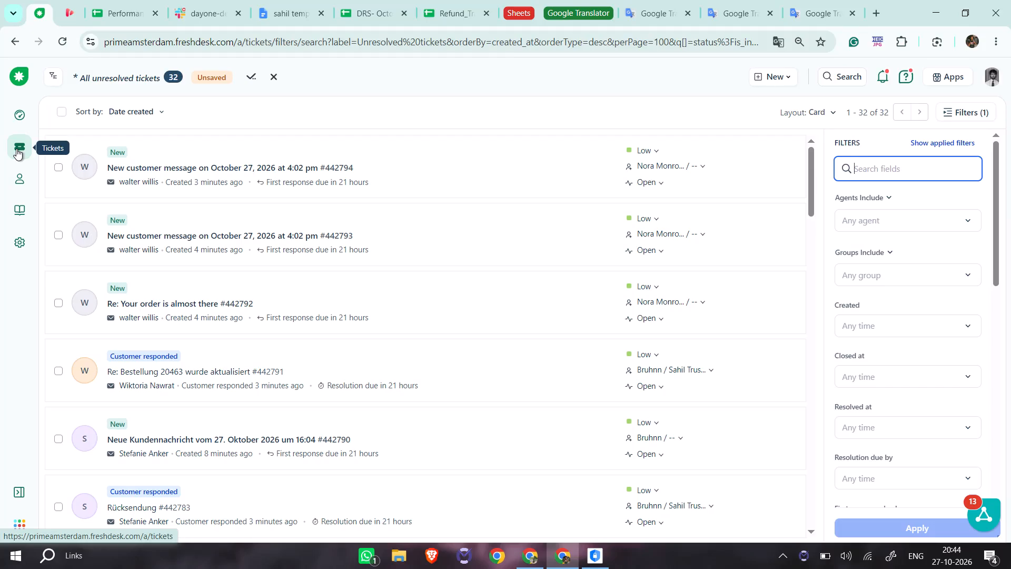
{"action": "left_click", "coordinate": [262, 375]}
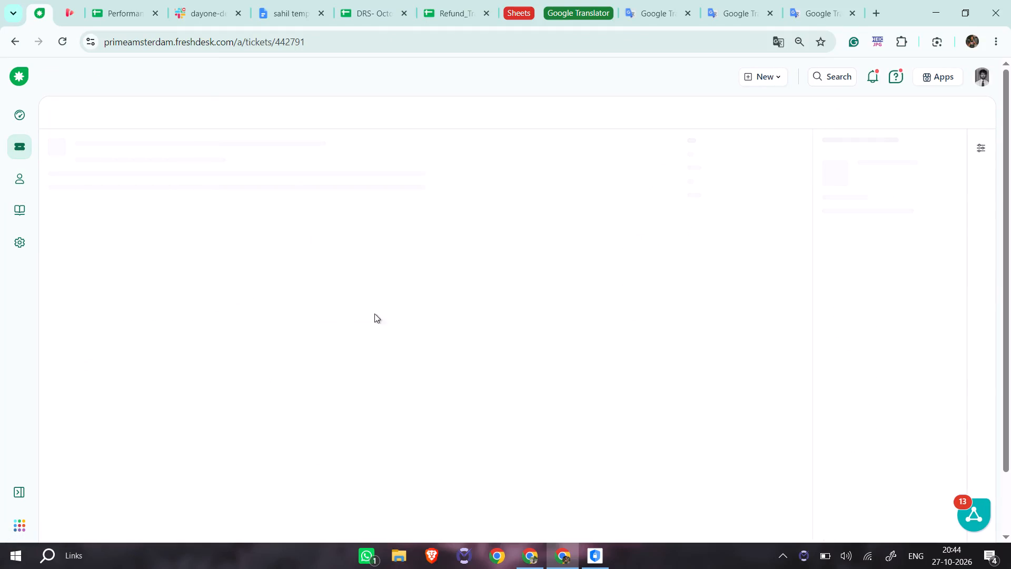
{"action": "scroll", "coordinate": [490, 293], "scroll_direction": "down", "scroll_amount": 9}
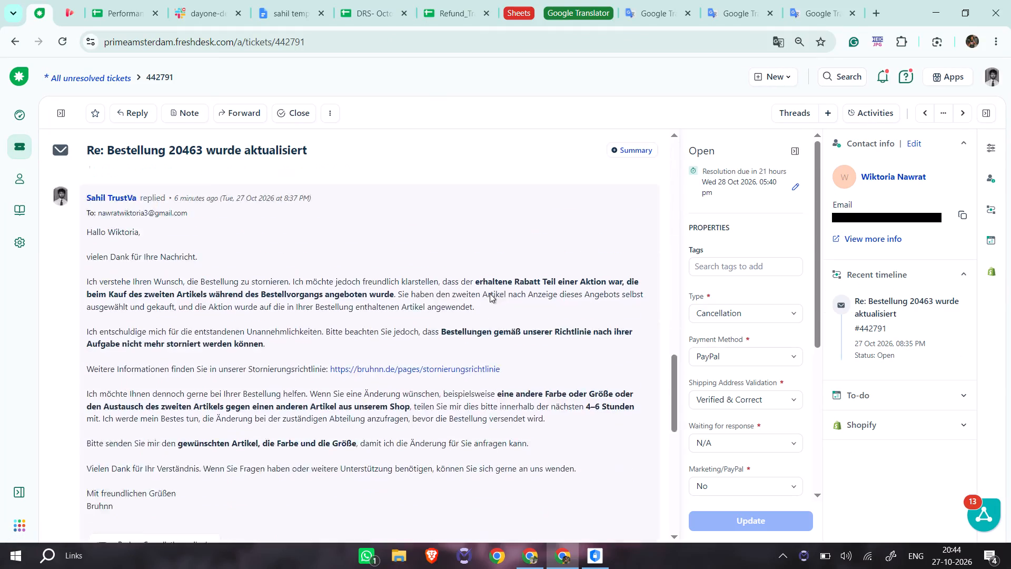
{"action": "scroll", "coordinate": [490, 293], "scroll_direction": "down", "scroll_amount": 3}
{"action": "right_click_drag", "start_coordinate": [366, 291], "coordinate": [362, 291]}
{"action": "left_click", "coordinate": [415, 469]}
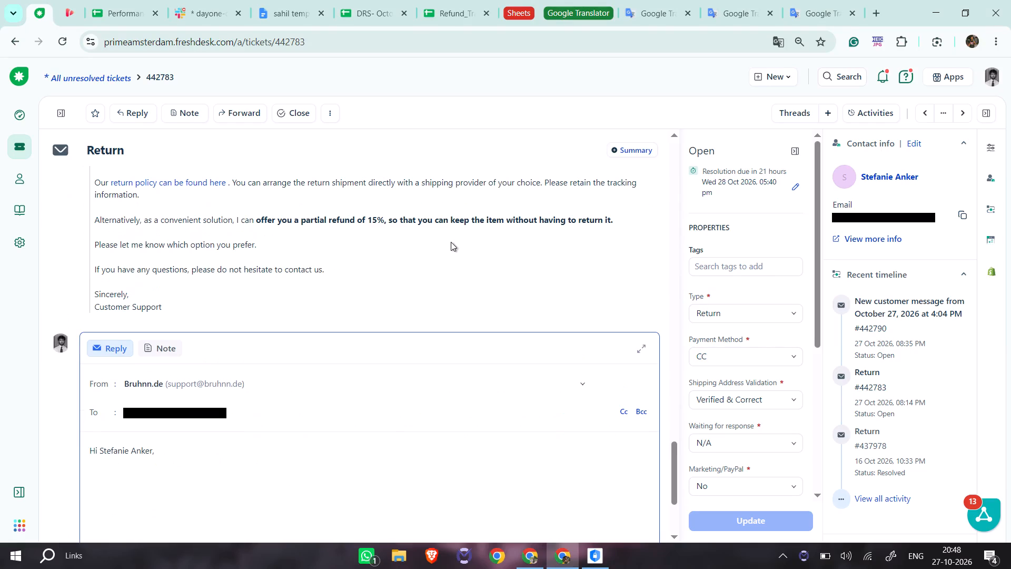
{"action": "left_click", "coordinate": [780, 41]}
{"action": "left_click", "coordinate": [704, 77]}
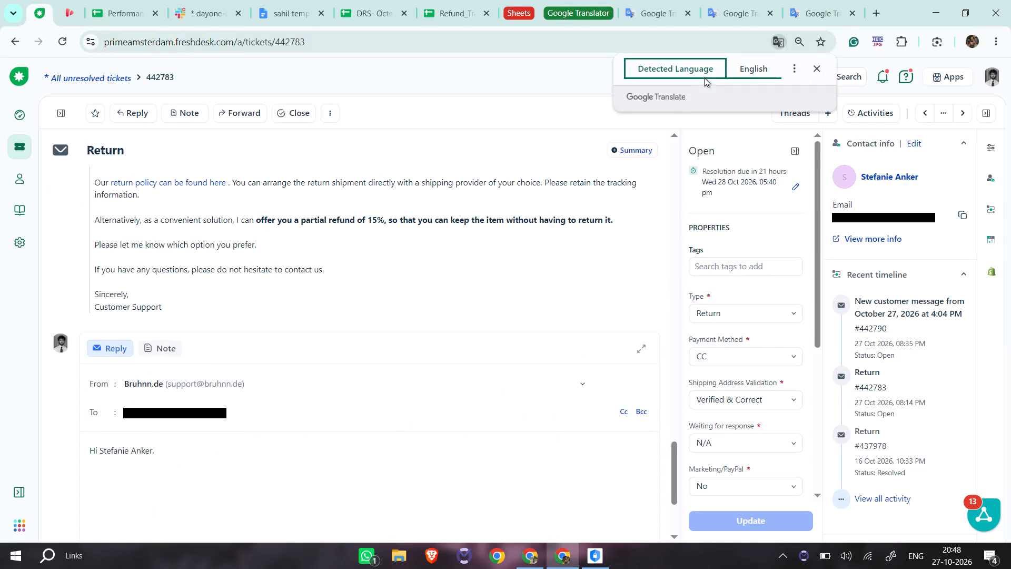
Replace the reply's default content with the copied German text.
{"action": "scroll", "coordinate": [189, 450], "scroll_direction": "down", "scroll_amount": 5}
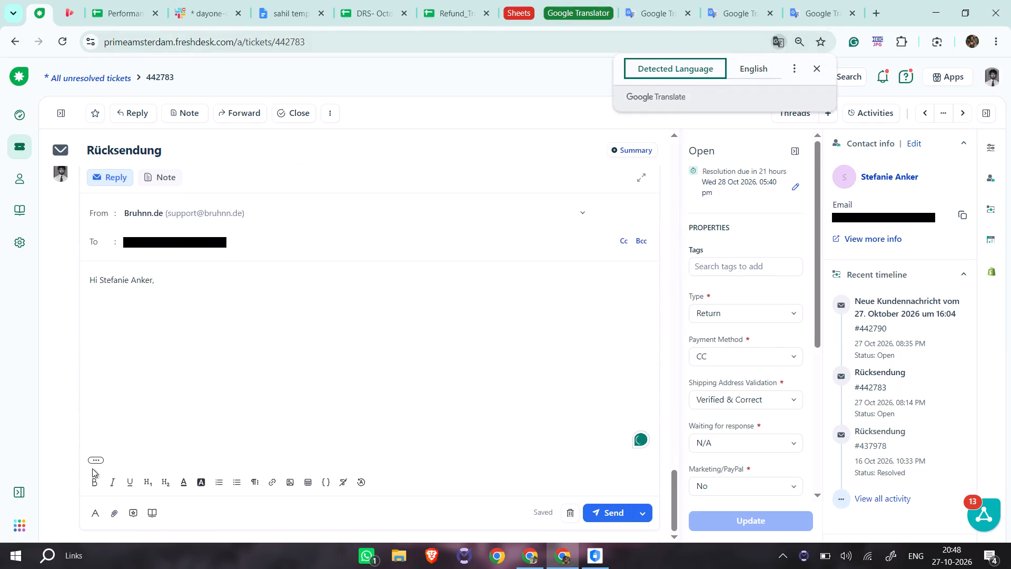
{"action": "left_click", "coordinate": [105, 458]}
{"action": "left_click", "coordinate": [116, 457]}
{"action": "left_click", "coordinate": [114, 451]}
{"action": "key", "text": "ctrl+a"}
{"action": "key", "text": "ctrl+BackSpace"}
{"action": "key", "text": "ctrl+BackSpace"}
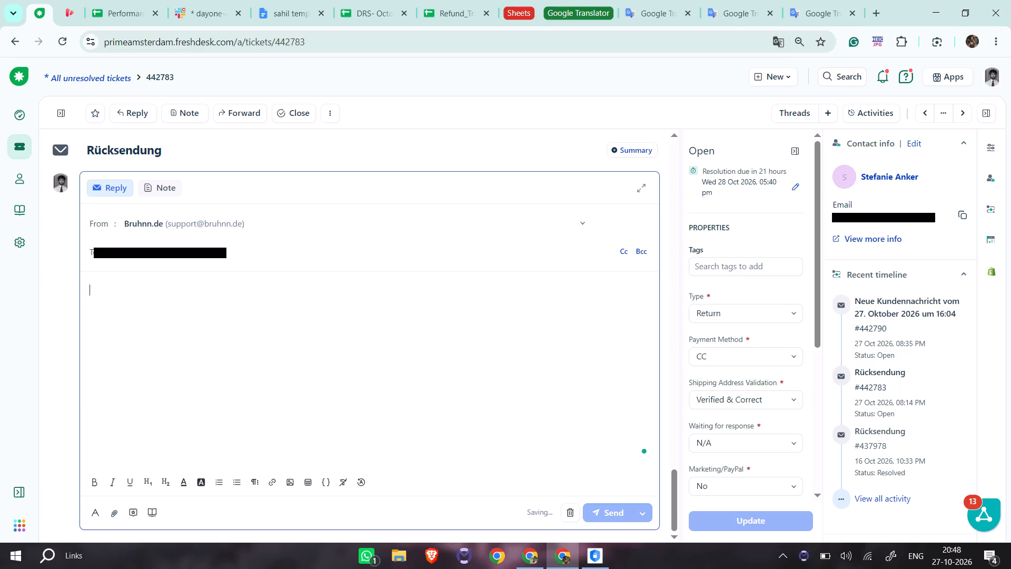
{"action": "key", "text": "ctrl+v"}
{"action": "left_click", "coordinate": [263, 411]}
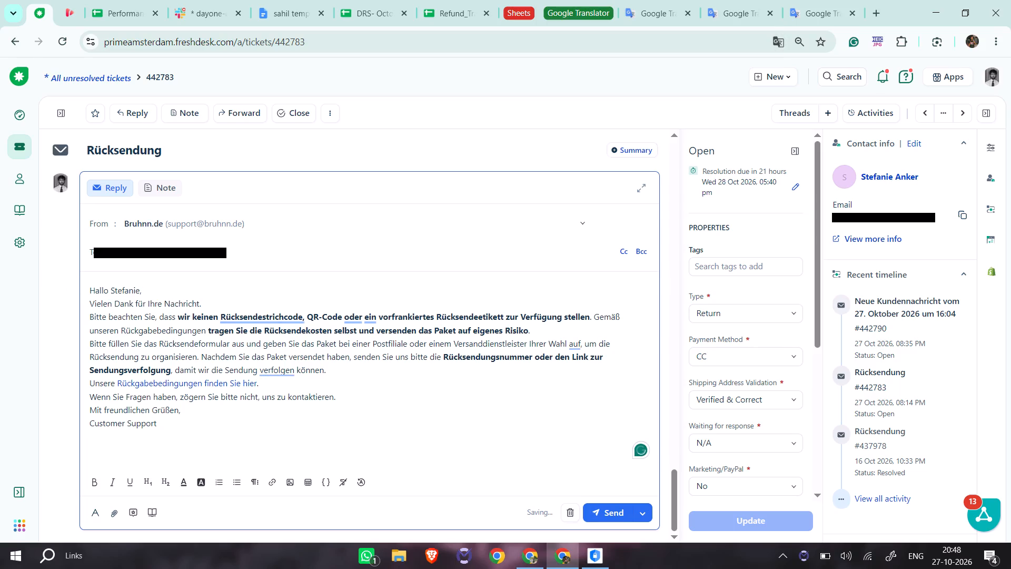
Separate the greeting, paragraphs and closing of the German reply with blank lines.
{"action": "left_click", "coordinate": [341, 395]}
{"action": "key", "text": "Return"}
{"action": "left_click", "coordinate": [310, 389]}
{"action": "left_click", "coordinate": [310, 389]}
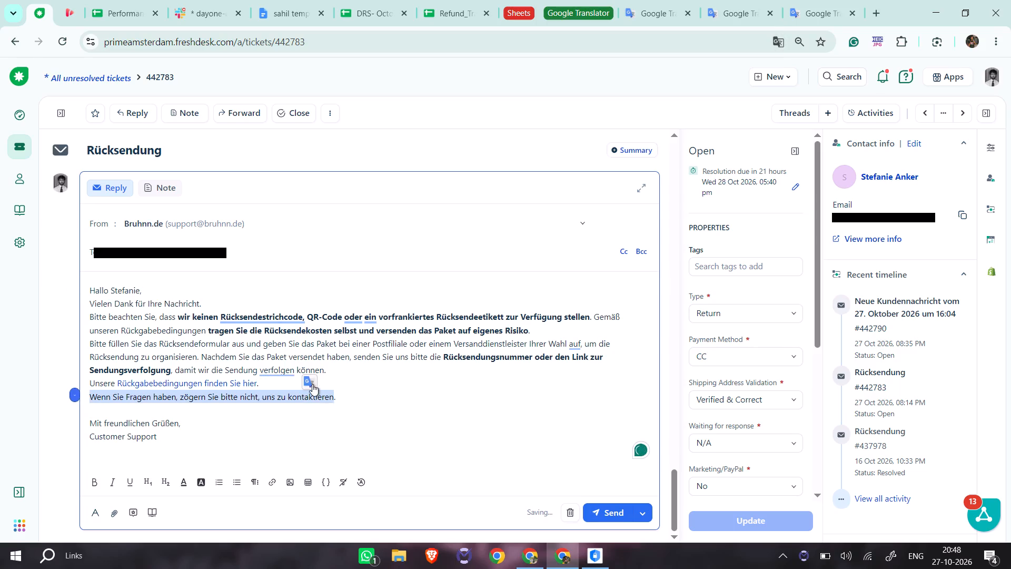
{"action": "left_click", "coordinate": [313, 382]}
{"action": "left_click", "coordinate": [330, 379]}
{"action": "left_click", "coordinate": [385, 380]}
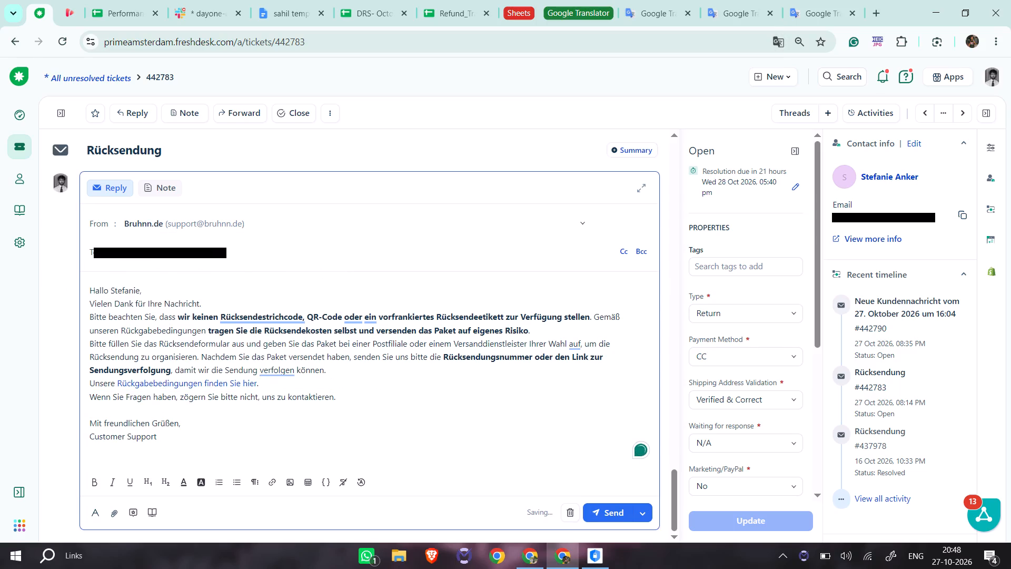
{"action": "key", "text": "Return"}
{"action": "left_click", "coordinate": [384, 367]}
{"action": "key", "text": "Return"}
{"action": "left_click", "coordinate": [612, 328]}
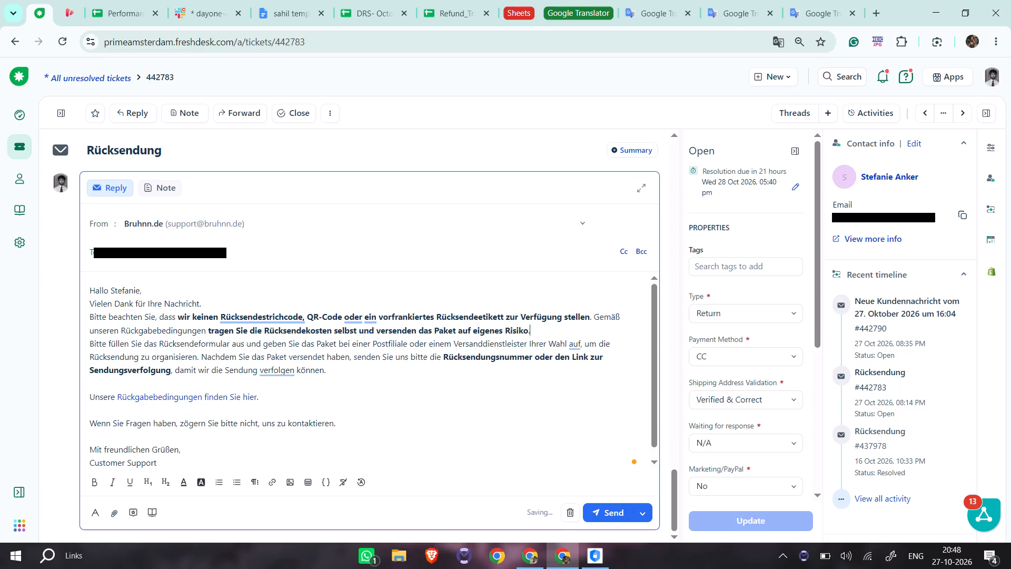
{"action": "key", "text": "Return"}
{"action": "left_click", "coordinate": [335, 304]}
{"action": "key", "text": "Return"}
{"action": "left_click", "coordinate": [274, 280]}
{"action": "key", "text": "Return"}
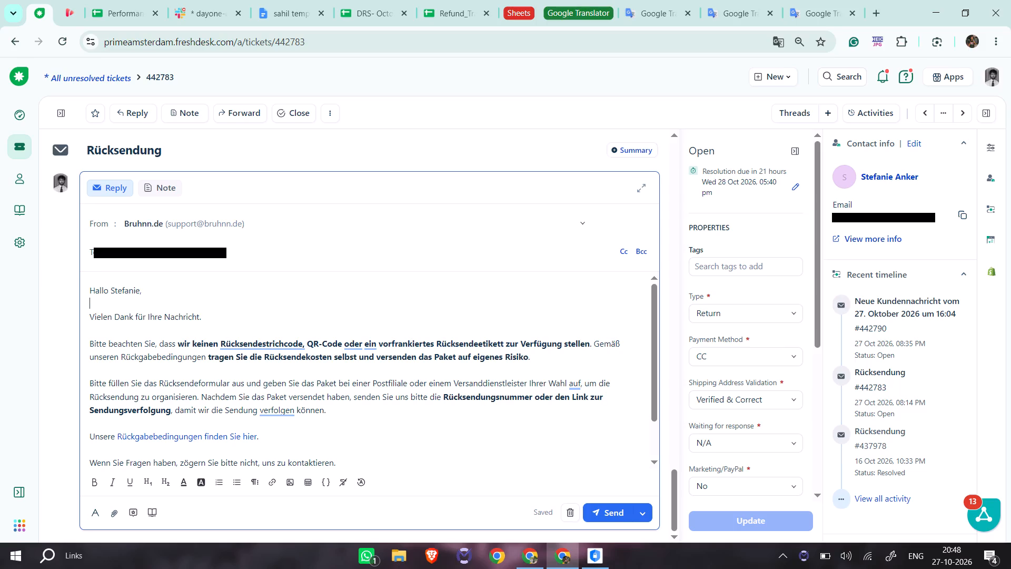
Copy the bruhnn.de return policy link from the list kept in Google Translate and return to the Freshdesk reply.
{"action": "key", "text": "ctrl+shift+Tab"}
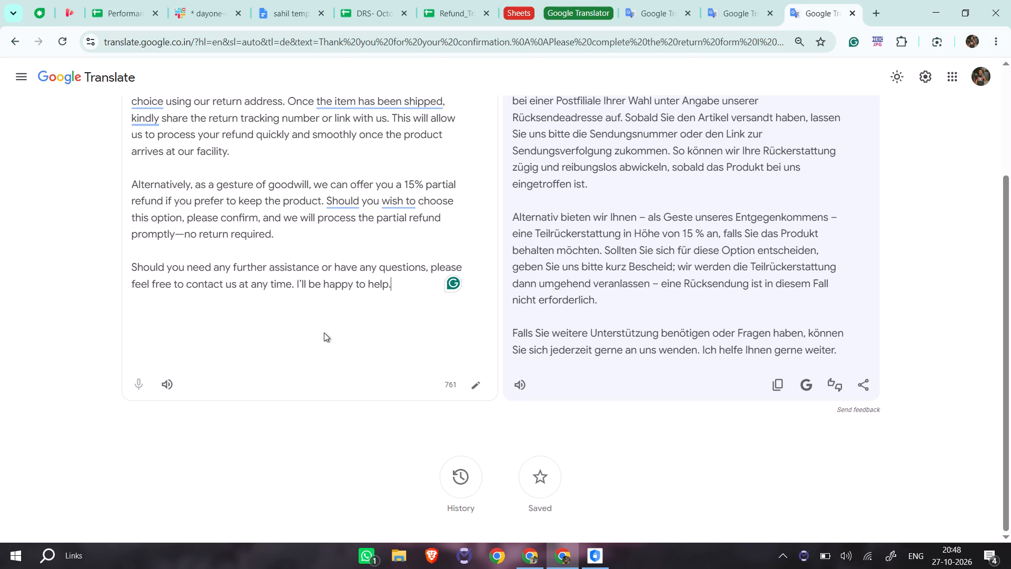
{"action": "key", "text": "ctrl+shift+Tab"}
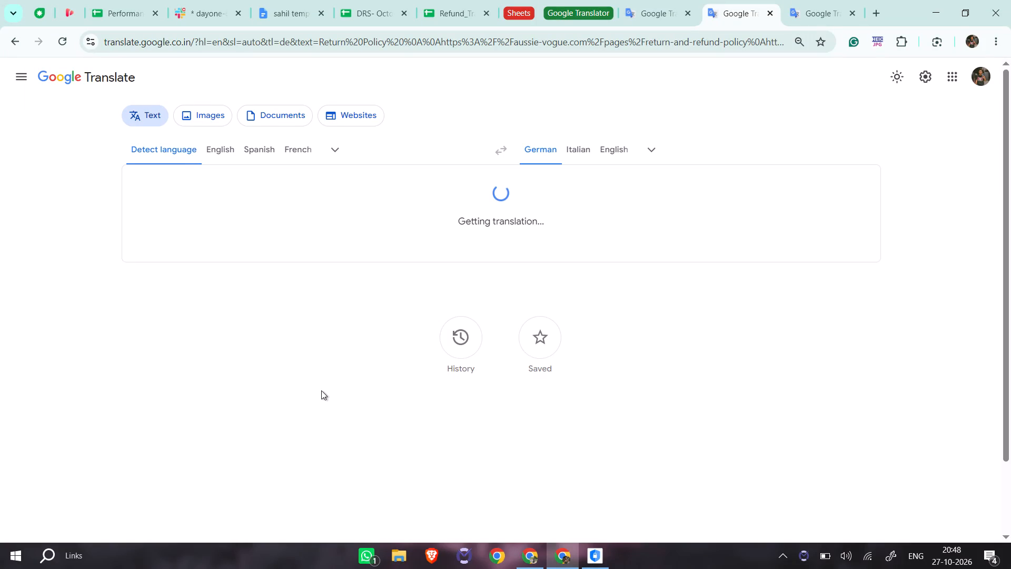
{"action": "triple_click", "coordinate": [216, 232]}
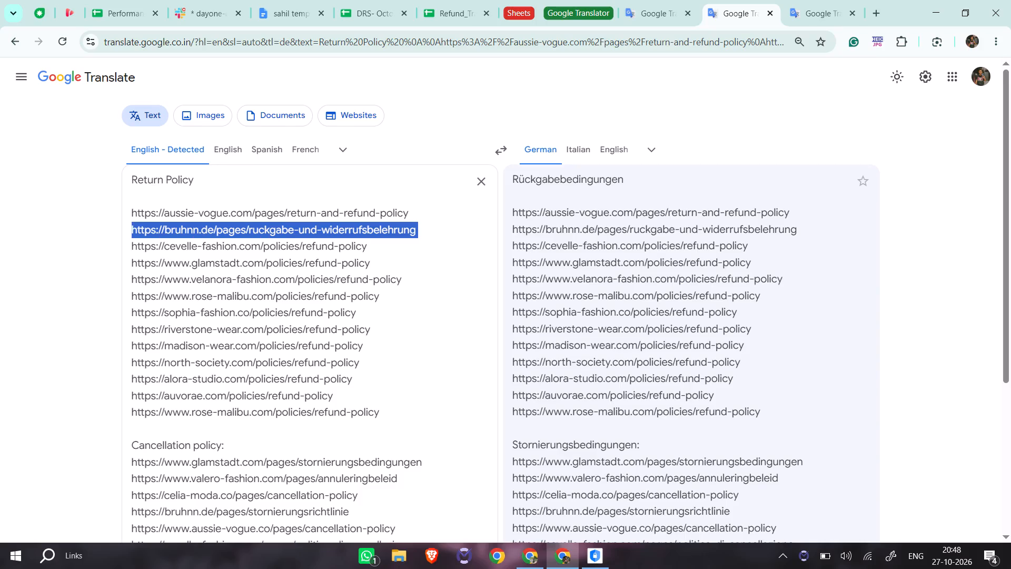
{"action": "key", "text": "ctrl+c"}
{"action": "key", "text": "ctrl+c"}
{"action": "key", "text": "ctrl+1"}
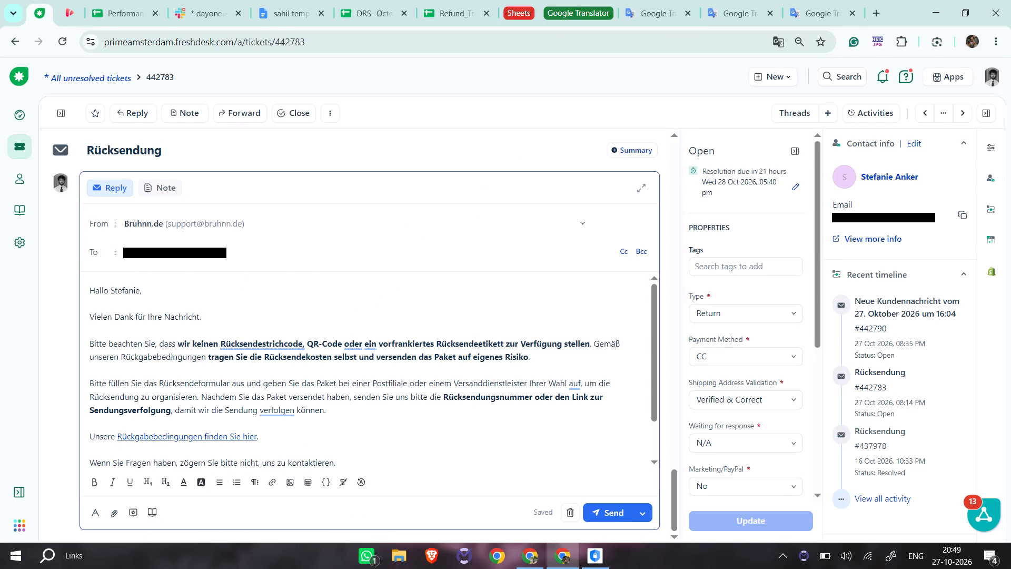
Set the link behind "Rückgabebedingungen finden Sie hier" in the reply to the copied bruhnn.de return policy URL.
{"action": "left_click_drag", "start_coordinate": [118, 434], "coordinate": [256, 436]}
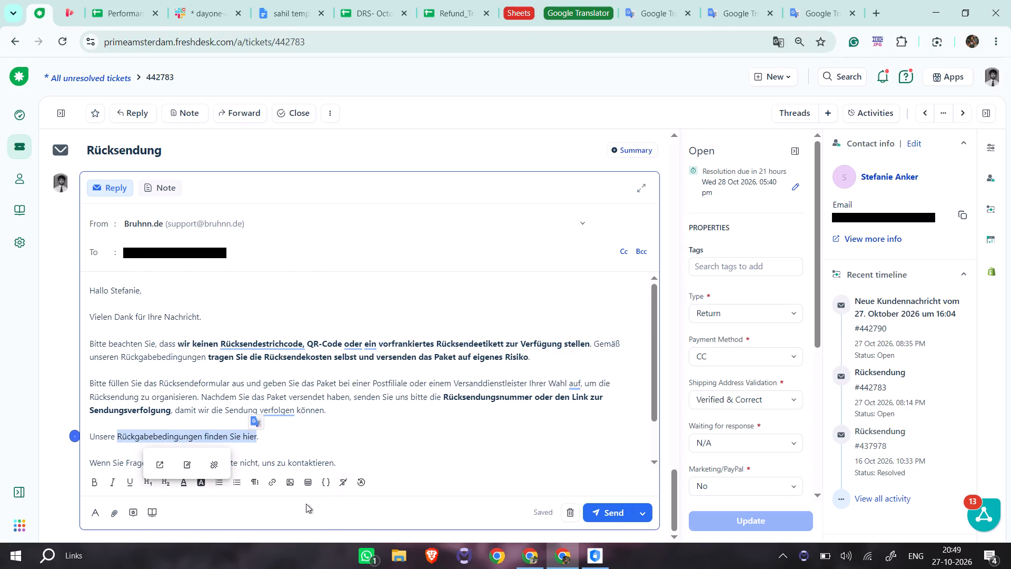
{"action": "left_click", "coordinate": [274, 482]}
{"action": "left_click", "coordinate": [330, 322], "text": "ctrl"}
{"action": "key", "text": "ctrl+a"}
{"action": "key", "text": "ctrl+v"}
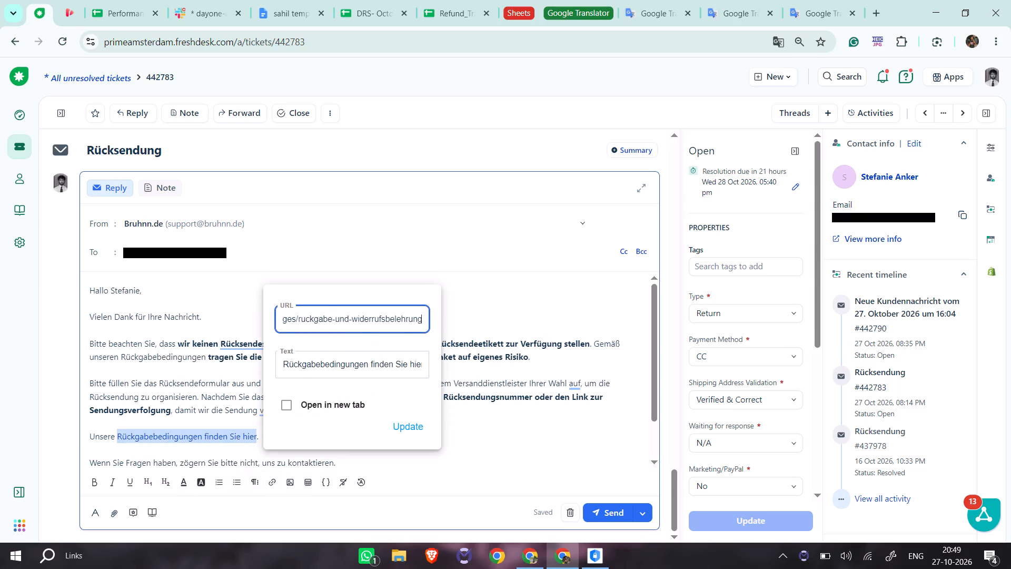
{"action": "left_click", "coordinate": [421, 426]}
{"action": "left_click", "coordinate": [421, 426]}
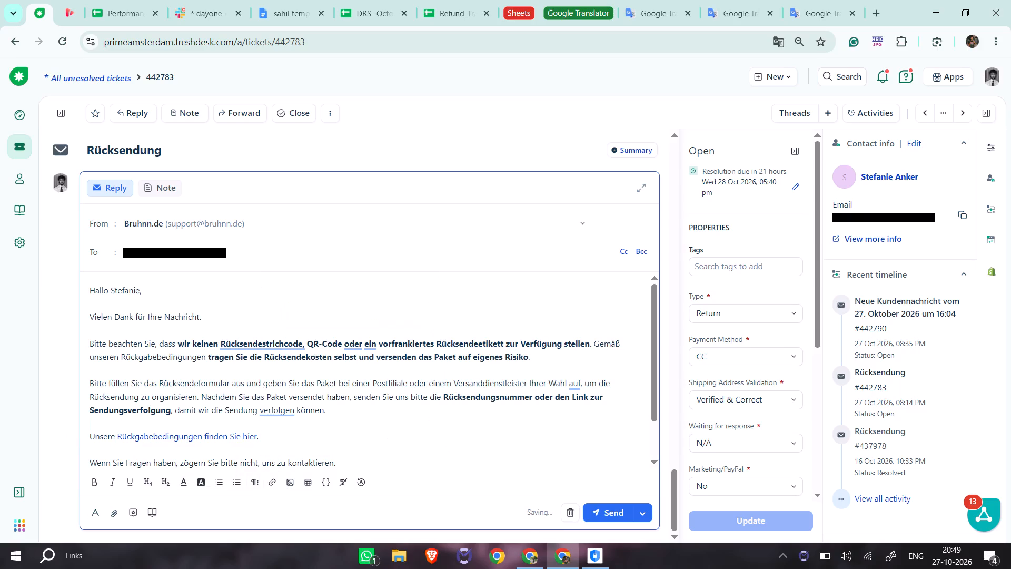
{"action": "key", "text": "ctrl+Return"}
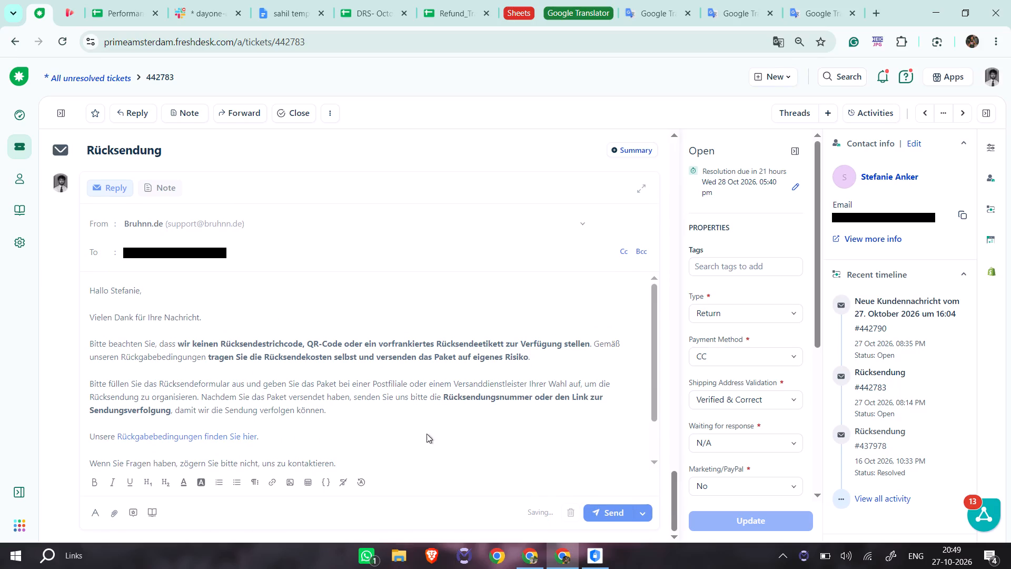
{"action": "left_click", "coordinate": [460, 405]}
{"action": "scroll", "coordinate": [461, 405], "scroll_direction": "down", "scroll_amount": 3}
{"action": "left_click", "coordinate": [602, 511]}
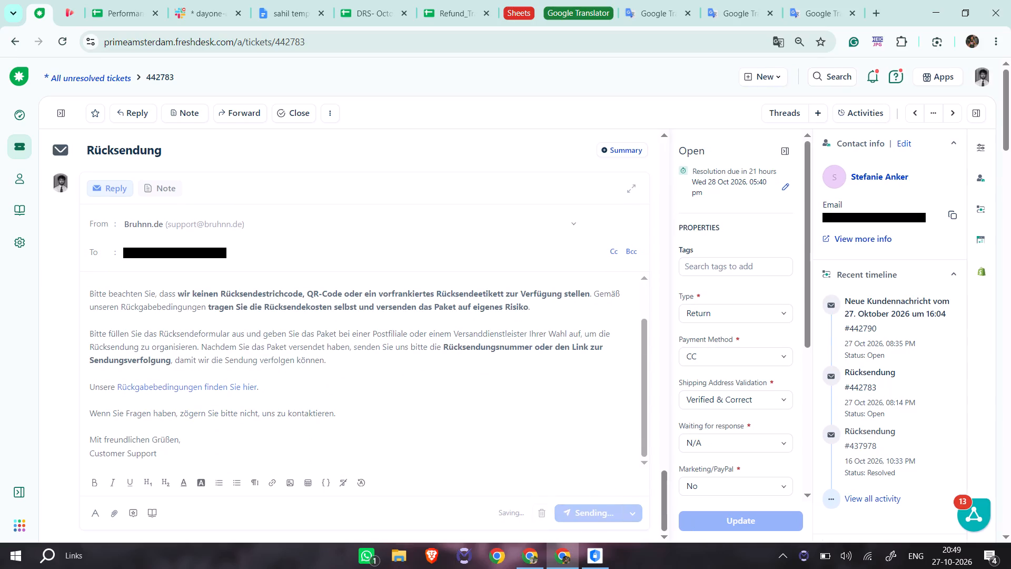
Set the status of ticket 442783 to Resolved and update its properties.
{"action": "scroll", "coordinate": [707, 362], "scroll_direction": "down", "scroll_amount": 8}
{"action": "left_click", "coordinate": [715, 273]}
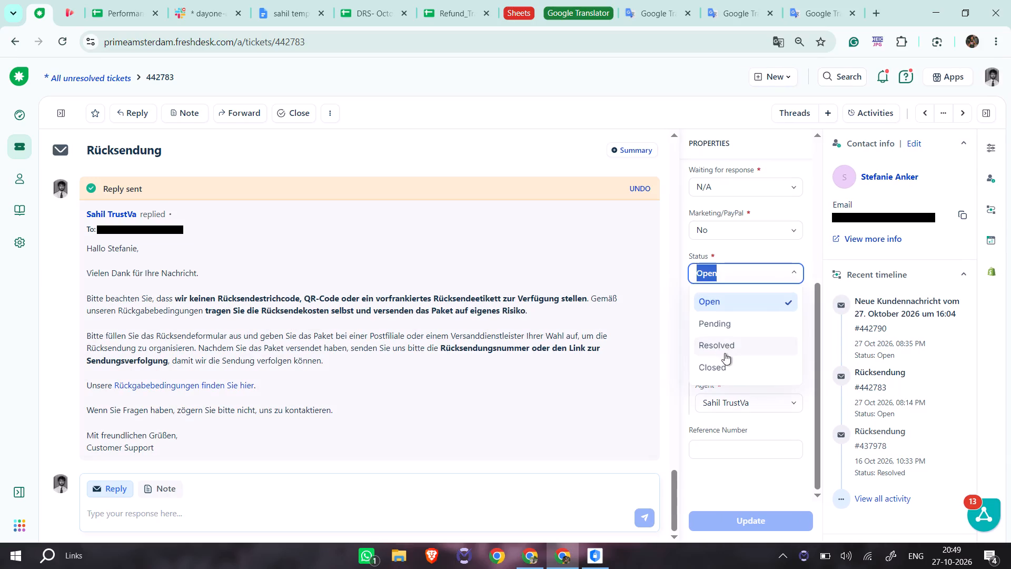
{"action": "left_click", "coordinate": [724, 346]}
{"action": "key", "text": "Tab"}
{"action": "key", "text": "Tab"}
{"action": "key", "text": "Tab"}
{"action": "key", "text": "Tab"}
{"action": "left_click", "coordinate": [745, 523]}
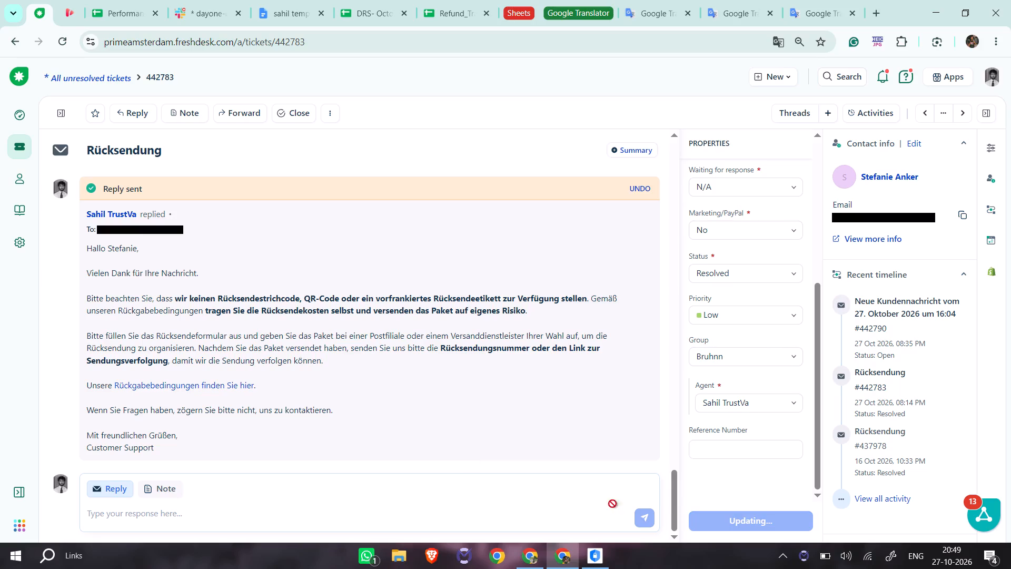
{"action": "double_click", "coordinate": [164, 81]}
{"action": "key", "text": "ctrl+c"}
{"action": "key", "text": "ctrl+c"}
{"action": "key", "text": "ctrl+6"}
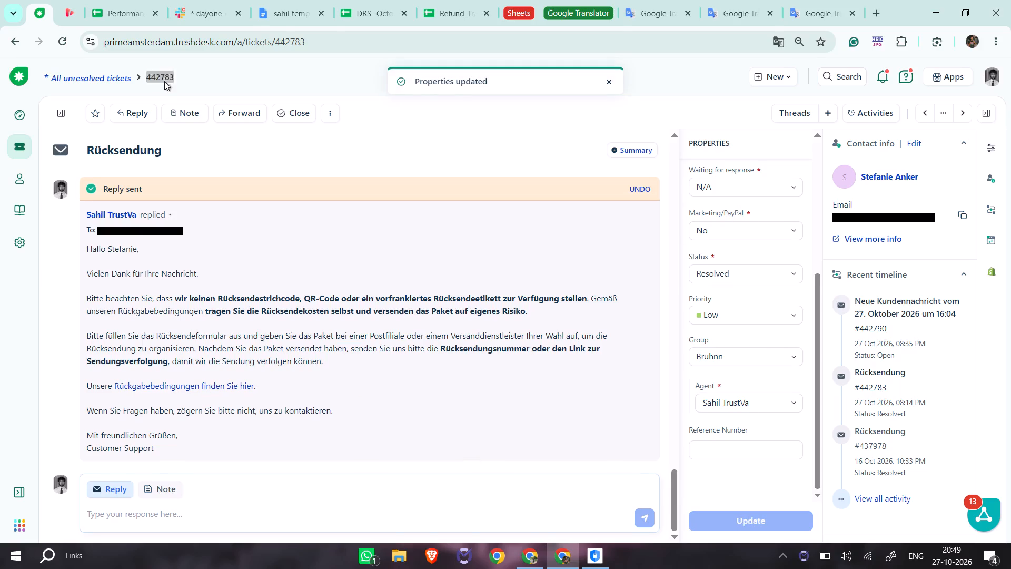
{"action": "key", "text": "ctrl+v"}
{"action": "key", "text": "Down"}
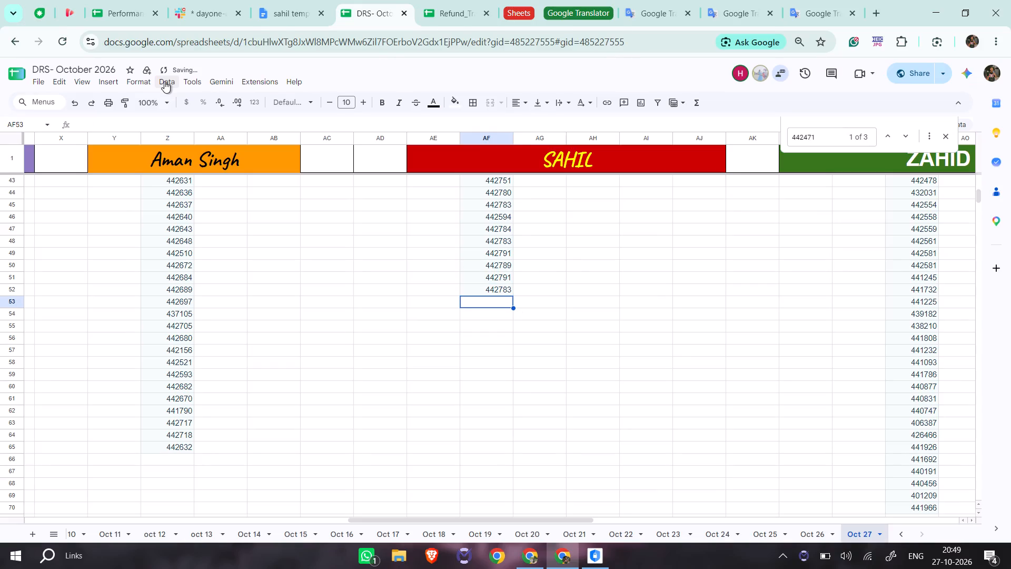
{"action": "key", "text": "ctrl+1"}
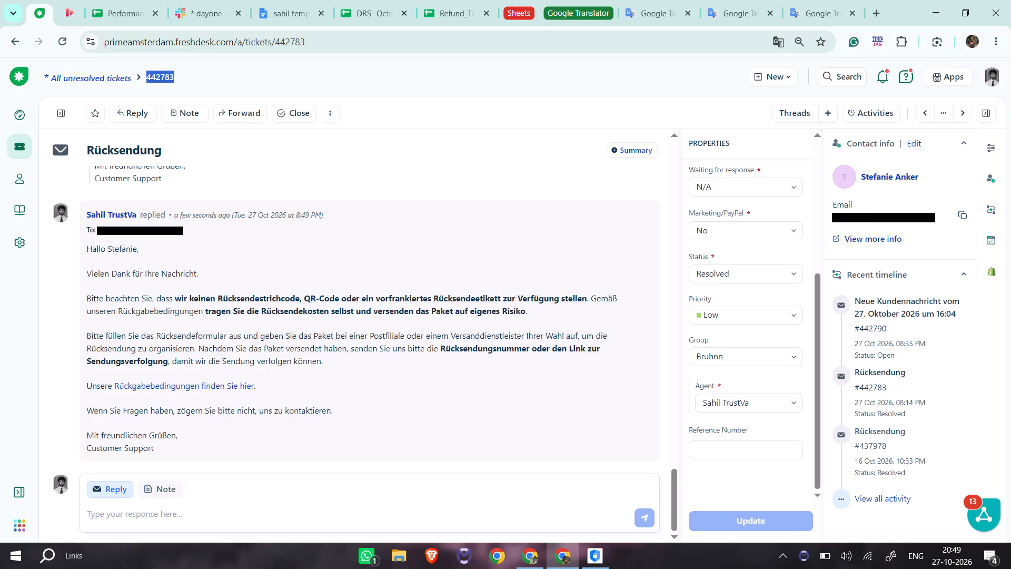
Check the reply templates document and review the customer's message and the replies sent on ticket 442783.
{"action": "left_click", "coordinate": [294, 0]}
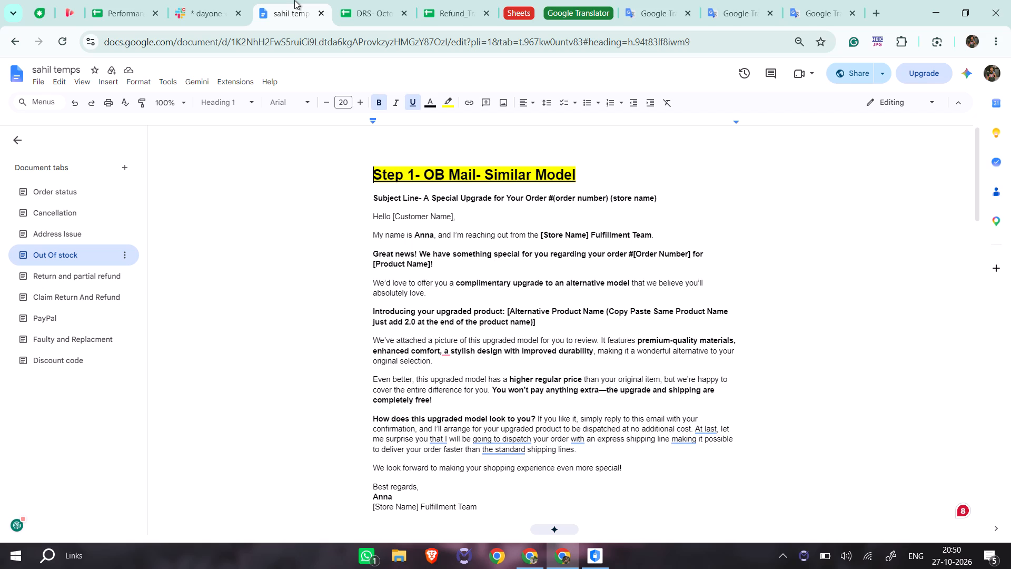
{"action": "key", "text": "ctrl+1"}
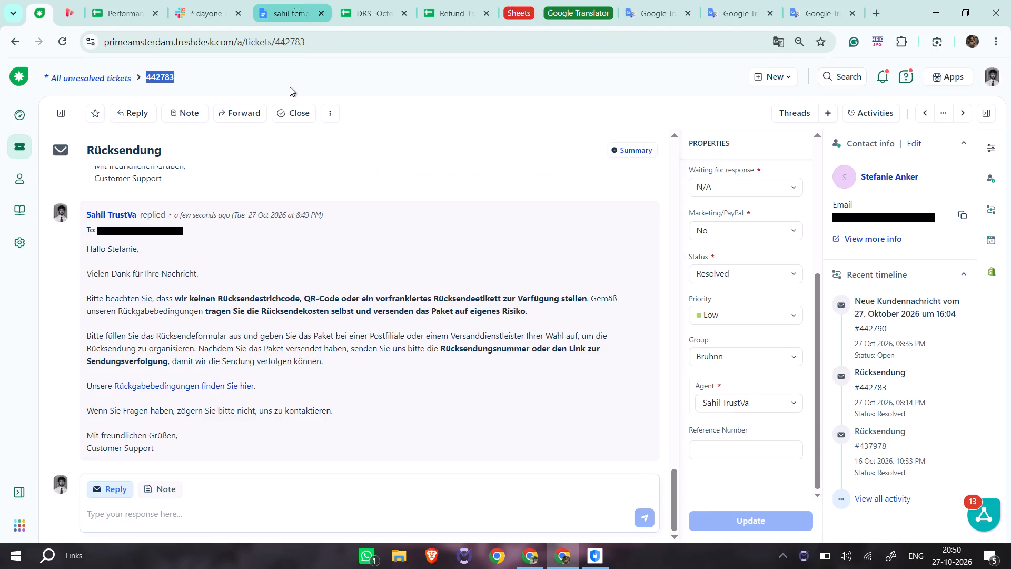
{"action": "left_click", "coordinate": [529, 320]}
{"action": "scroll", "coordinate": [529, 320], "scroll_direction": "up", "scroll_amount": 2}
{"action": "scroll", "coordinate": [393, 302], "scroll_direction": "up", "scroll_amount": 5}
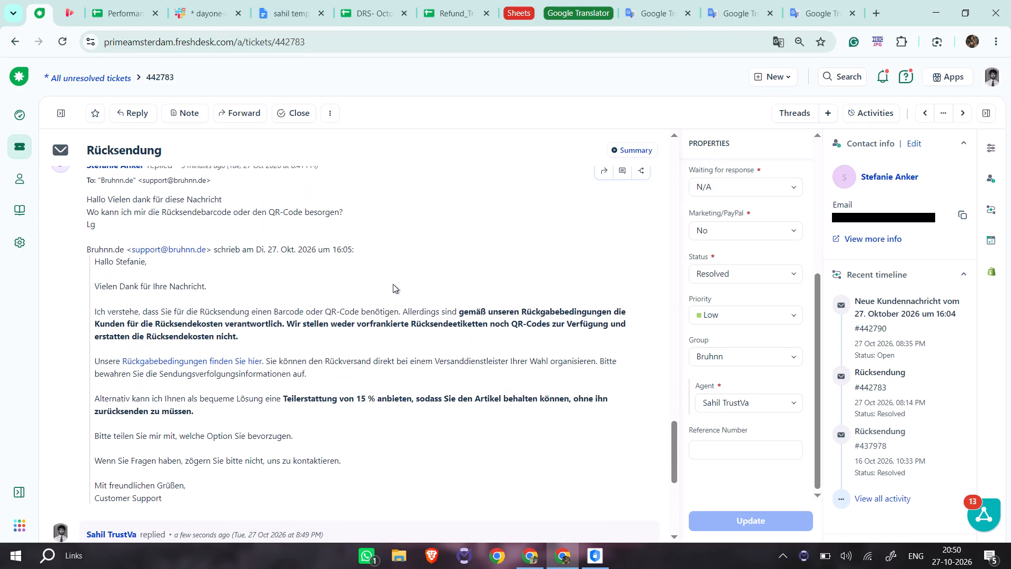
{"action": "left_click", "coordinate": [393, 284]}
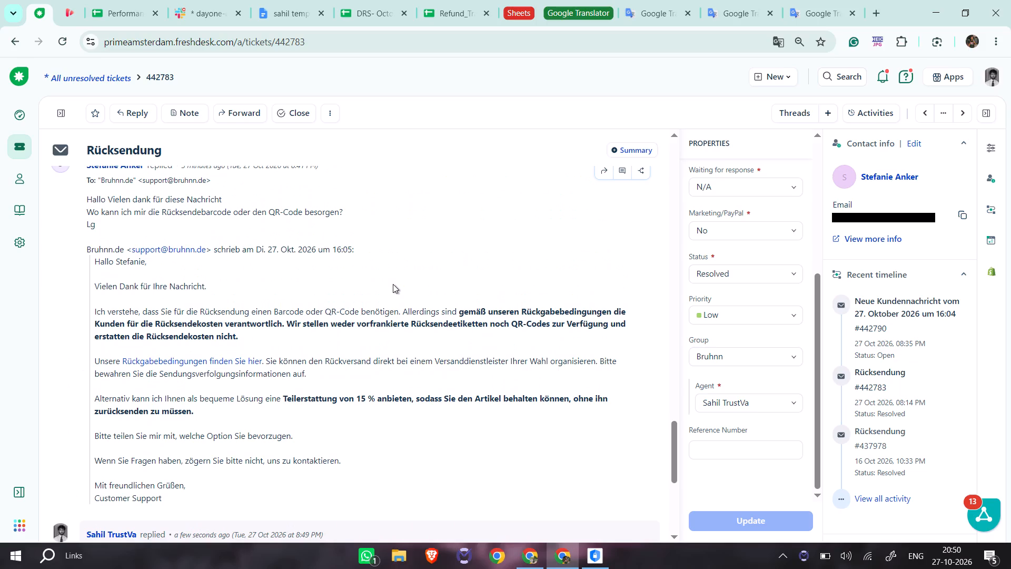
{"action": "scroll", "coordinate": [365, 291], "scroll_direction": "up", "scroll_amount": 2}
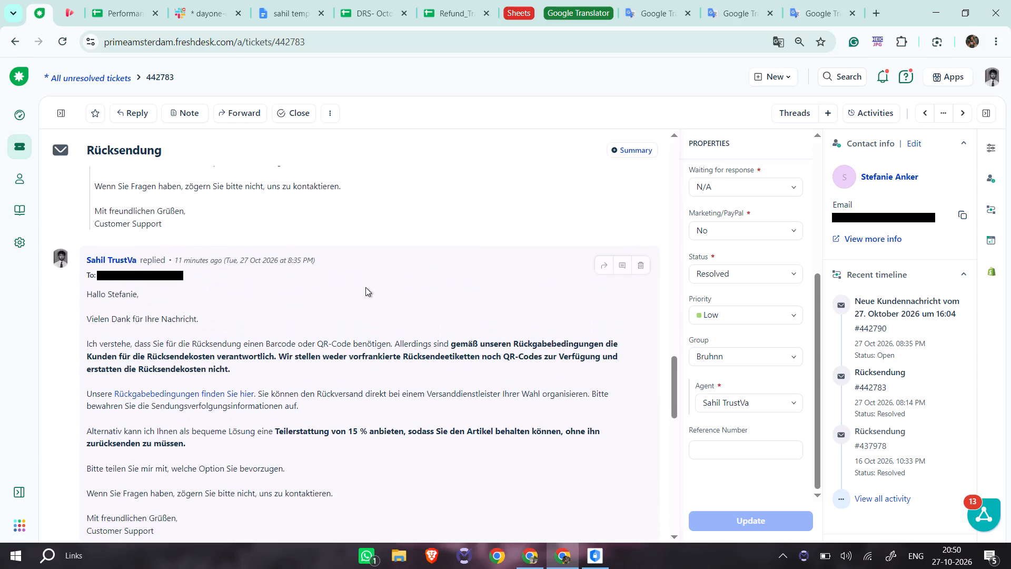
{"action": "scroll", "coordinate": [365, 287], "scroll_direction": "down", "scroll_amount": 5}
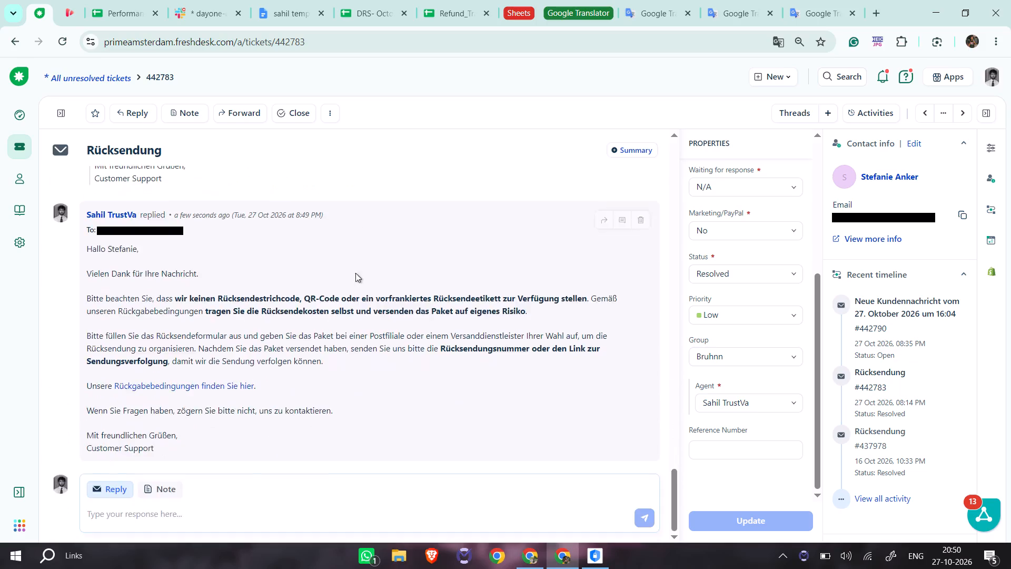
{"action": "left_click", "coordinate": [363, 0]}
{"action": "key", "text": "ctrl+1"}
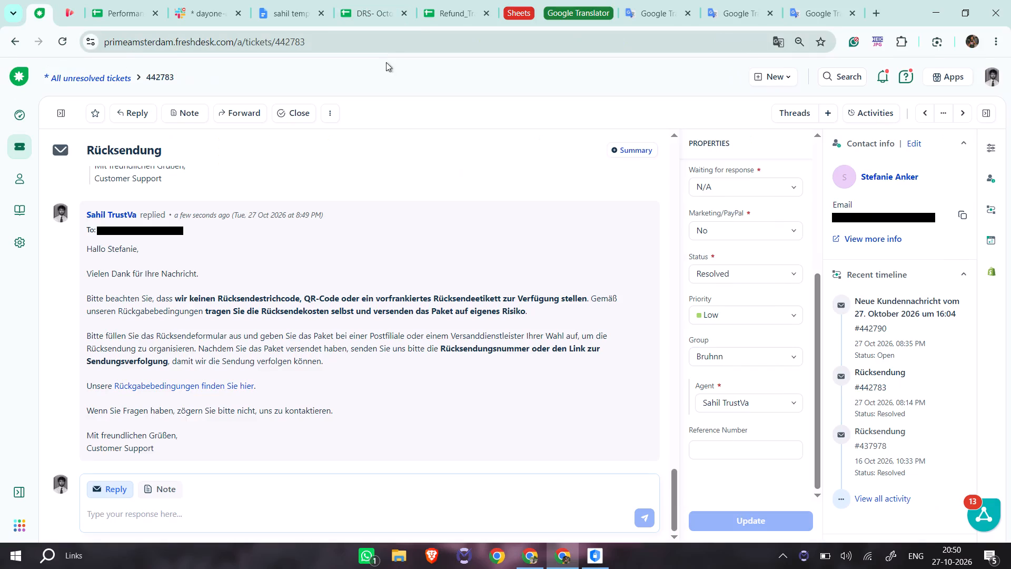
{"action": "left_click", "coordinate": [394, 267]}
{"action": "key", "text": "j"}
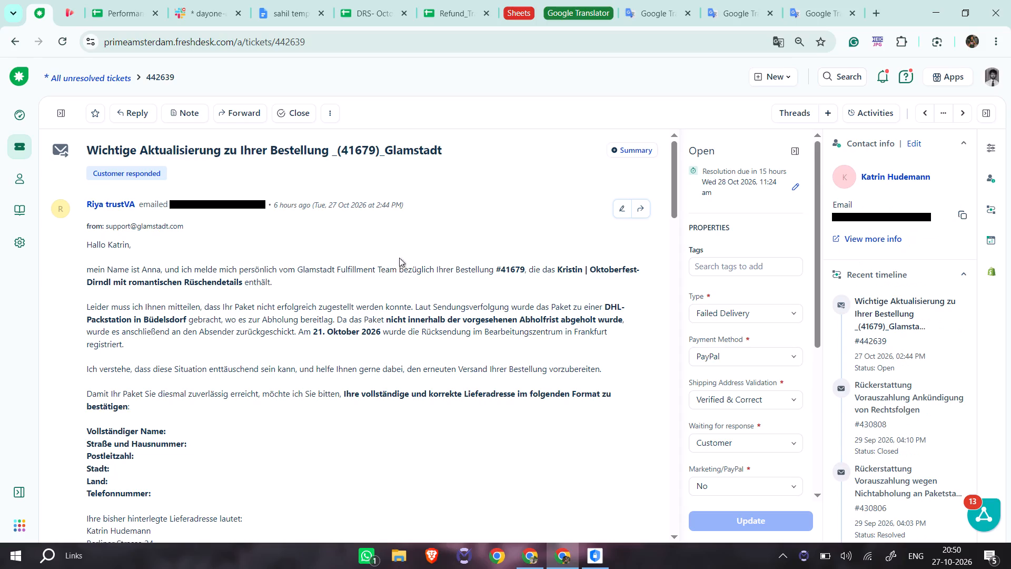
{"action": "scroll", "coordinate": [418, 271], "scroll_direction": "down", "scroll_amount": 20}
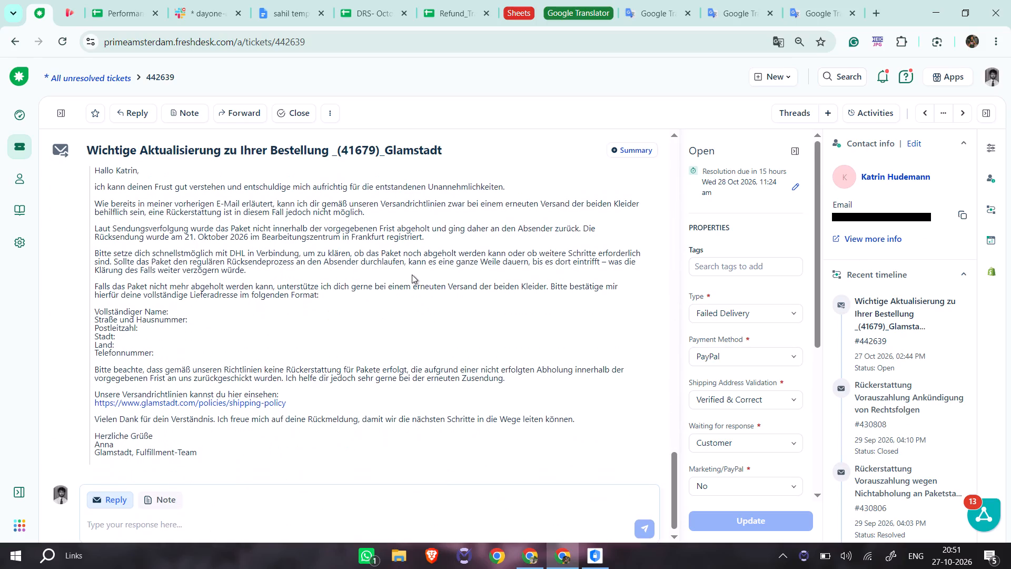
{"action": "scroll", "coordinate": [412, 274], "scroll_direction": "up", "scroll_amount": 5}
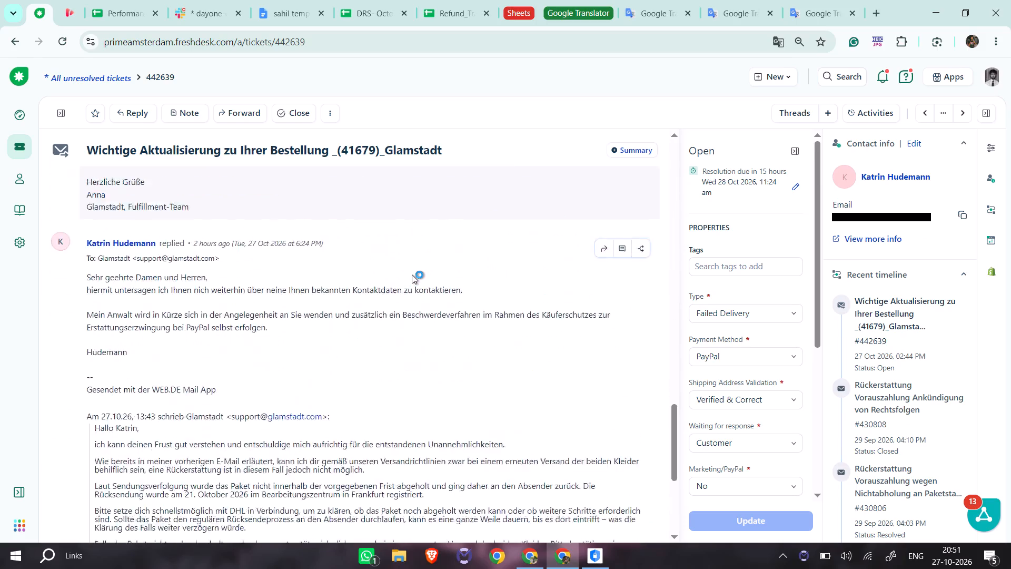
{"action": "scroll", "coordinate": [749, 309], "scroll_direction": "down", "scroll_amount": 2}
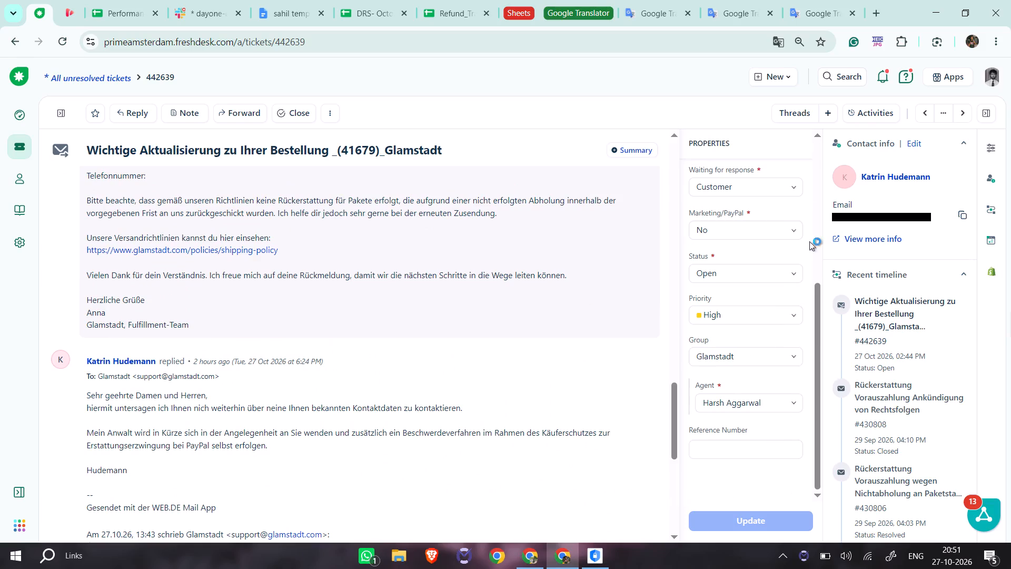
{"action": "left_click", "coordinate": [968, 213]}
{"action": "double_click", "coordinate": [965, 213]}
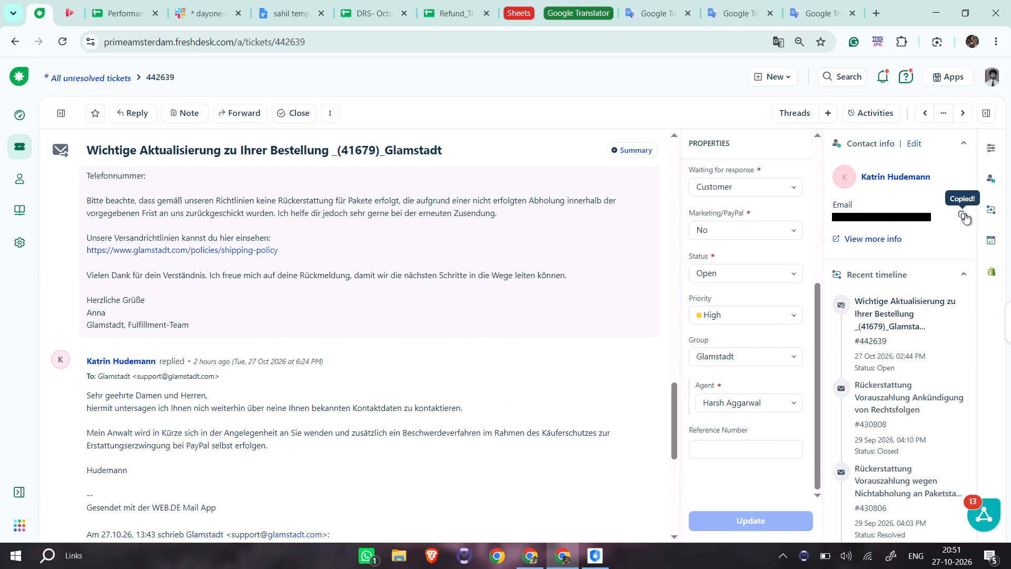
{"action": "key", "text": "alt+Tab"}
{"action": "left_click", "coordinate": [405, 0]}
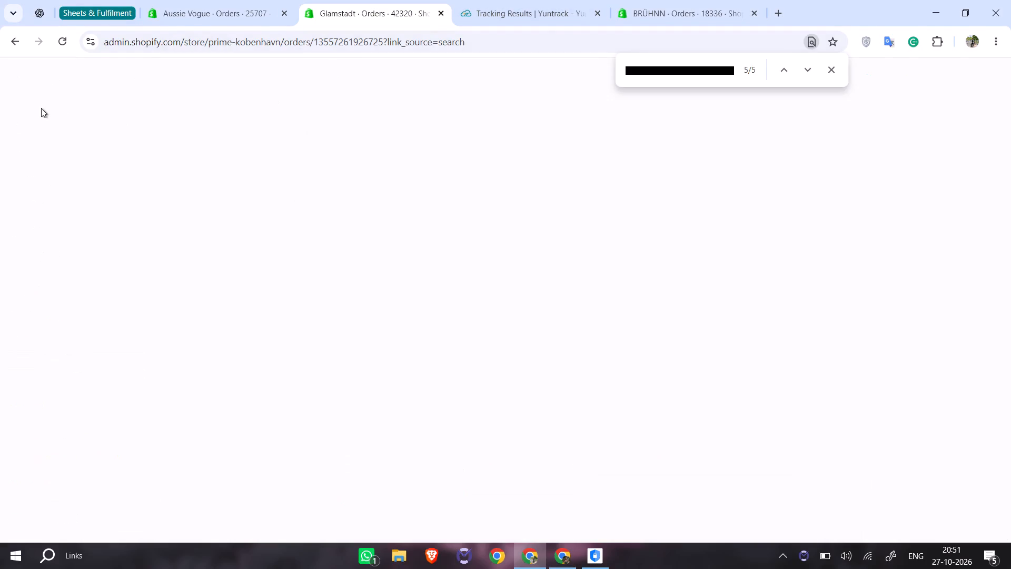
{"action": "left_click", "coordinate": [32, 101]}
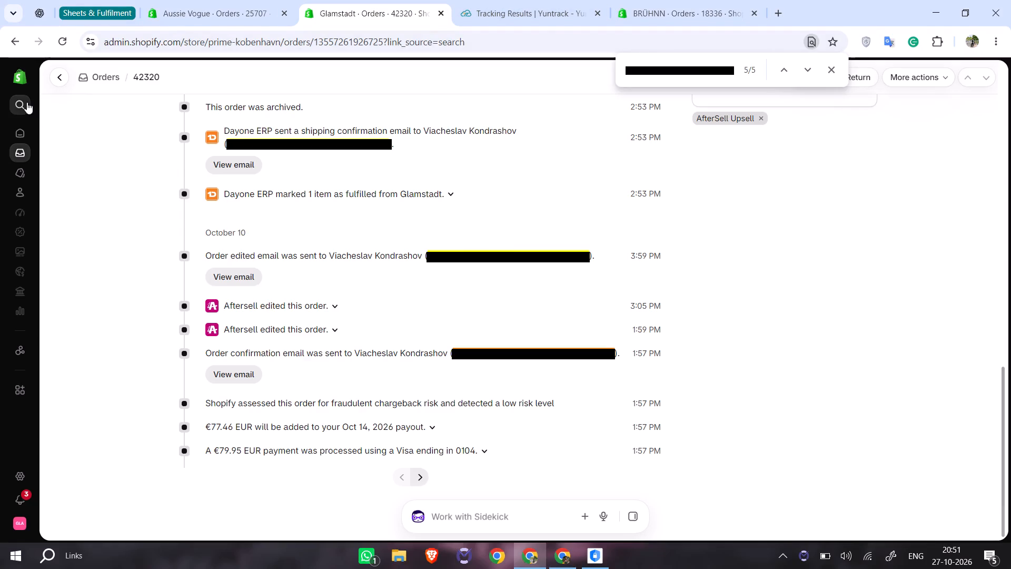
{"action": "left_click", "coordinate": [27, 102]}
{"action": "key", "text": "ctrl+v"}
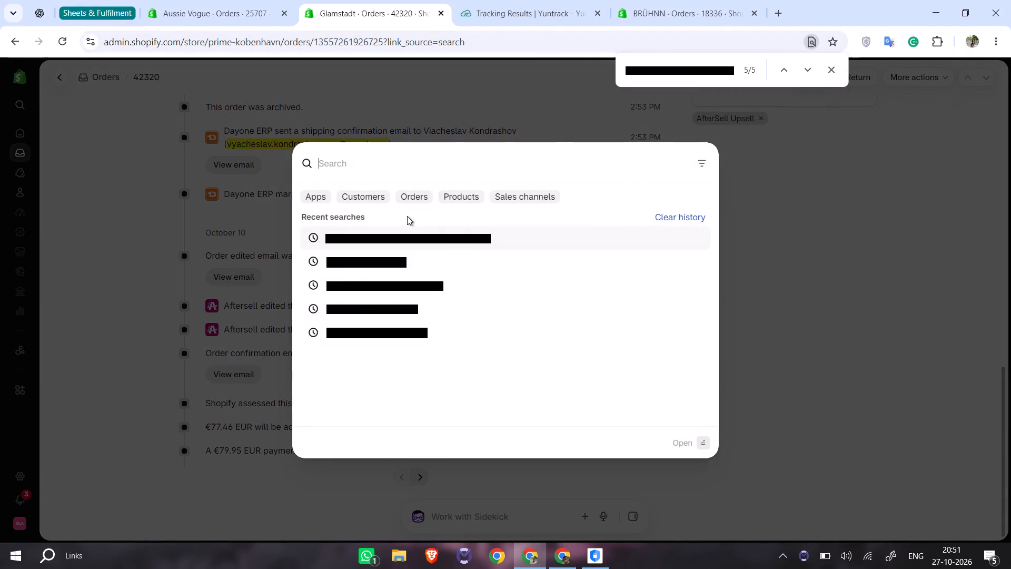
{"action": "key", "text": "ctrl+v"}
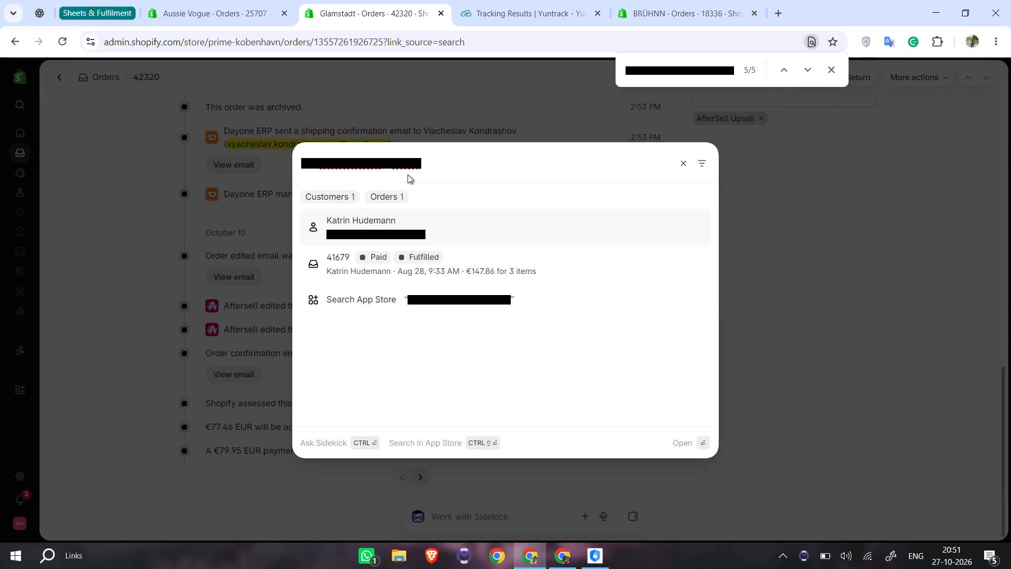
{"action": "left_click", "coordinate": [411, 258]}
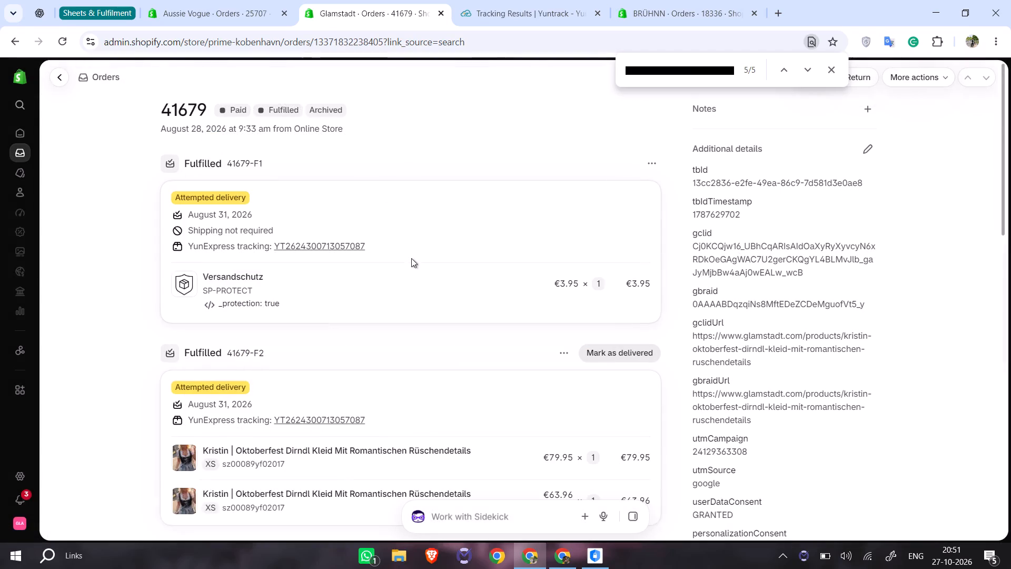
{"action": "key", "text": "ctrl+f"}
{"action": "key", "text": "ctrl+v"}
{"action": "key", "text": "ctrl+f"}
{"action": "key", "text": "ctrl+v"}
{"action": "key", "text": "ctrl+f"}
{"action": "key", "text": "ctrl+v"}
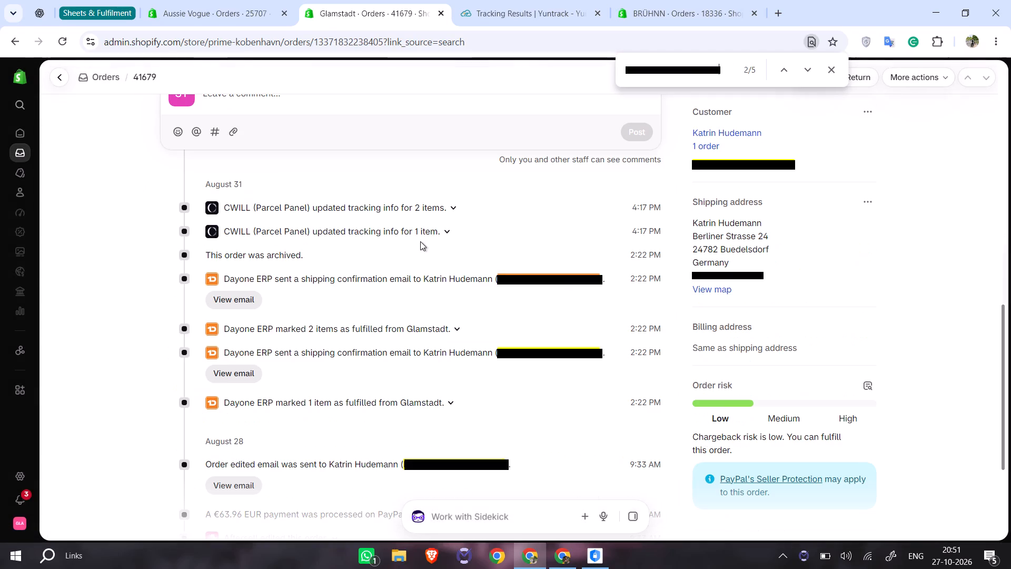
{"action": "key", "text": "ctrl+f"}
{"action": "key", "text": "ctrl+v"}
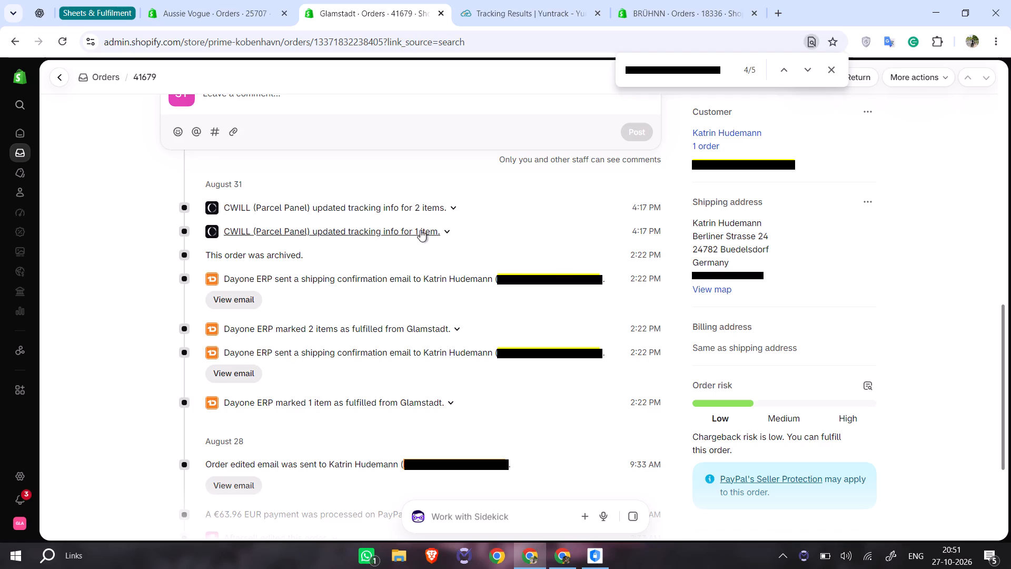
{"action": "key", "text": "ctrl+f"}
{"action": "key", "text": "ctrl+v"}
{"action": "key", "text": "ctrl+f"}
{"action": "key", "text": "ctrl+v"}
{"action": "key", "text": "ctrl+f"}
{"action": "key", "text": "ctrl+v"}
{"action": "key", "text": "alt+Tab"}
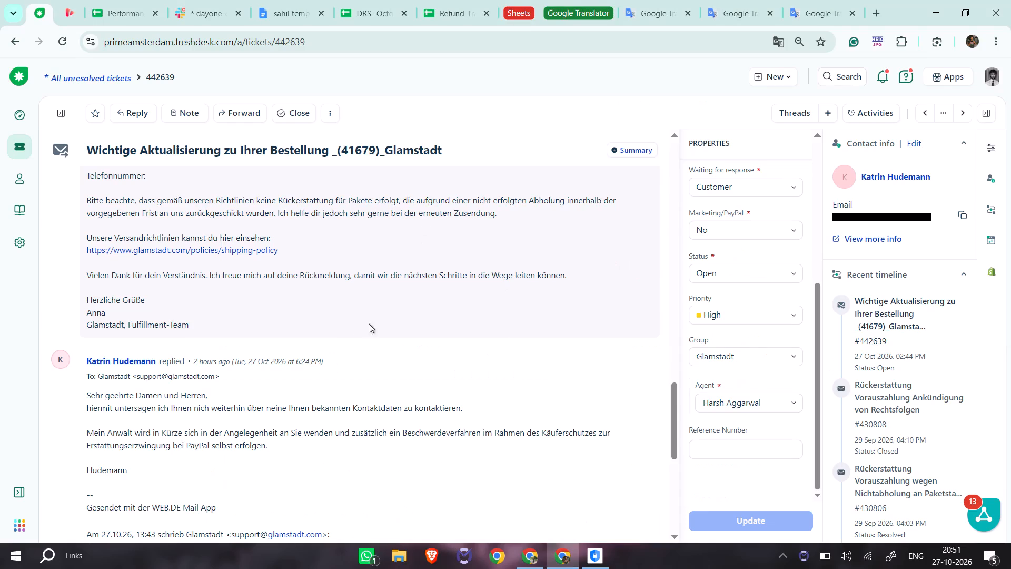
{"action": "scroll", "coordinate": [341, 317], "scroll_direction": "down", "scroll_amount": 5}
{"action": "scroll", "coordinate": [347, 307], "scroll_direction": "up", "scroll_amount": 3}
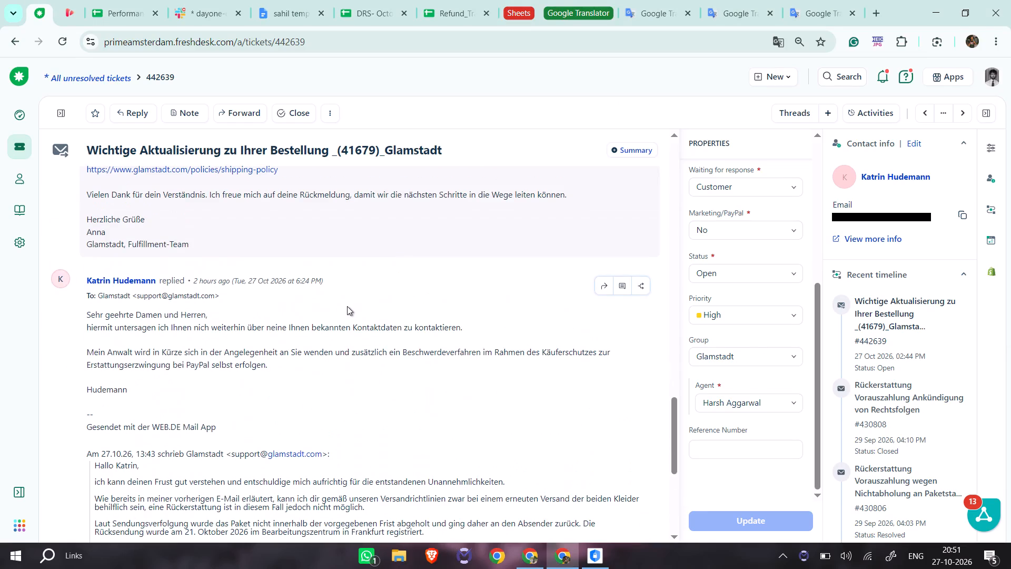
{"action": "left_click", "coordinate": [21, 139]}
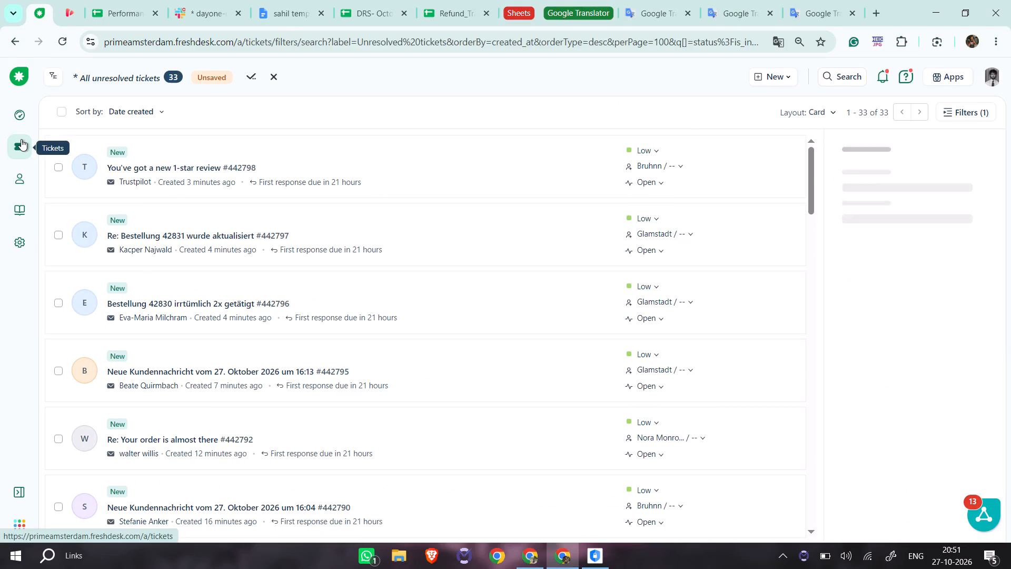
{"action": "left_click", "coordinate": [194, 169]}
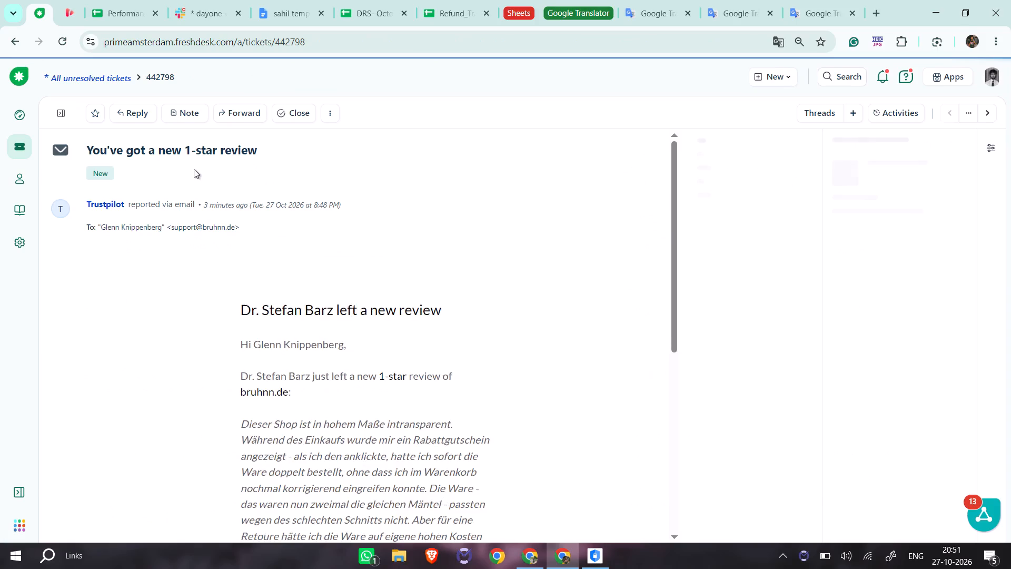
{"action": "left_click", "coordinate": [512, 201]}
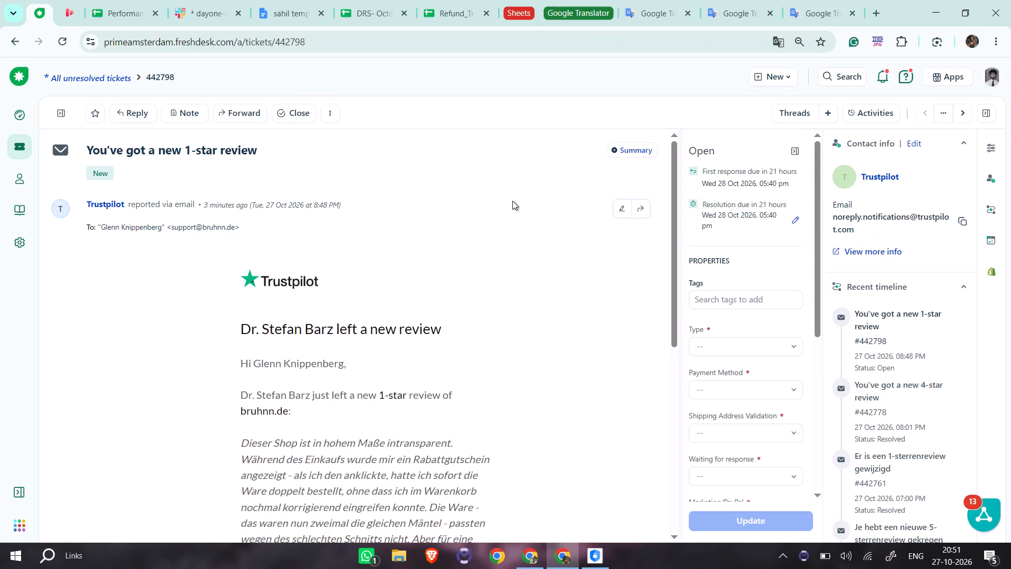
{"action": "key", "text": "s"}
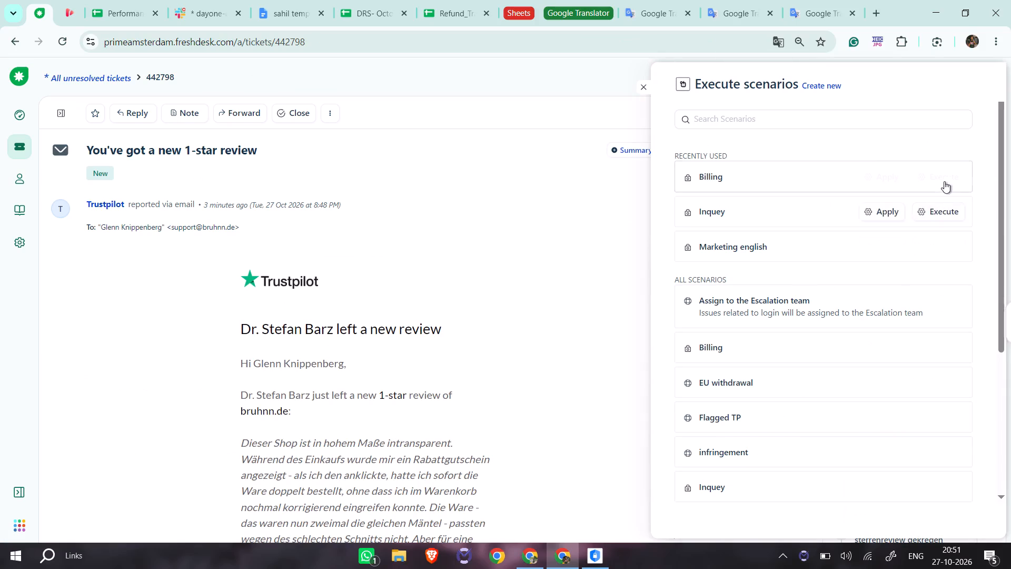
{"action": "left_click", "coordinate": [944, 180]}
{"action": "left_click", "coordinate": [480, 198]}
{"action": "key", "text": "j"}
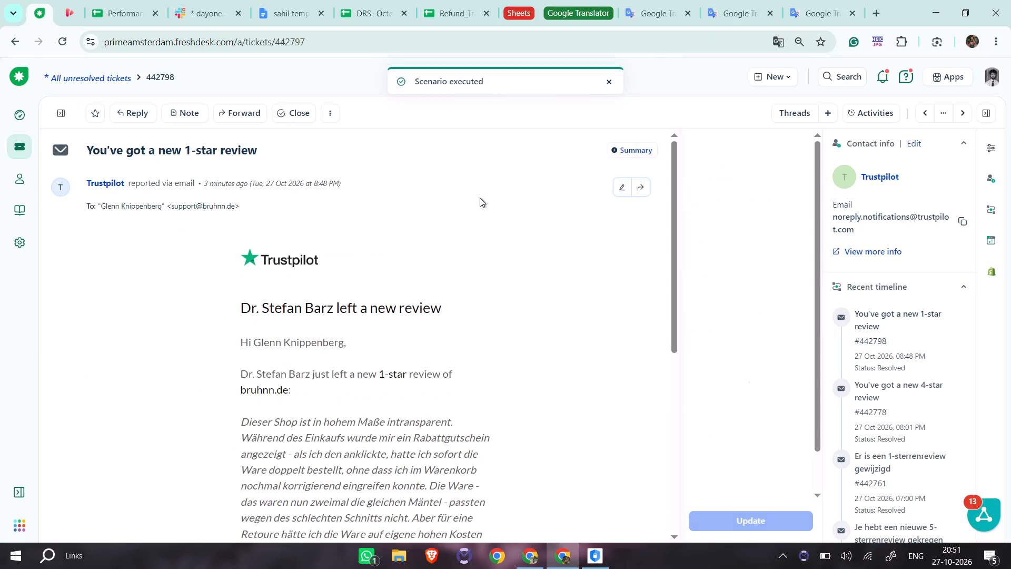
{"action": "scroll", "coordinate": [510, 252], "scroll_direction": "down", "scroll_amount": 5}
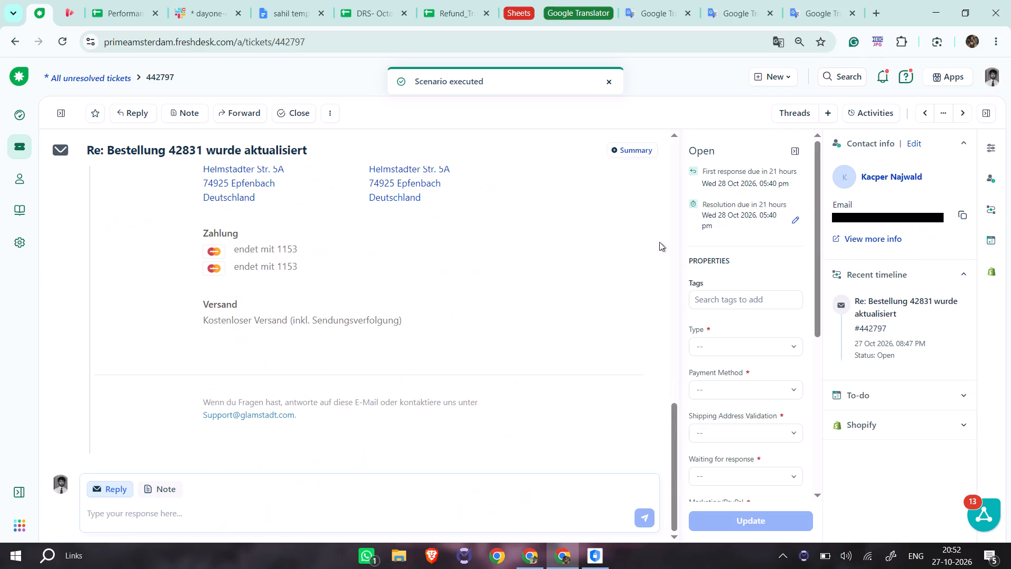
{"action": "scroll", "coordinate": [705, 235], "scroll_direction": "down", "scroll_amount": 3}
{"action": "scroll", "coordinate": [755, 266], "scroll_direction": "down", "scroll_amount": 5}
{"action": "double_click", "coordinate": [964, 211]}
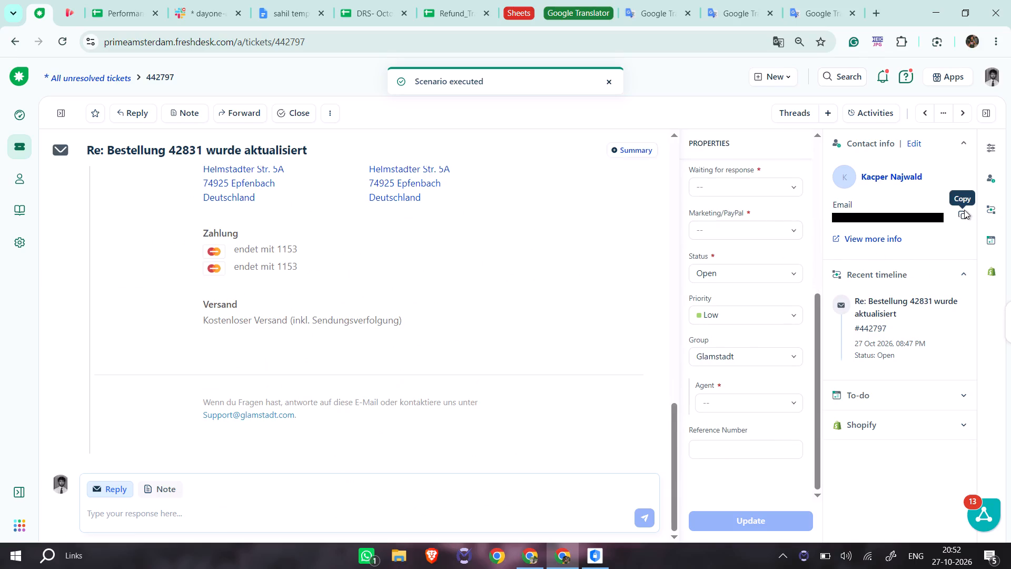
{"action": "double_click", "coordinate": [964, 209]}
{"action": "triple_click", "coordinate": [966, 215]}
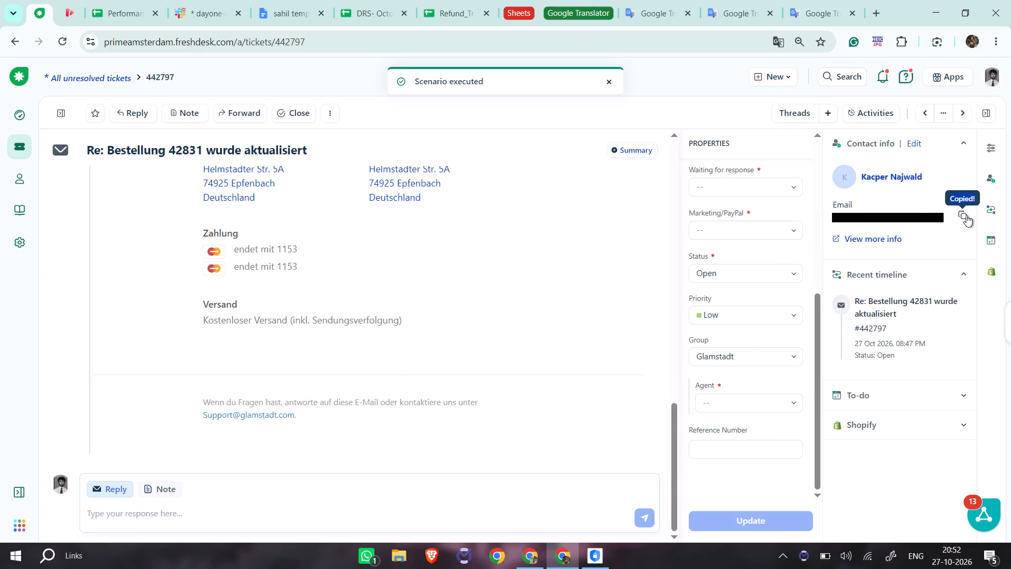
{"action": "key", "text": "alt+Tab"}
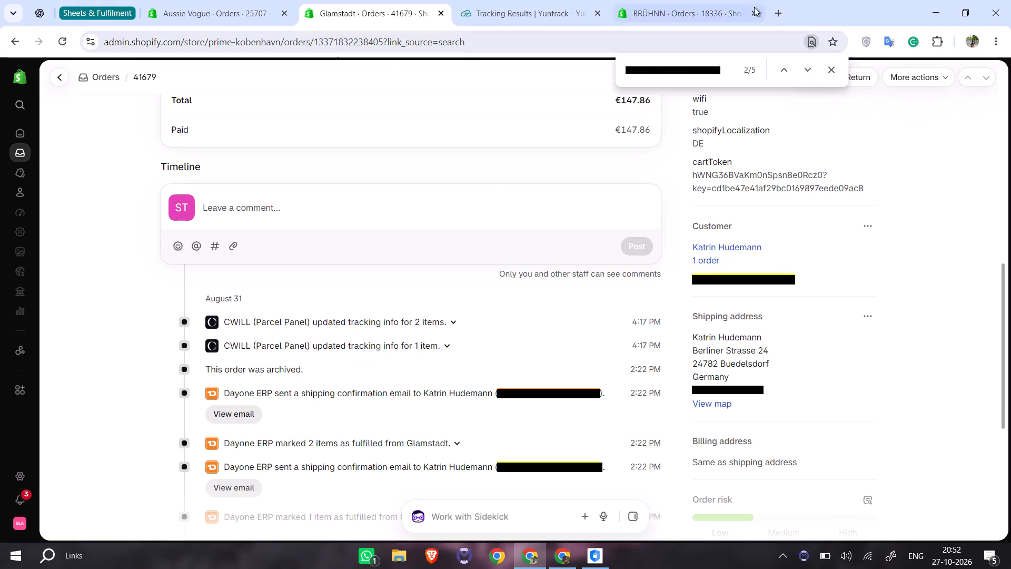
{"action": "left_click", "coordinate": [23, 107]}
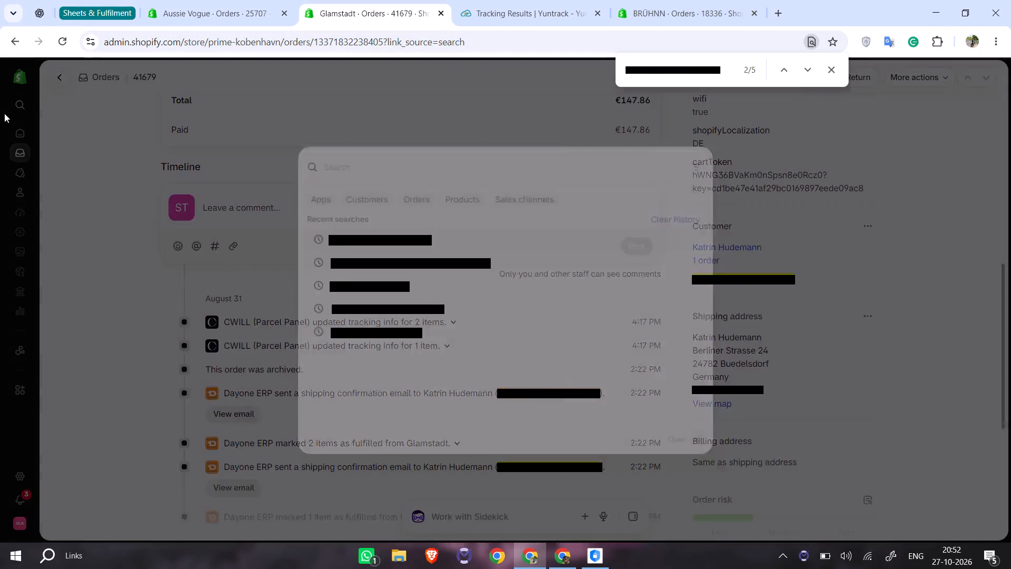
{"action": "key", "text": "ctrl+v"}
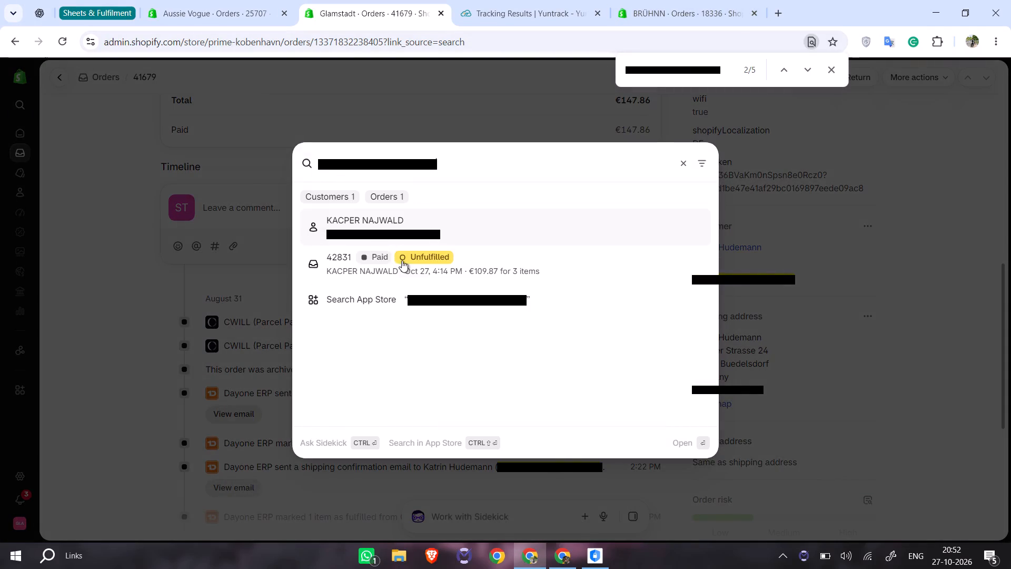
{"action": "left_click", "coordinate": [402, 259]}
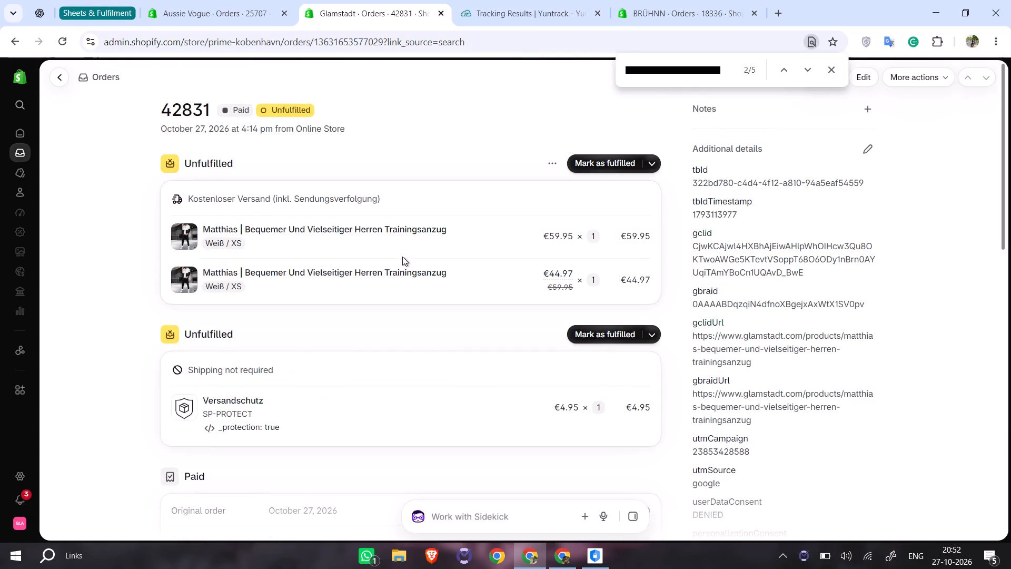
{"action": "key", "text": "ctrl+f"}
{"action": "key", "text": "ctrl+v"}
{"action": "key", "text": "ctrl+f"}
{"action": "key", "text": "ctrl+v"}
{"action": "key", "text": "ctrl+f"}
{"action": "key", "text": "ctrl+v"}
{"action": "key", "text": "ctrl+f"}
{"action": "key", "text": "ctrl+v"}
{"action": "key", "text": "alt+Tab"}
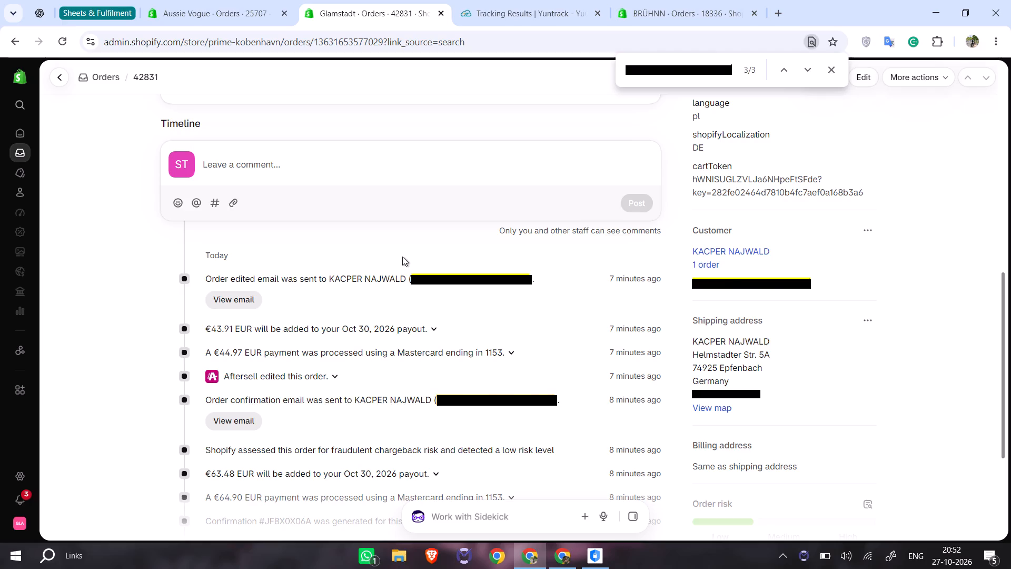
{"action": "scroll", "coordinate": [347, 289], "scroll_direction": "up", "scroll_amount": 7}
{"action": "right_click", "coordinate": [306, 227]}
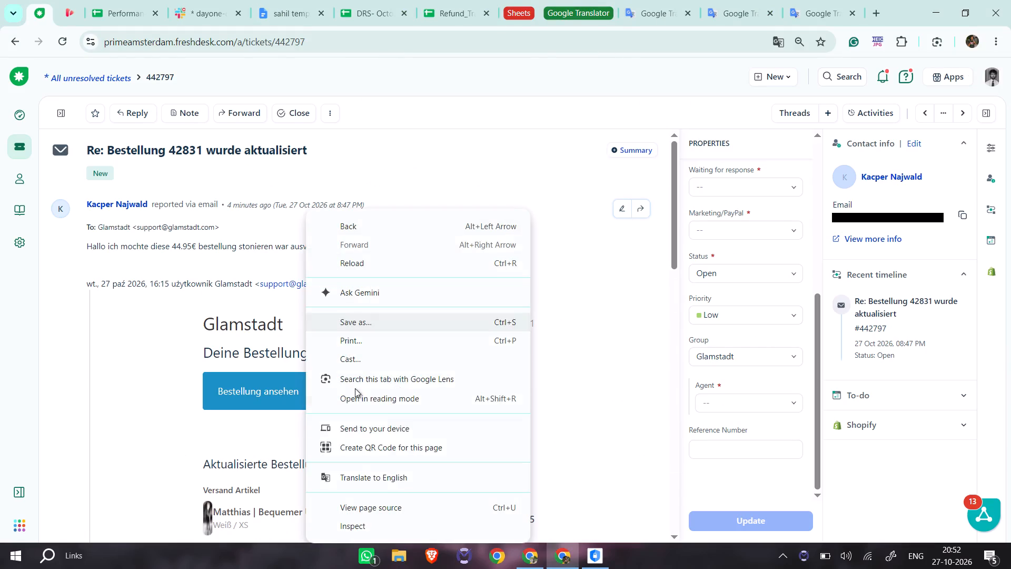
{"action": "left_click", "coordinate": [399, 482]}
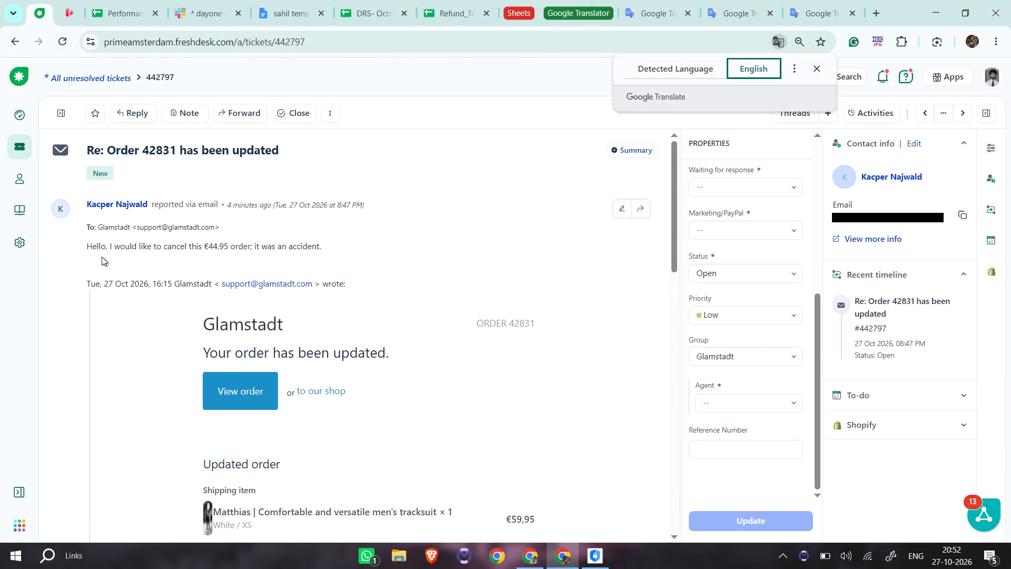
{"action": "triple_click", "coordinate": [127, 250]}
{"action": "left_click", "coordinate": [127, 250]}
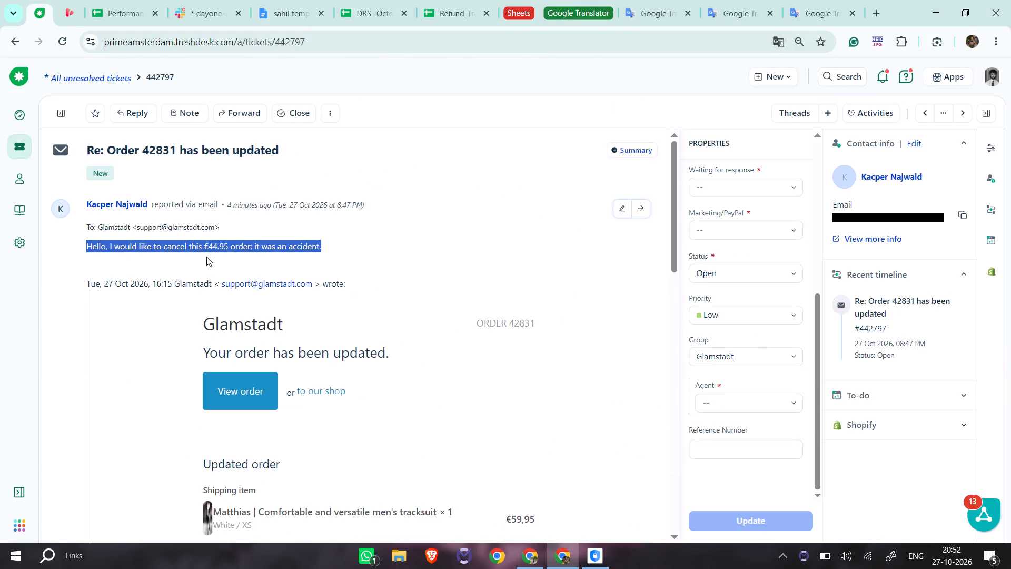
{"action": "left_click", "coordinate": [777, 40]}
{"action": "left_click", "coordinate": [678, 71]}
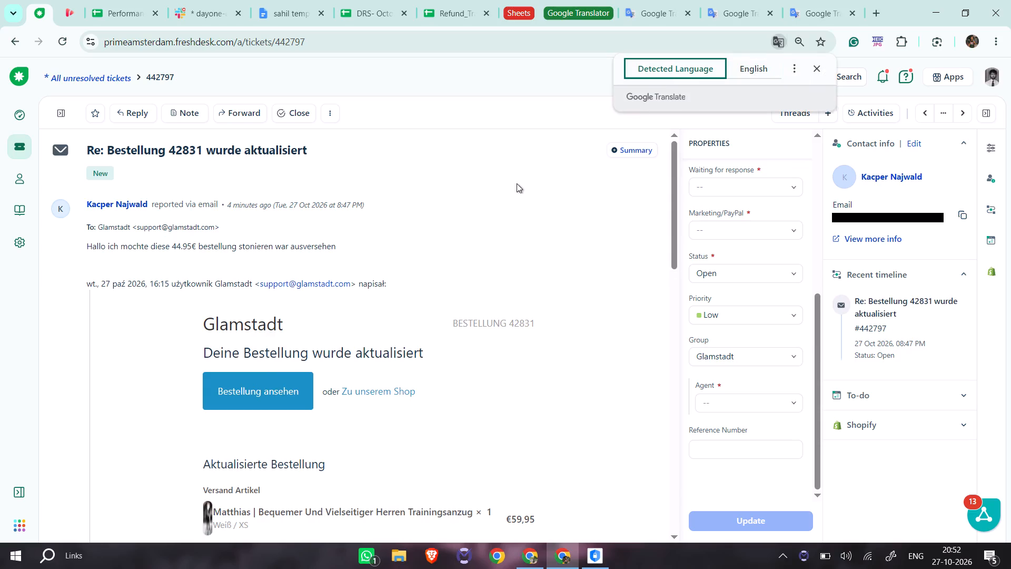
{"action": "double_click", "coordinate": [965, 213]}
{"action": "key", "text": "alt+Tab"}
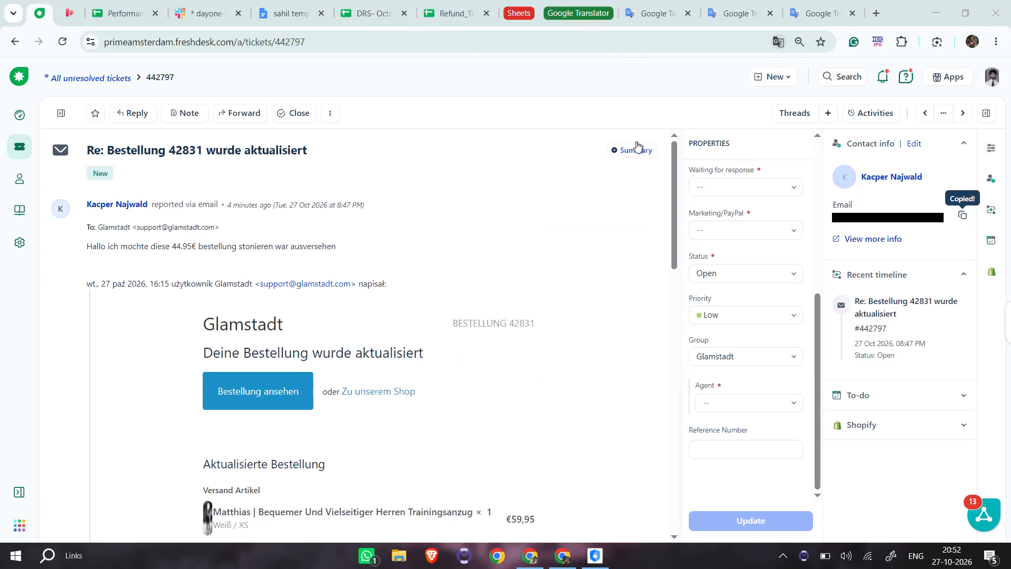
{"action": "key", "text": "ctrl+f"}
{"action": "key", "text": "ctrl+v"}
{"action": "key", "text": "ctrl+f"}
{"action": "key", "text": "ctrl+v"}
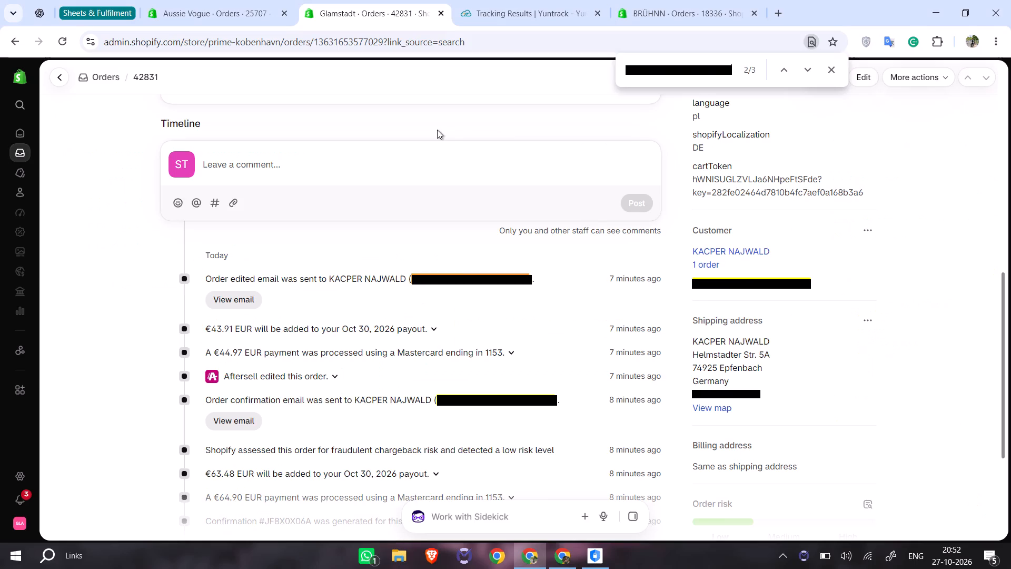
{"action": "scroll", "coordinate": [437, 130], "scroll_direction": "up", "scroll_amount": 10}
{"action": "key", "text": "alt+Tab"}
{"action": "right_click", "coordinate": [372, 133]}
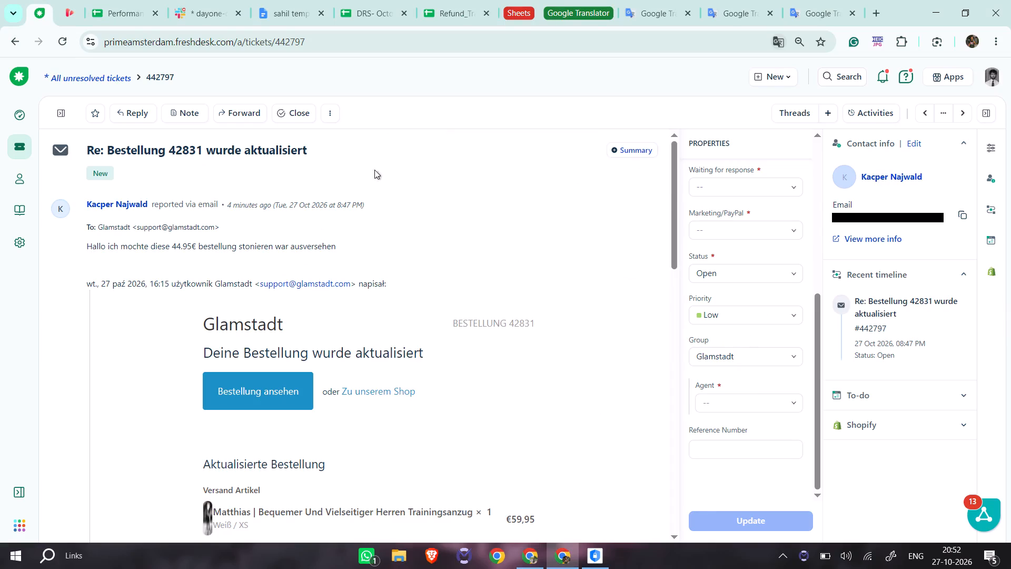
{"action": "left_click", "coordinate": [473, 405]}
{"action": "left_click_drag", "start_coordinate": [80, 202], "coordinate": [239, 221]}
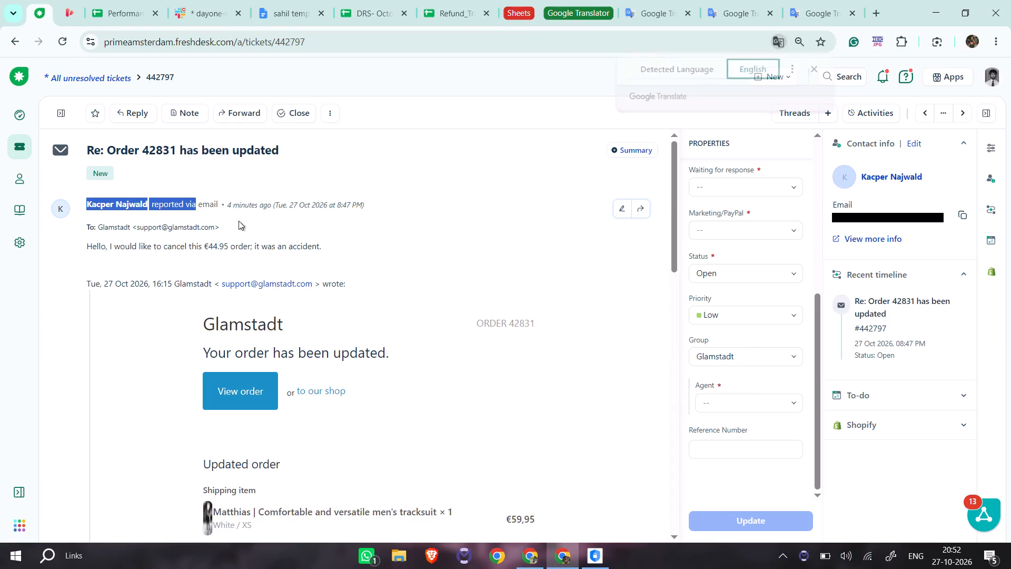
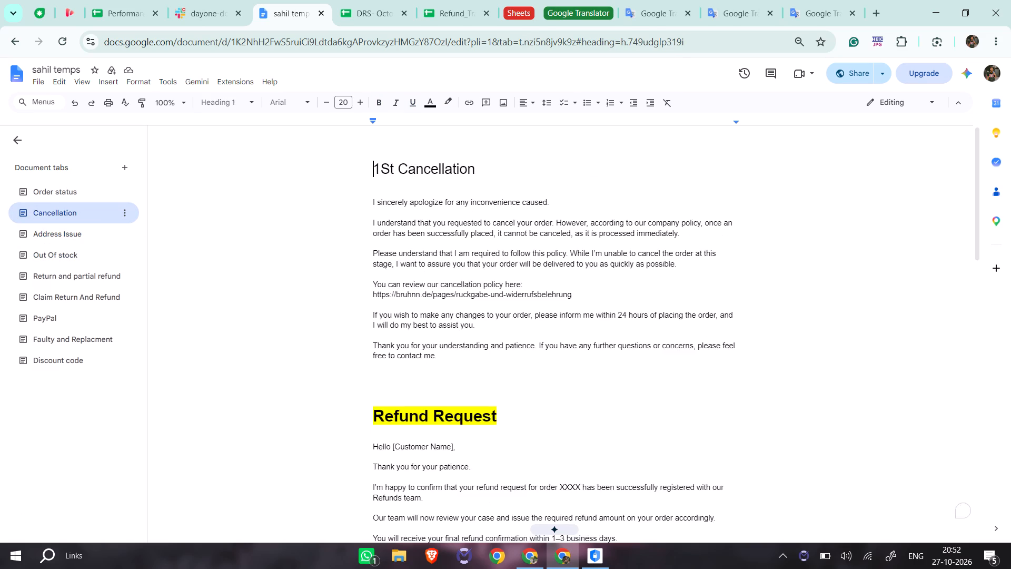
{"action": "scroll", "coordinate": [420, 282], "scroll_direction": "down", "scroll_amount": 4}
{"action": "scroll", "coordinate": [419, 282], "scroll_direction": "up", "scroll_amount": 3}
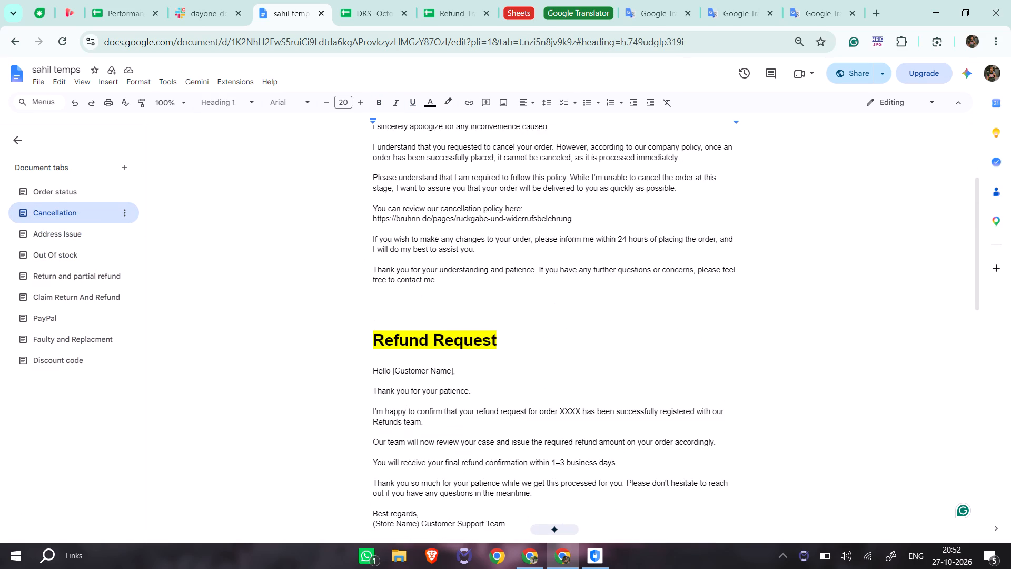
{"action": "key", "text": "alt+Tab"}
{"action": "scroll", "coordinate": [561, 238], "scroll_direction": "down", "scroll_amount": 1}
{"action": "left_click", "coordinate": [351, 0]}
{"action": "scroll", "coordinate": [578, 259], "scroll_direction": "down", "scroll_amount": 3}
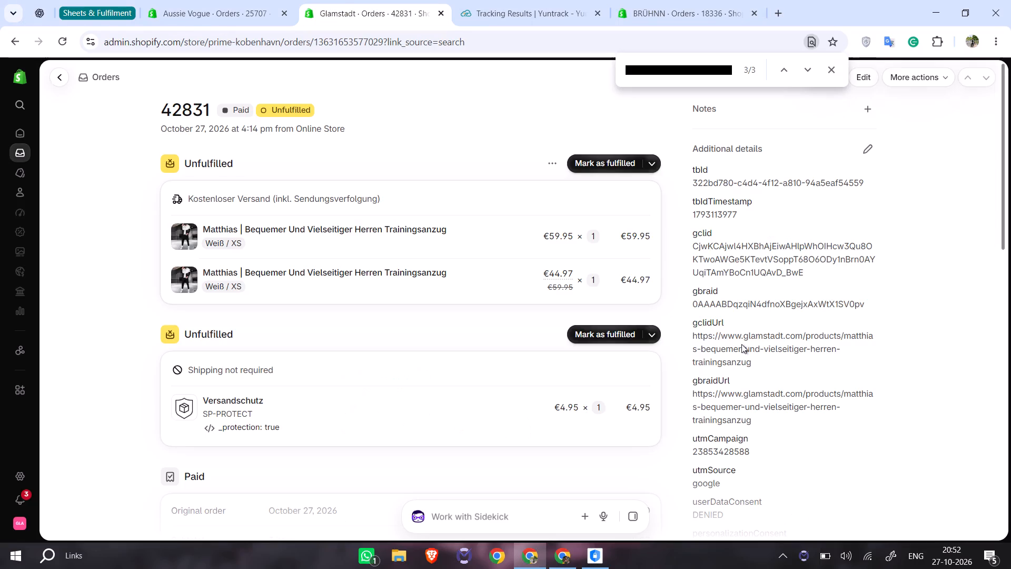
{"action": "scroll", "coordinate": [741, 344], "scroll_direction": "down", "scroll_amount": 10}
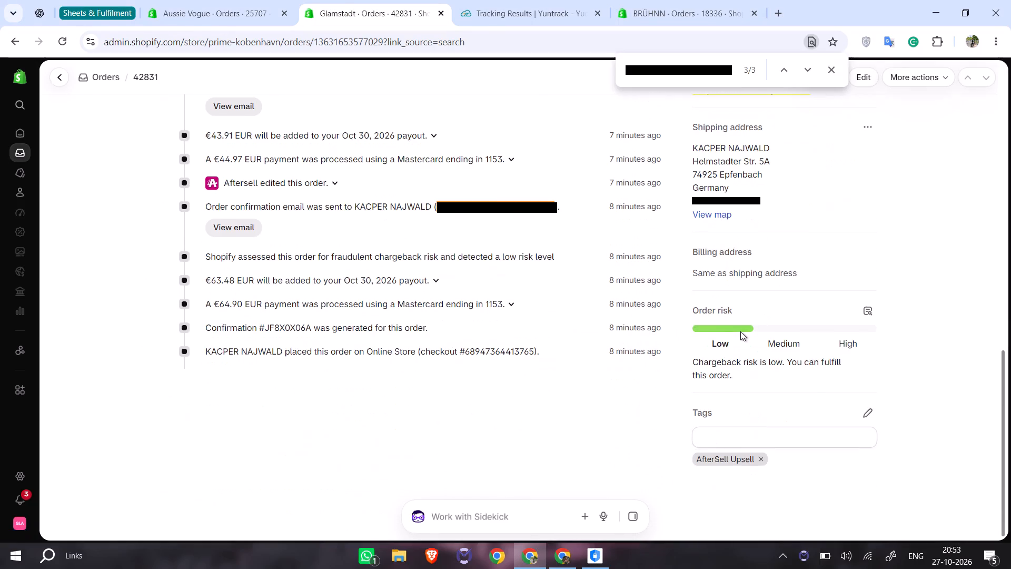
{"action": "key", "text": "Tab"}
{"action": "key", "text": "alt+Tab"}
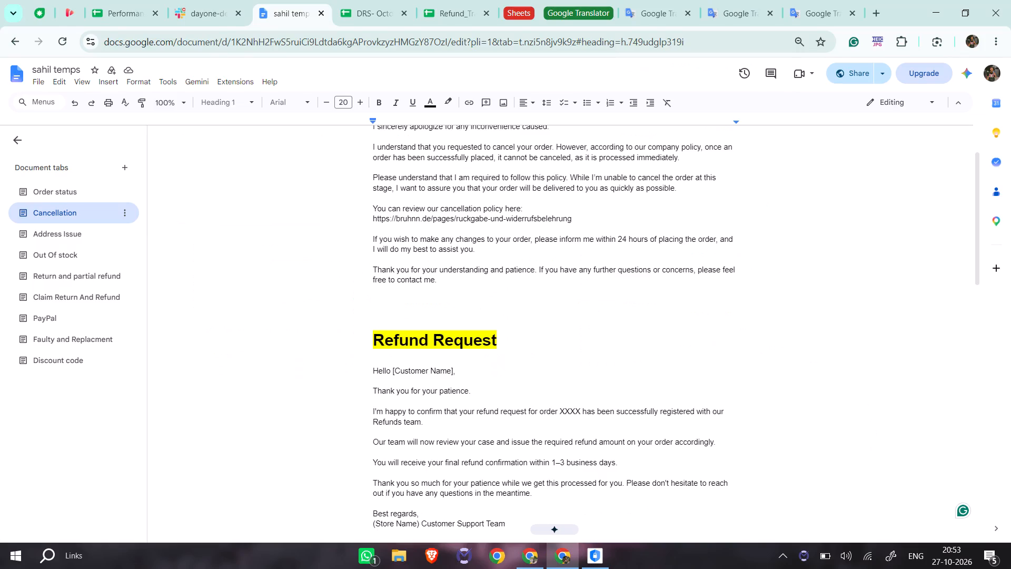
Return to Freshdesk ticket 442797 and restore its original German text.
{"action": "key", "text": "ctrl+1"}
{"action": "left_click", "coordinate": [310, 228]}
{"action": "left_click", "coordinate": [784, 36]}
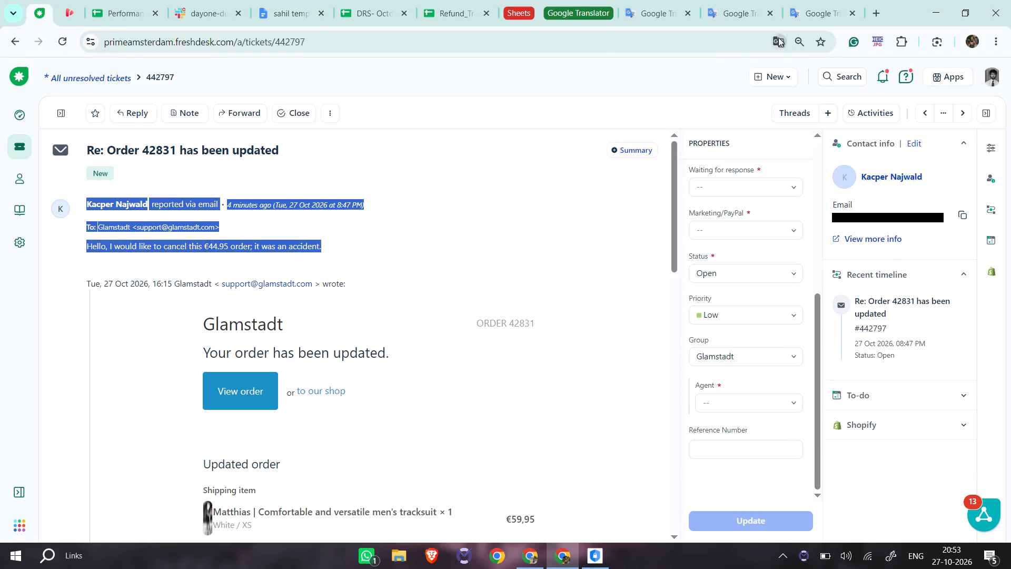
{"action": "left_click", "coordinate": [697, 56]}
{"action": "left_click", "coordinate": [687, 72]}
{"action": "left_click", "coordinate": [524, 229]}
{"action": "scroll", "coordinate": [523, 229], "scroll_direction": "down", "scroll_amount": 7}
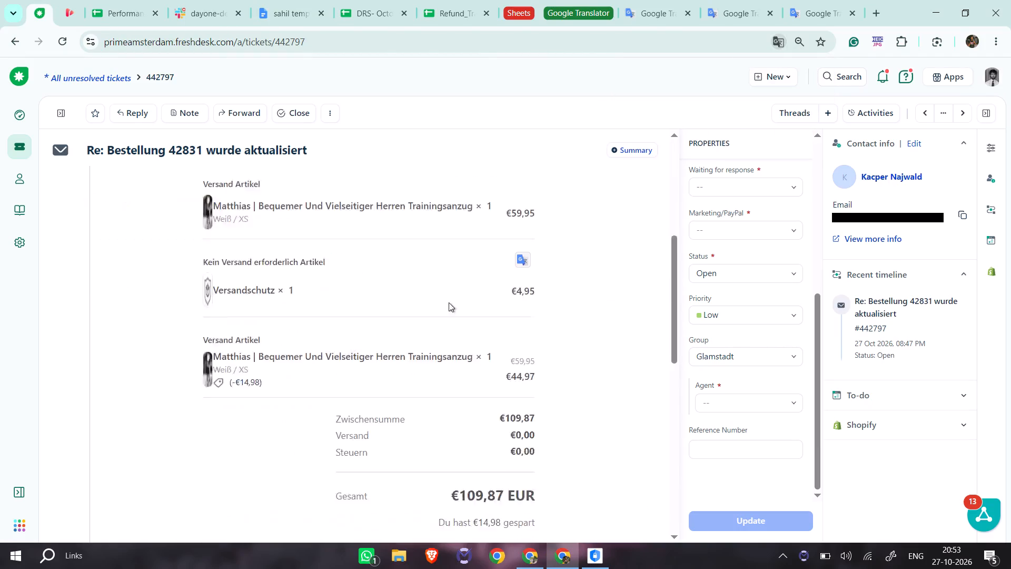
{"action": "scroll", "coordinate": [449, 302], "scroll_direction": "down", "scroll_amount": 2}
{"action": "scroll", "coordinate": [290, 390], "scroll_direction": "down", "scroll_amount": 3}
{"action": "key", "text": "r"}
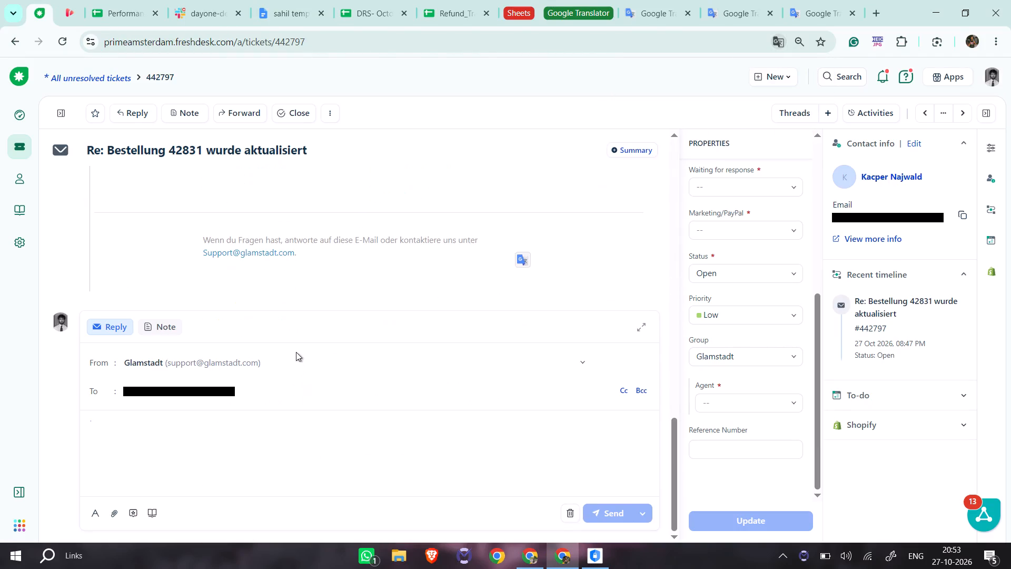
{"action": "scroll", "coordinate": [140, 460], "scroll_direction": "down", "scroll_amount": 5}
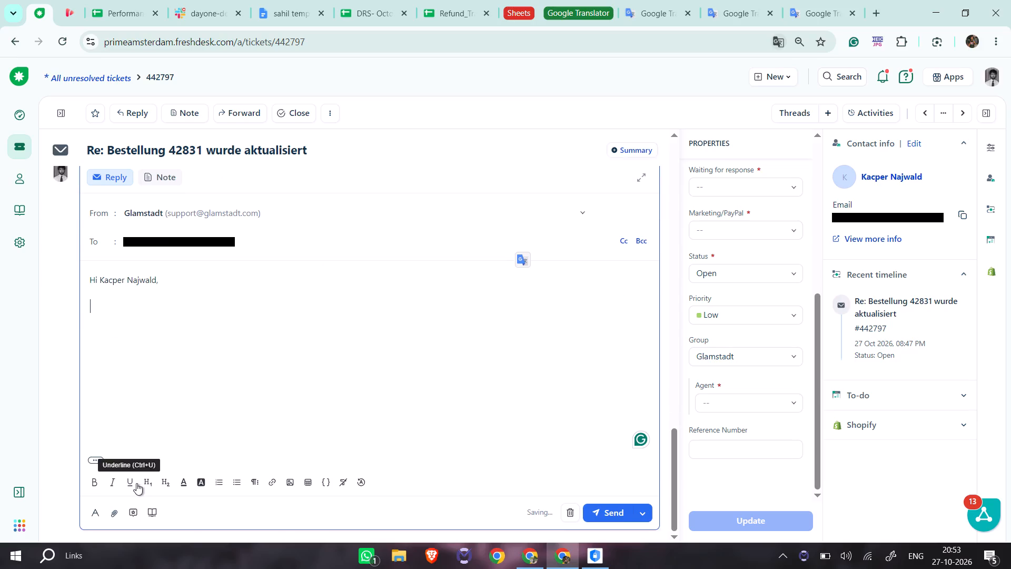
{"action": "left_click", "coordinate": [116, 457]}
{"action": "left_click", "coordinate": [195, 403]}
{"action": "key", "text": "ctrl+a"}
{"action": "key", "text": "ctrl+BackSpace"}
{"action": "key", "text": "ctrl+BackSpace"}
{"action": "key", "text": "ctrl+BackSpace"}
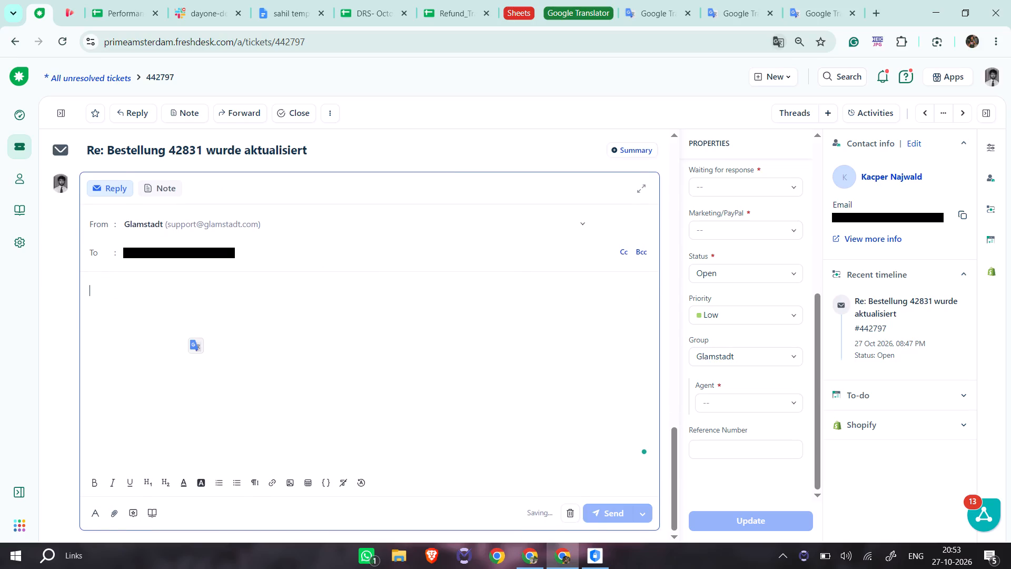
Find the canned response UPSELL Bruhnn by searching for "upse", insert it into the reply, read it through and send it.
{"action": "left_click", "coordinate": [129, 512]}
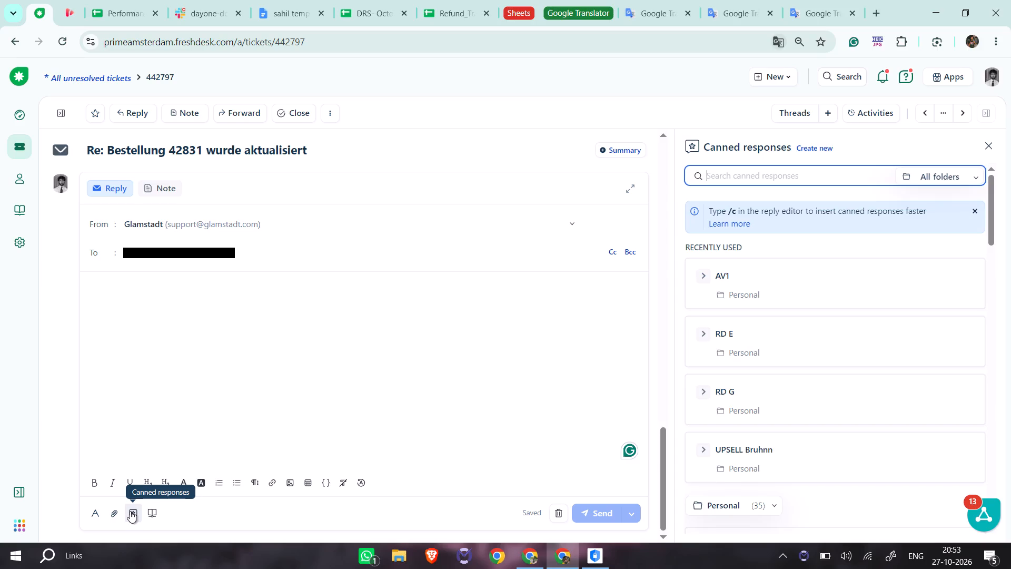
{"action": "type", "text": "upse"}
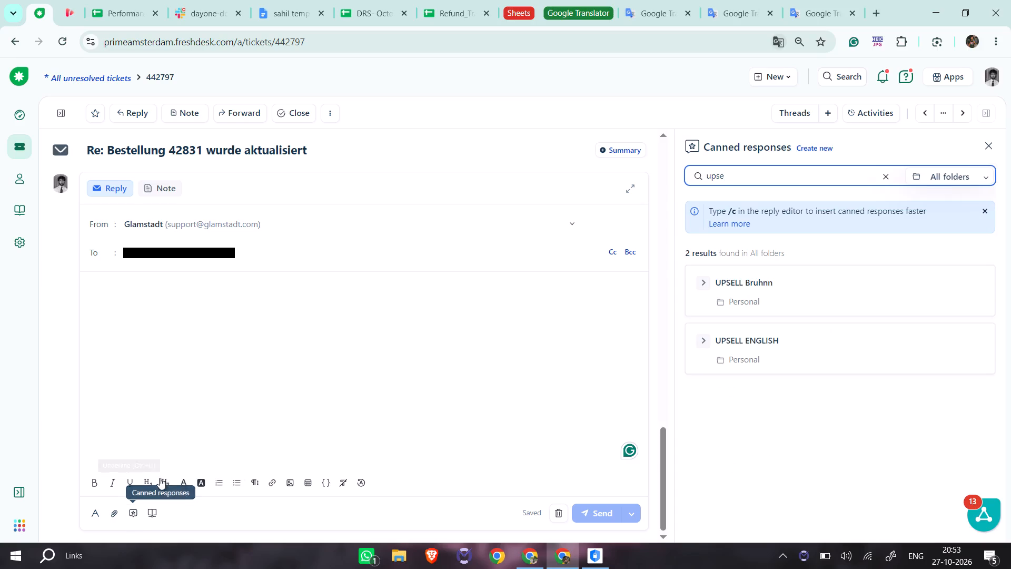
{"action": "left_click", "coordinate": [959, 284]}
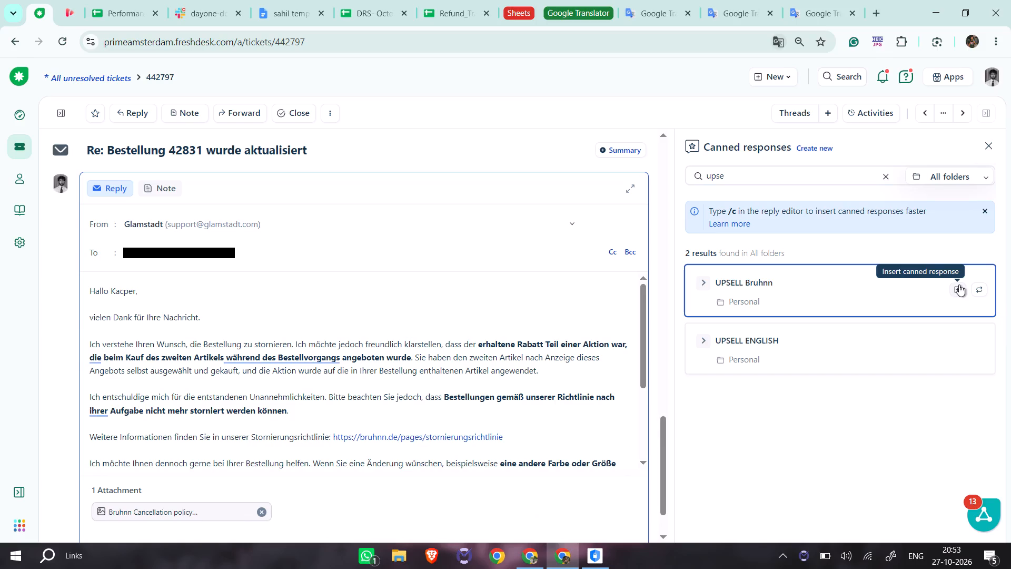
{"action": "scroll", "coordinate": [467, 347], "scroll_direction": "down", "scroll_amount": 2}
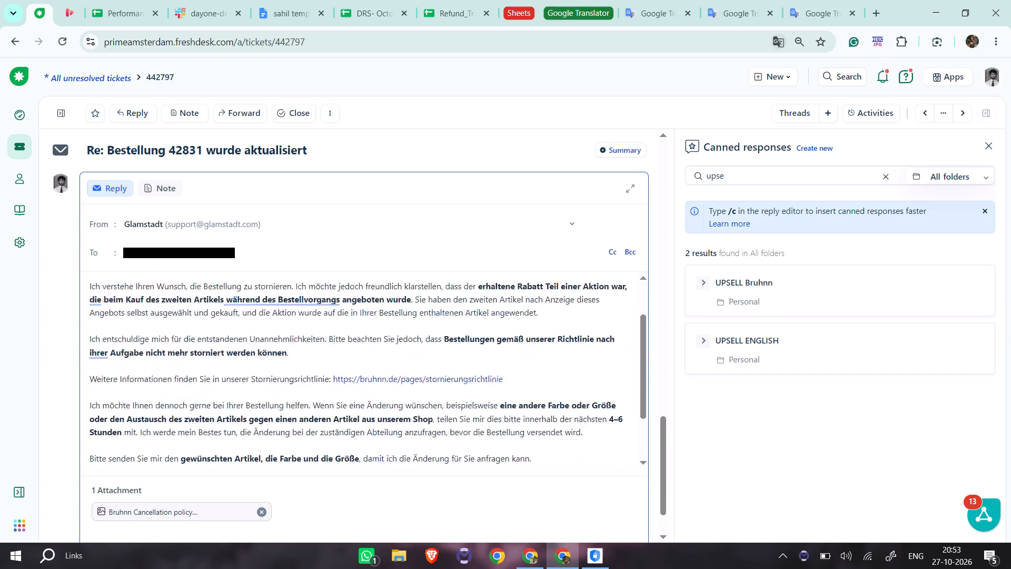
{"action": "left_click", "coordinate": [417, 355]}
{"action": "scroll", "coordinate": [513, 353], "scroll_direction": "up", "scroll_amount": 2}
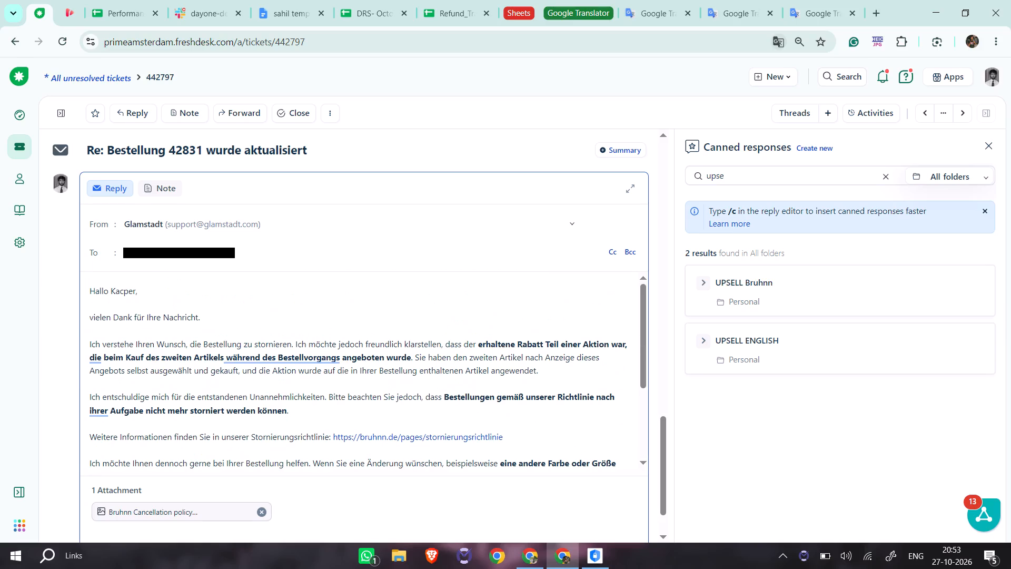
{"action": "left_click", "coordinate": [506, 346]}
{"action": "key", "text": "ctrl+Return"}
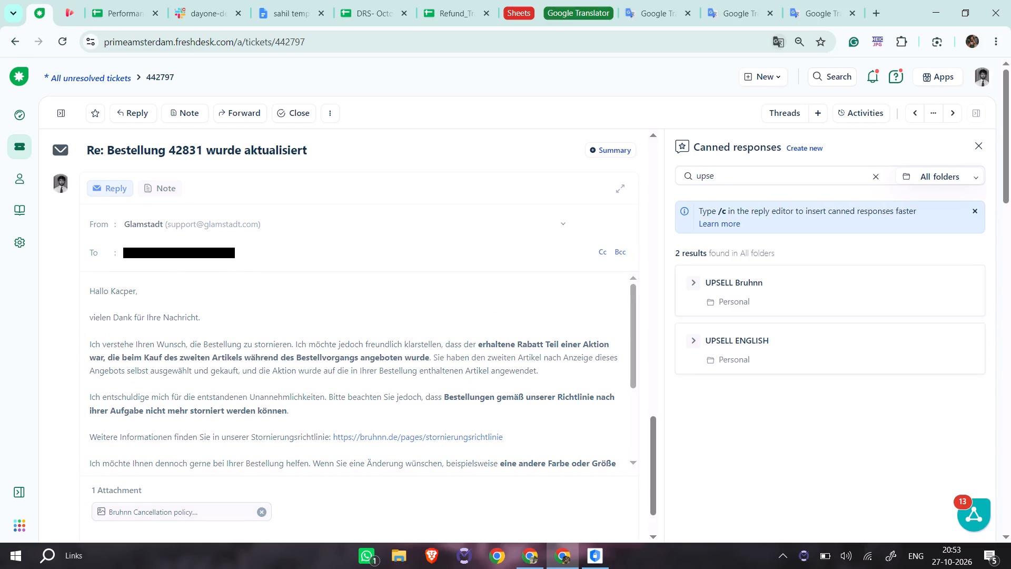
{"action": "key", "text": "alt+Tab"}
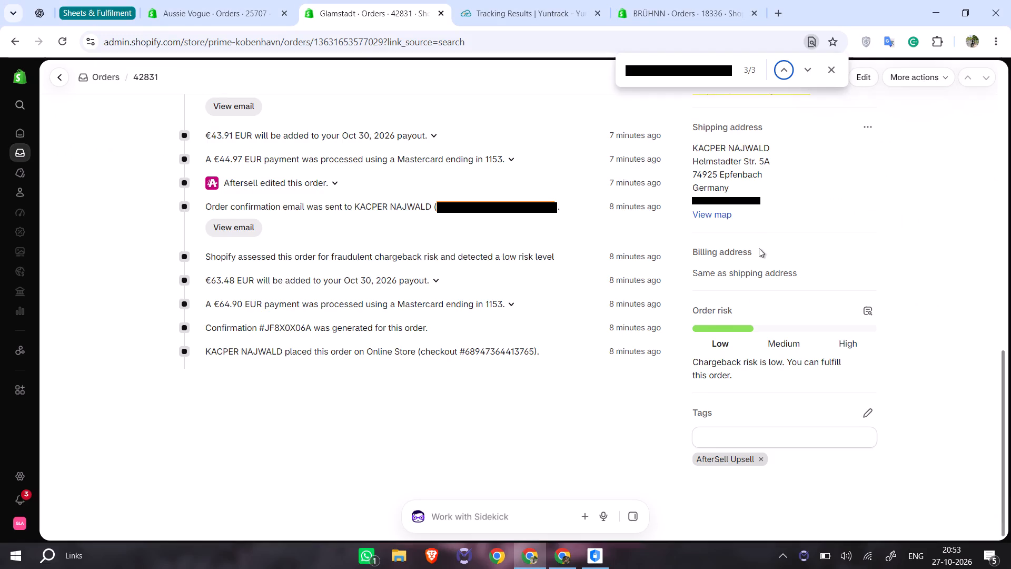
{"action": "scroll", "coordinate": [759, 248], "scroll_direction": "down", "scroll_amount": 4}
{"action": "scroll", "coordinate": [759, 248], "scroll_direction": "left", "scroll_amount": 1}
{"action": "key", "text": "alt+Tab"}
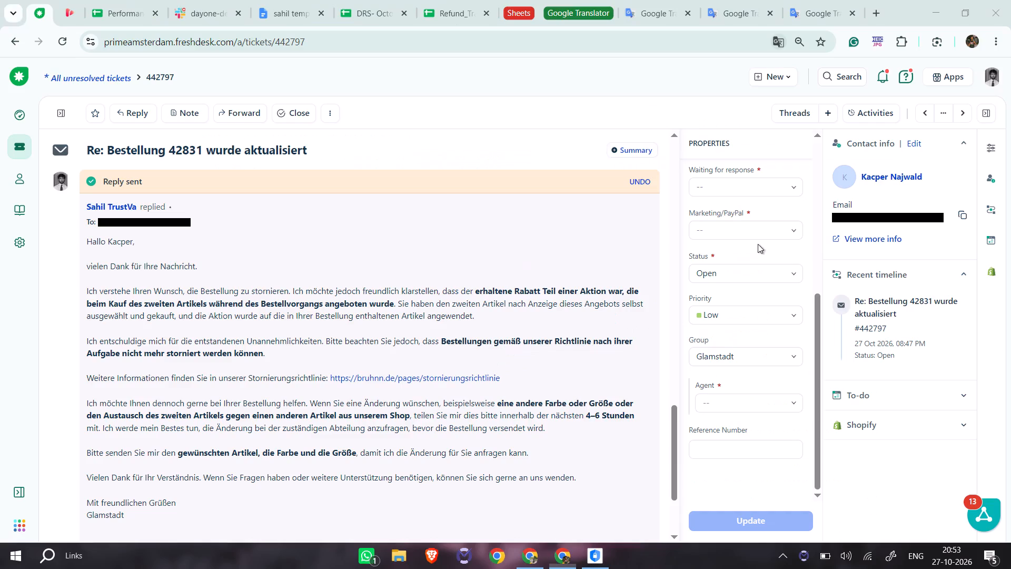
Set the ticket's Type to Cancellation, Payment Method to CC and Shipping Address Validation to Verified & Correct.
{"action": "scroll", "coordinate": [743, 251], "scroll_direction": "up", "scroll_amount": 4}
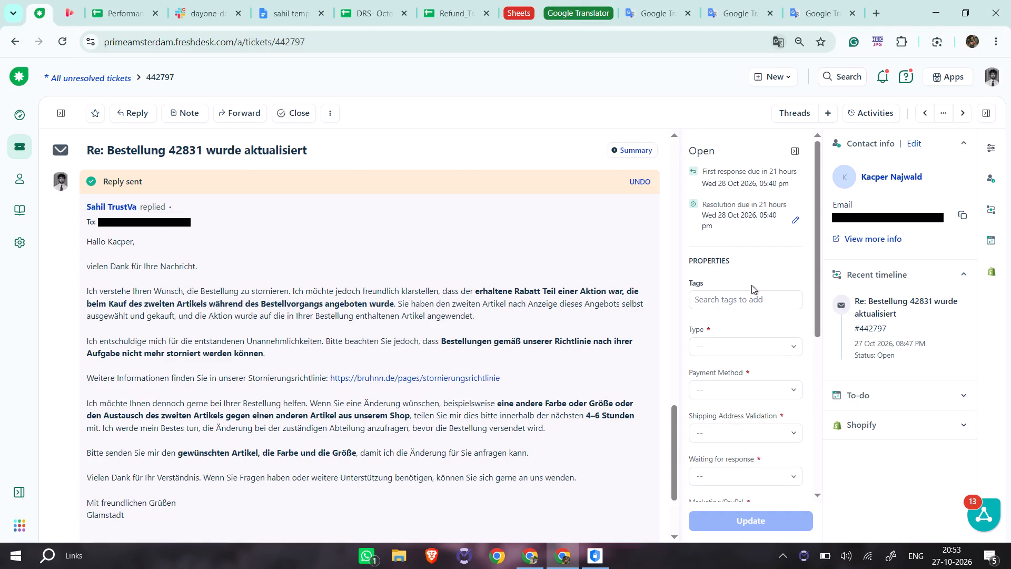
{"action": "left_click", "coordinate": [751, 285]}
{"action": "left_click", "coordinate": [754, 294]}
{"action": "key", "text": "Tab"}
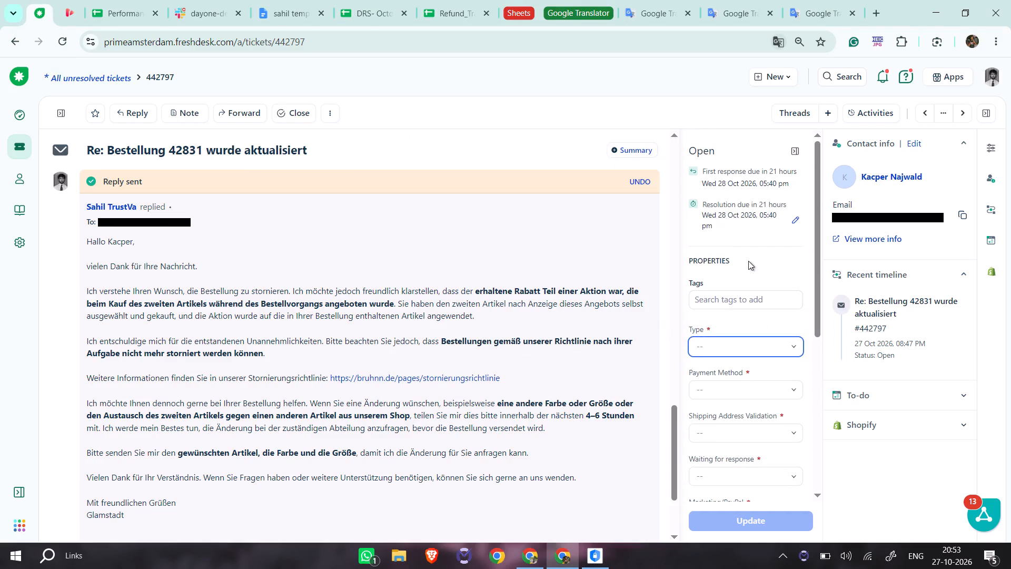
{"action": "key", "text": "alt+Tab"}
{"action": "key", "text": "alt+Tab"}
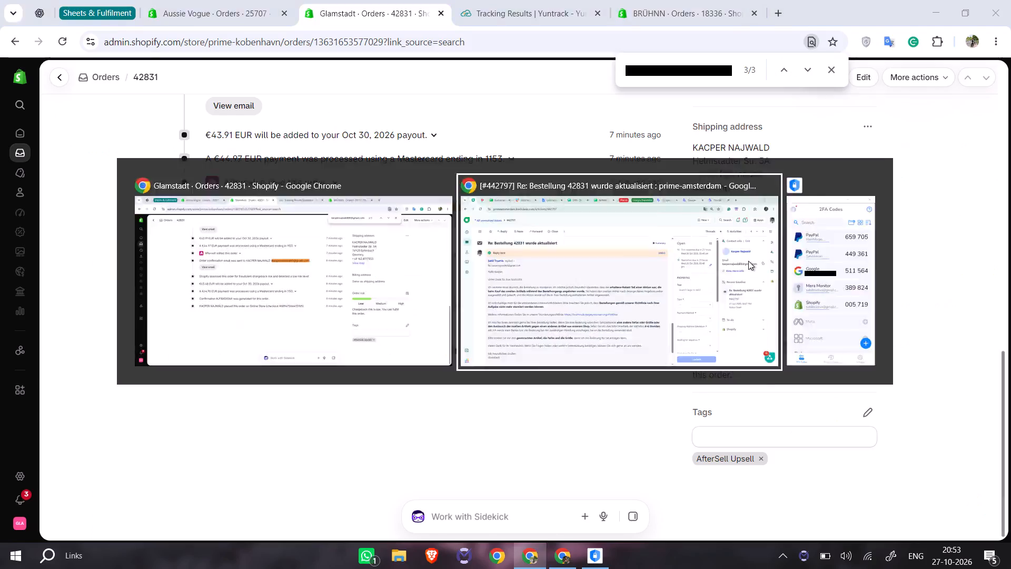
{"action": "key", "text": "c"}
{"action": "key", "text": "Tab"}
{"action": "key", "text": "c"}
{"action": "key", "text": "Tab"}
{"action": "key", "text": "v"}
{"action": "key", "text": "Tab"}
Set Waiting for response to N/A, Marketing/PayPal to No and Status to Resolved, and go to the Agent field.
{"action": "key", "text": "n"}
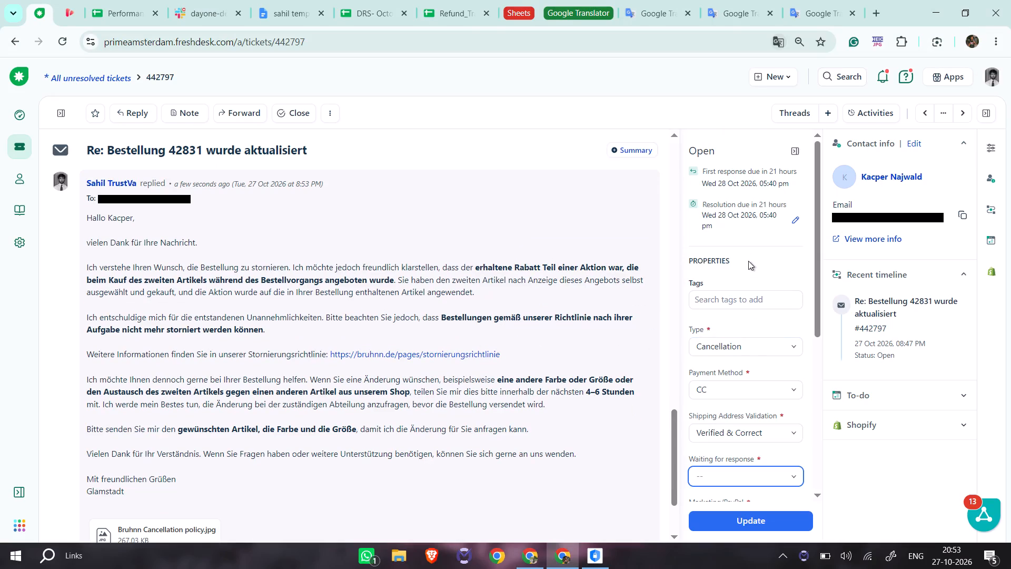
{"action": "key", "text": "Tab"}
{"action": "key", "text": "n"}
{"action": "key", "text": "Tab"}
{"action": "key", "text": "Tab"}
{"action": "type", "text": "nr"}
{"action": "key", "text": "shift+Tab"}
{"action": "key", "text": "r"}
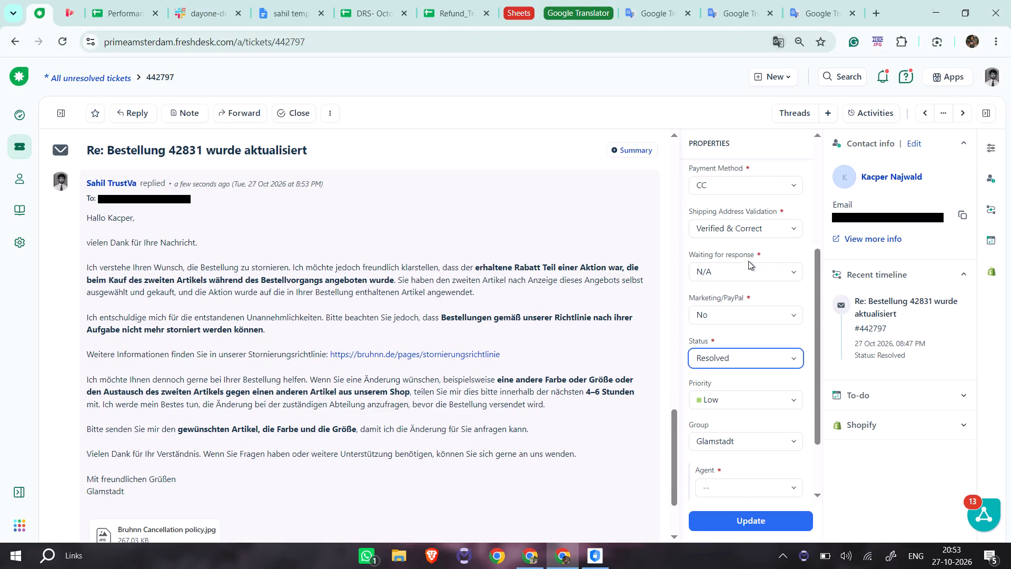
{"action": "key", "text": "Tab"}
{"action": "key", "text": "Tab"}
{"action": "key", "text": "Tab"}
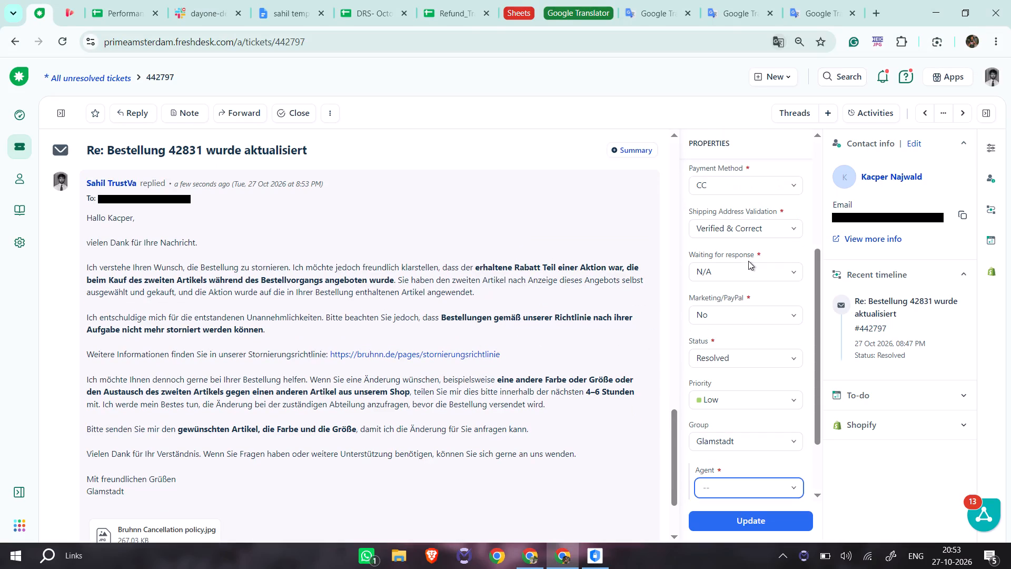
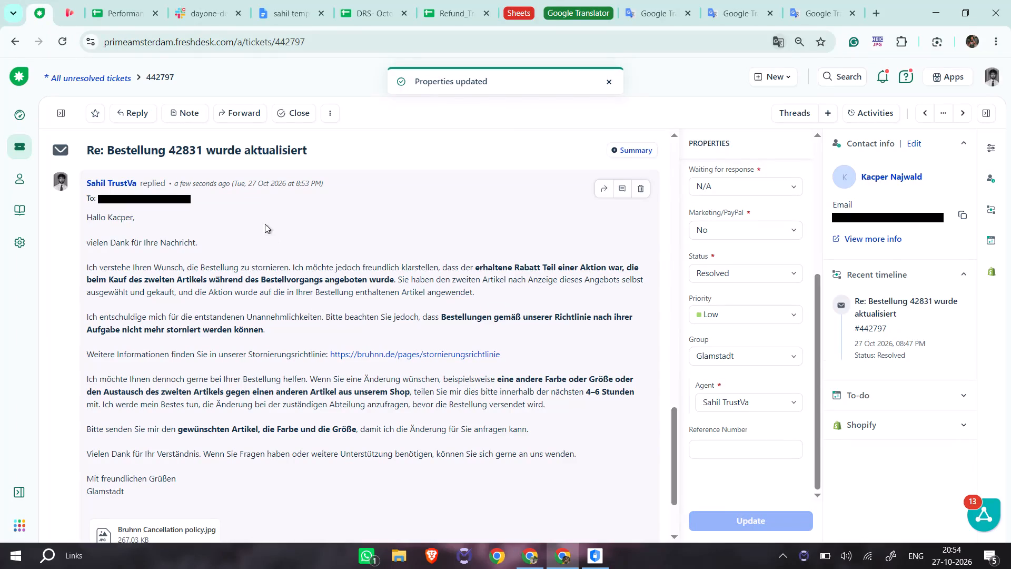
Log ticket number 442797 in the SAHIL column of the Oct 27 sheet in DRS- October 2026, and return to the ticket.
{"action": "double_click", "coordinate": [153, 66]}
{"action": "double_click", "coordinate": [160, 77], "text": "ctrl"}
{"action": "key", "text": "ctrl+c"}
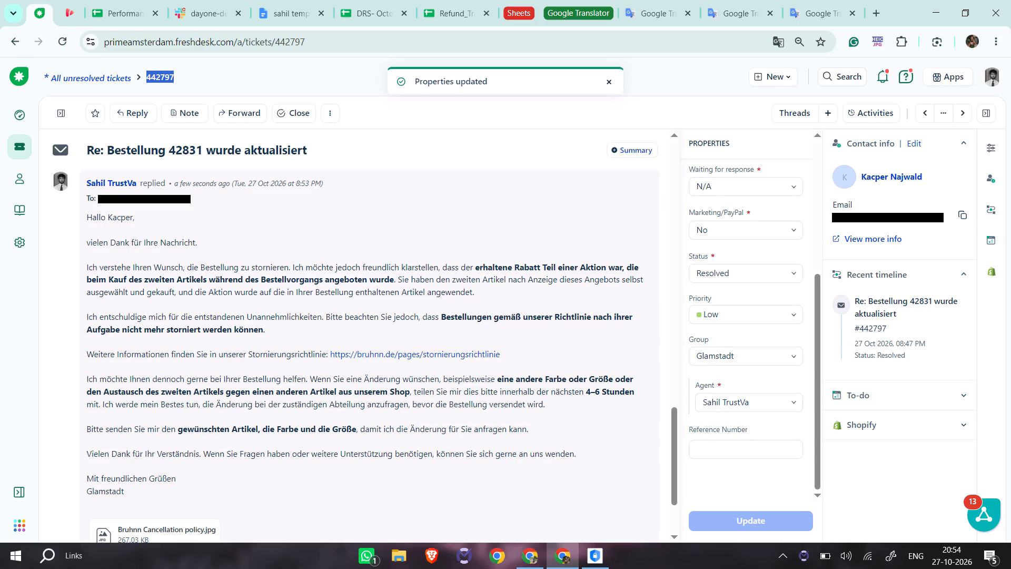
{"action": "key", "text": "ctrl+6"}
{"action": "key", "text": "ctrl+v"}
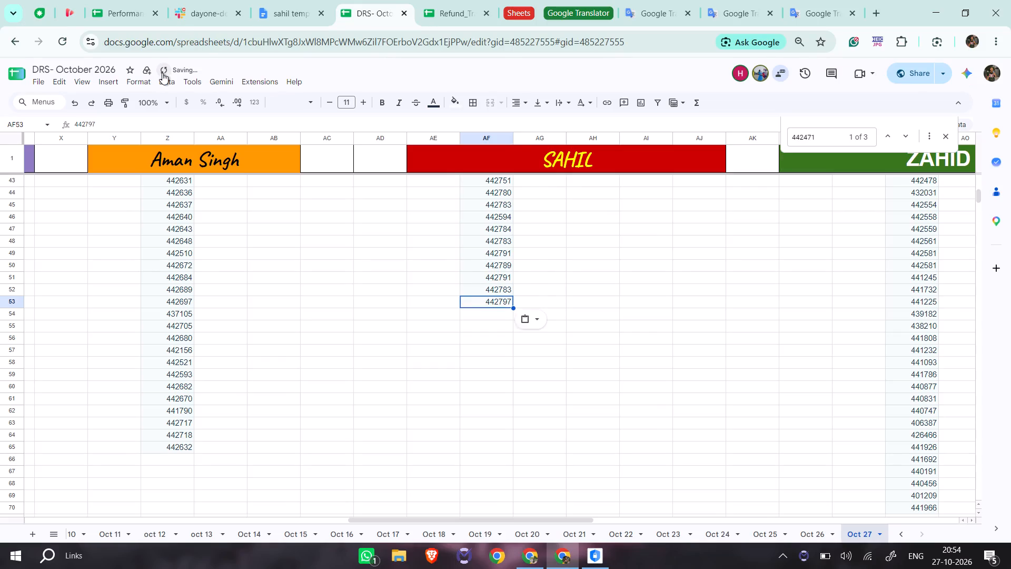
{"action": "key", "text": "Down"}
{"action": "key", "text": "ctrl+1"}
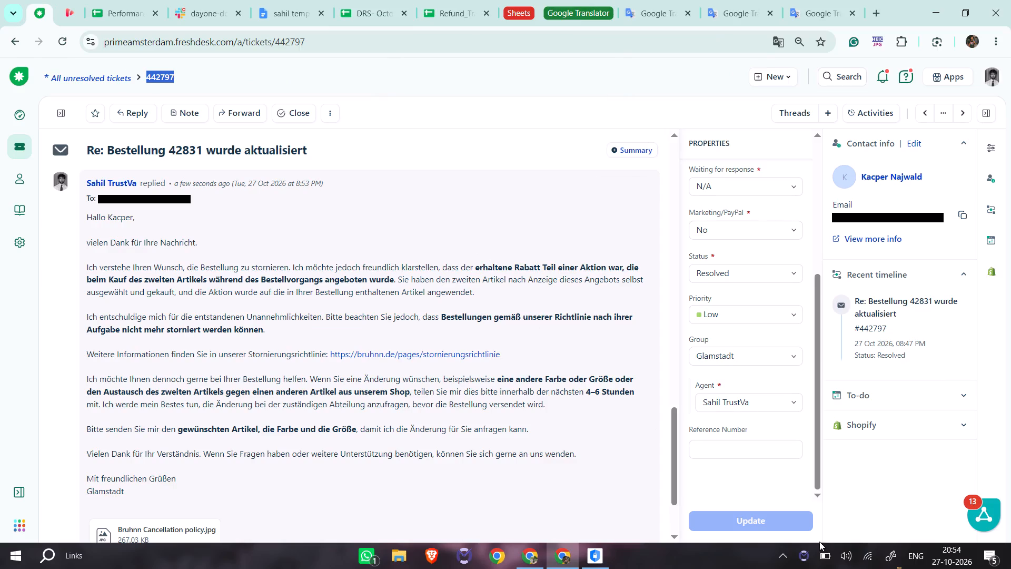
Switch to MeraMonitor, refresh its project and task selections, and minimize it.
{"action": "double_click", "coordinate": [810, 553]}
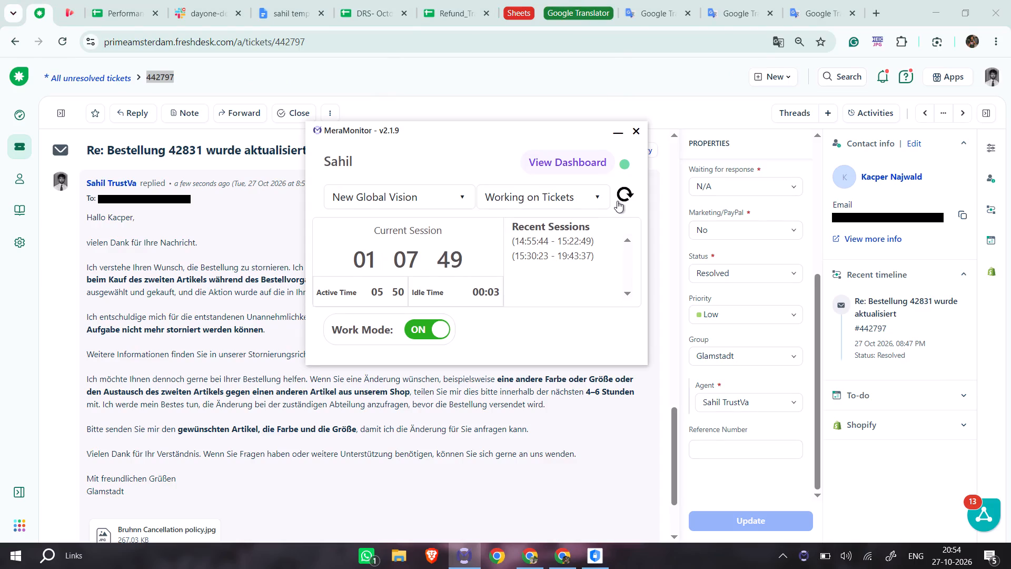
{"action": "left_click", "coordinate": [617, 201]}
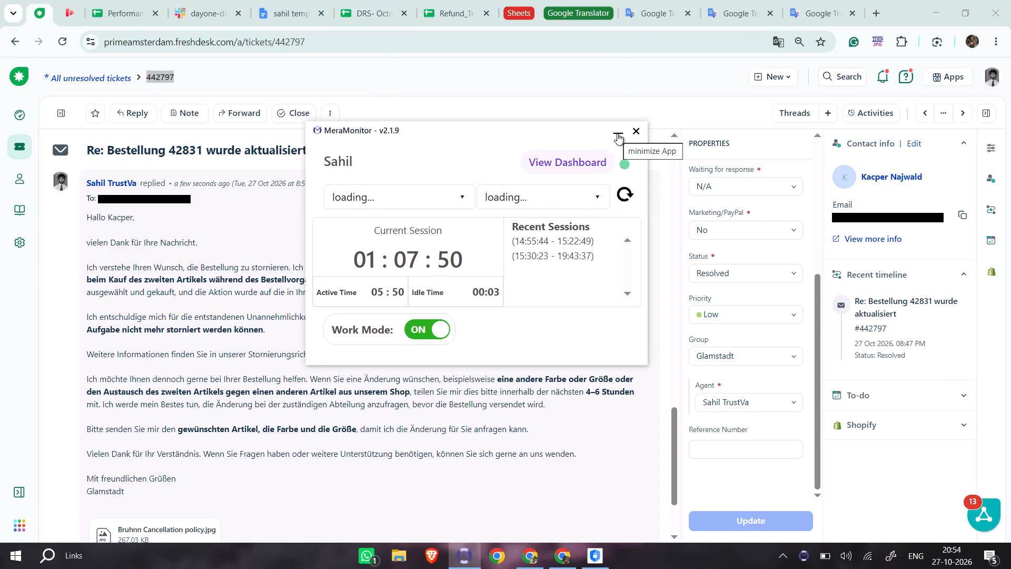
{"action": "left_click", "coordinate": [617, 133]}
{"action": "left_click", "coordinate": [409, 247]}
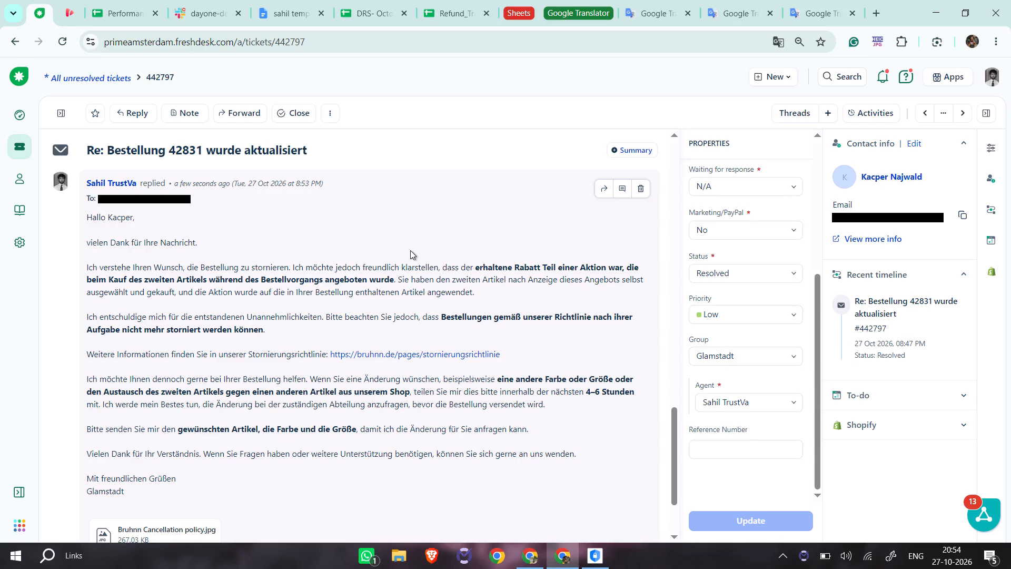
{"action": "scroll", "coordinate": [410, 250], "scroll_direction": "down", "scroll_amount": 3}
{"action": "left_click", "coordinate": [419, 317]}
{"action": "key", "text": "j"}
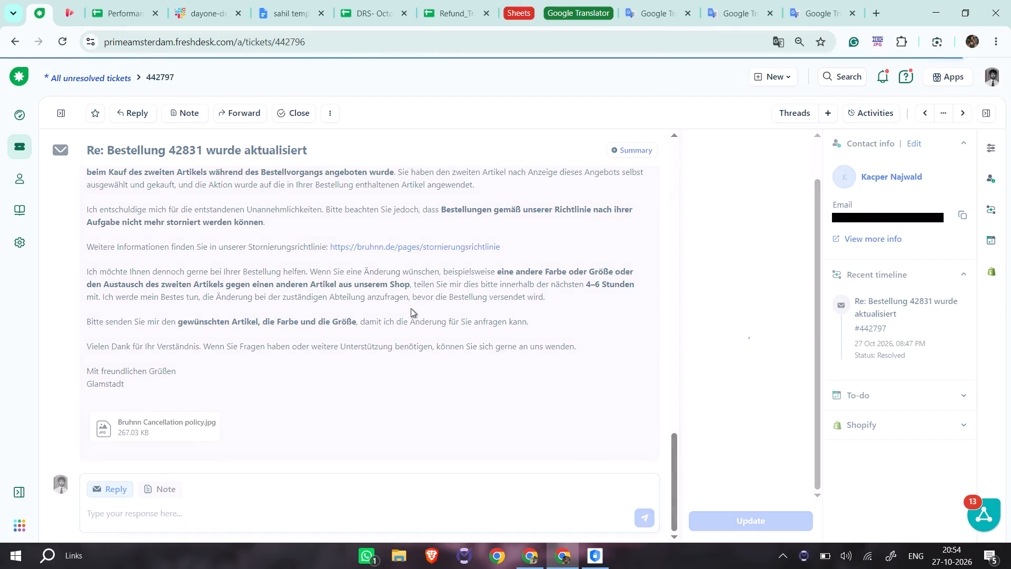
{"action": "scroll", "coordinate": [348, 305], "scroll_direction": "down", "scroll_amount": 3}
{"action": "scroll", "coordinate": [713, 274], "scroll_direction": "down", "scroll_amount": 1}
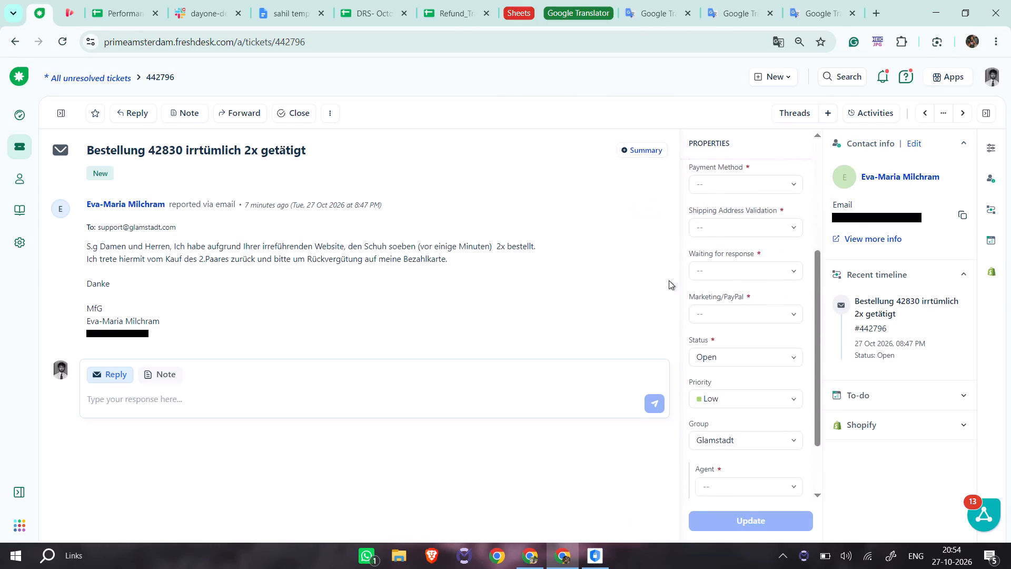
{"action": "scroll", "coordinate": [780, 289], "scroll_direction": "down", "scroll_amount": 2}
{"action": "double_click", "coordinate": [964, 218]}
{"action": "key", "text": "alt+Tab"}
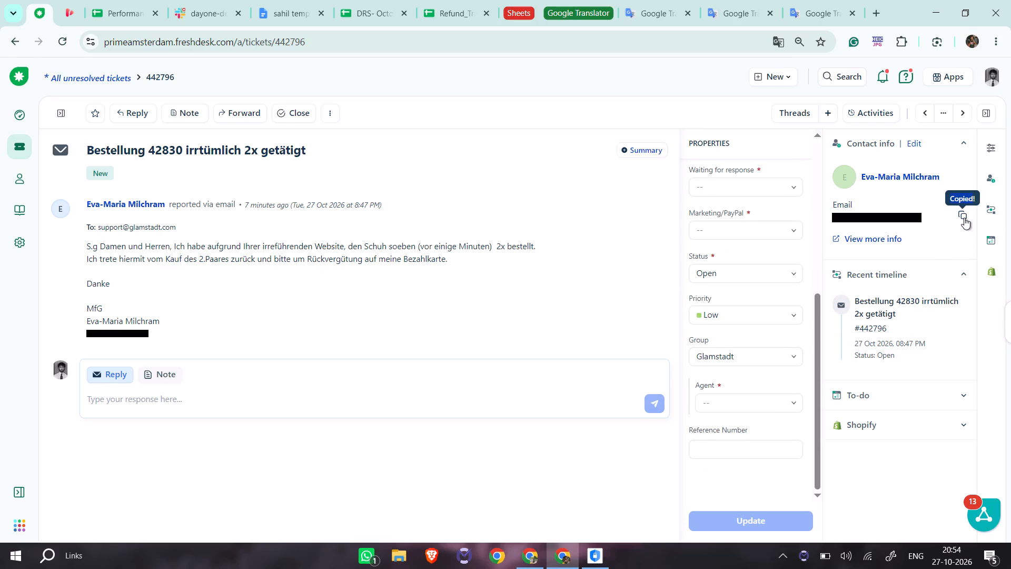
{"action": "left_click", "coordinate": [15, 107]}
{"action": "key", "text": "ctrl+v"}
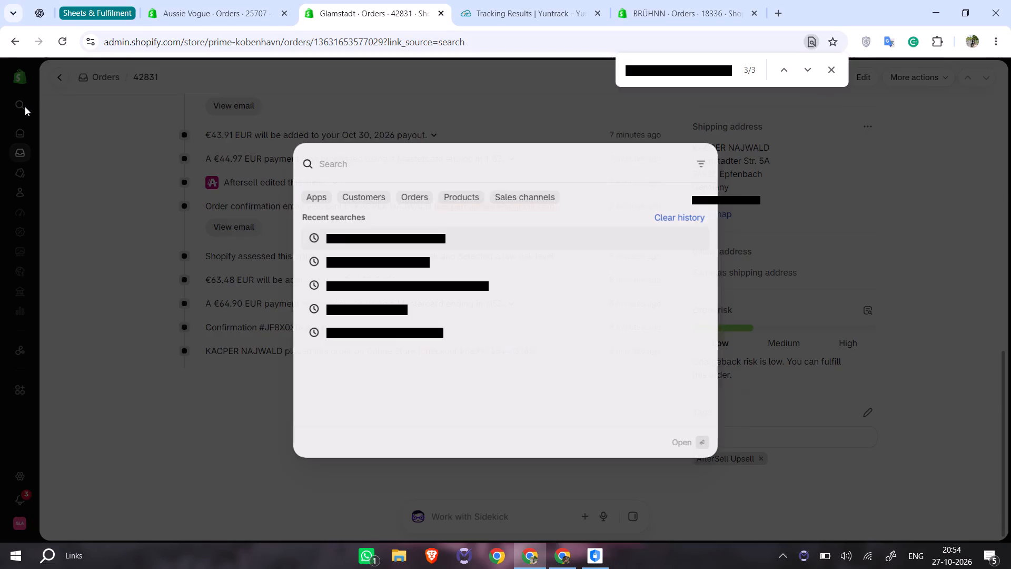
{"action": "key", "text": "ctrl+v"}
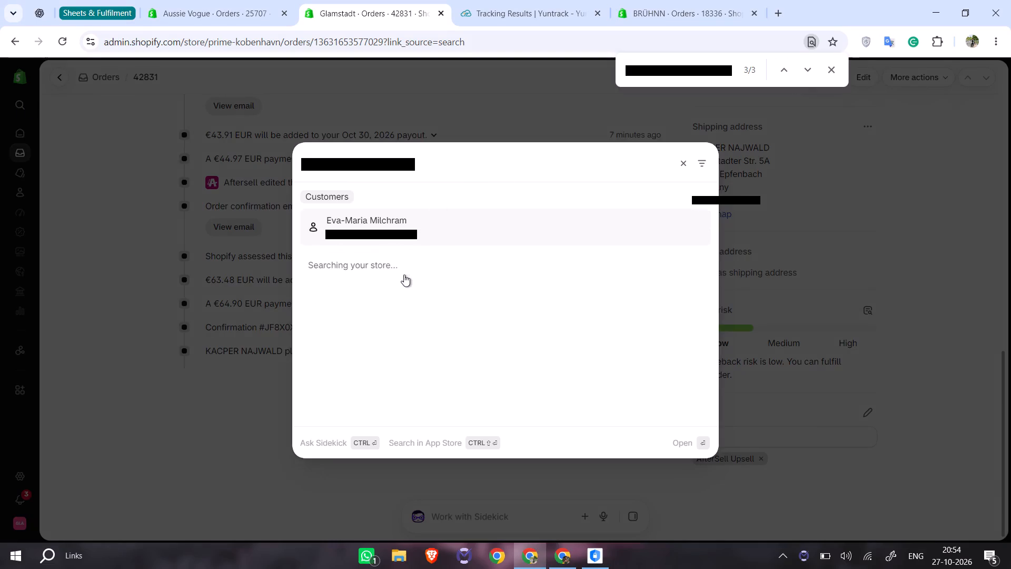
{"action": "left_click", "coordinate": [418, 270]}
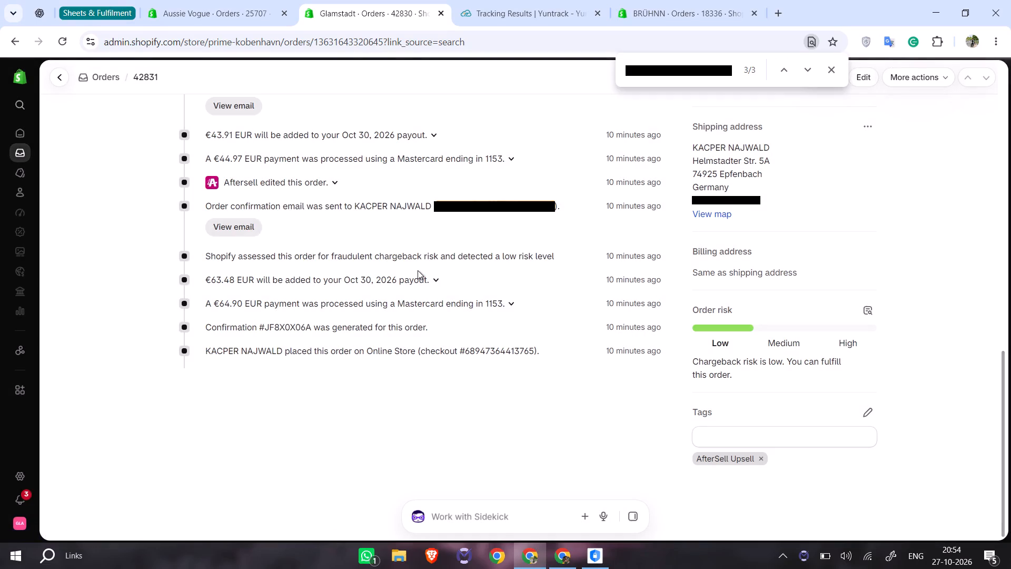
{"action": "key", "text": "ctrl+f"}
{"action": "key", "text": "ctrl+v"}
{"action": "key", "text": "ctrl+f"}
{"action": "key", "text": "ctrl+v"}
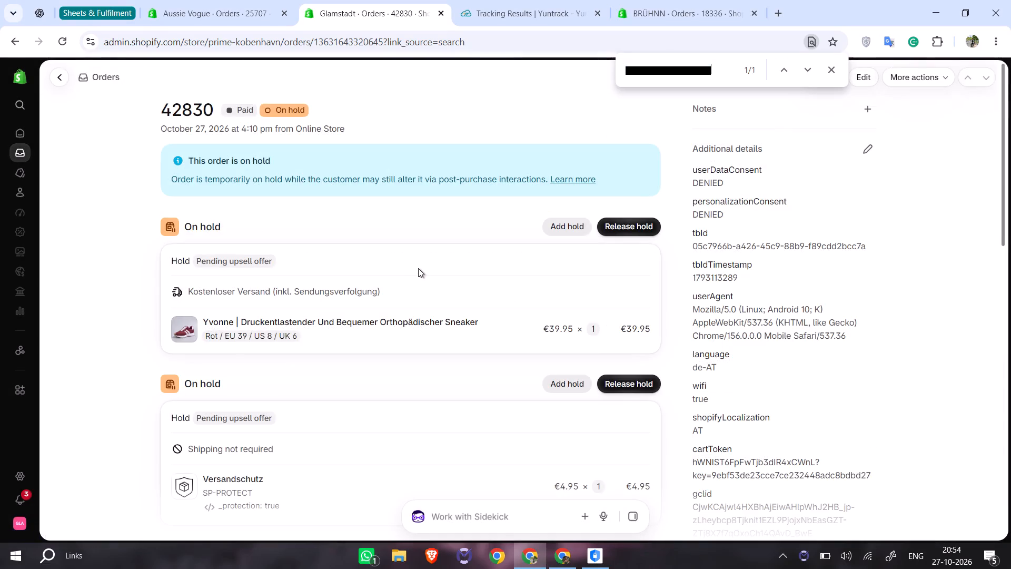
{"action": "key", "text": "ctrl+f"}
{"action": "key", "text": "ctrl+v"}
{"action": "key", "text": "ctrl+f"}
{"action": "key", "text": "ctrl+v"}
{"action": "key", "text": "ctrl+f"}
{"action": "key", "text": "ctrl+v"}
{"action": "key", "text": "ctrl+f"}
{"action": "key", "text": "ctrl+v"}
{"action": "scroll", "coordinate": [419, 263], "scroll_direction": "up", "scroll_amount": 2}
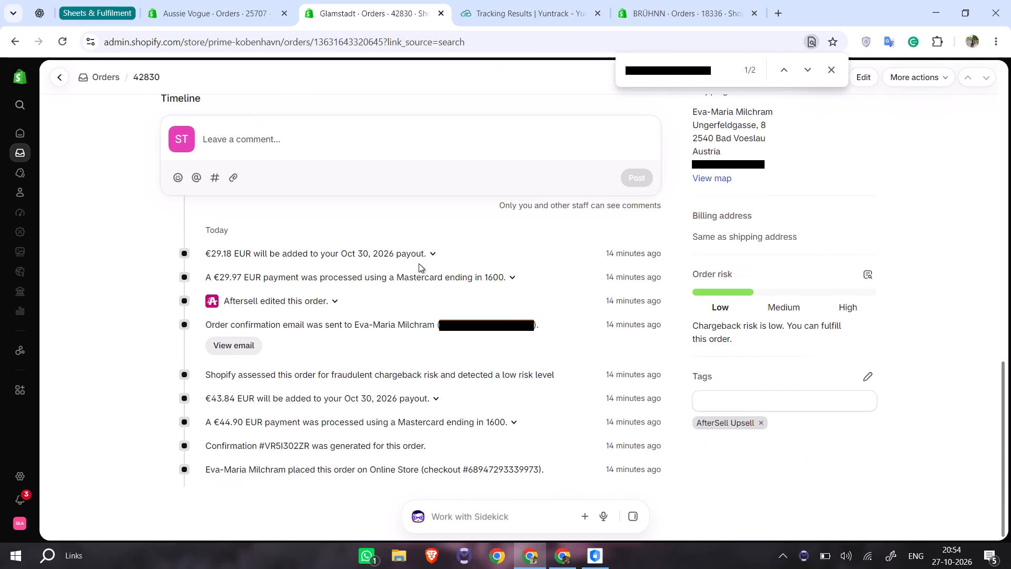
{"action": "scroll", "coordinate": [419, 262], "scroll_direction": "up", "scroll_amount": 3}
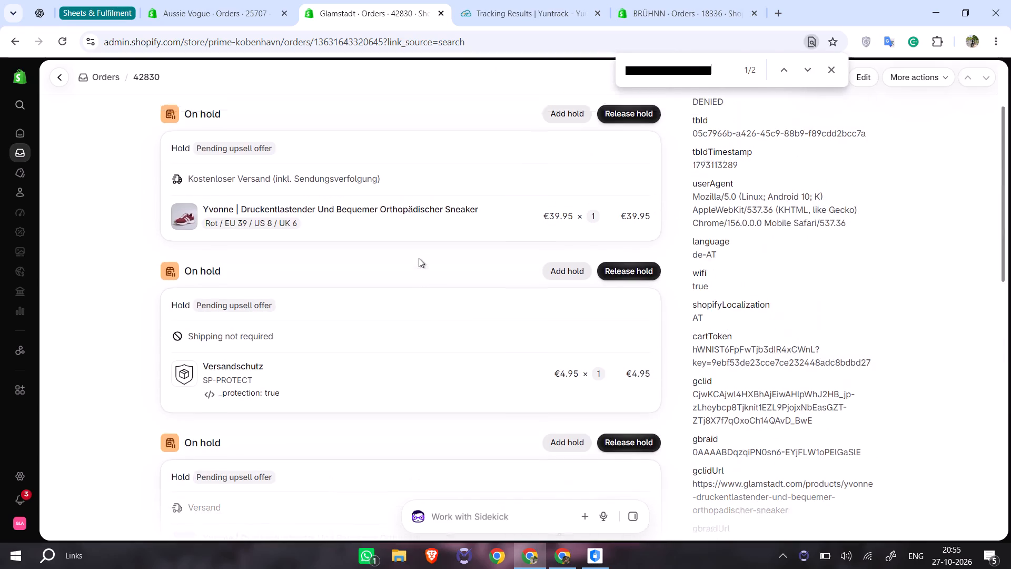
{"action": "scroll", "coordinate": [419, 258], "scroll_direction": "up", "scroll_amount": 1}
{"action": "scroll", "coordinate": [419, 257], "scroll_direction": "down", "scroll_amount": 6}
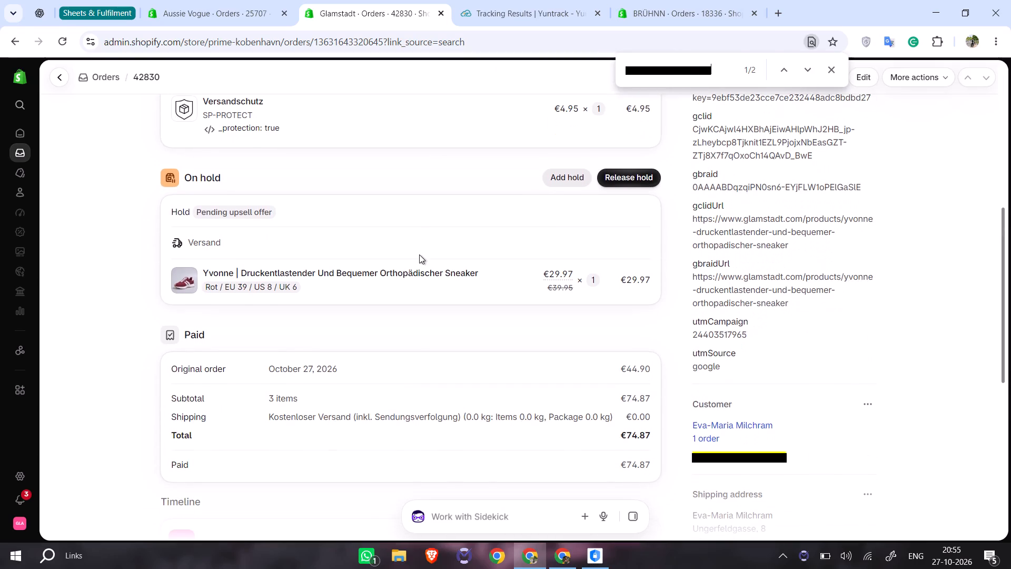
{"action": "key", "text": "alt+Tab"}
{"action": "right_click", "coordinate": [389, 246]}
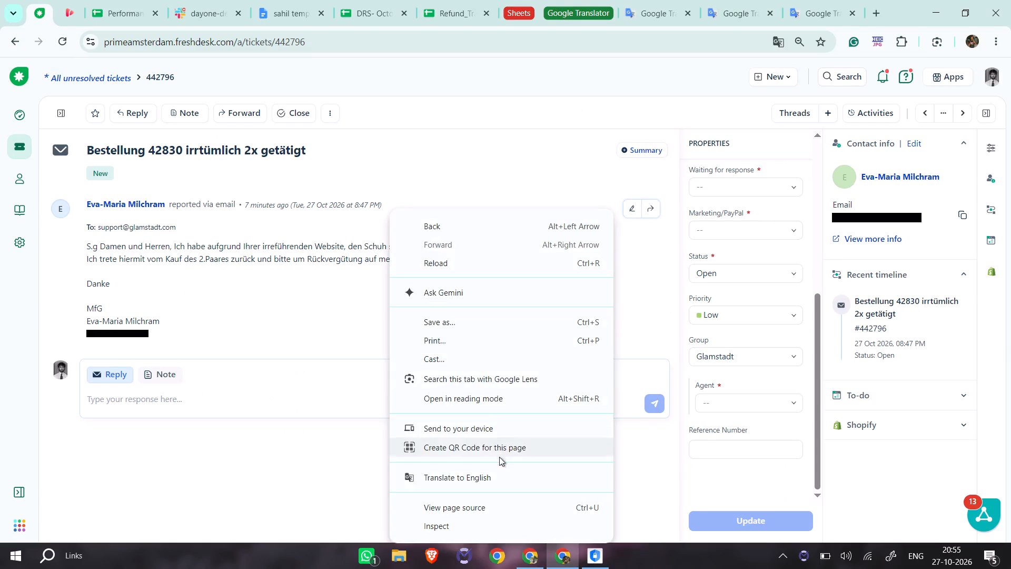
{"action": "left_click", "coordinate": [502, 474]}
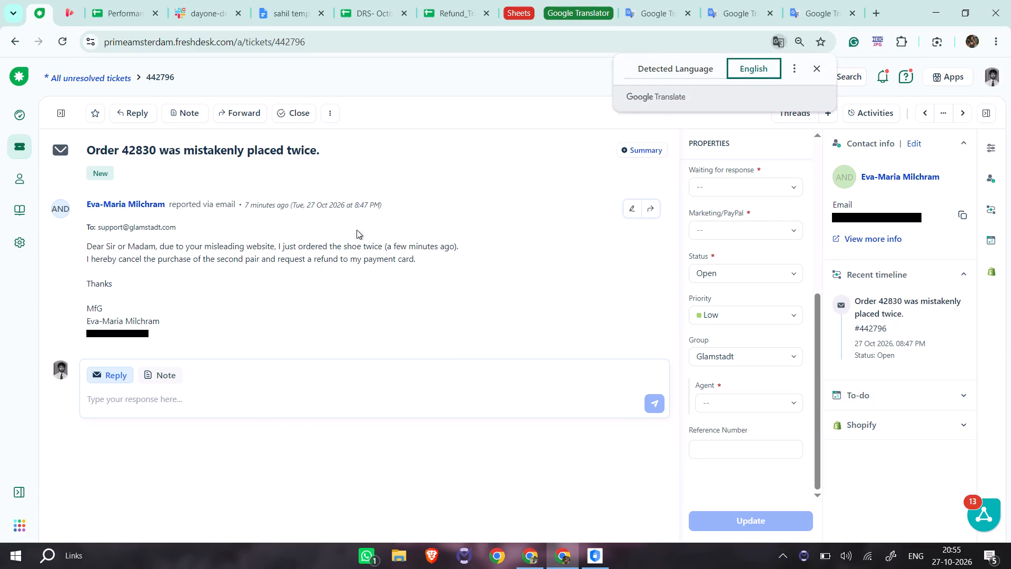
{"action": "left_click", "coordinate": [663, 70]}
{"action": "left_click", "coordinate": [475, 231]}
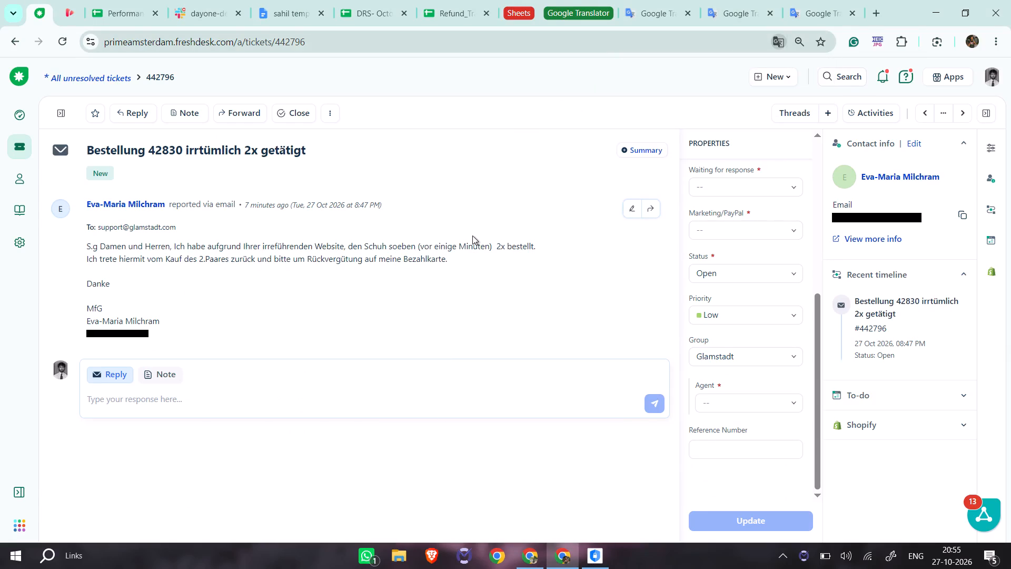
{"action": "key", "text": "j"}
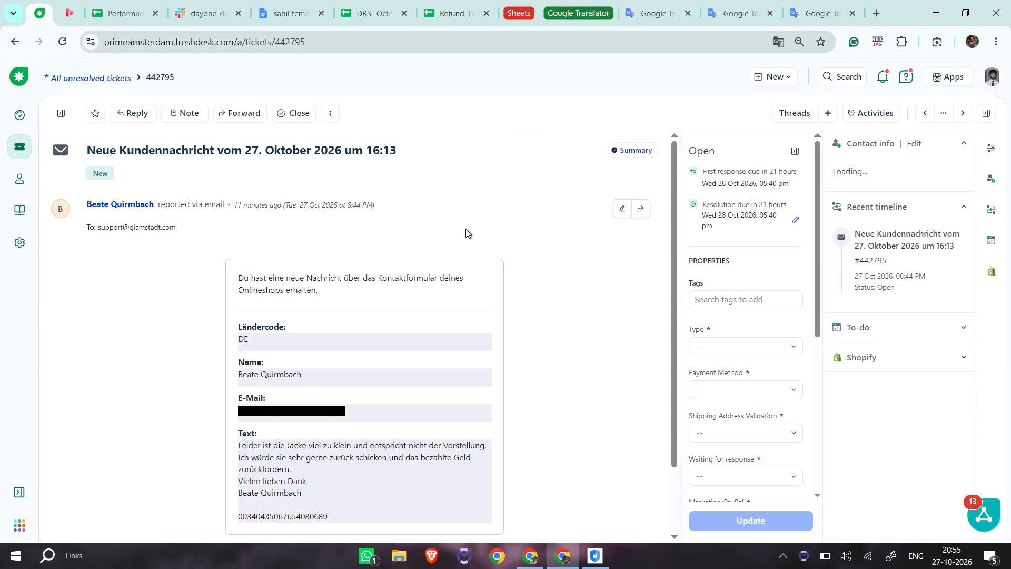
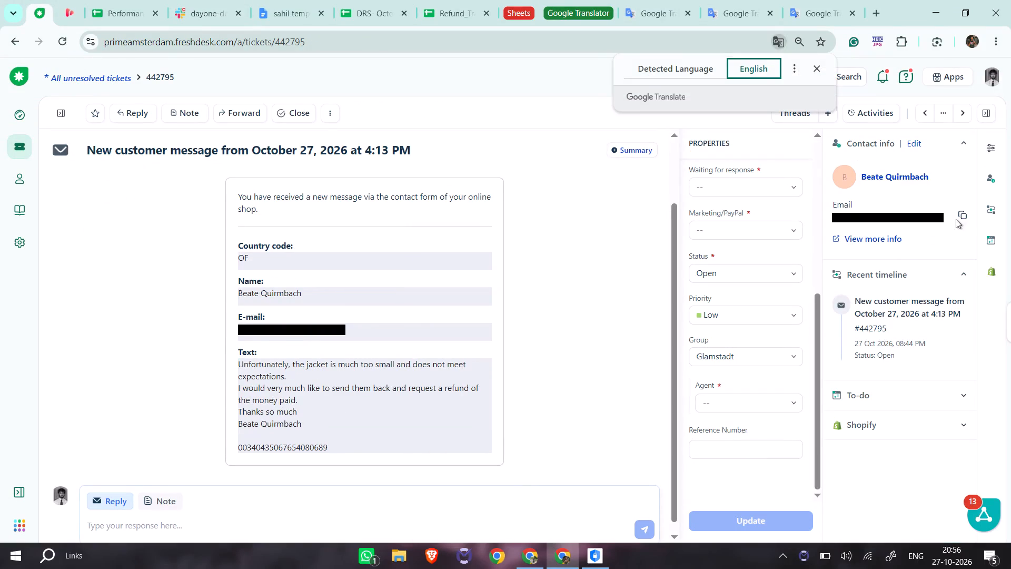
{"action": "triple_click", "coordinate": [962, 216]}
{"action": "key", "text": "alt+Tab"}
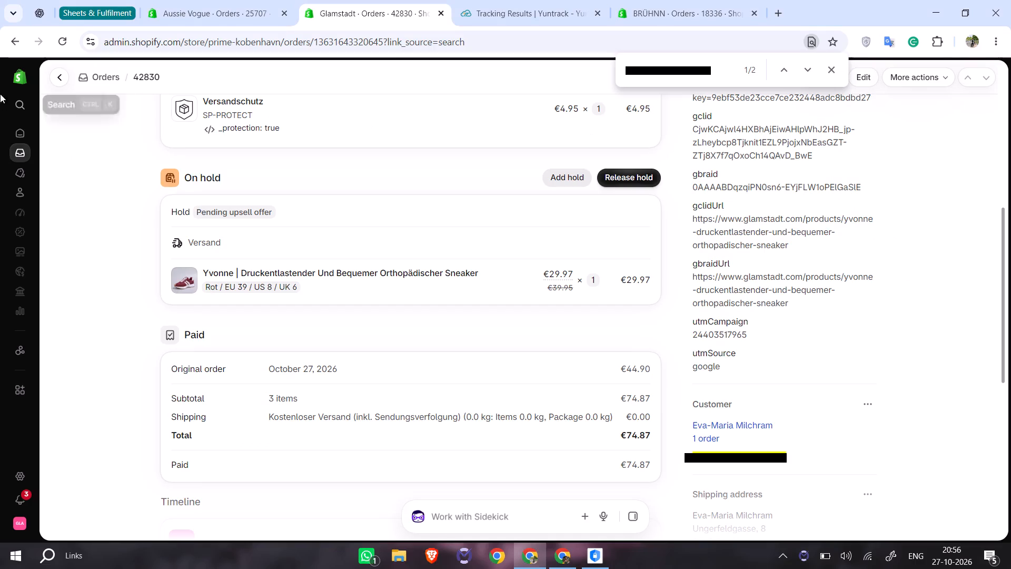
{"action": "left_click", "coordinate": [13, 101]}
{"action": "key", "text": "ctrl+v"}
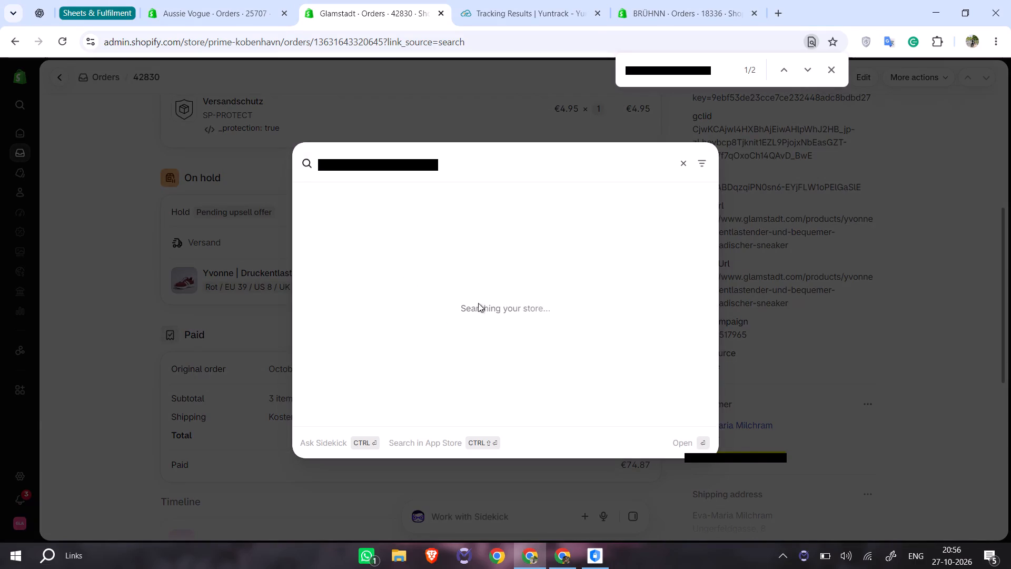
{"action": "left_click", "coordinate": [368, 268]}
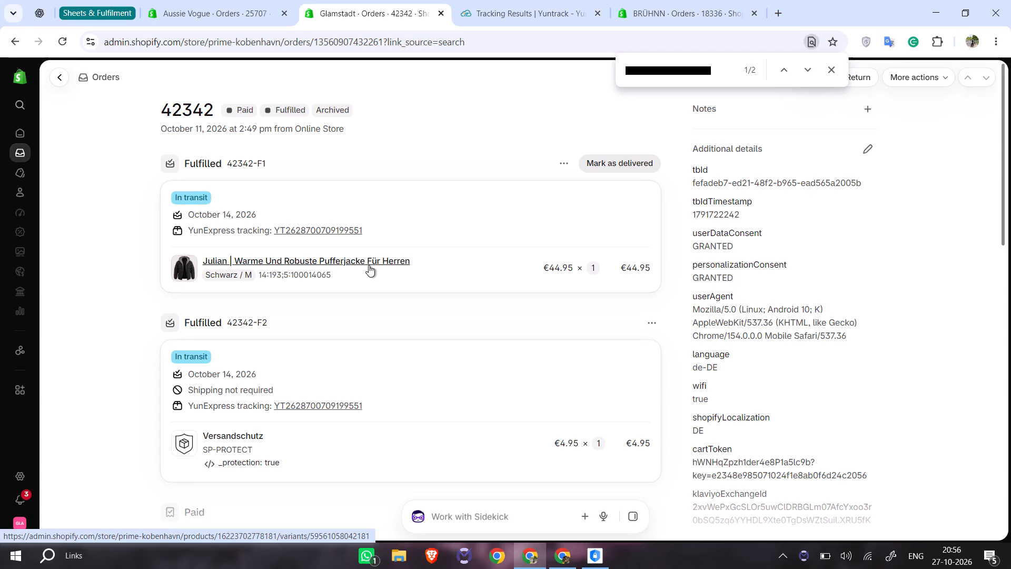
{"action": "key", "text": "ctrl+f"}
{"action": "key", "text": "ctrl+v"}
{"action": "key", "text": "ctrl+f"}
{"action": "key", "text": "ctrl+v"}
{"action": "key", "text": "ctrl+f"}
{"action": "key", "text": "ctrl+v"}
{"action": "key", "text": "ctrl+f"}
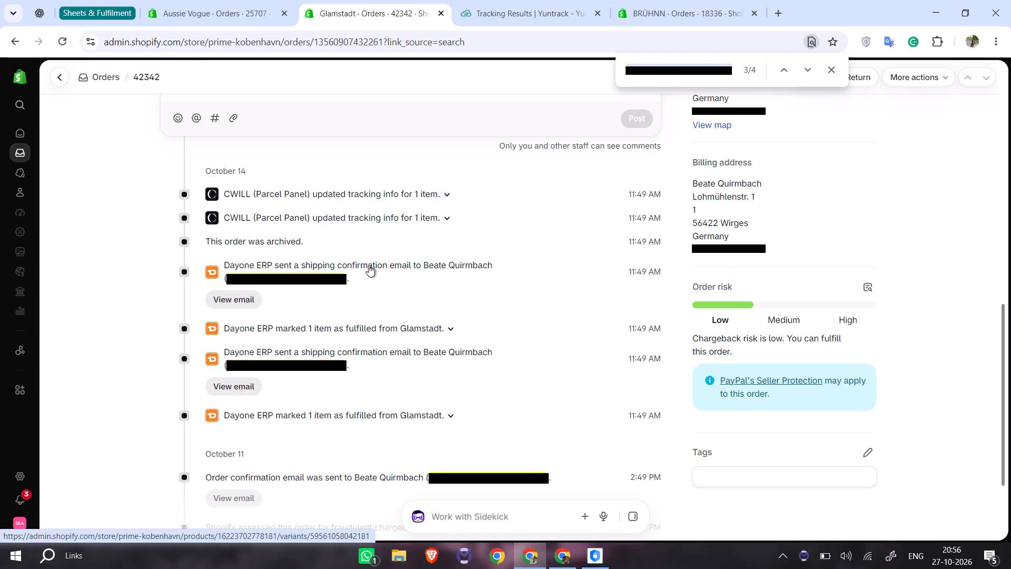
{"action": "key", "text": "ctrl+v"}
{"action": "scroll", "coordinate": [372, 286], "scroll_direction": "up", "scroll_amount": 5}
{"action": "double_click", "coordinate": [316, 241]}
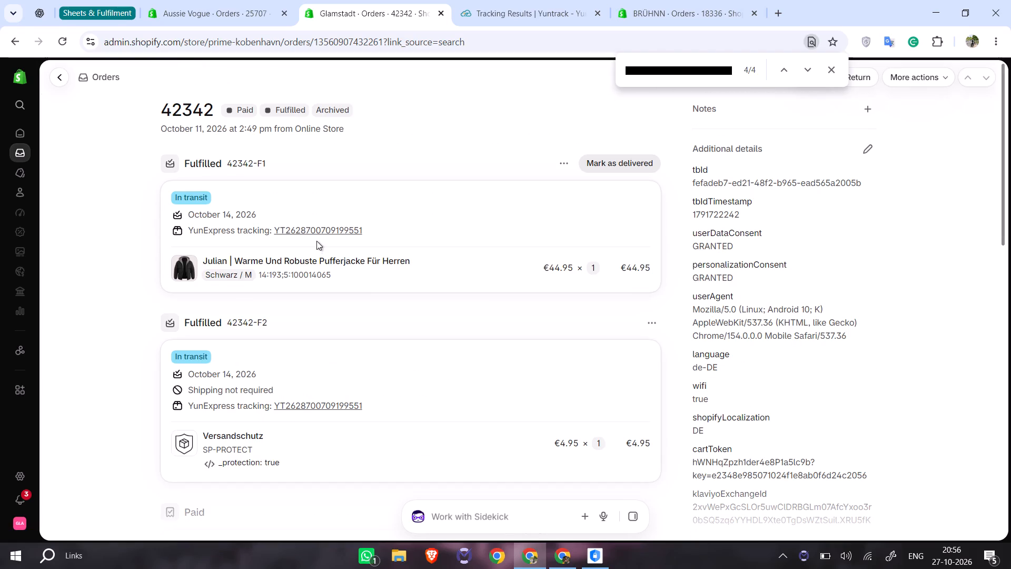
{"action": "key", "text": "ctrl+c"}
{"action": "key", "text": "ctrl+c"}
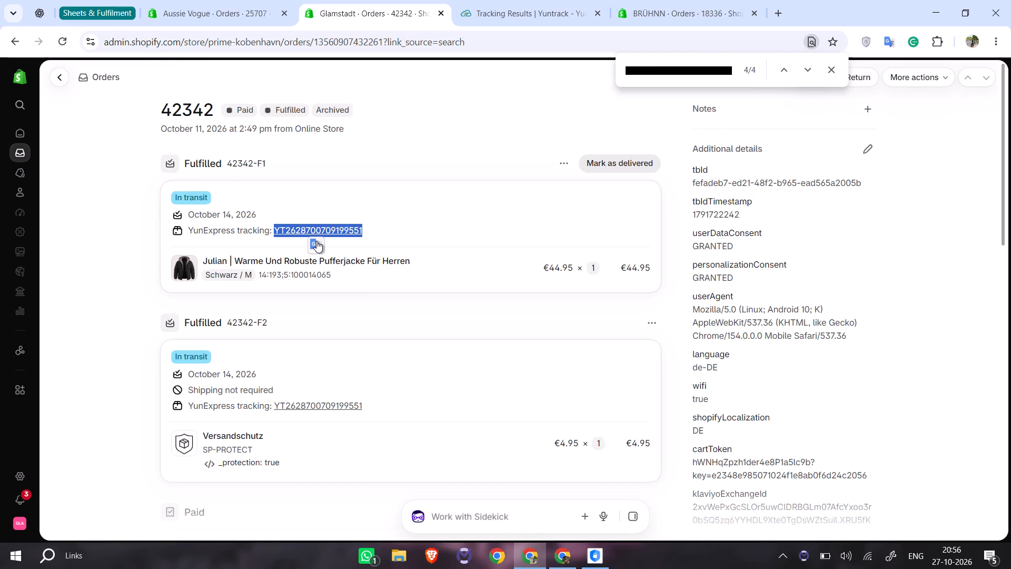
{"action": "key", "text": "ctrl+Tab"}
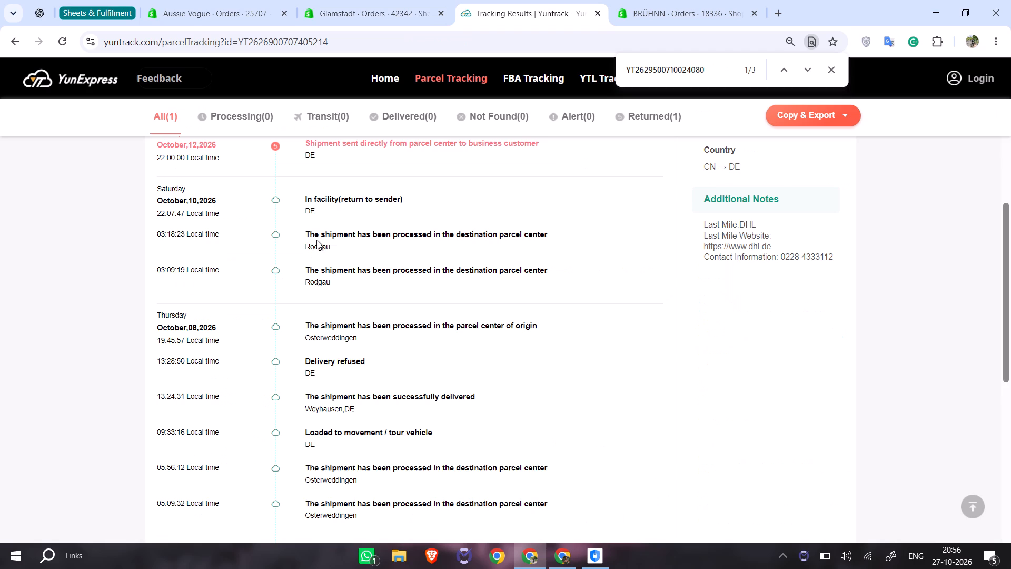
{"action": "scroll", "coordinate": [383, 225], "scroll_direction": "up", "scroll_amount": 5}
{"action": "left_click", "coordinate": [394, 164]}
{"action": "key", "text": "ctrl+a"}
{"action": "key", "text": "ctrl+v"}
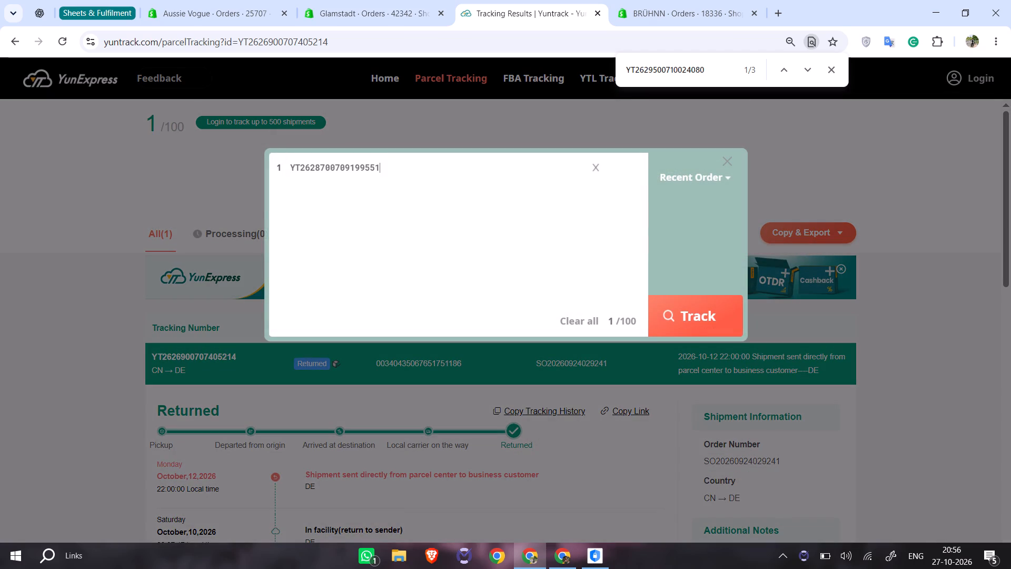
{"action": "left_click", "coordinate": [674, 328]}
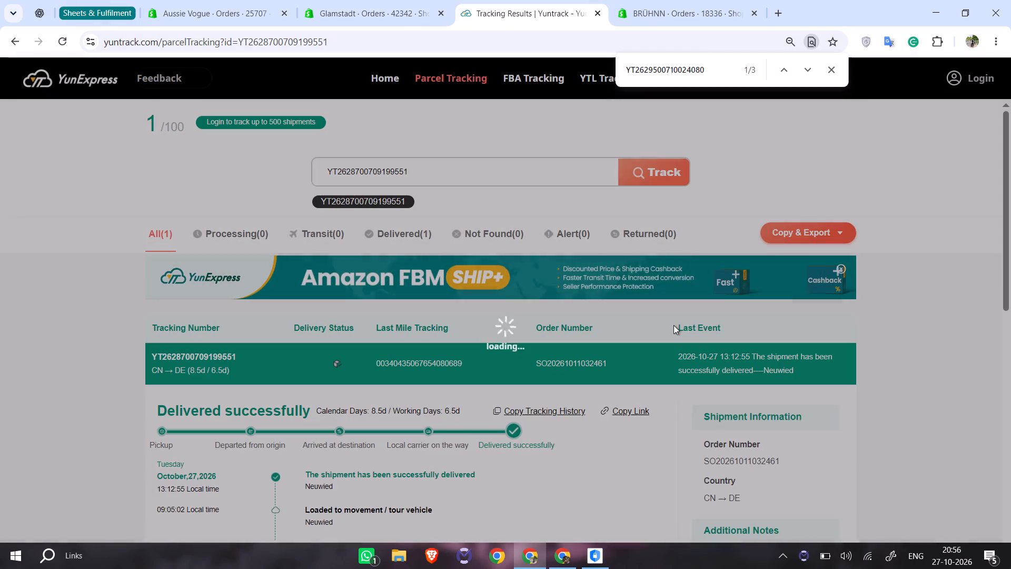
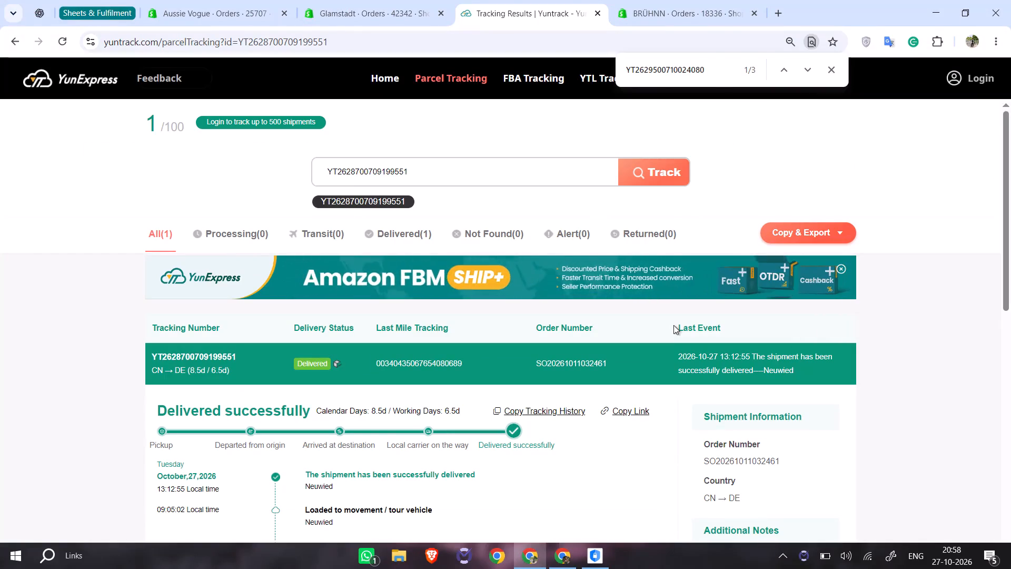
Read the translated customer message in ticket 442795, and switch the page back to the original German.
{"action": "key", "text": "alt+Tab"}
{"action": "left_click", "coordinate": [263, 366]}
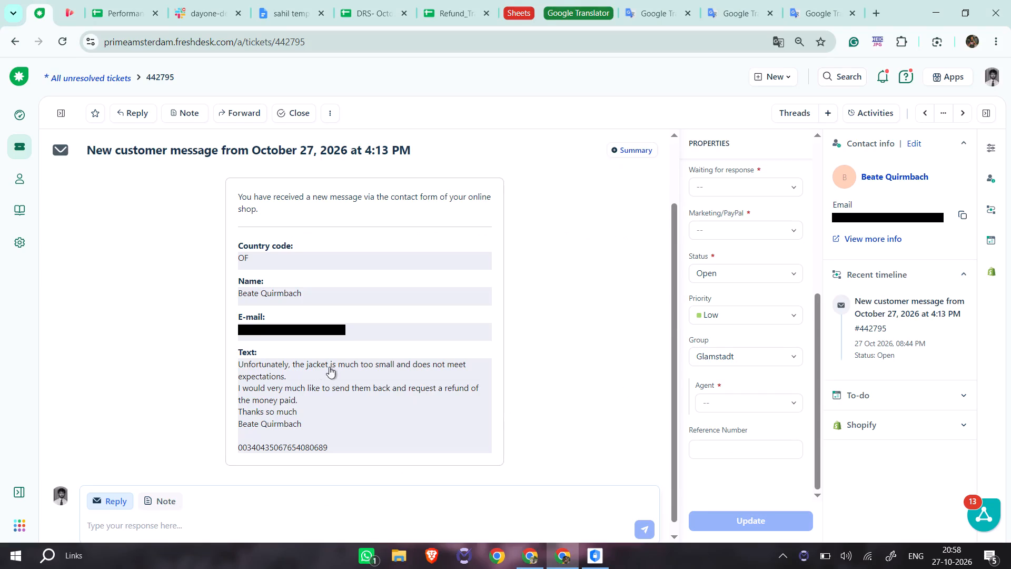
{"action": "double_click", "coordinate": [350, 366]}
{"action": "double_click", "coordinate": [272, 381]}
{"action": "left_click", "coordinate": [773, 38]}
{"action": "left_click", "coordinate": [708, 63]}
{"action": "left_click", "coordinate": [468, 291]}
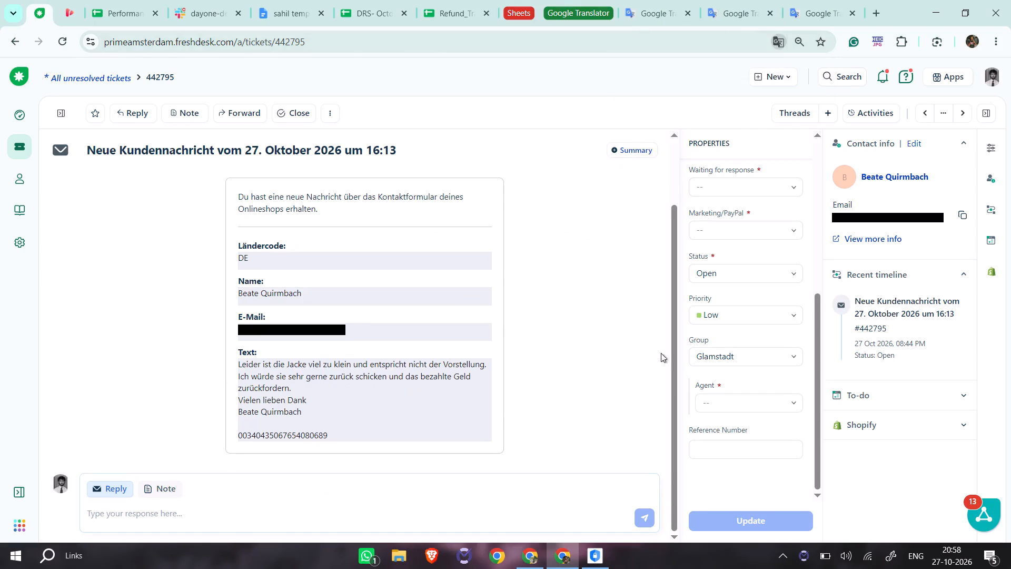
{"action": "scroll", "coordinate": [709, 340], "scroll_direction": "down", "scroll_amount": 1}
{"action": "key", "text": "alt+Tab"}
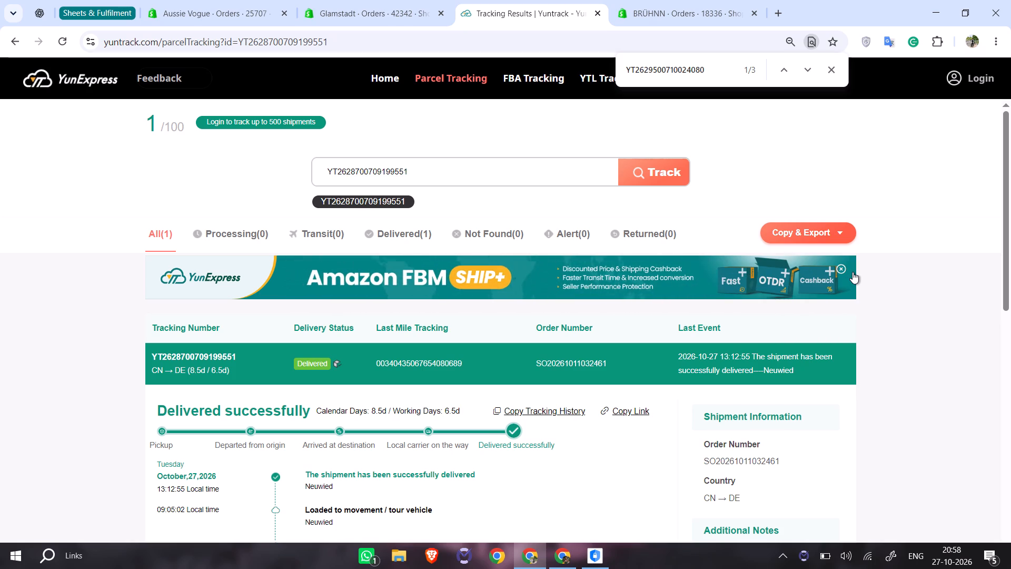
{"action": "scroll", "coordinate": [737, 360], "scroll_direction": "down", "scroll_amount": 1}
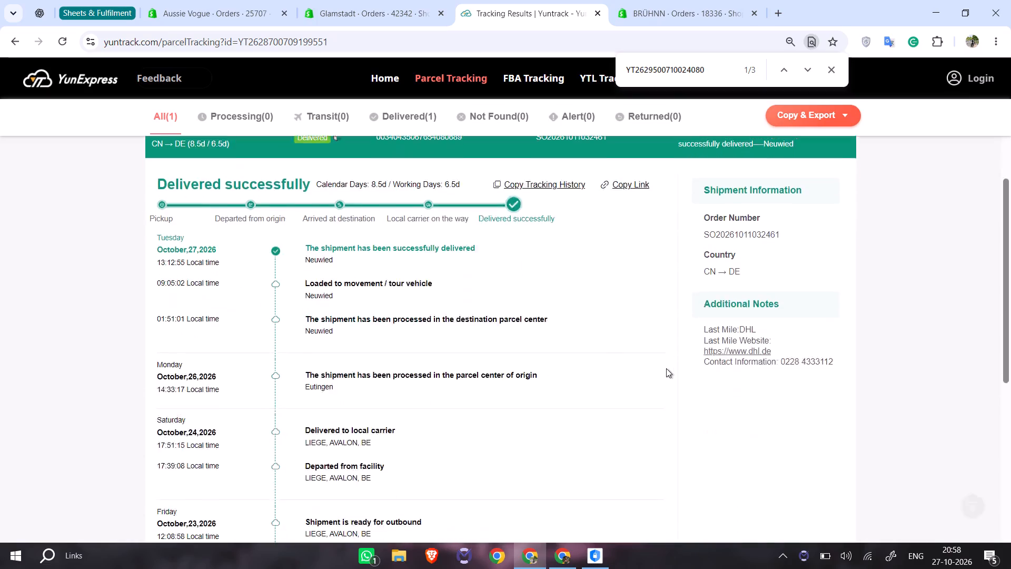
{"action": "scroll", "coordinate": [666, 368], "scroll_direction": "down", "scroll_amount": 2}
{"action": "double_click", "coordinate": [716, 307]}
{"action": "scroll", "coordinate": [716, 307], "scroll_direction": "down", "scroll_amount": 1}
{"action": "left_click", "coordinate": [716, 307]}
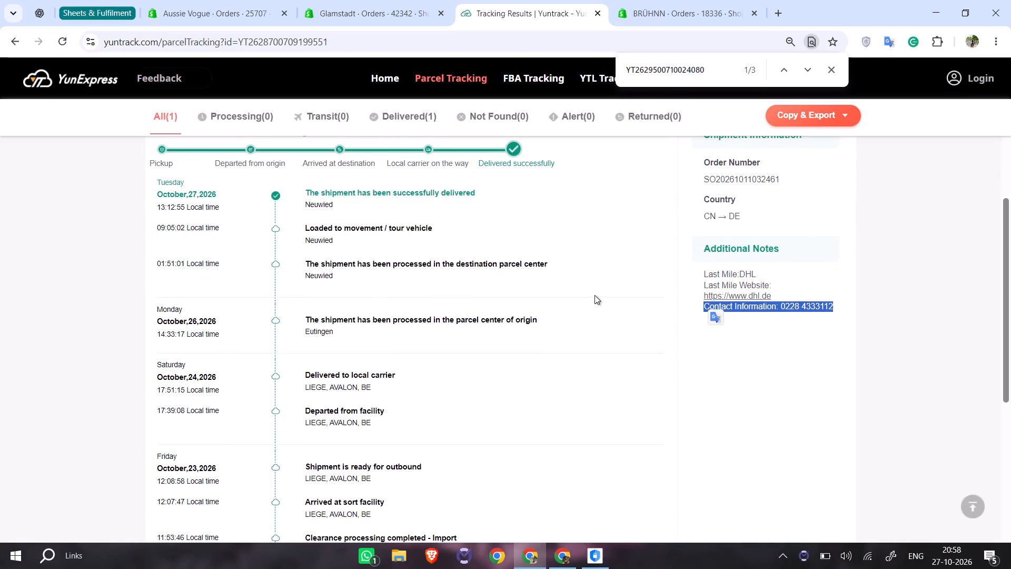
{"action": "scroll", "coordinate": [594, 295], "scroll_direction": "down", "scroll_amount": 1}
{"action": "left_click", "coordinate": [643, 1]}
{"action": "left_click", "coordinate": [396, 0]}
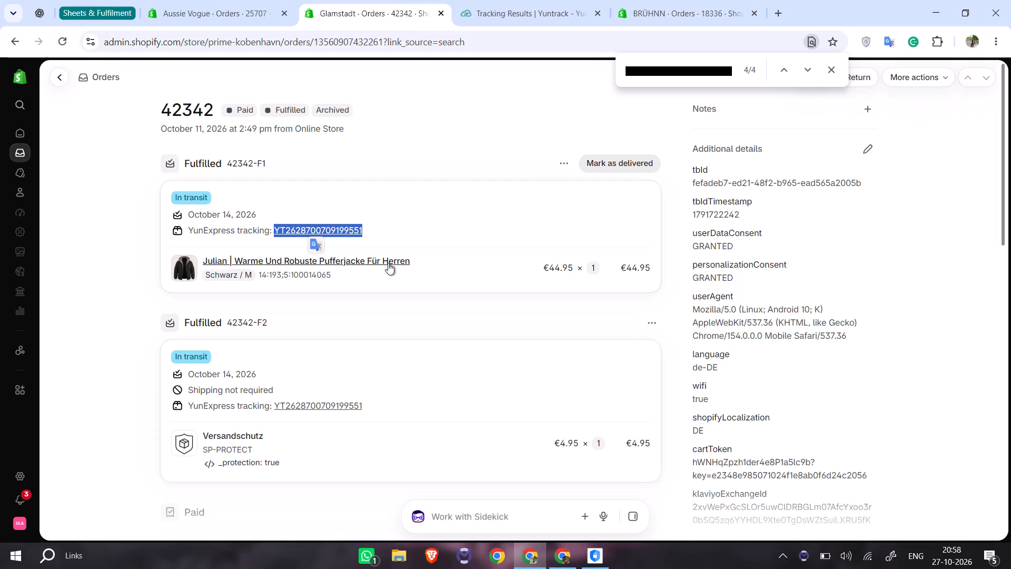
{"action": "key", "text": "alt+Tab"}
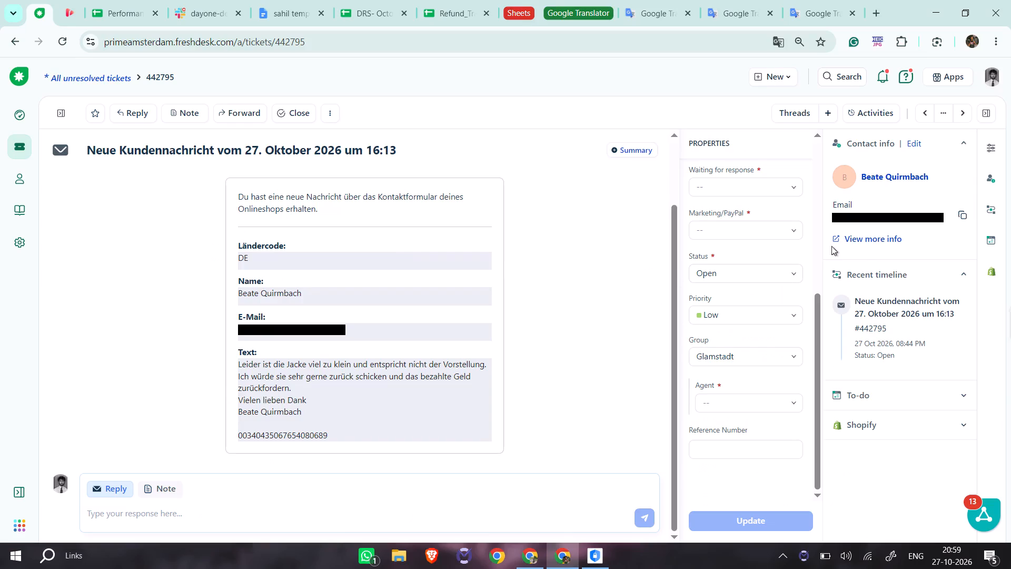
{"action": "double_click", "coordinate": [963, 215]}
{"action": "key", "text": "alt+Tab"}
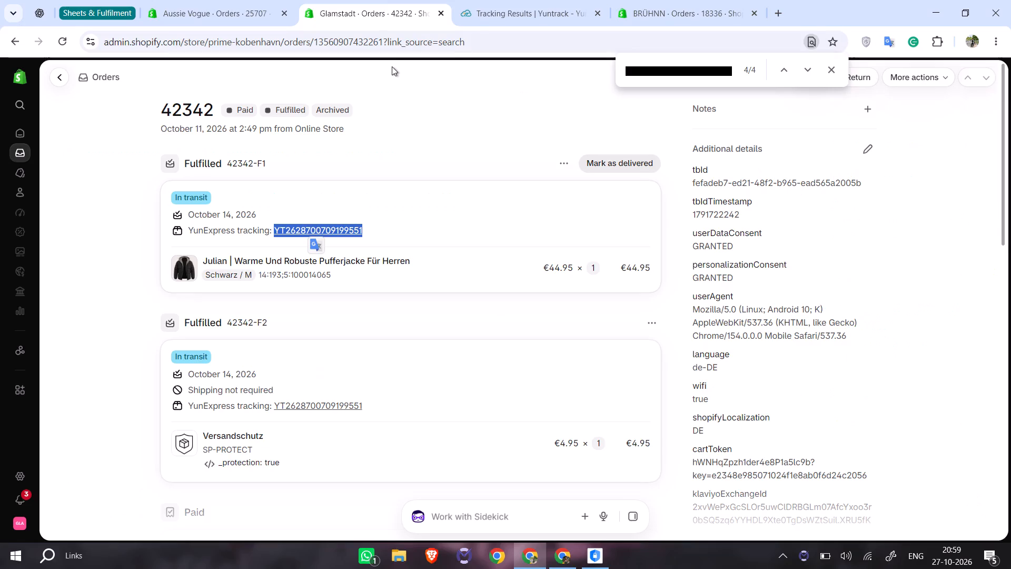
{"action": "key", "text": "ctrl+f"}
{"action": "key", "text": "ctrl+v"}
{"action": "key", "text": "ctrl+f"}
{"action": "key", "text": "ctrl+v"}
{"action": "key", "text": "ctrl+f"}
{"action": "key", "text": "ctrl+v"}
{"action": "scroll", "coordinate": [366, 162], "scroll_direction": "up", "scroll_amount": 2}
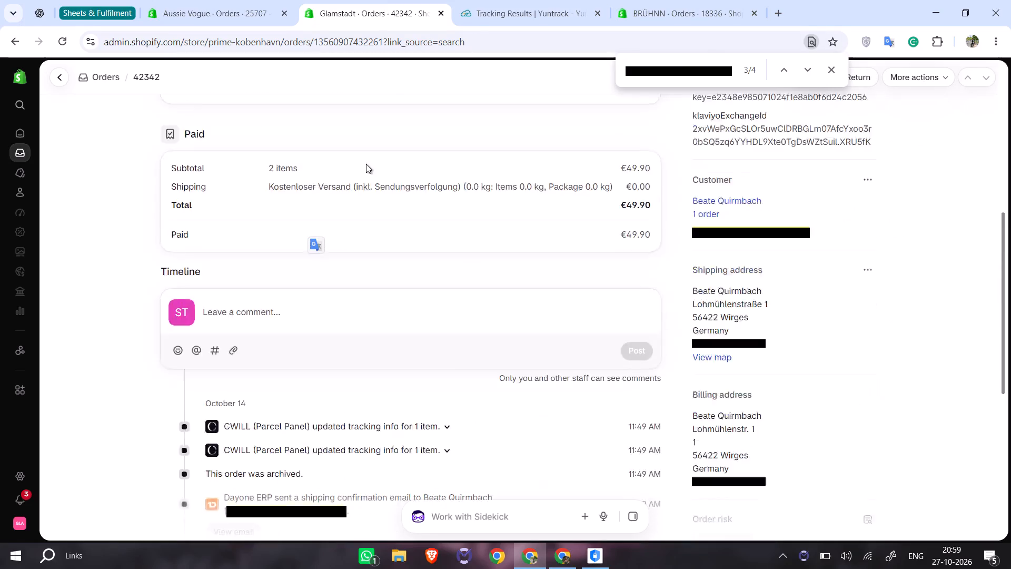
{"action": "double_click", "coordinate": [324, 176]}
{"action": "key", "text": "ctrl+c"}
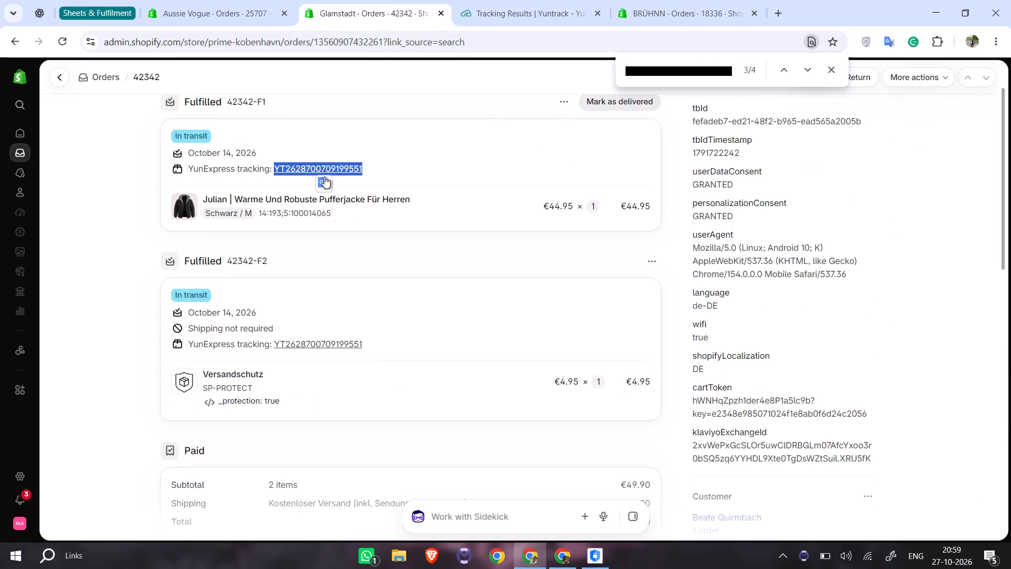
{"action": "key", "text": "ctrl+Tab"}
{"action": "scroll", "coordinate": [361, 189], "scroll_direction": "up", "scroll_amount": 4}
{"action": "left_click", "coordinate": [369, 175]}
{"action": "key", "text": "ctrl+a"}
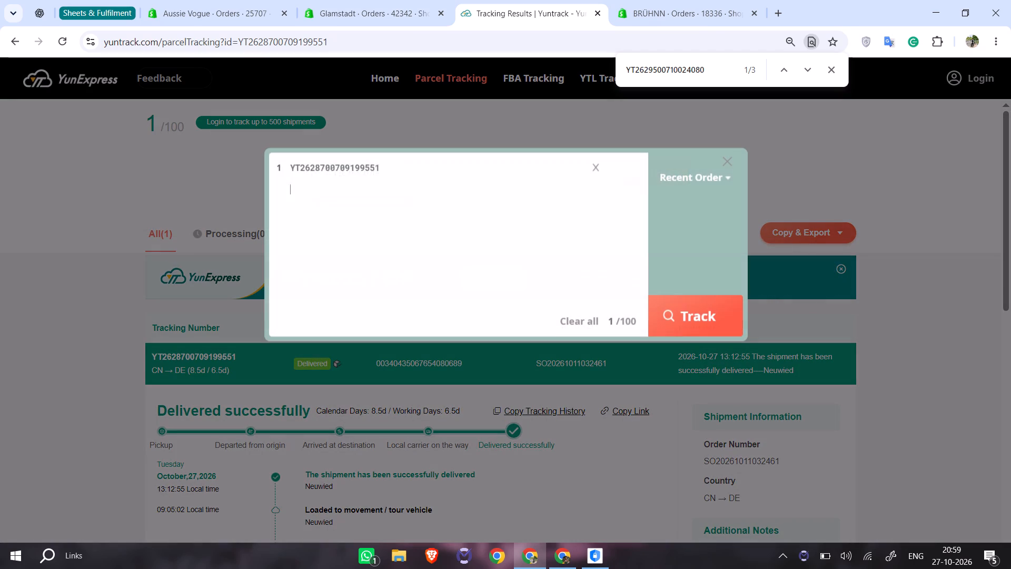
{"action": "key", "text": "ctrl+v"}
{"action": "left_click", "coordinate": [672, 309]}
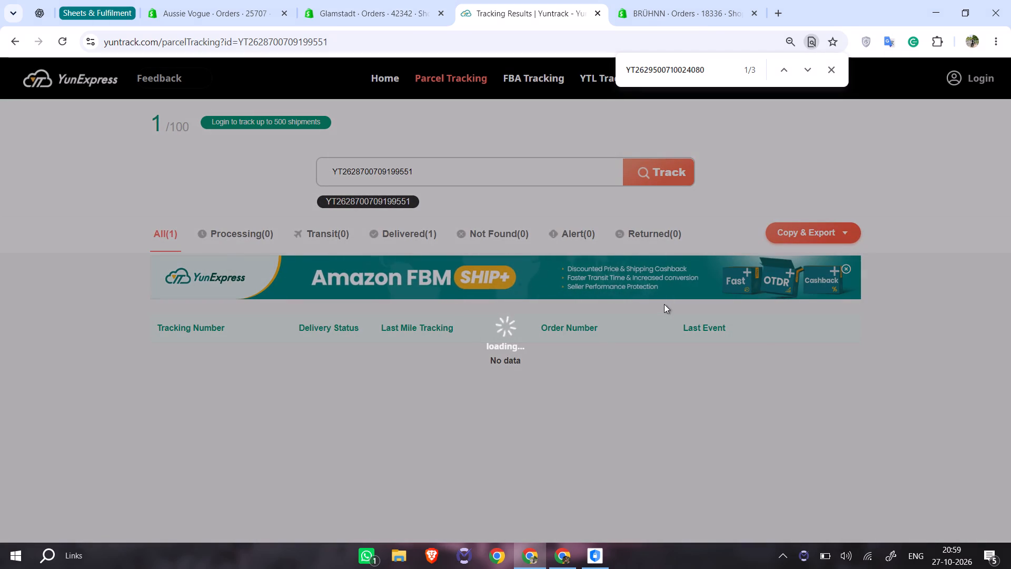
{"action": "scroll", "coordinate": [665, 306], "scroll_direction": "down", "scroll_amount": 2}
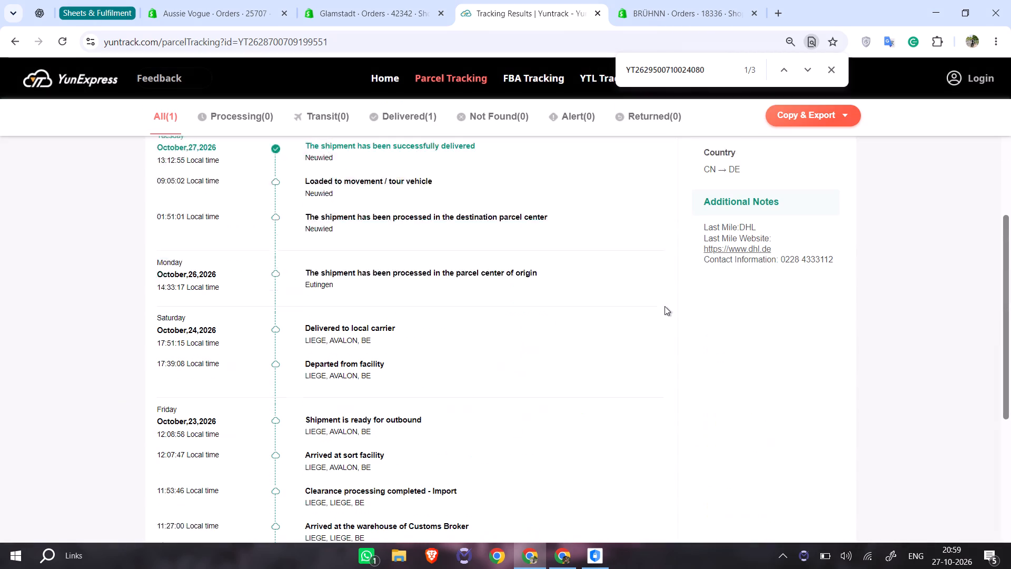
{"action": "scroll", "coordinate": [665, 306], "scroll_direction": "down", "scroll_amount": 1}
{"action": "key", "text": "ctrl+shift+Tab"}
{"action": "key", "text": "alt+Tab"}
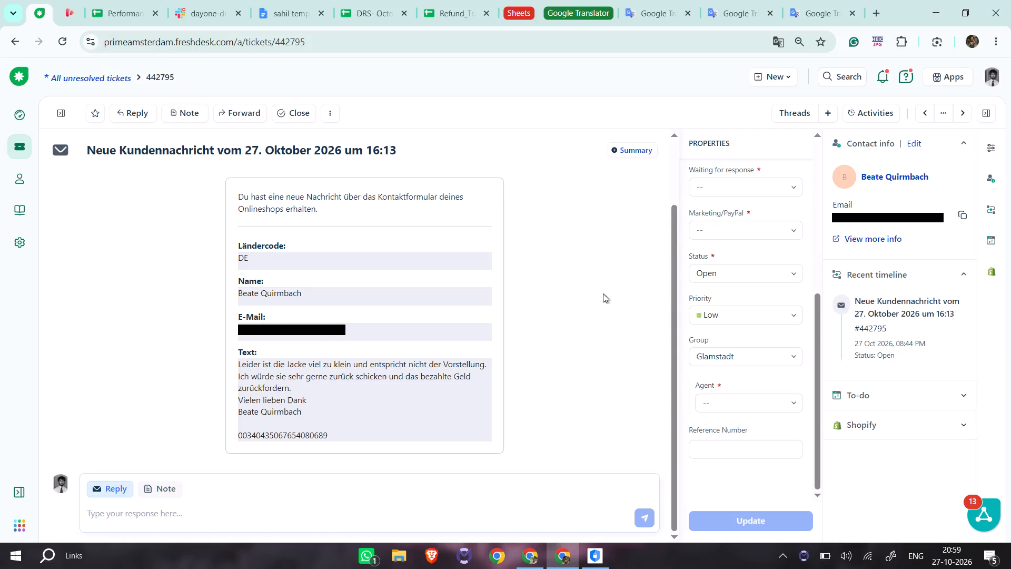
{"action": "scroll", "coordinate": [603, 293], "scroll_direction": "down", "scroll_amount": 2}
{"action": "left_click", "coordinate": [776, 43]}
{"action": "left_click", "coordinate": [716, 66]}
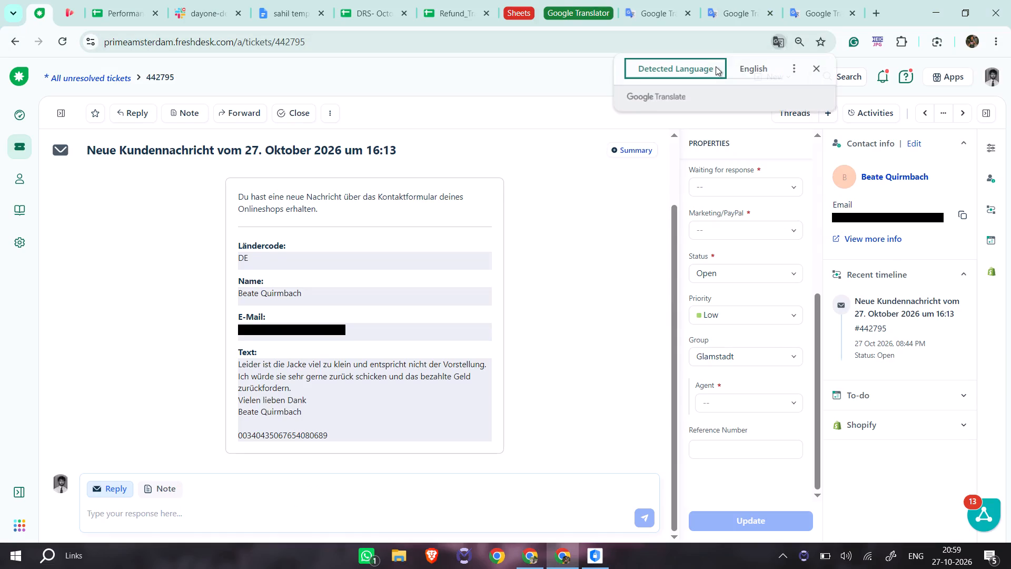
{"action": "left_click", "coordinate": [532, 201]}
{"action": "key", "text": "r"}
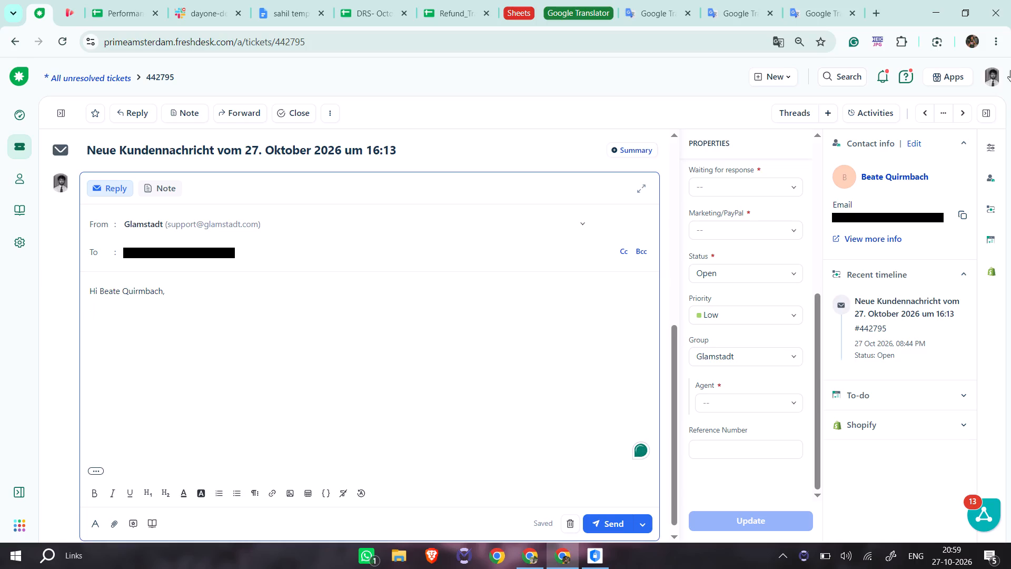
{"action": "left_click", "coordinate": [113, 474]}
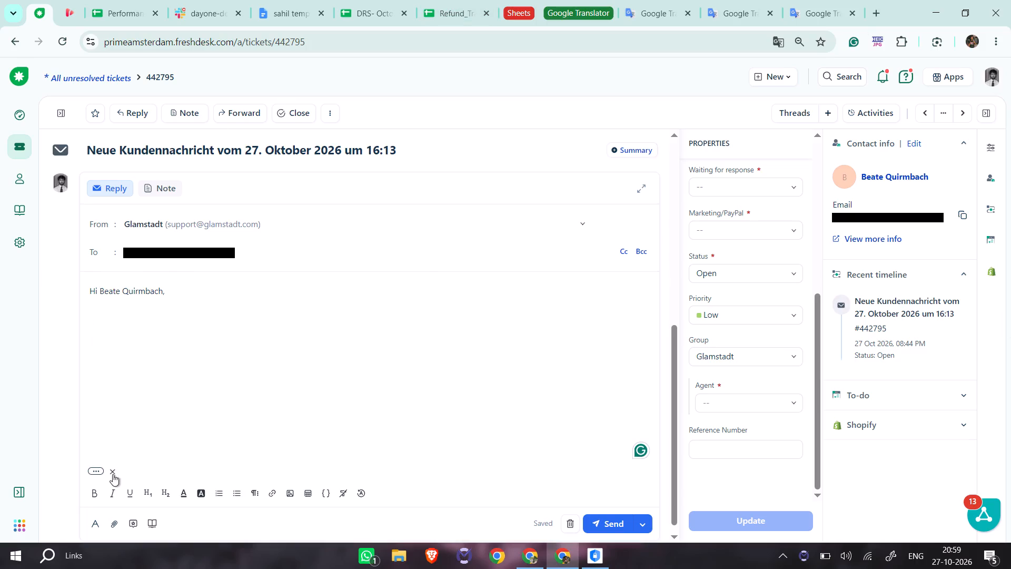
{"action": "left_click", "coordinate": [111, 466]}
{"action": "left_click", "coordinate": [130, 429]}
{"action": "key", "text": "ctrl+a"}
{"action": "key", "text": "ctrl+BackSpace"}
{"action": "key", "text": "ctrl+BackSpace"}
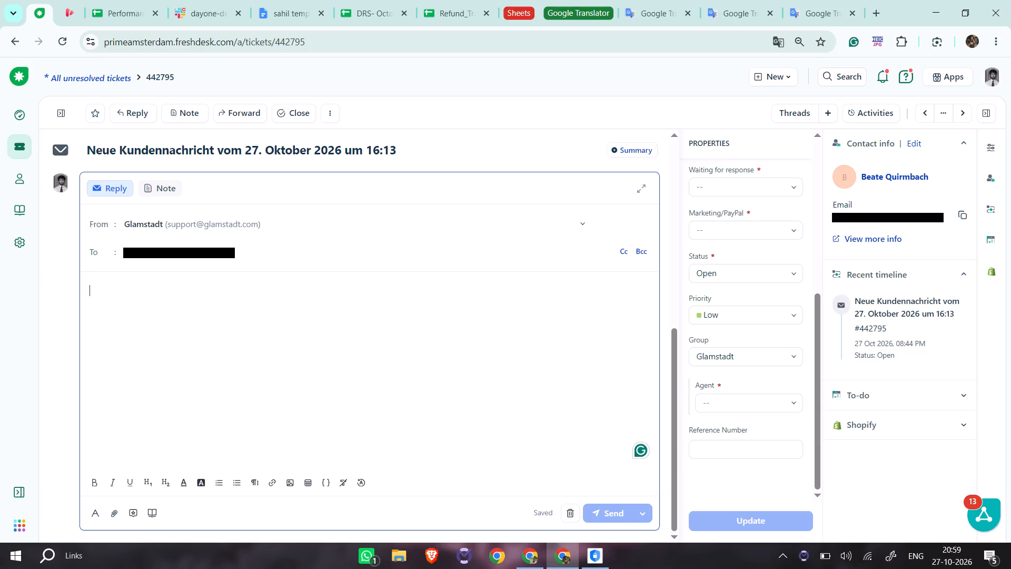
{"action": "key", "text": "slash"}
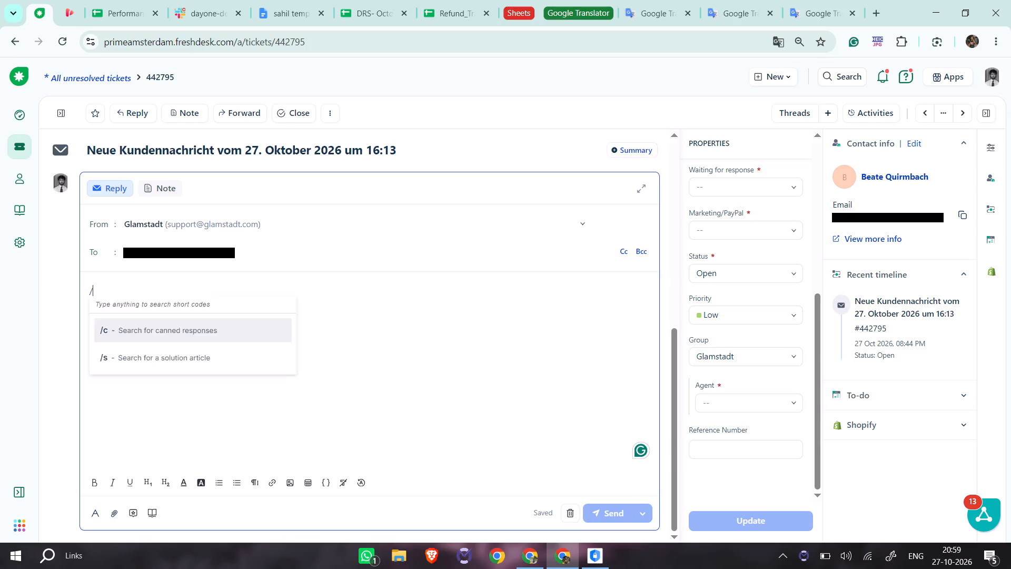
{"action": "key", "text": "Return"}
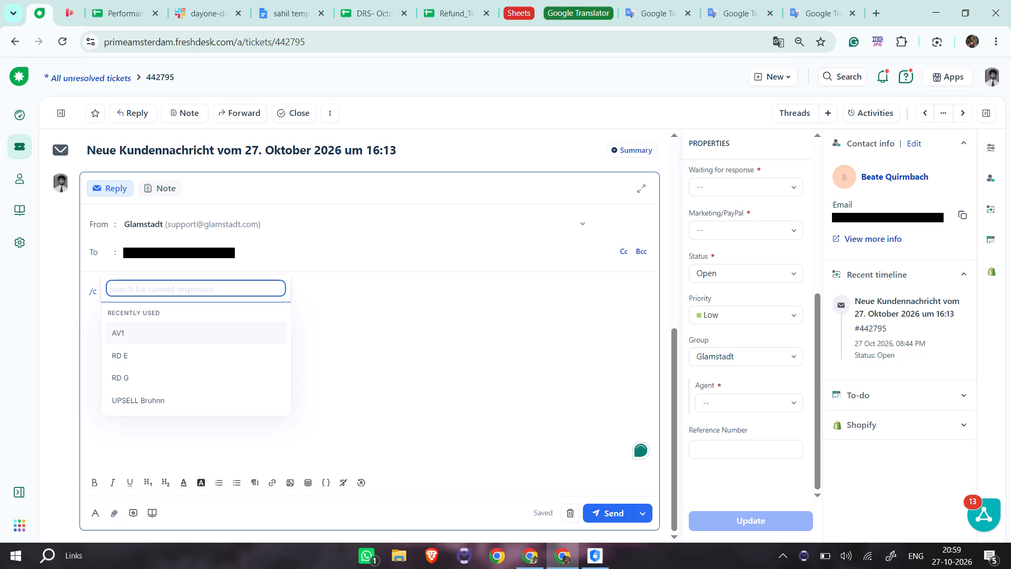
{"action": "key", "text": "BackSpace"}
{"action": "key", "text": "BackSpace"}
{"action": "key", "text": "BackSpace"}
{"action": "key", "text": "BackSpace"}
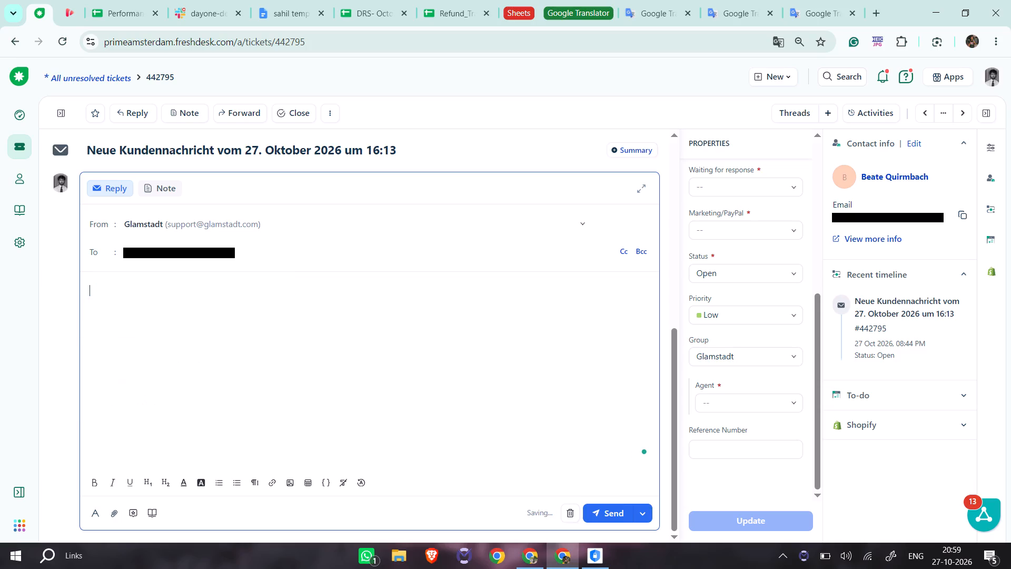
Search the canned responses for "return g" and insert "Return GD Size G" into the reply to ticket 442795.
{"action": "left_click", "coordinate": [128, 509]}
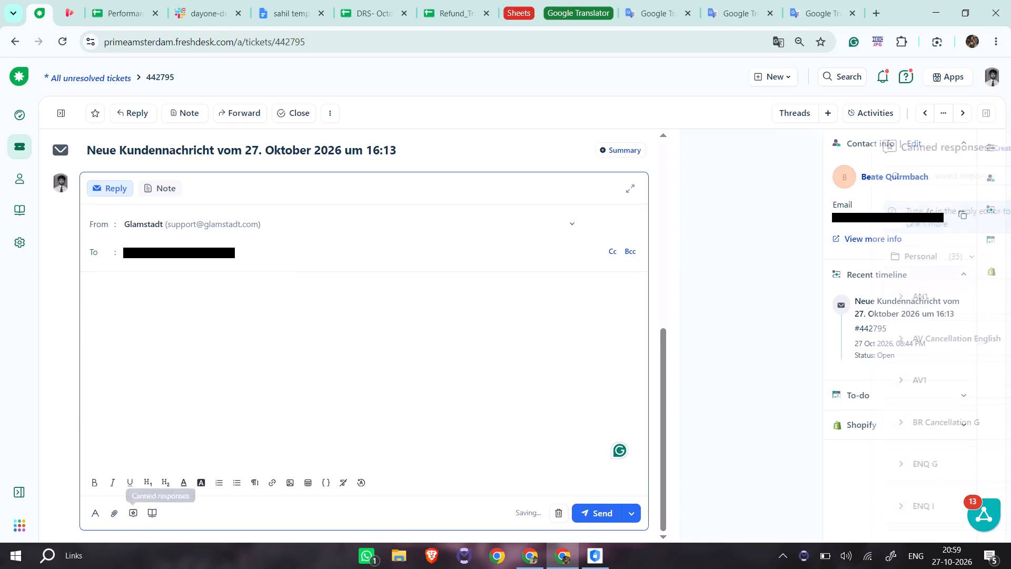
{"action": "left_click", "coordinate": [782, 180]}
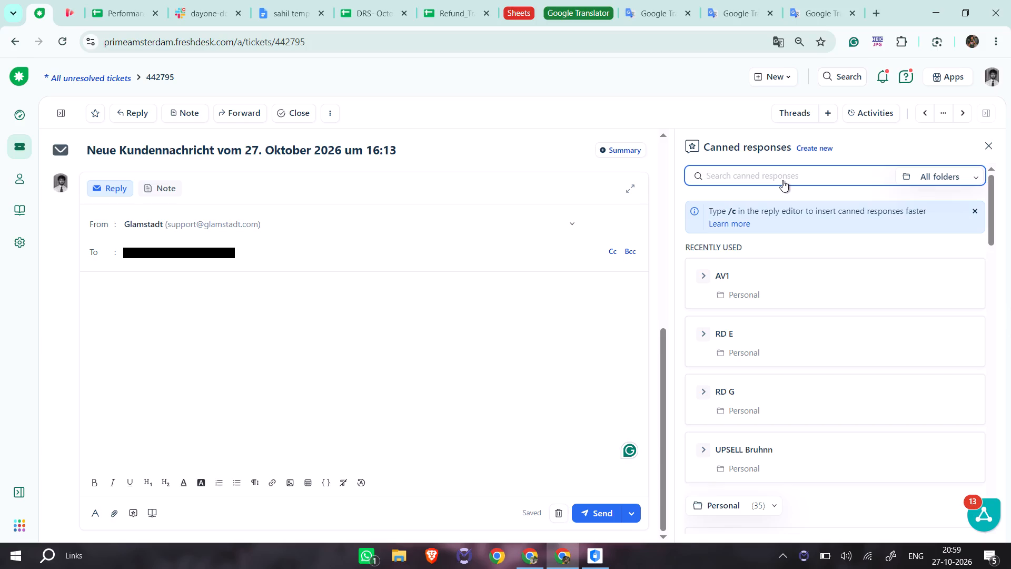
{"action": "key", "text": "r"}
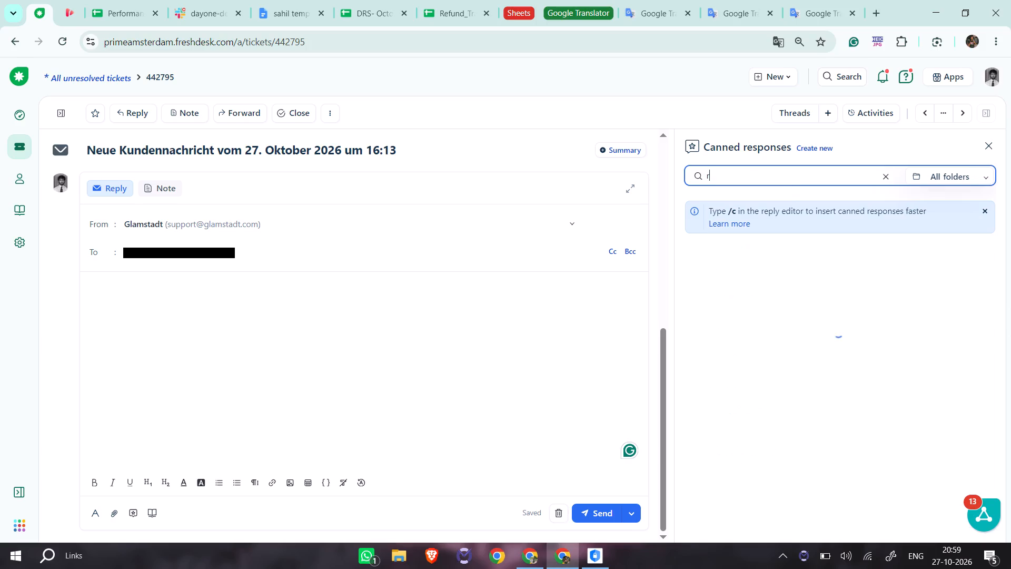
{"action": "key", "text": "BackSpace"}
{"action": "key", "text": "BackSpace"}
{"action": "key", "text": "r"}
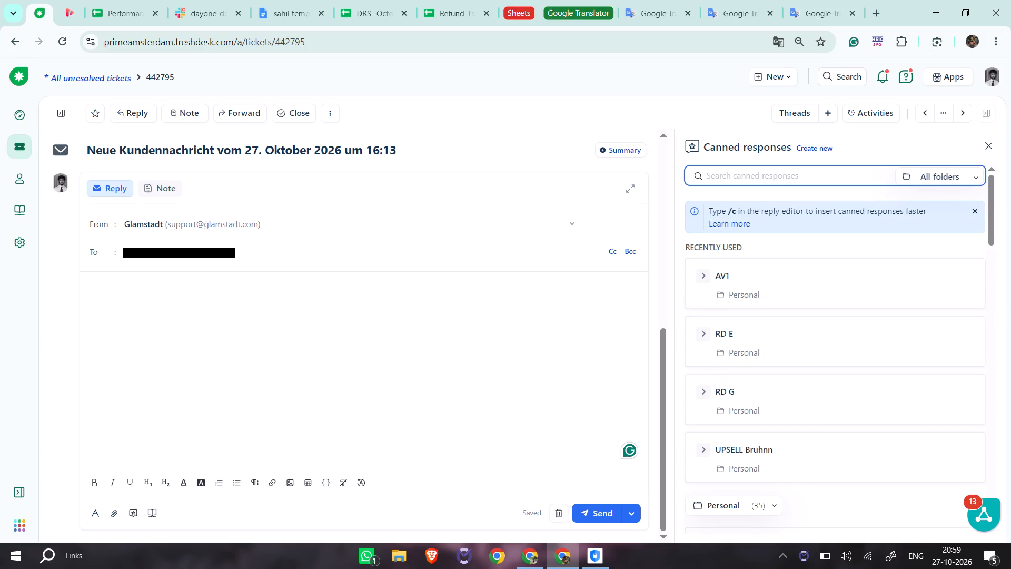
{"action": "key", "text": "BackSpace"}
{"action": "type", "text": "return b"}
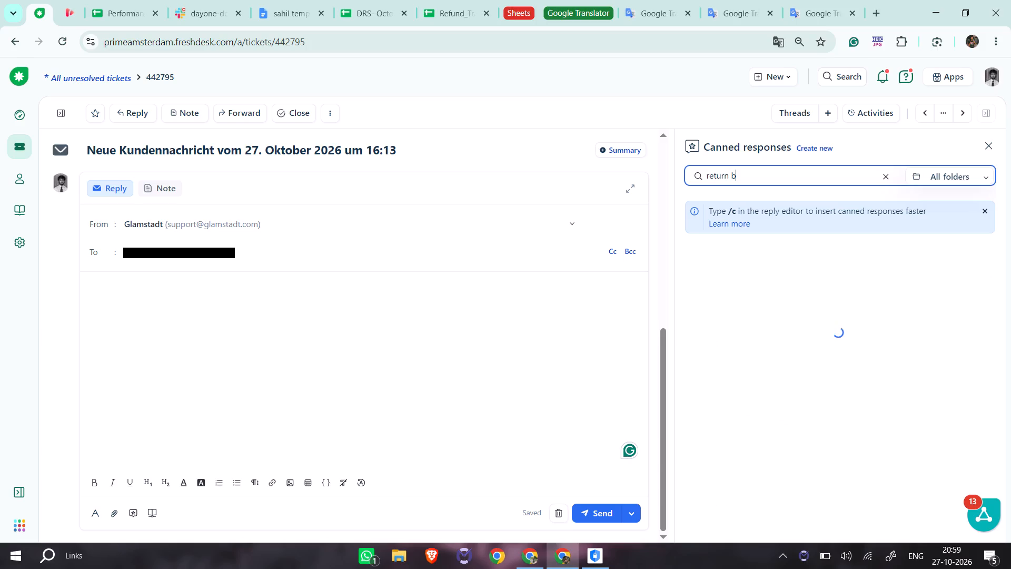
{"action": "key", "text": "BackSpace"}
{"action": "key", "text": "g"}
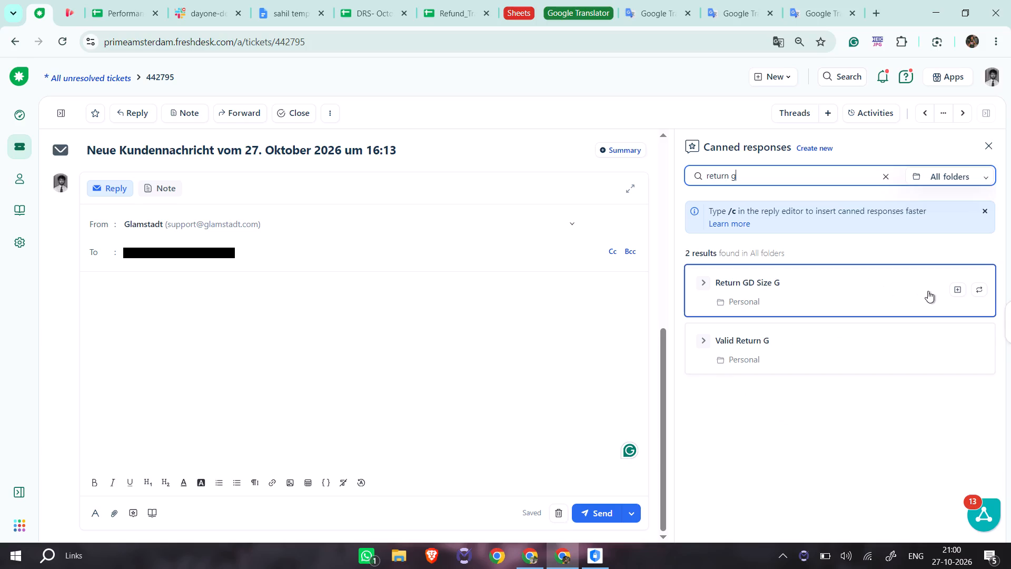
{"action": "left_click", "coordinate": [957, 290]}
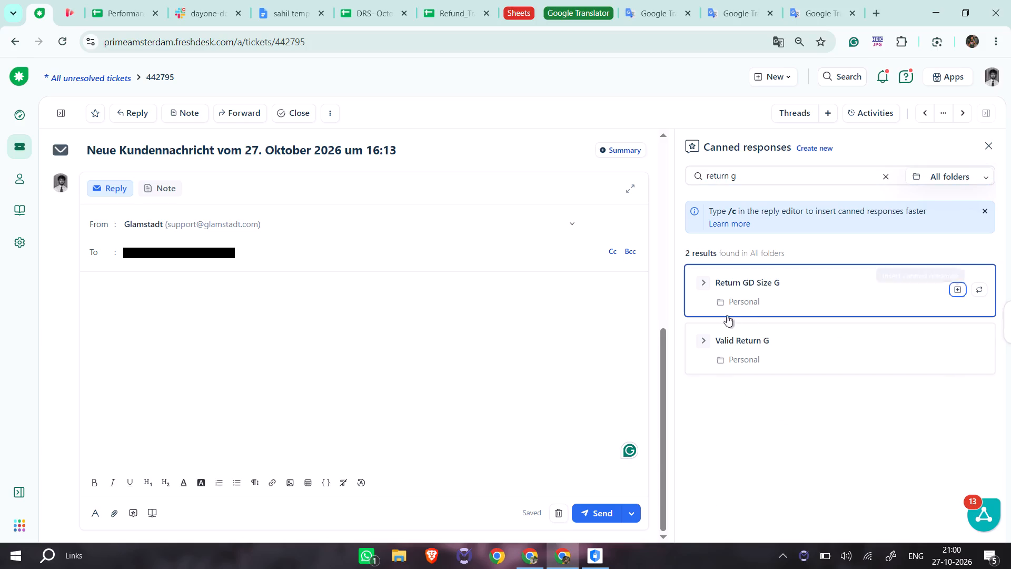
{"action": "left_click", "coordinate": [336, 486]}
{"action": "key", "text": "ctrl+Return"}
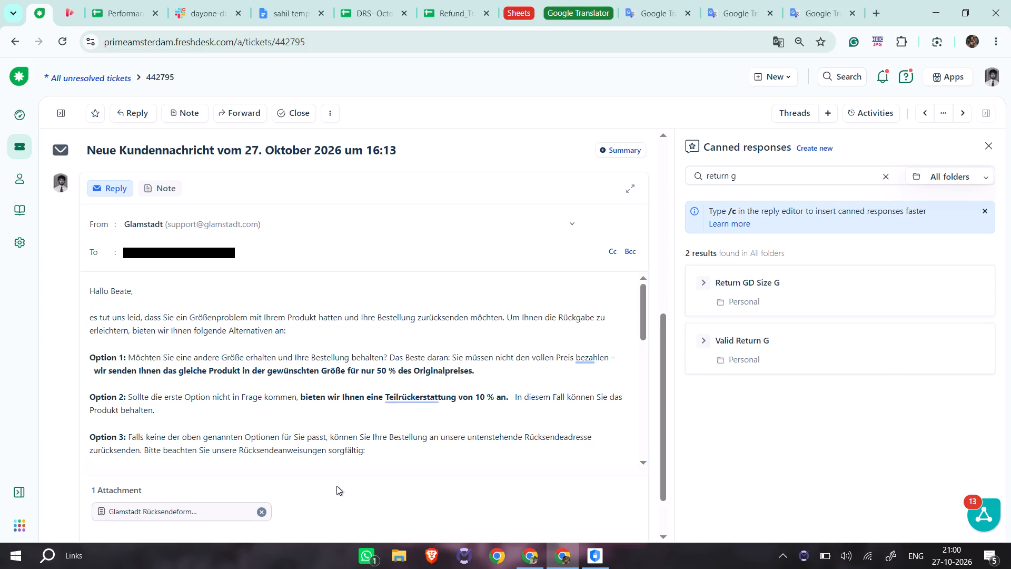
{"action": "key", "text": "alt+Tab"}
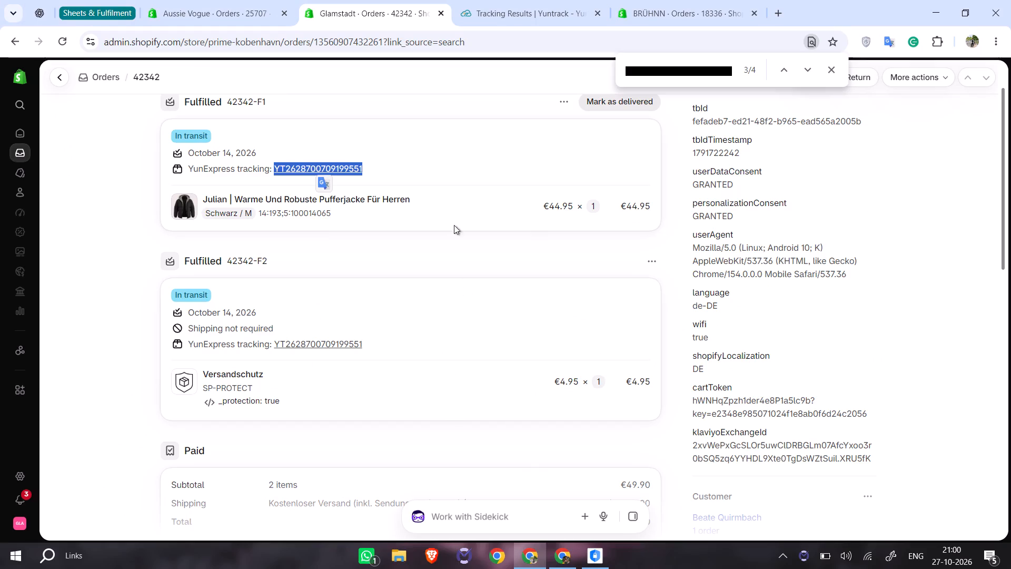
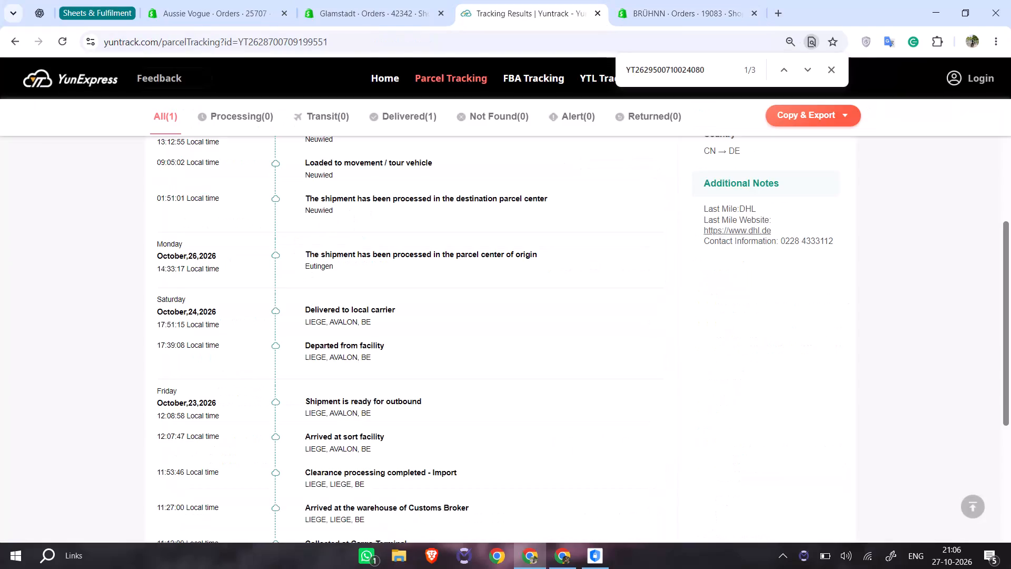
{"action": "scroll", "coordinate": [434, 192], "scroll_direction": "up", "scroll_amount": 4}
{"action": "left_click", "coordinate": [438, 176]}
{"action": "key", "text": "ctrl+a"}
{"action": "key", "text": "ctrl+v"}
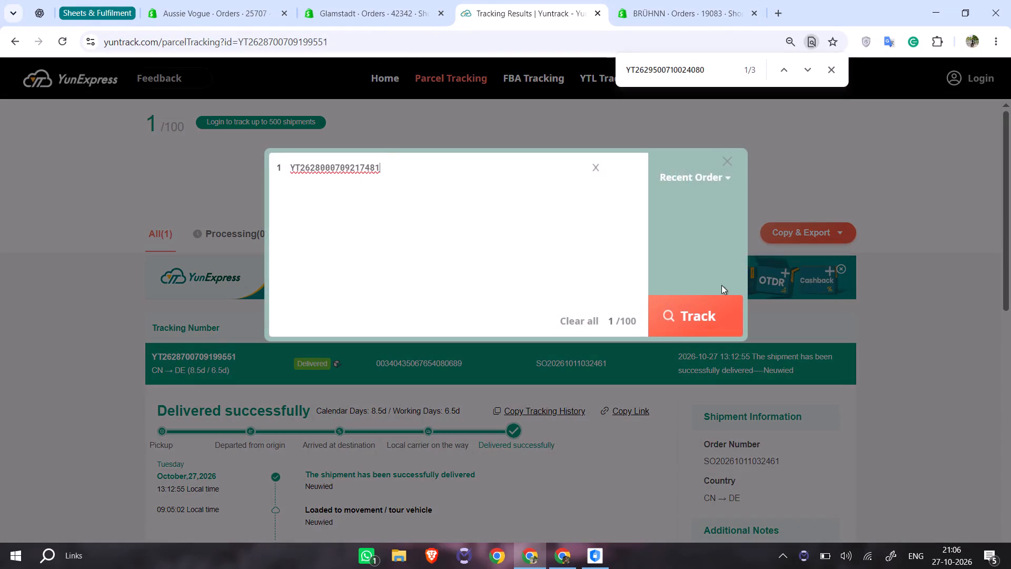
{"action": "left_click", "coordinate": [726, 316]}
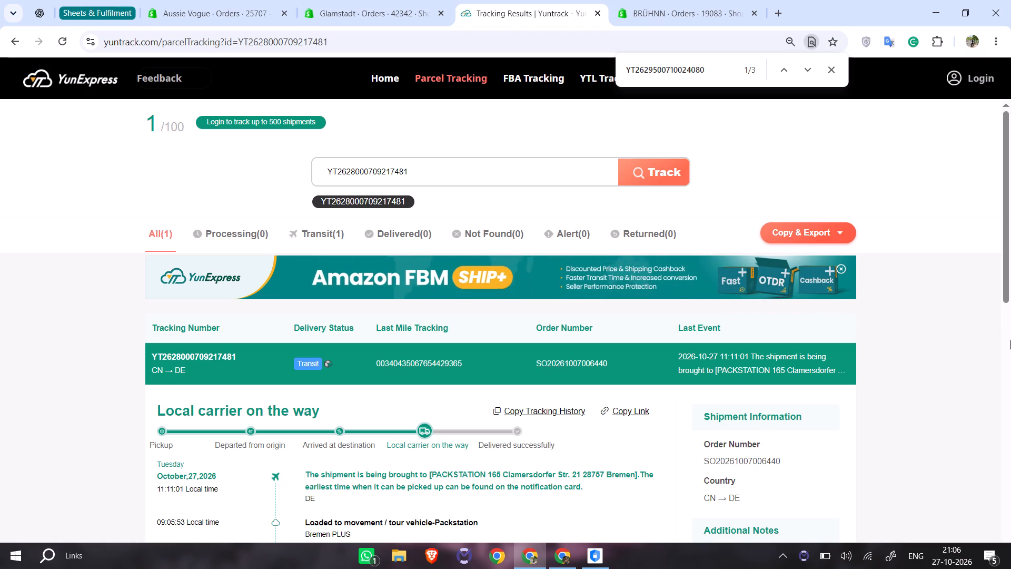
{"action": "scroll", "coordinate": [844, 314], "scroll_direction": "down", "scroll_amount": 2}
{"action": "left_click", "coordinate": [760, 397]}
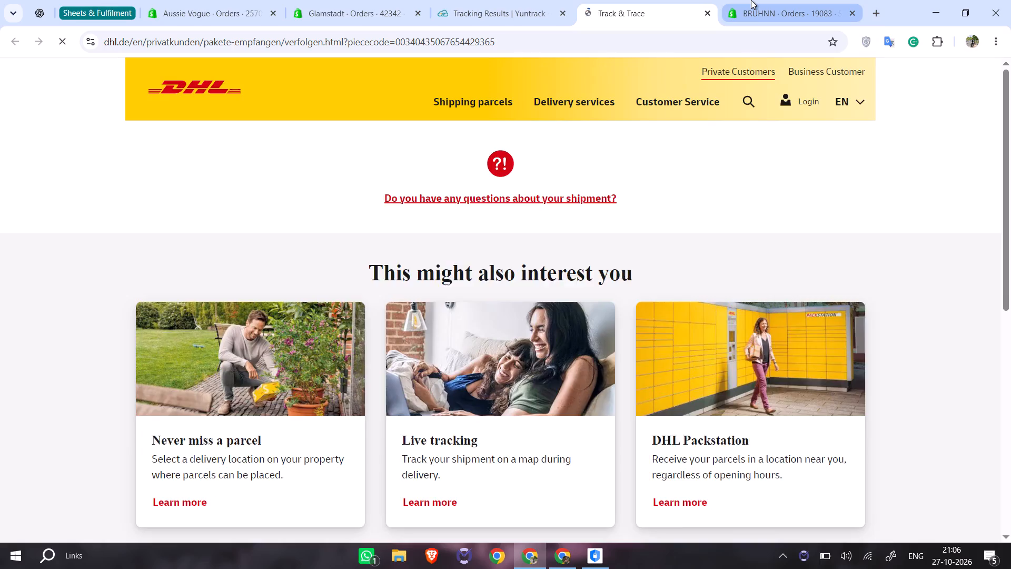
{"action": "left_click", "coordinate": [751, 0]}
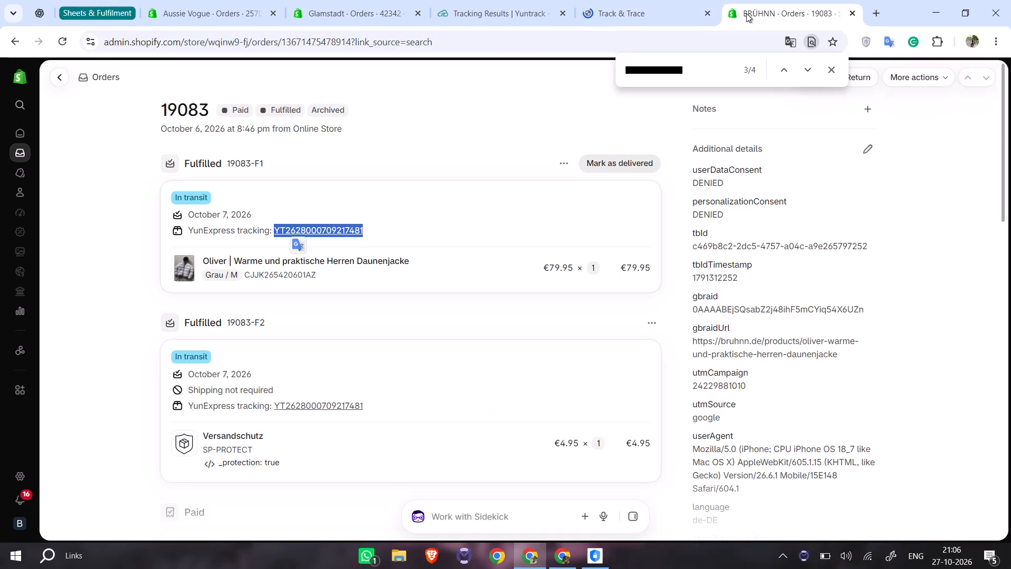
{"action": "scroll", "coordinate": [706, 364], "scroll_direction": "down", "scroll_amount": 5}
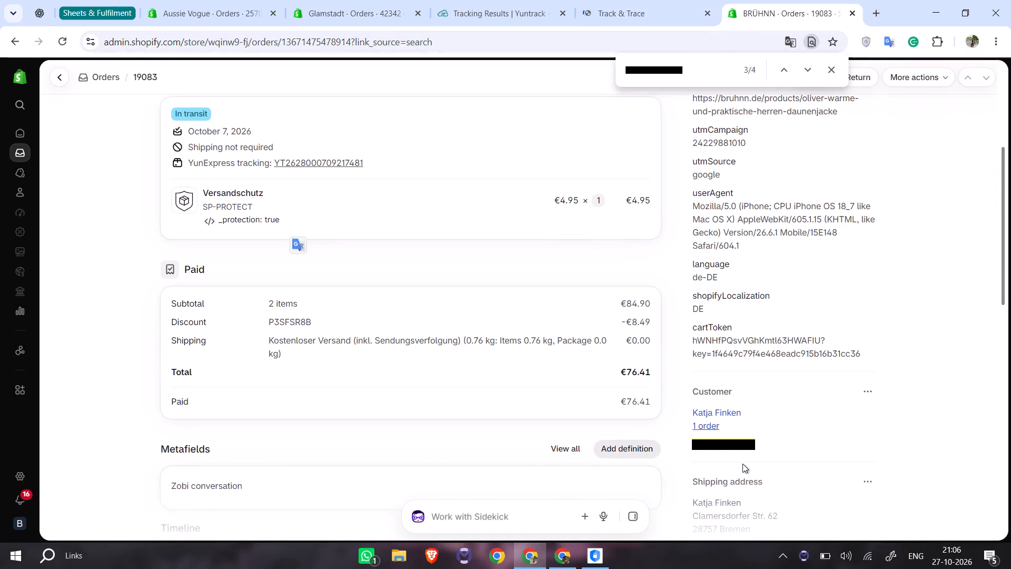
{"action": "scroll", "coordinate": [742, 464], "scroll_direction": "down", "scroll_amount": 3}
{"action": "double_click", "coordinate": [707, 388]}
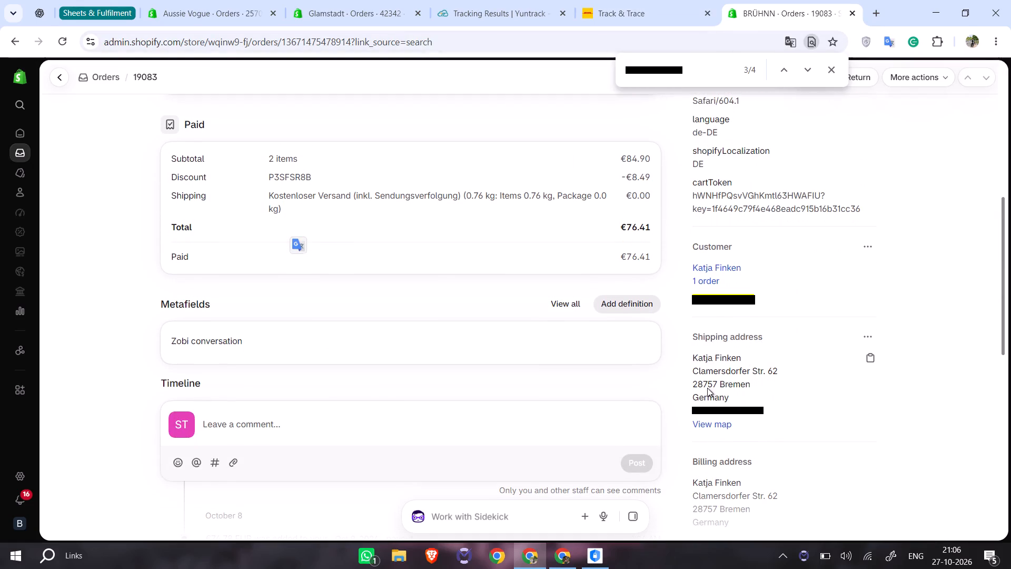
{"action": "key", "text": "ctrl+c"}
{"action": "key", "text": "ctrl+shift+Tab"}
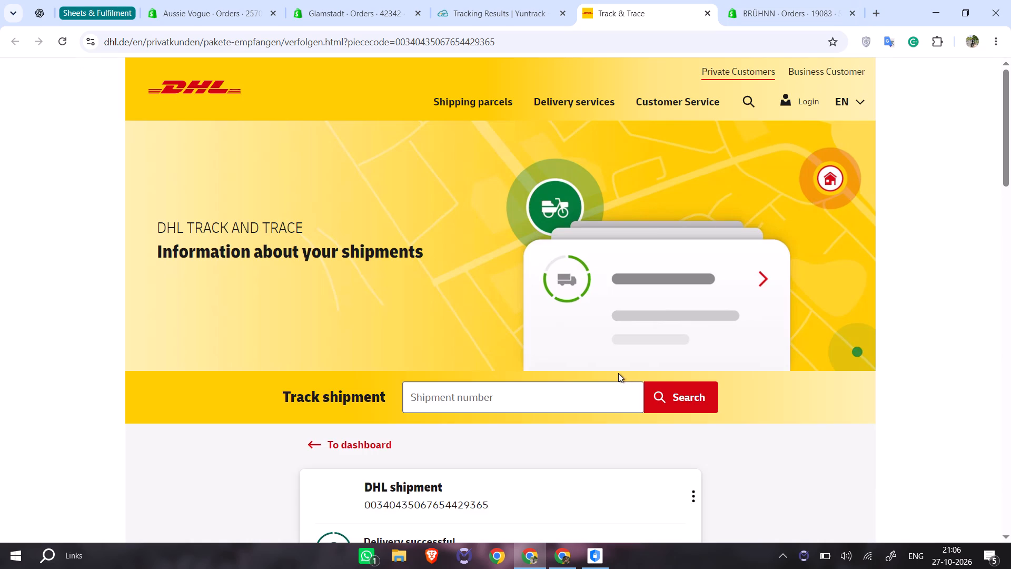
{"action": "scroll", "coordinate": [618, 373], "scroll_direction": "down", "scroll_amount": 3}
{"action": "left_click", "coordinate": [517, 452]}
{"action": "key", "text": "ctrl+v"}
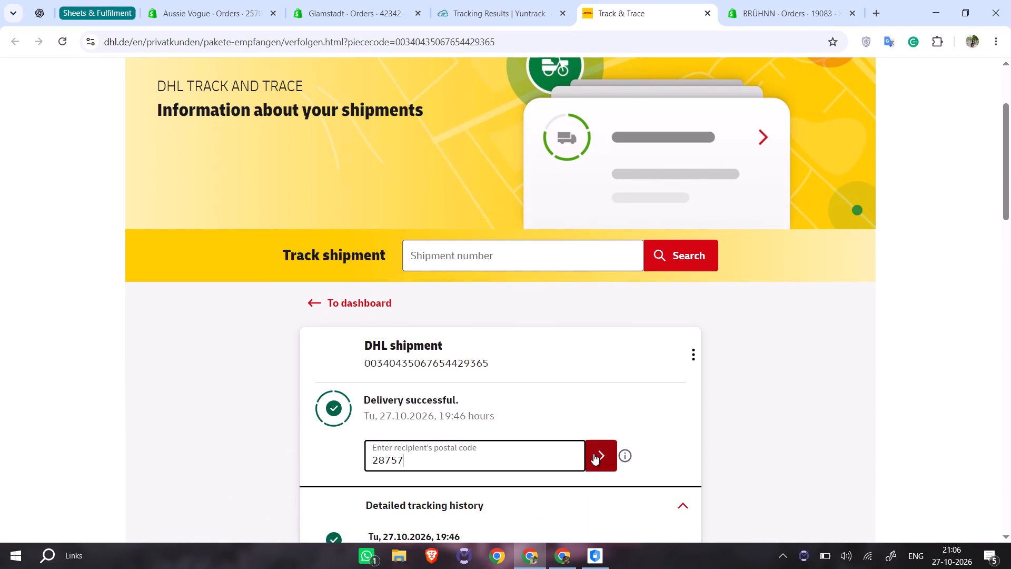
{"action": "left_click", "coordinate": [593, 454]}
{"action": "scroll", "coordinate": [593, 454], "scroll_direction": "down", "scroll_amount": 2}
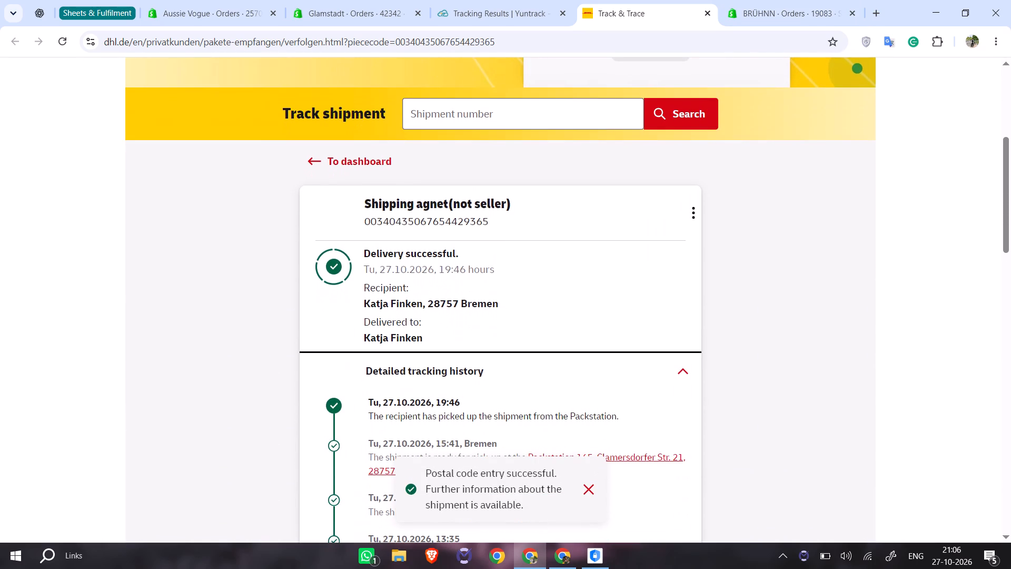
{"action": "key", "text": "ctrl+Tab"}
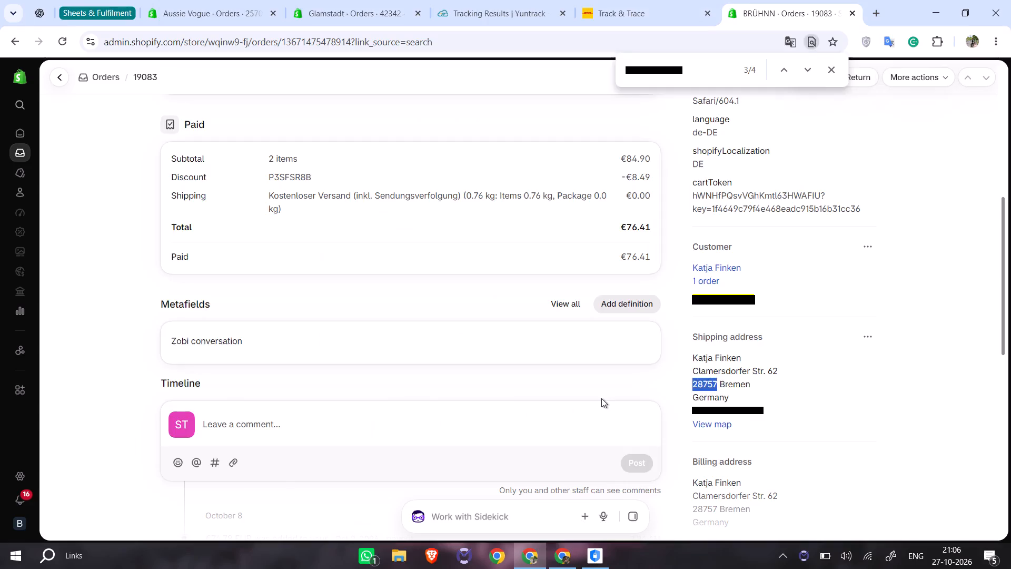
{"action": "key", "text": "alt+Tab"}
{"action": "left_click", "coordinate": [481, 358]}
{"action": "key", "text": "r"}
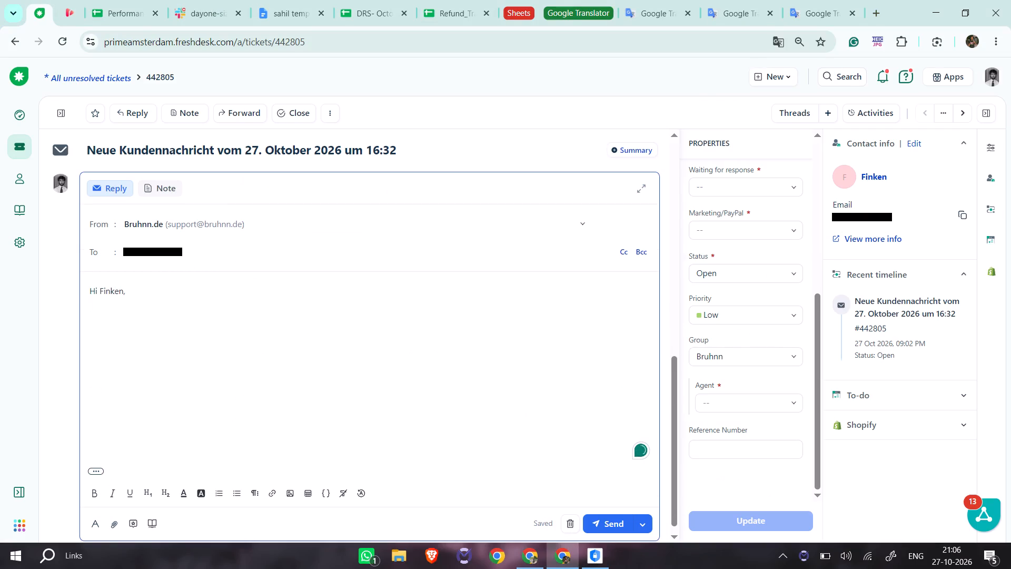
{"action": "double_click", "coordinate": [116, 460]}
{"action": "left_click", "coordinate": [116, 463]}
{"action": "left_click", "coordinate": [110, 466]}
{"action": "left_click", "coordinate": [164, 424]}
{"action": "key", "text": "ctrl+a"}
{"action": "key", "text": "ctrl+a"}
{"action": "key", "text": "ctrl+a"}
{"action": "key", "text": "ctrl+a"}
{"action": "key", "text": "ctrl+a"}
{"action": "key", "text": "ctrl+a"}
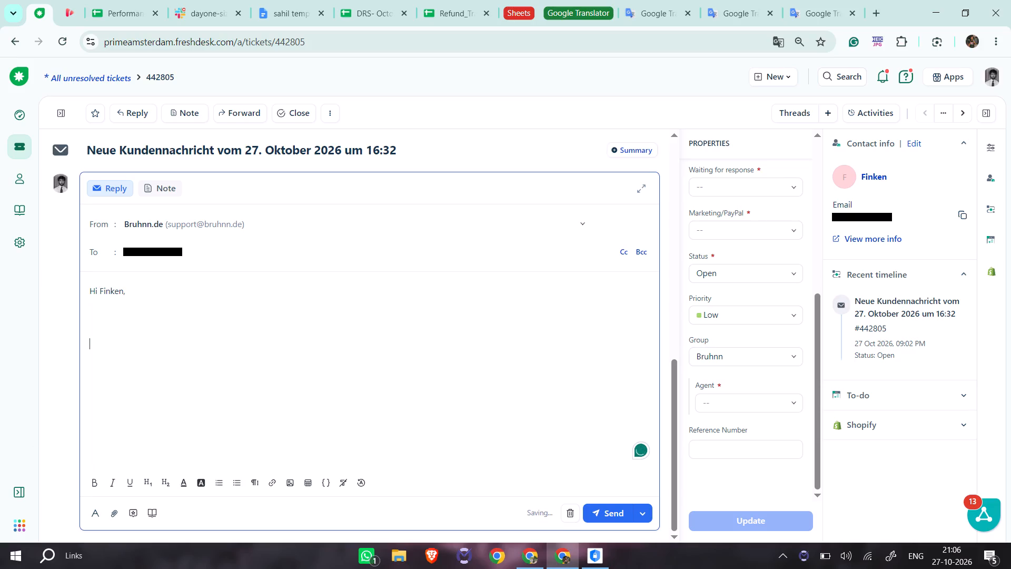
{"action": "key", "text": "ctrl+BackSpace"}
{"action": "key", "text": "ctrl+BackSpace"}
{"action": "key", "text": "ctrl+BackSpace"}
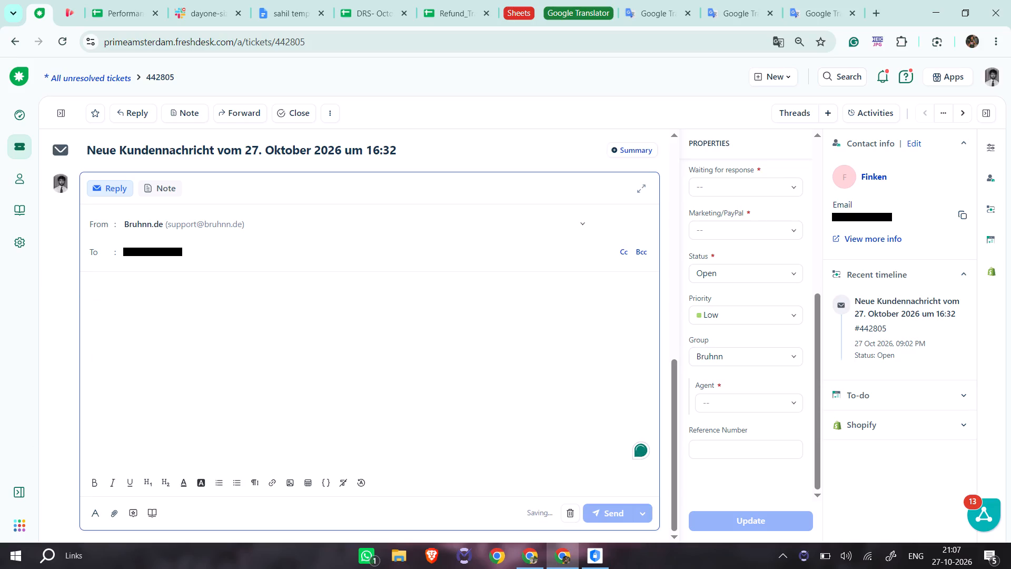
{"action": "left_click", "coordinate": [164, 423]}
Search the canned responses for "return b", insert "Return BR Size G" into the reply to ticket 442805, and send it.
{"action": "left_click", "coordinate": [138, 511]}
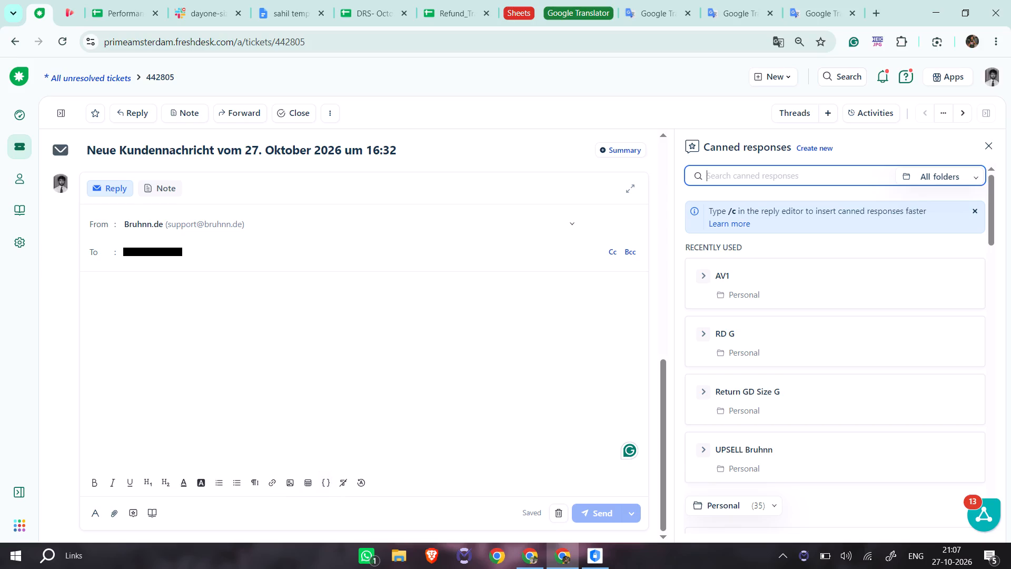
{"action": "type", "text": "retu"}
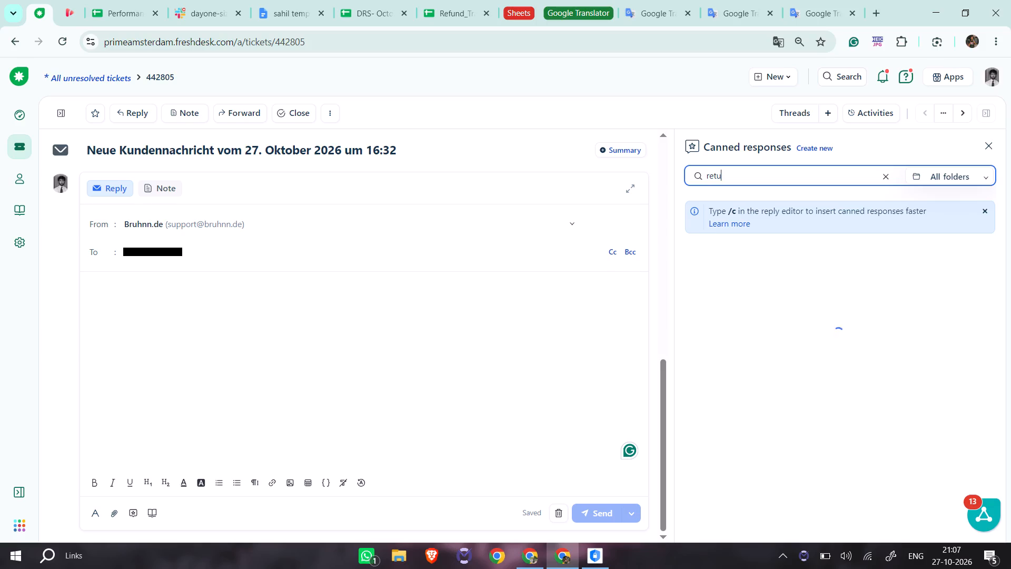
{"action": "type", "text": "rn b"}
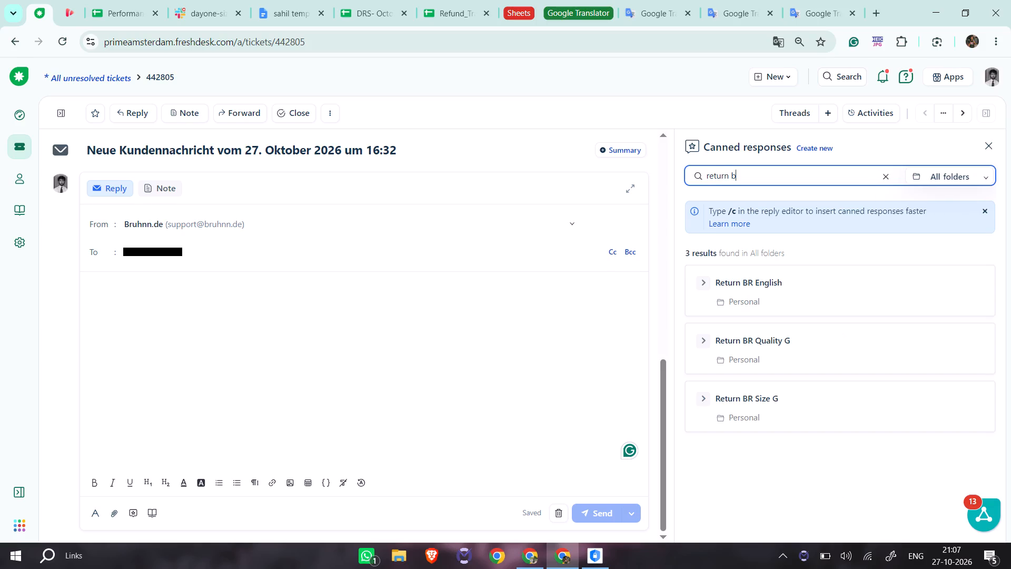
{"action": "left_click", "coordinate": [957, 407]}
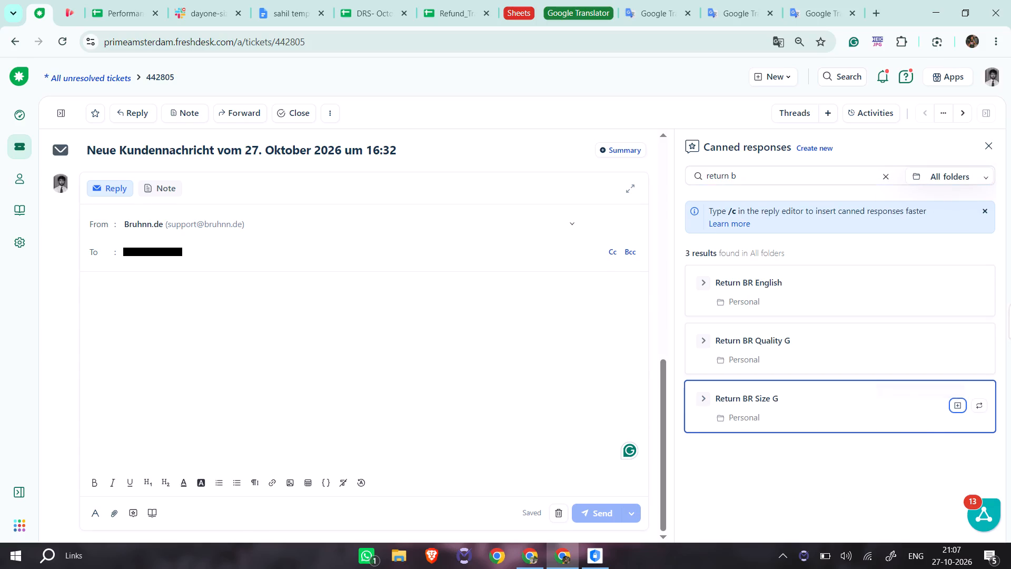
{"action": "left_click", "coordinate": [457, 339]}
{"action": "scroll", "coordinate": [458, 338], "scroll_direction": "down", "scroll_amount": 1}
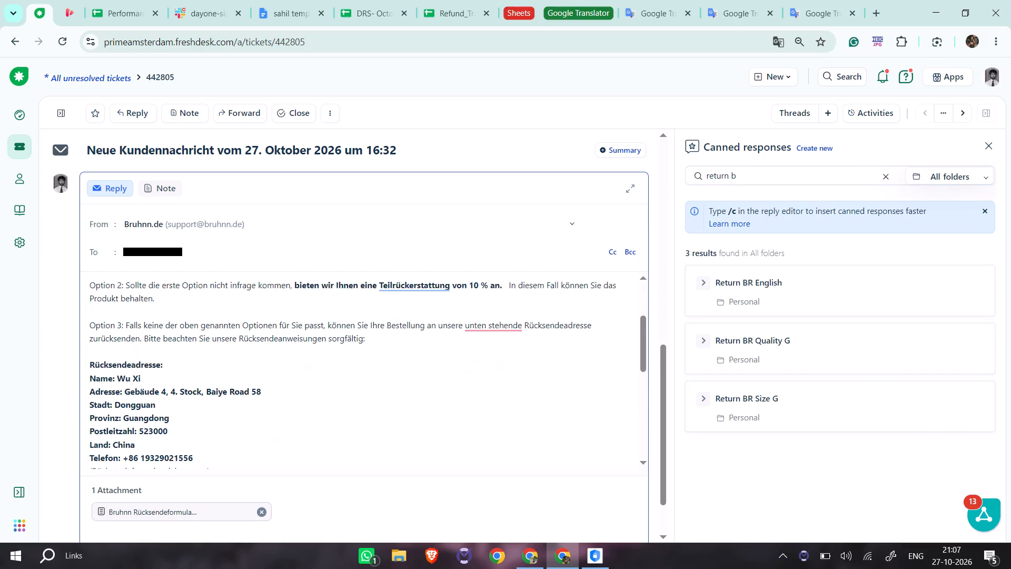
{"action": "scroll", "coordinate": [458, 338], "scroll_direction": "down", "scroll_amount": 2}
{"action": "key", "text": "ctrl+Return"}
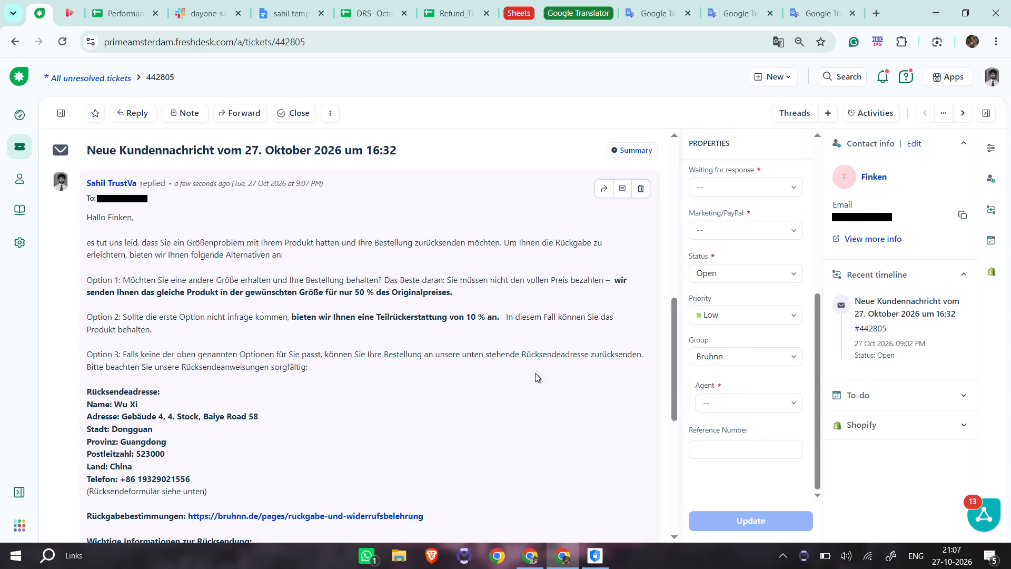
{"action": "key", "text": "alt+Tab"}
{"action": "key", "text": "alt+Tab"}
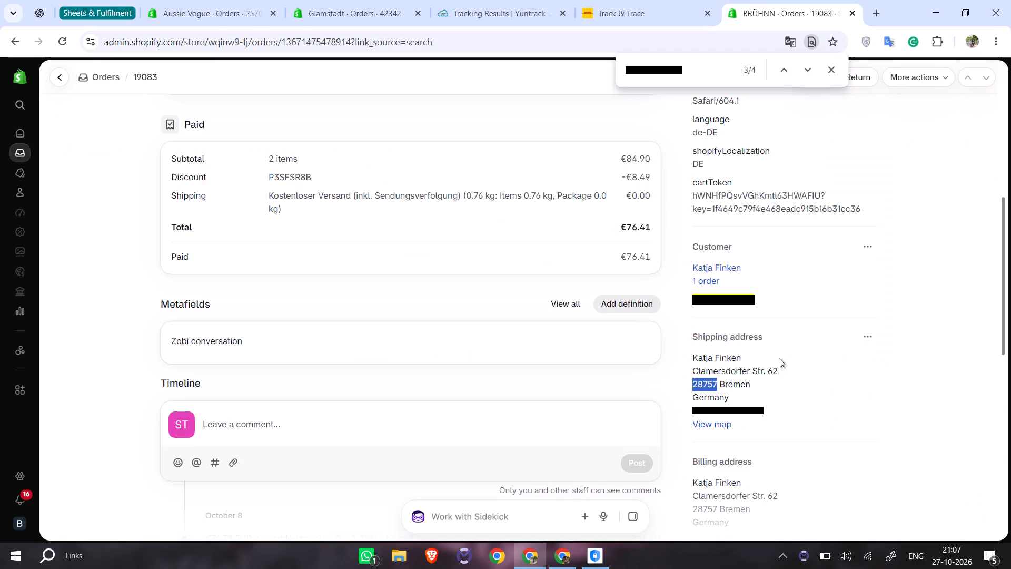
{"action": "scroll", "coordinate": [787, 360], "scroll_direction": "down", "scroll_amount": 2}
{"action": "key", "text": "alt+Tab"}
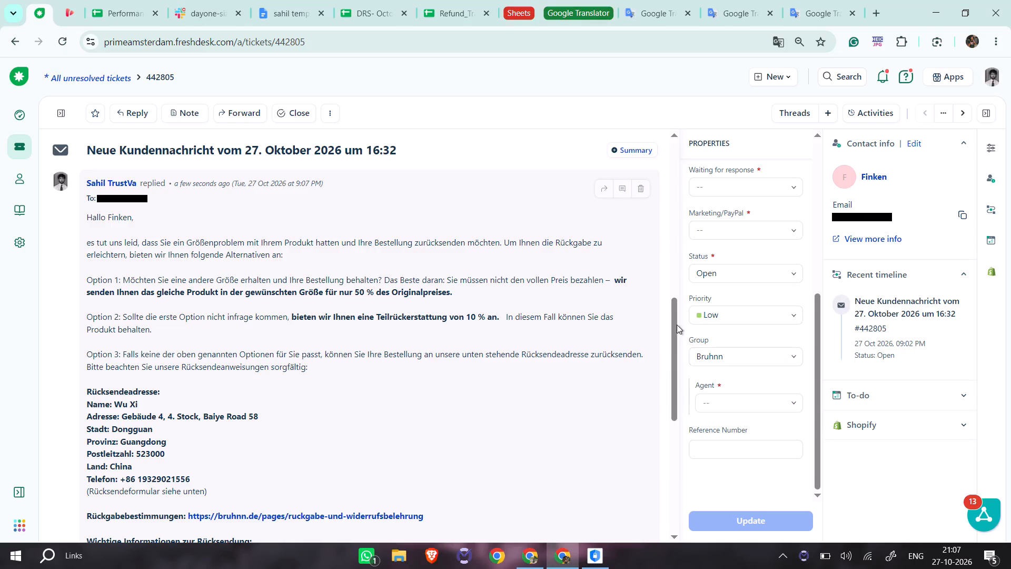
{"action": "scroll", "coordinate": [719, 323], "scroll_direction": "up", "scroll_amount": 3}
{"action": "key", "text": "alt+Tab"}
{"action": "scroll", "coordinate": [736, 335], "scroll_direction": "down", "scroll_amount": 6}
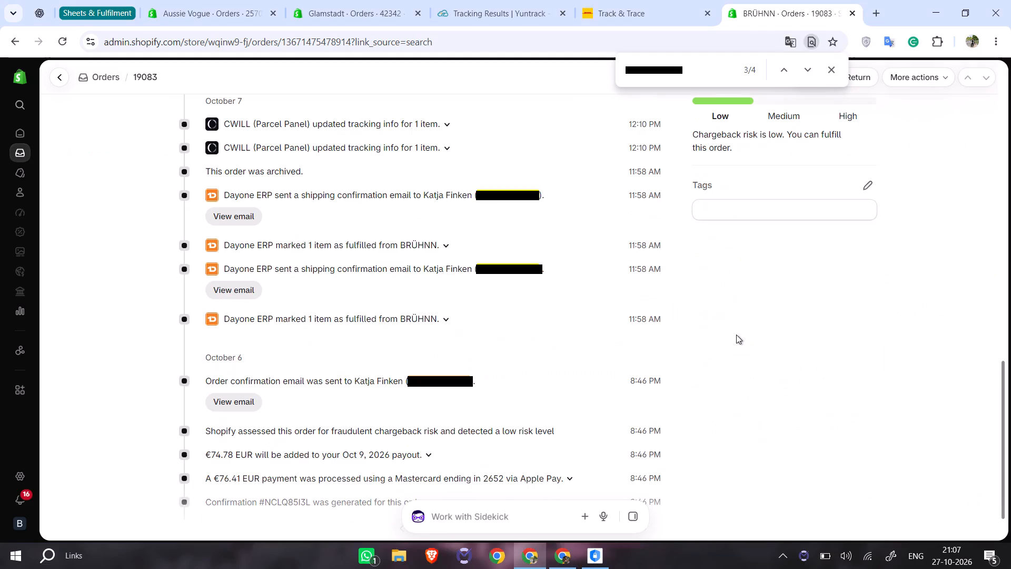
{"action": "key", "text": "alt+Tab"}
{"action": "scroll", "coordinate": [740, 331], "scroll_direction": "up", "scroll_amount": 2}
{"action": "left_click", "coordinate": [731, 284]}
{"action": "left_click", "coordinate": [731, 280]}
{"action": "key", "text": "Tab"}
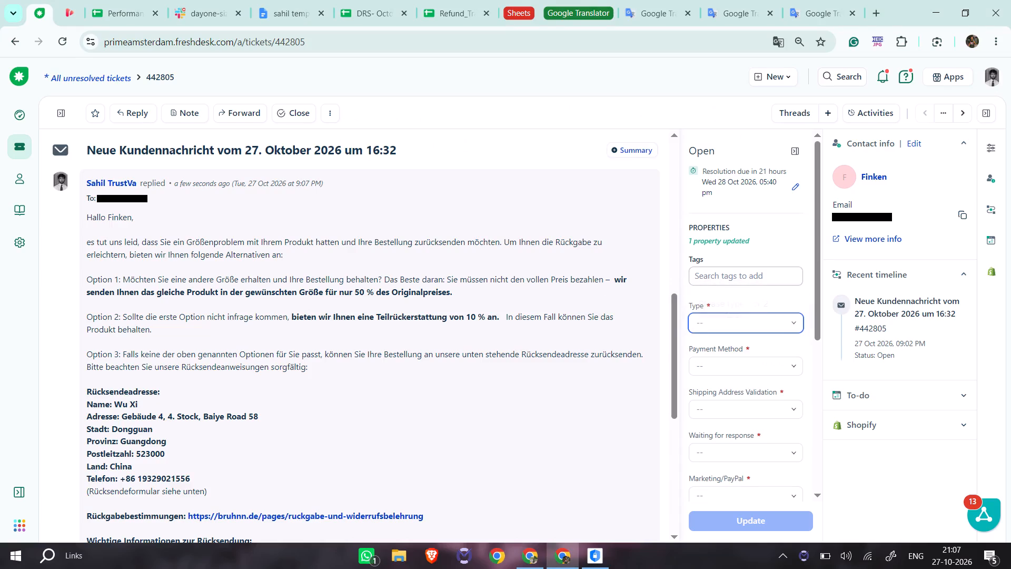
{"action": "key", "text": "r"}
{"action": "key", "text": "Tab"}
{"action": "key", "text": "c"}
{"action": "key", "text": "Tab"}
{"action": "key", "text": "v"}
{"action": "key", "text": "Tab"}
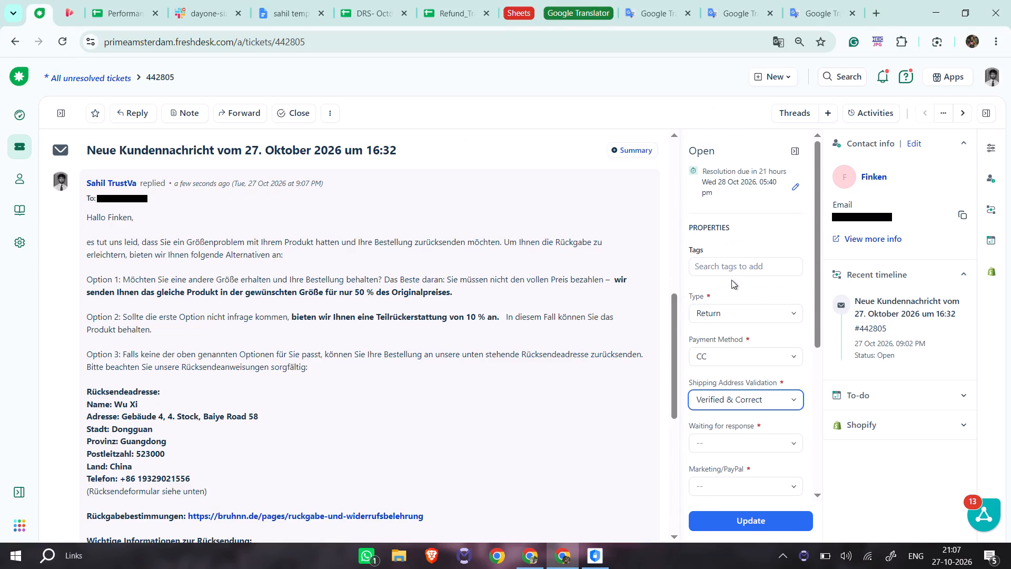
{"action": "key", "text": "n"}
{"action": "key", "text": "Tab"}
{"action": "key", "text": "n"}
{"action": "key", "text": "Tab"}
{"action": "key", "text": "r"}
{"action": "key", "text": "Tab"}
{"action": "key", "text": "Tab"}
{"action": "key", "text": "Tab"}
{"action": "key", "text": "Tab"}
{"action": "key", "text": "Tab"}
{"action": "key", "text": "Return"}
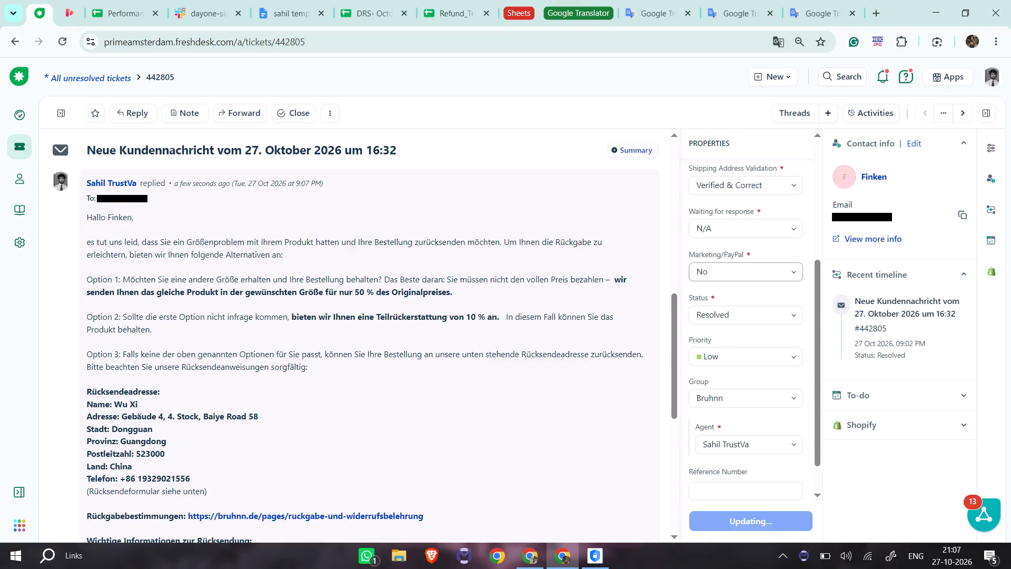
{"action": "double_click", "coordinate": [150, 80]}
{"action": "key", "text": "ctrl+c"}
{"action": "key", "text": "ctrl+c"}
{"action": "key", "text": "ctrl+6"}
{"action": "key", "text": "ctrl+v"}
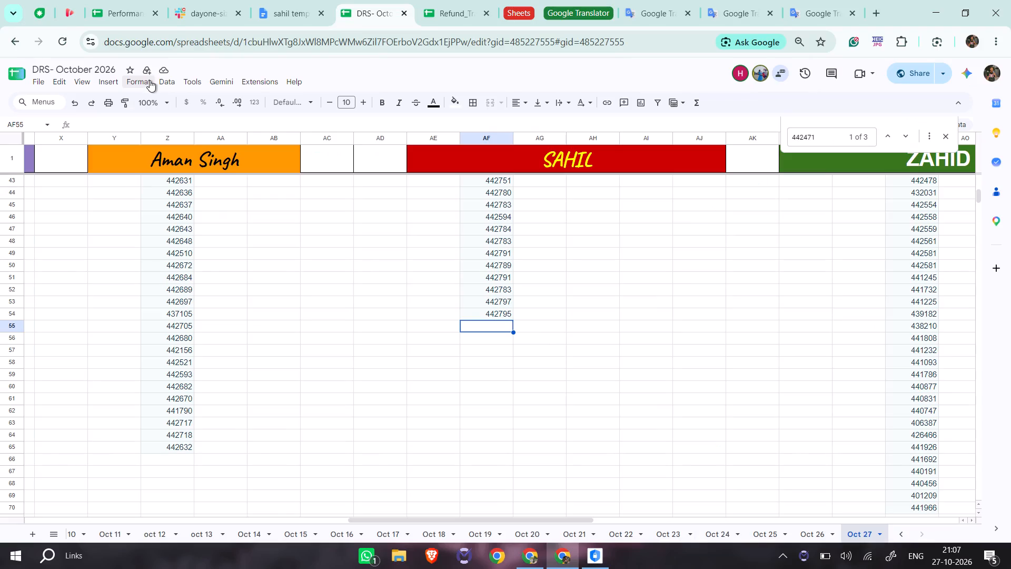
{"action": "key", "text": "Down"}
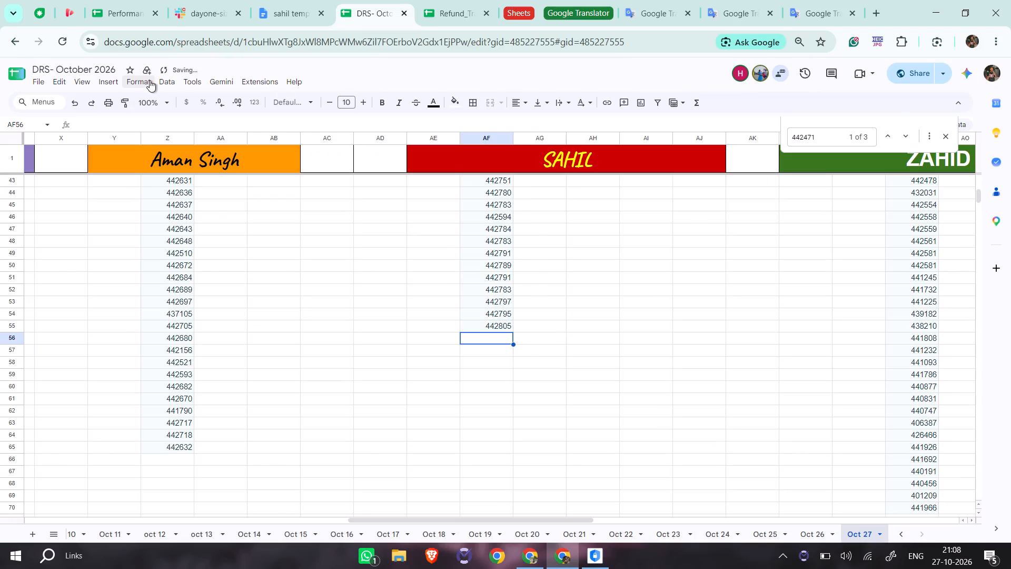
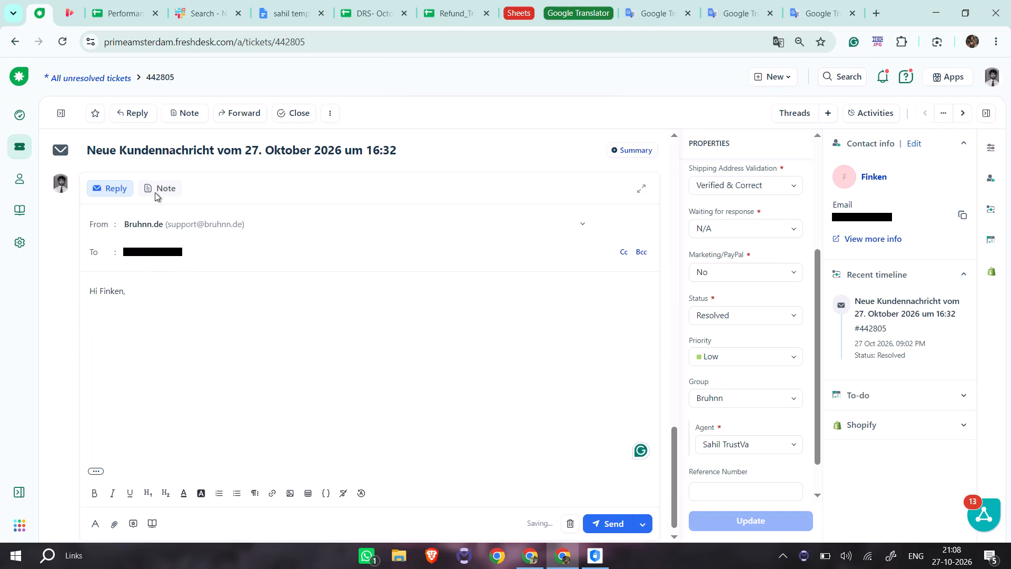
Add a private note to ticket 442805 containing the copied garment size chart image.
{"action": "left_click", "coordinate": [127, 452]}
{"action": "key", "text": "ctrl+v"}
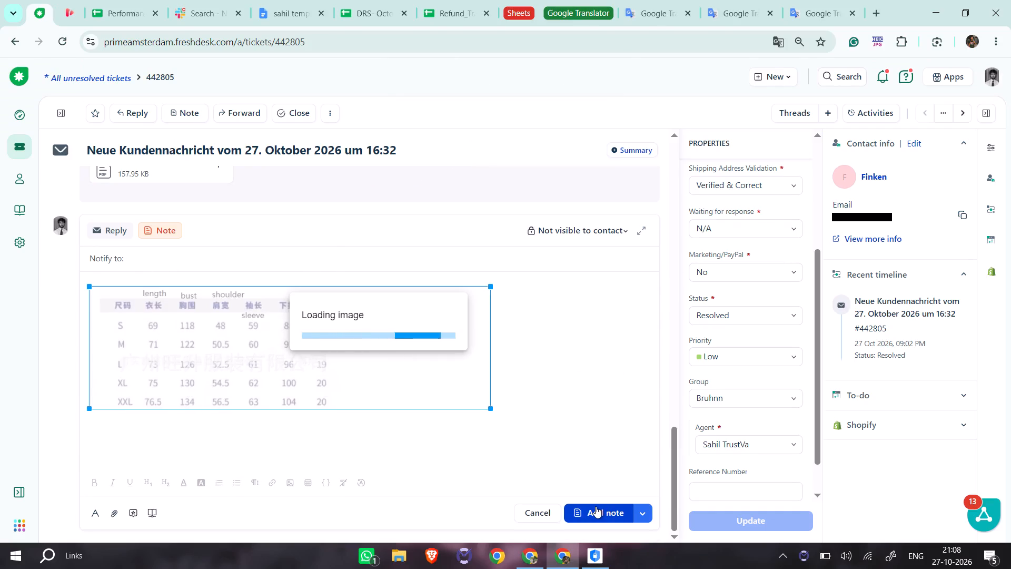
{"action": "left_click", "coordinate": [596, 506]}
{"action": "left_click", "coordinate": [161, 58]}
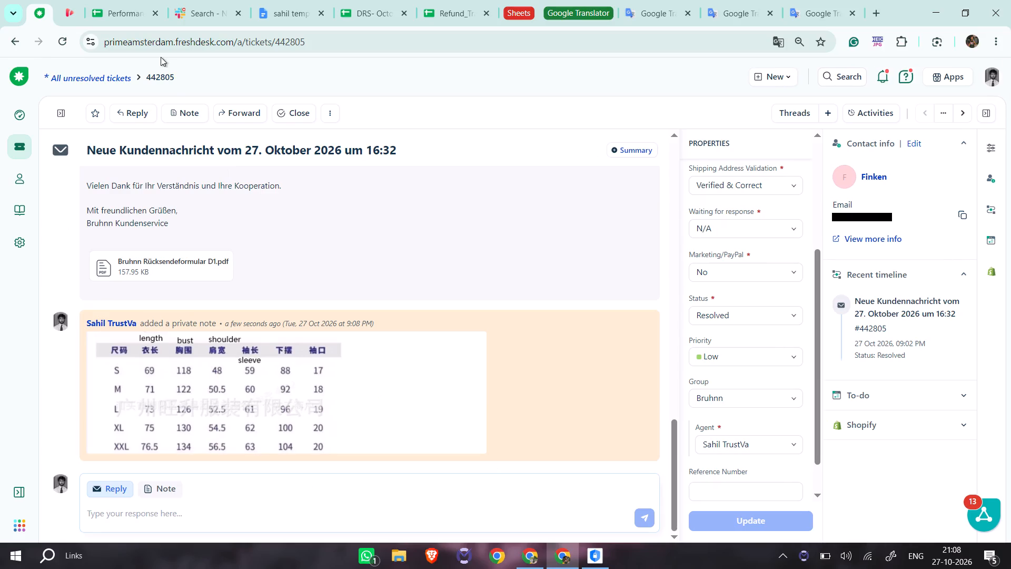
{"action": "double_click", "coordinate": [160, 77]}
{"action": "key", "text": "ctrl+c"}
{"action": "key", "text": "ctrl+c"}
{"action": "left_click", "coordinate": [345, 0]}
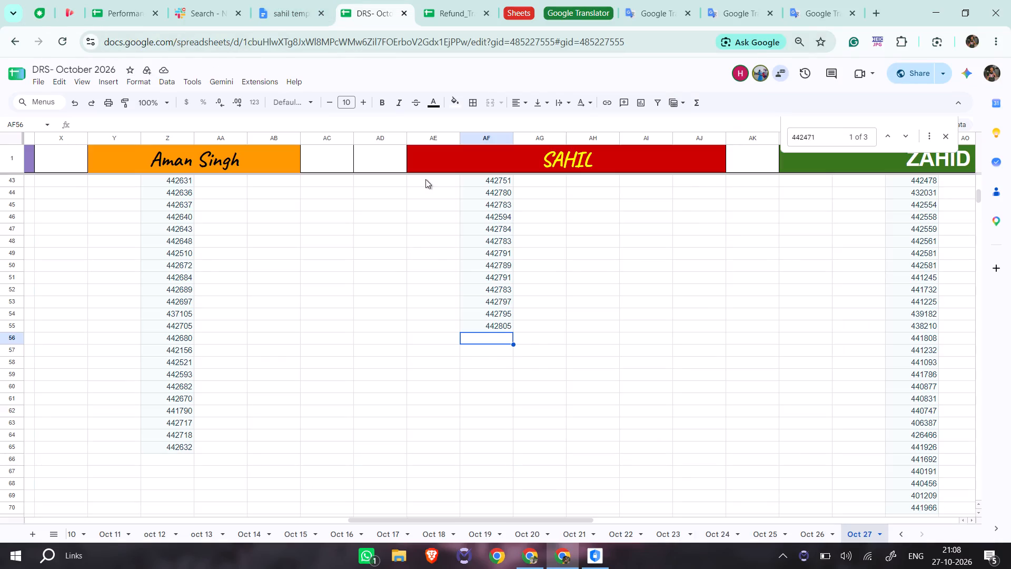
{"action": "key", "text": "ctrl+v"}
{"action": "key", "text": "Down"}
{"action": "key", "text": "ctrl+1"}
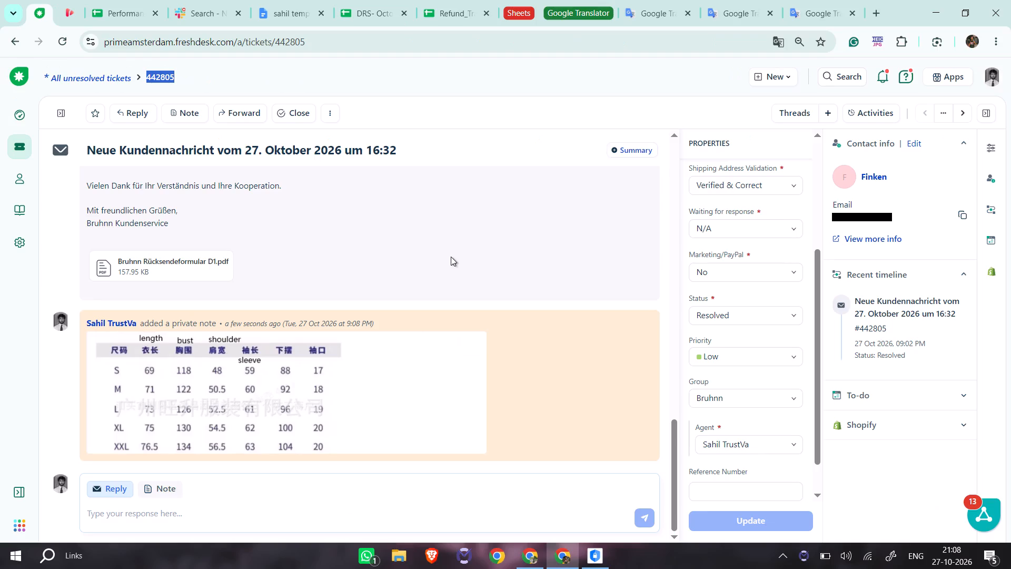
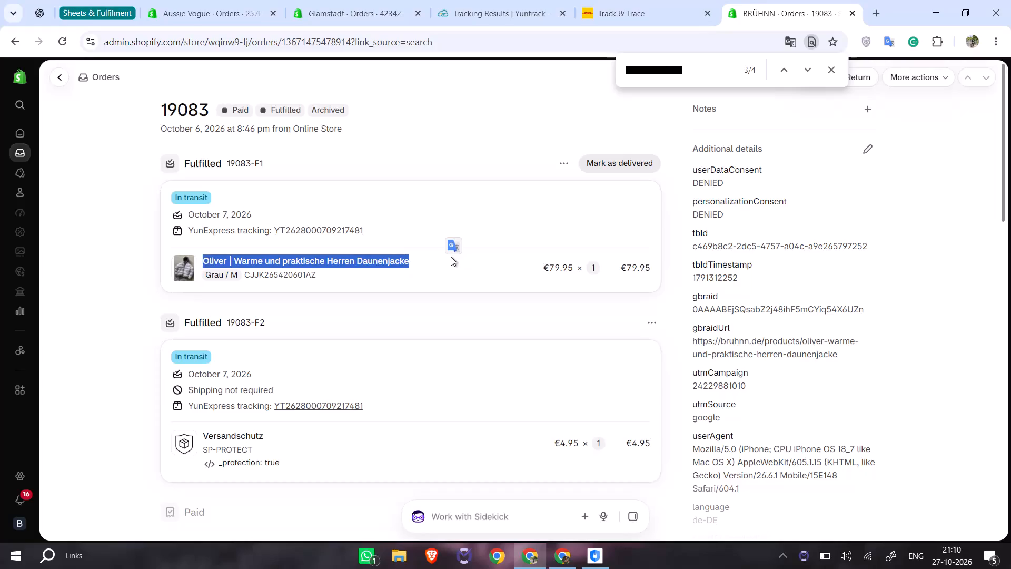
Switch from the Bruhnn order to the DHL Track & Trace page and reload the shipment's tracking details.
{"action": "key", "text": "ctrl+shift+Tab"}
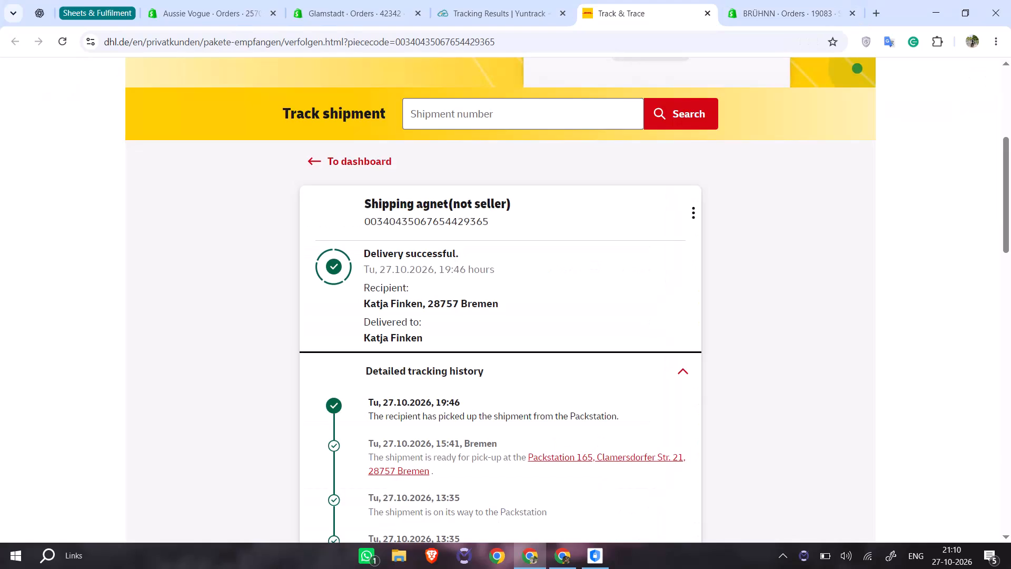
{"action": "key", "text": "ctrl+r"}
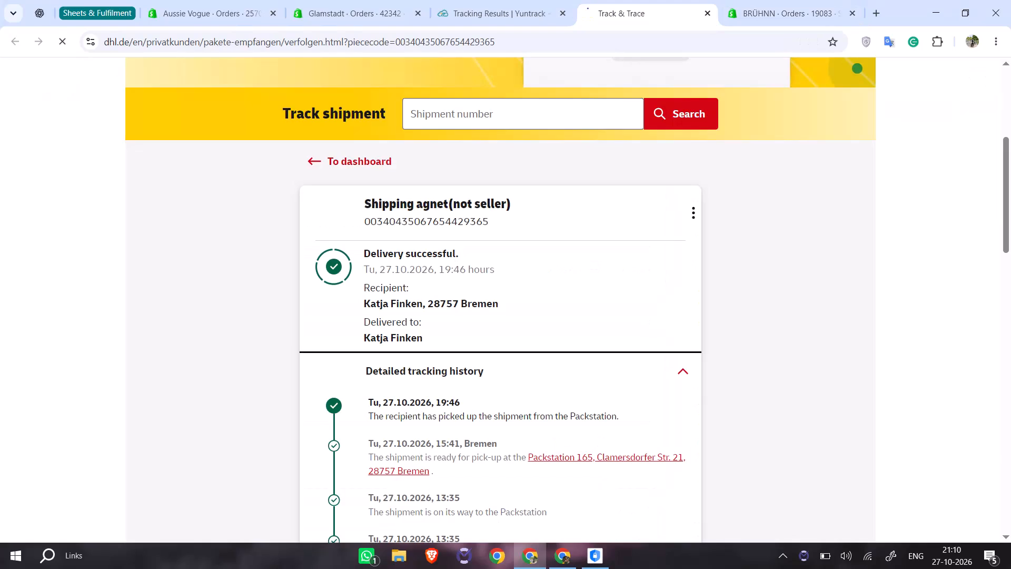
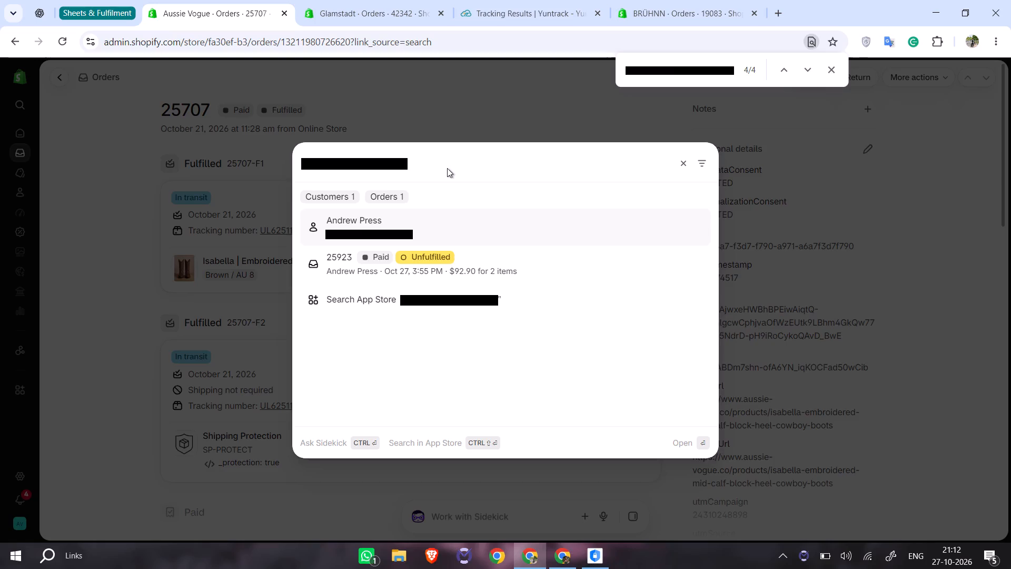
{"action": "left_click", "coordinate": [335, 281]}
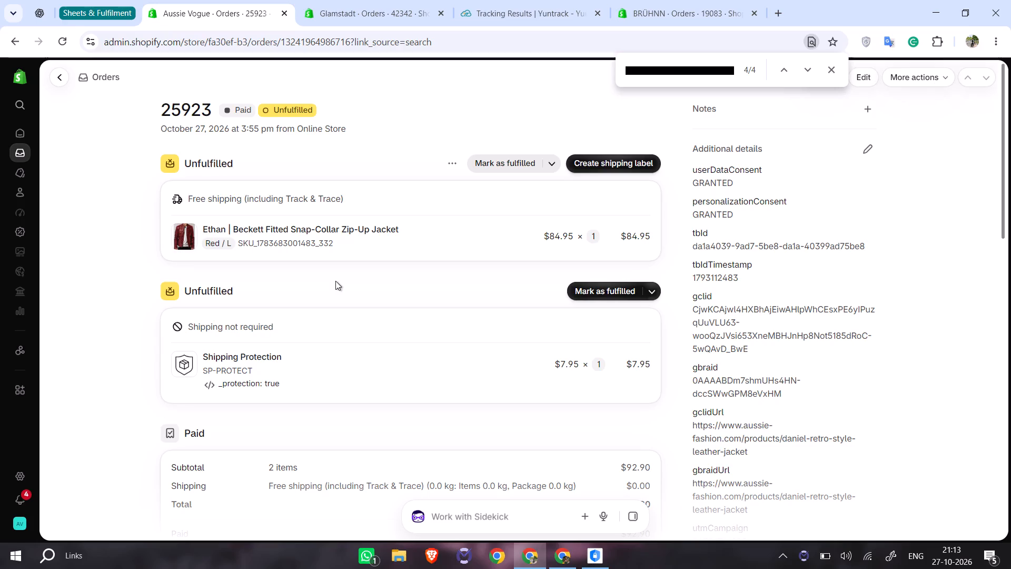
Find the customer's e-mail within the order page to examine the order timeline.
{"action": "key", "text": "ctrl+f"}
{"action": "key", "text": "ctrl+v"}
{"action": "key", "text": "ctrl+f"}
{"action": "key", "text": "ctrl+v"}
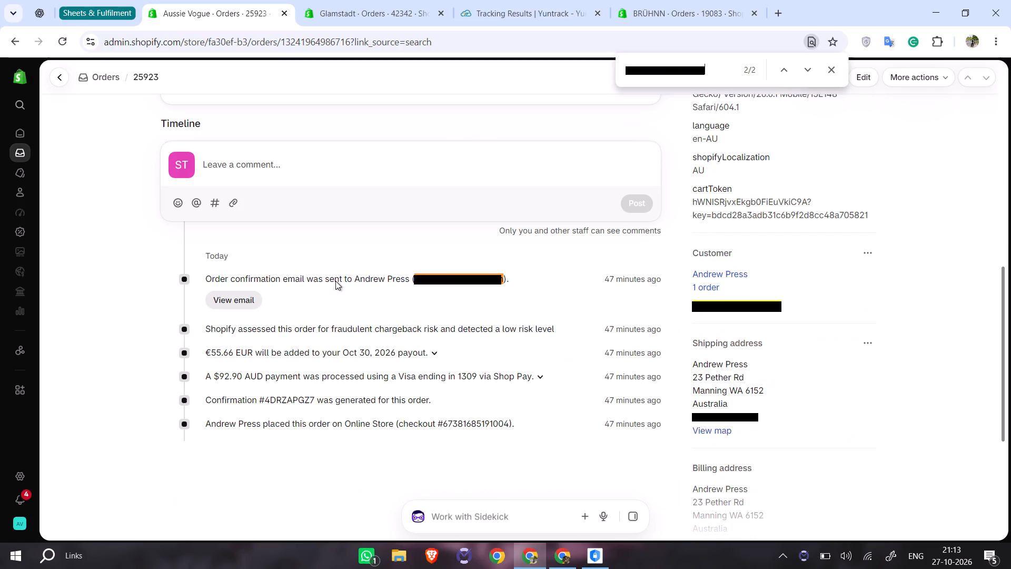
{"action": "key", "text": "ctrl+f"}
{"action": "key", "text": "ctrl+v"}
{"action": "key", "text": "ctrl+f"}
{"action": "key", "text": "ctrl+v"}
{"action": "key", "text": "alt+Tab"}
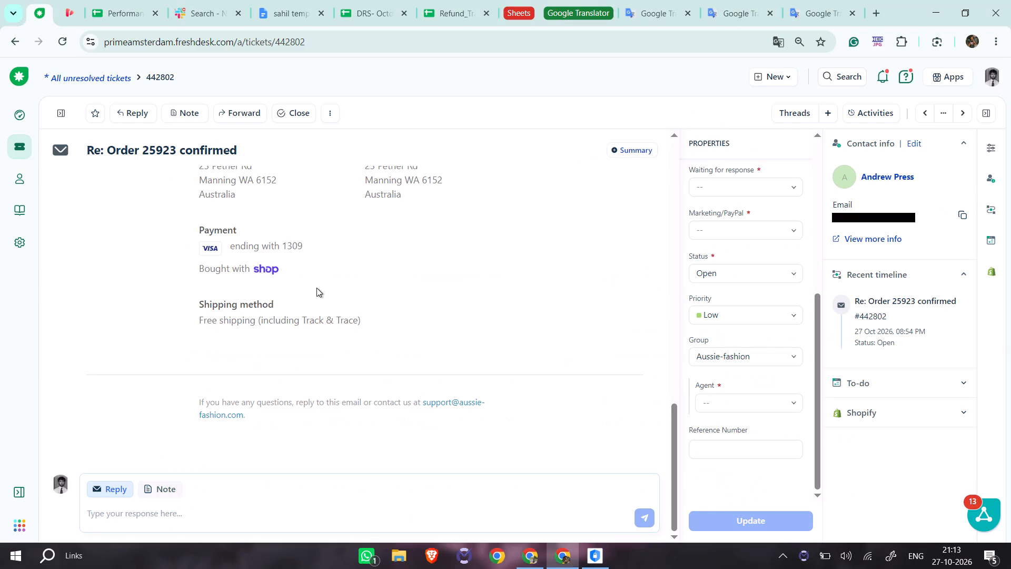
{"action": "scroll", "coordinate": [519, 317], "scroll_direction": "up", "scroll_amount": 5}
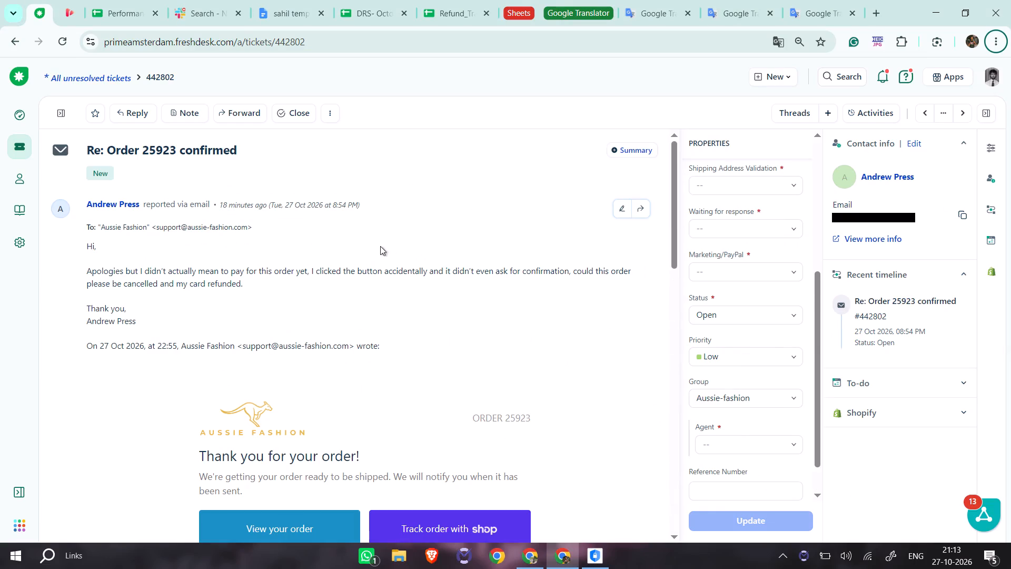
{"action": "key", "text": "alt+Tab"}
{"action": "scroll", "coordinate": [435, 247], "scroll_direction": "up", "scroll_amount": 11}
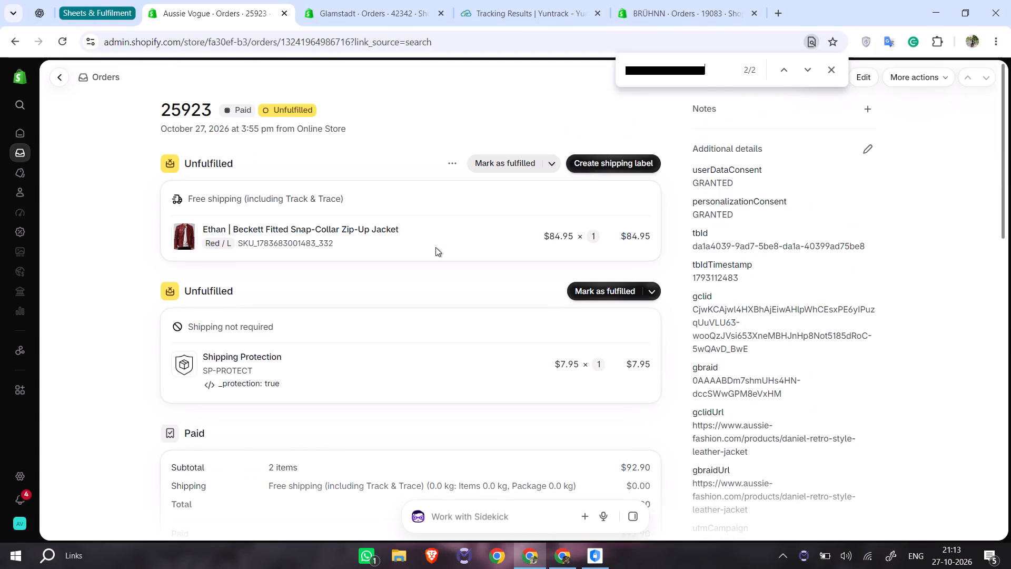
Start a reply to ticket 442802 and clear its prefilled greeting and content.
{"action": "key", "text": "alt+Tab"}
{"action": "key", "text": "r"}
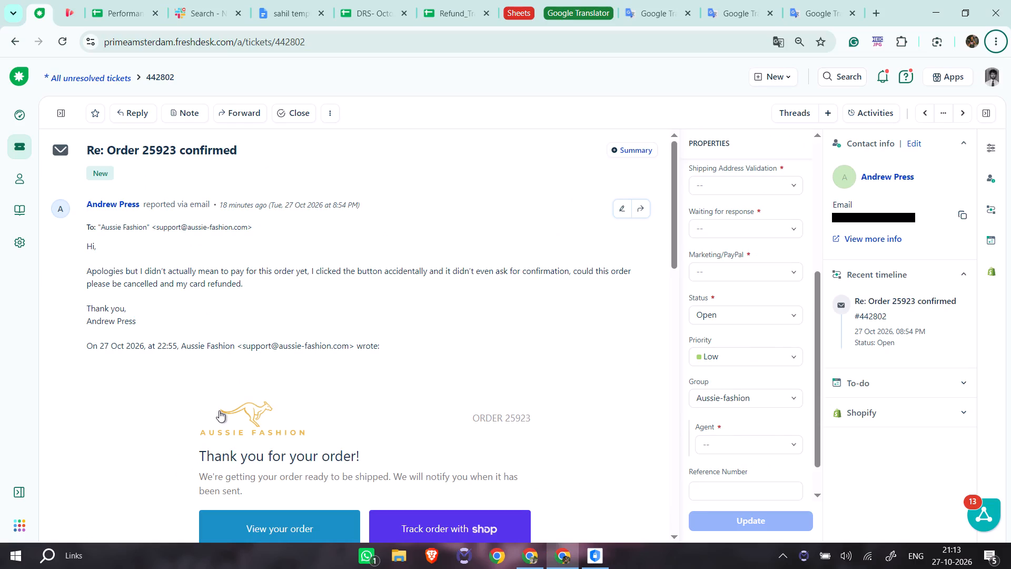
{"action": "left_click", "coordinate": [273, 263]}
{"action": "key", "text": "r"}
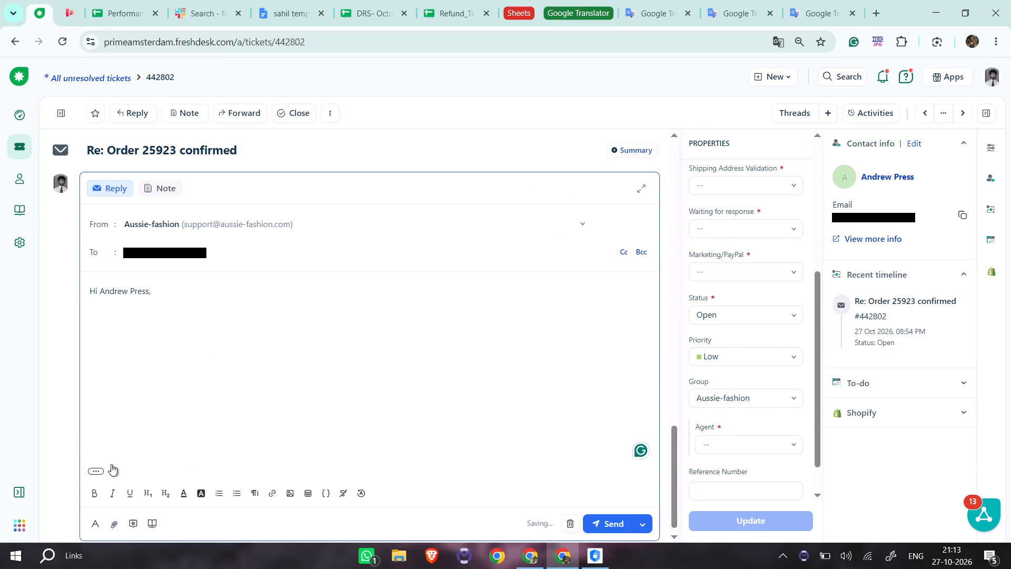
{"action": "left_click", "coordinate": [111, 464]}
{"action": "left_click", "coordinate": [168, 407]}
{"action": "key", "text": "ctrl+a"}
{"action": "key", "text": "ctrl+BackSpace"}
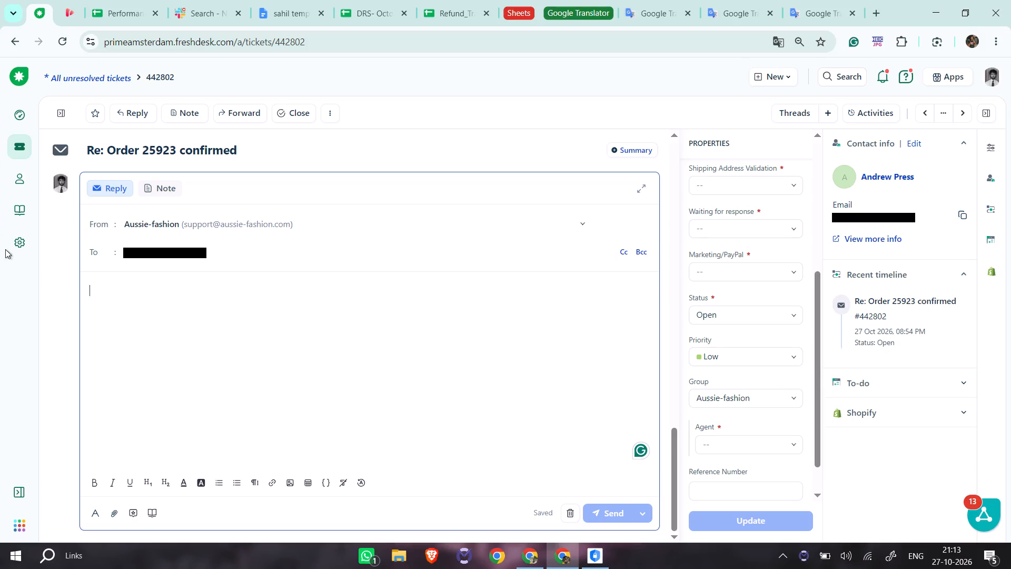
Insert the AV Cancellation English canned response from the Personal folder, review it and send the reply.
{"action": "left_click", "coordinate": [130, 504]}
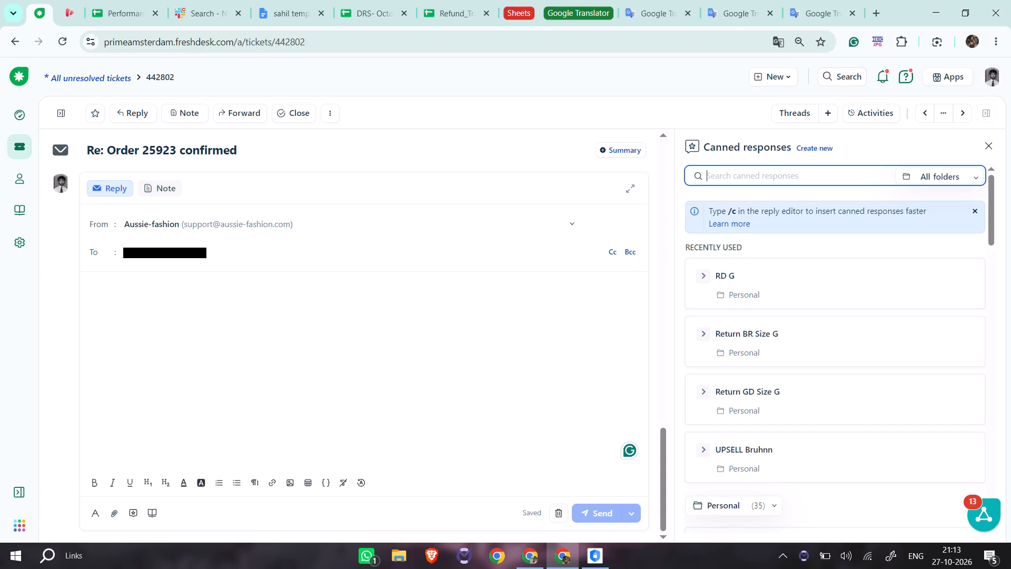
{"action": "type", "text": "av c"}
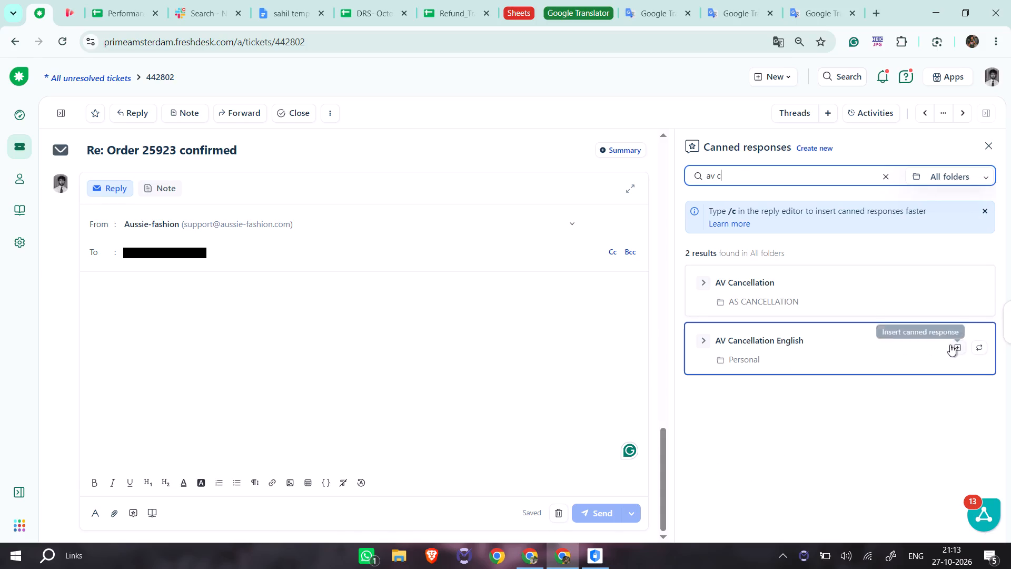
{"action": "left_click", "coordinate": [959, 349]}
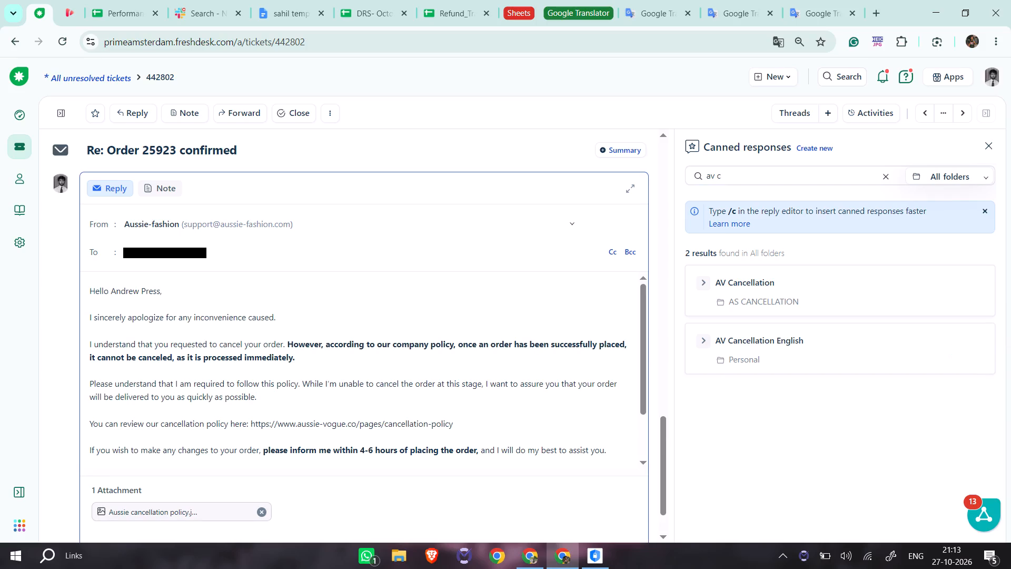
{"action": "left_click", "coordinate": [456, 352]}
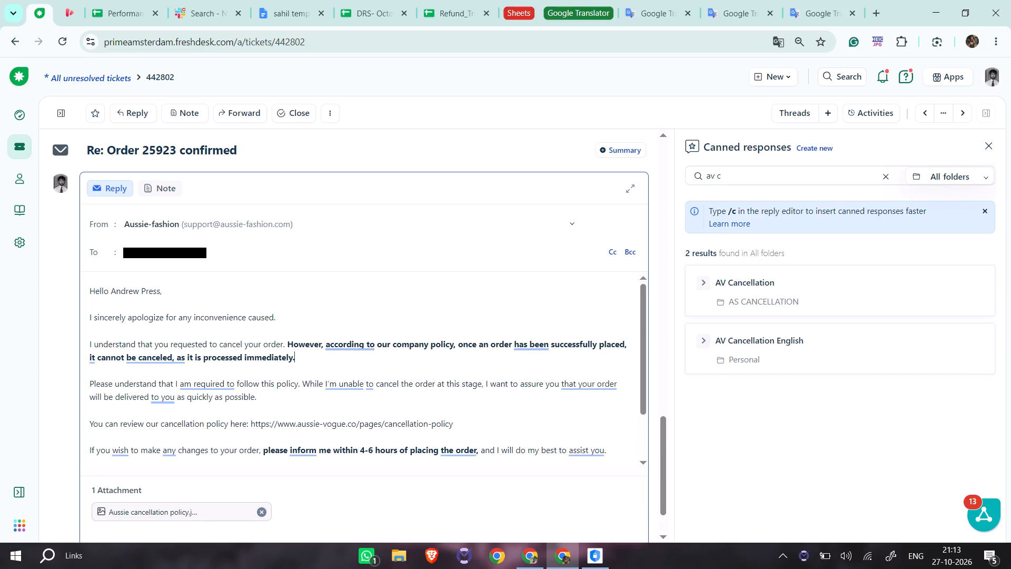
{"action": "scroll", "coordinate": [457, 352], "scroll_direction": "down", "scroll_amount": 3}
{"action": "left_click", "coordinate": [457, 350]}
{"action": "key", "text": "ctrl+Return"}
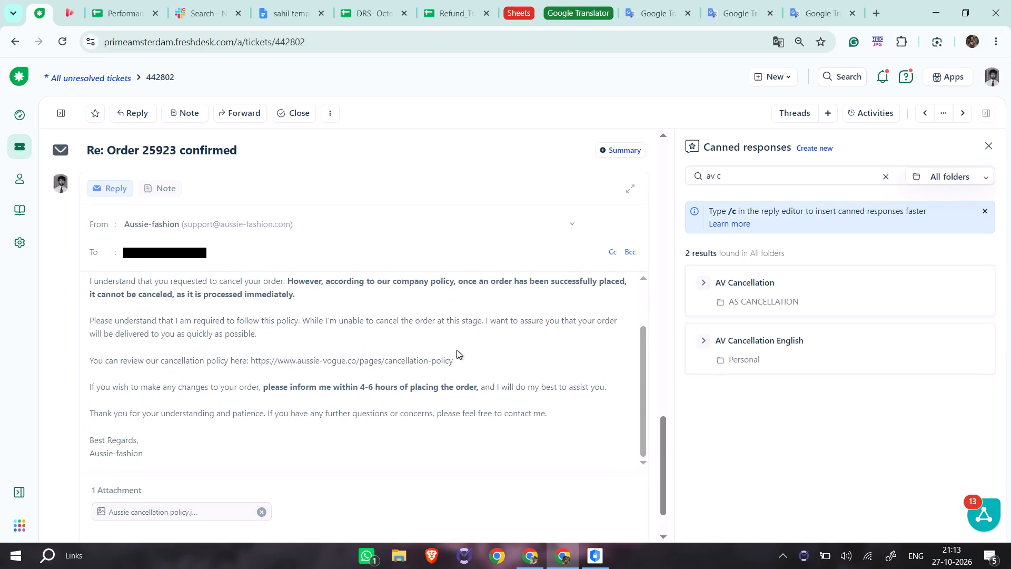
{"action": "key", "text": "alt+Tab"}
{"action": "scroll", "coordinate": [600, 307], "scroll_direction": "down", "scroll_amount": 7}
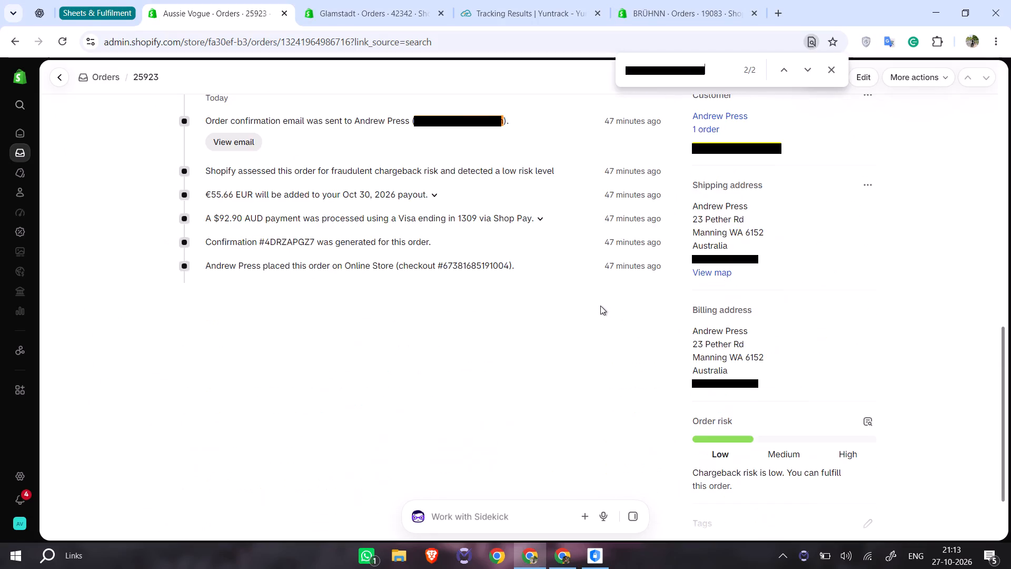
{"action": "scroll", "coordinate": [600, 303], "scroll_direction": "down", "scroll_amount": 1}
Set the ticket's type to Cancellation, payment method CC, shipping address Verified & Correct, waiting for response N/A and Marketing/PayPal No.
{"action": "key", "text": "alt+Tab"}
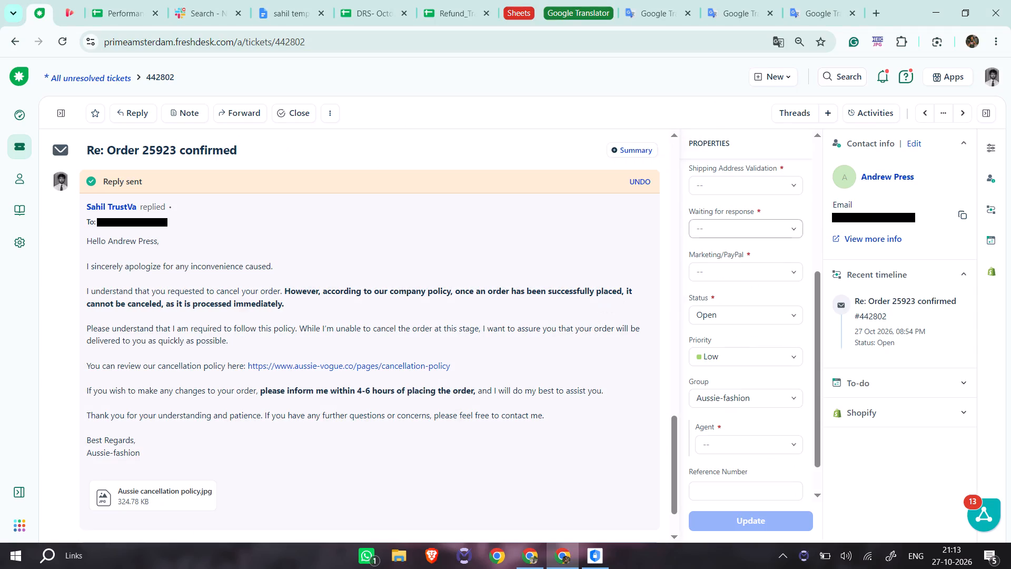
{"action": "scroll", "coordinate": [746, 218], "scroll_direction": "up", "scroll_amount": 3}
{"action": "left_click", "coordinate": [744, 244]}
{"action": "key", "text": "Tab"}
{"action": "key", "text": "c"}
{"action": "key", "text": "Tab"}
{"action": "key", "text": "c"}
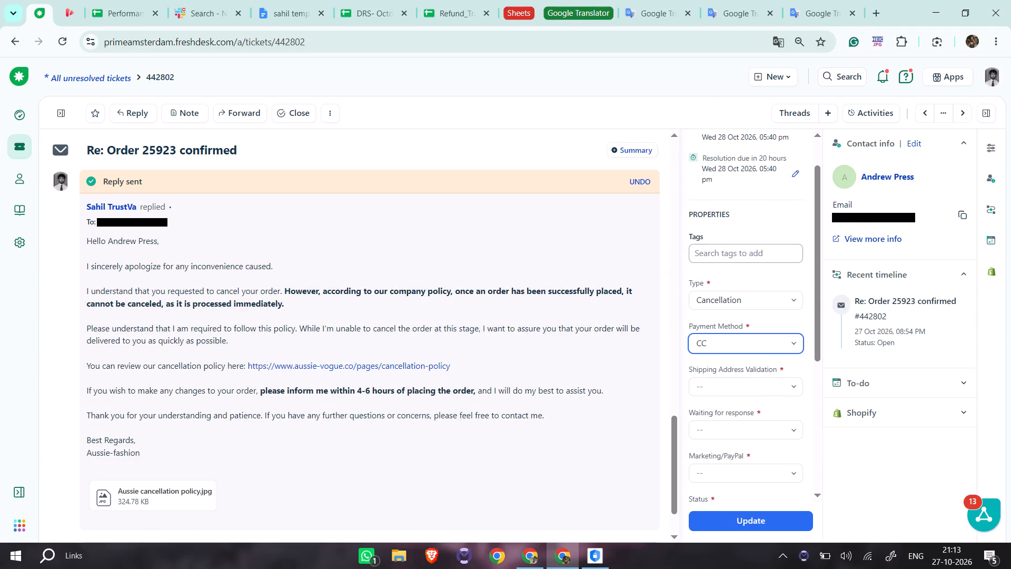
{"action": "key", "text": "Tab"}
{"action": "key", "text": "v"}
{"action": "key", "text": "Tab"}
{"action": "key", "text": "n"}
{"action": "key", "text": "Tab"}
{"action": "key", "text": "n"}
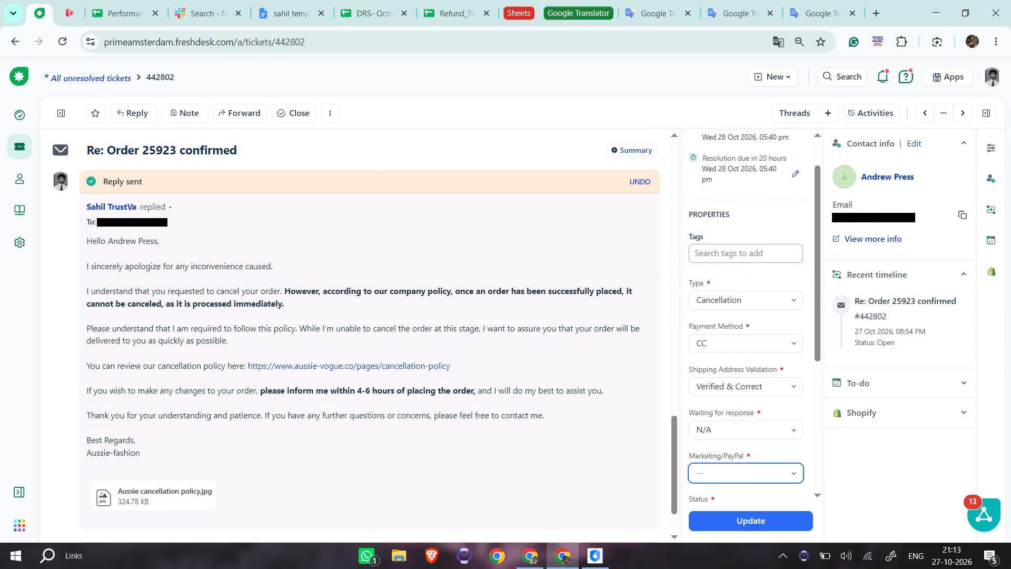
Set the ticket's status to Resolved, assign it to your own agent name and save the property updates.
{"action": "key", "text": "Tab"}
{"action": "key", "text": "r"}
{"action": "key", "text": "Tab"}
{"action": "key", "text": "Tab"}
{"action": "key", "text": "Tab"}
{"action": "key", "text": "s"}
{"action": "key", "text": "Tab"}
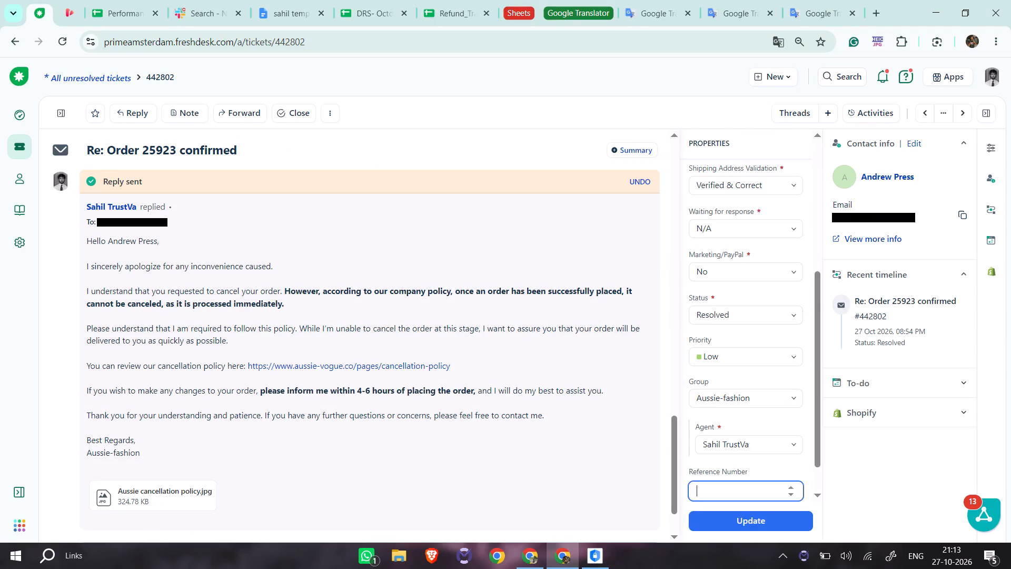
{"action": "key", "text": "Tab"}
{"action": "key", "text": "Return"}
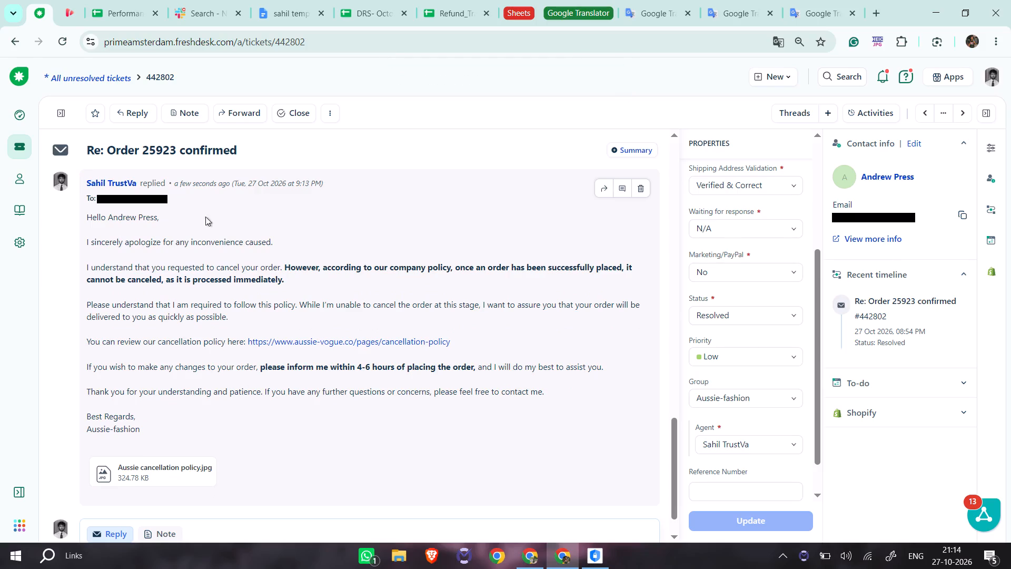
Copy ticket number 442802 into the next empty SAHIL row on the Oct 27 sheet of the DRS- October 2026 report.
{"action": "double_click", "coordinate": [165, 77]}
{"action": "key", "text": "ctrl+c"}
{"action": "key", "text": "ctrl+c"}
{"action": "double_click", "coordinate": [165, 75], "text": "ctrl"}
{"action": "key", "text": "ctrl+c"}
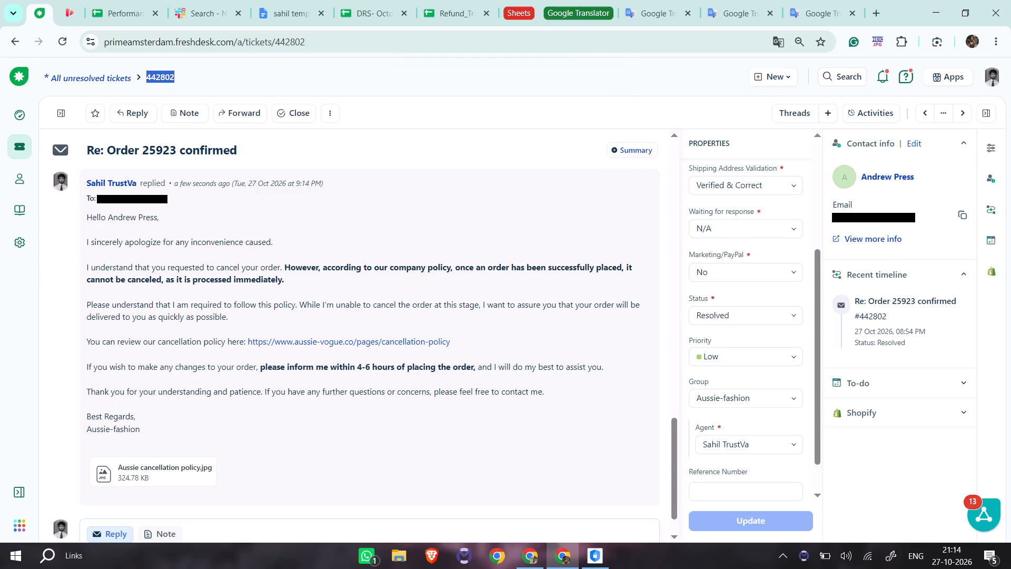
{"action": "key", "text": "ctrl+c"}
{"action": "key", "text": "ctrl+6"}
{"action": "key", "text": "ctrl+v"}
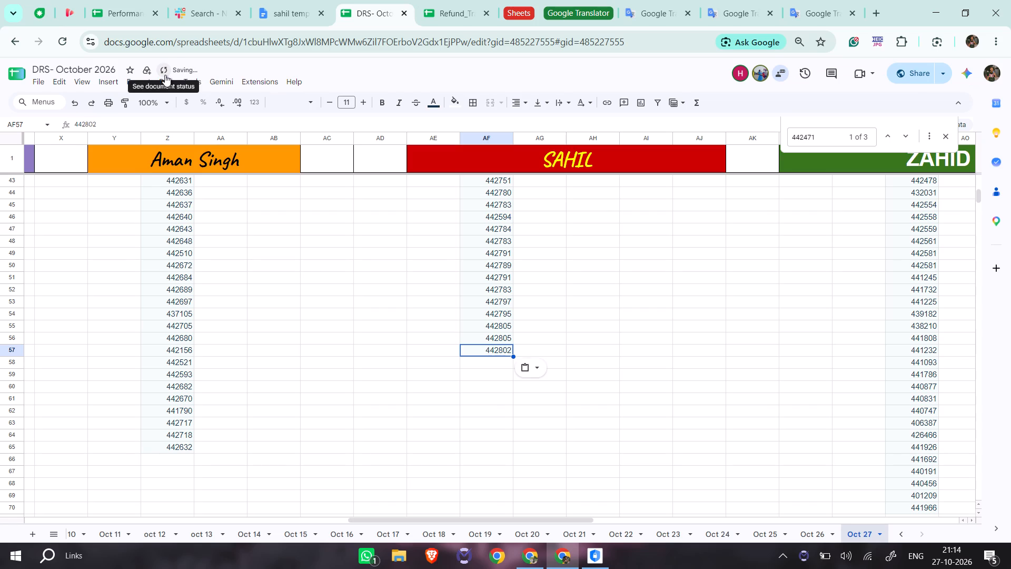
{"action": "key", "text": "Down"}
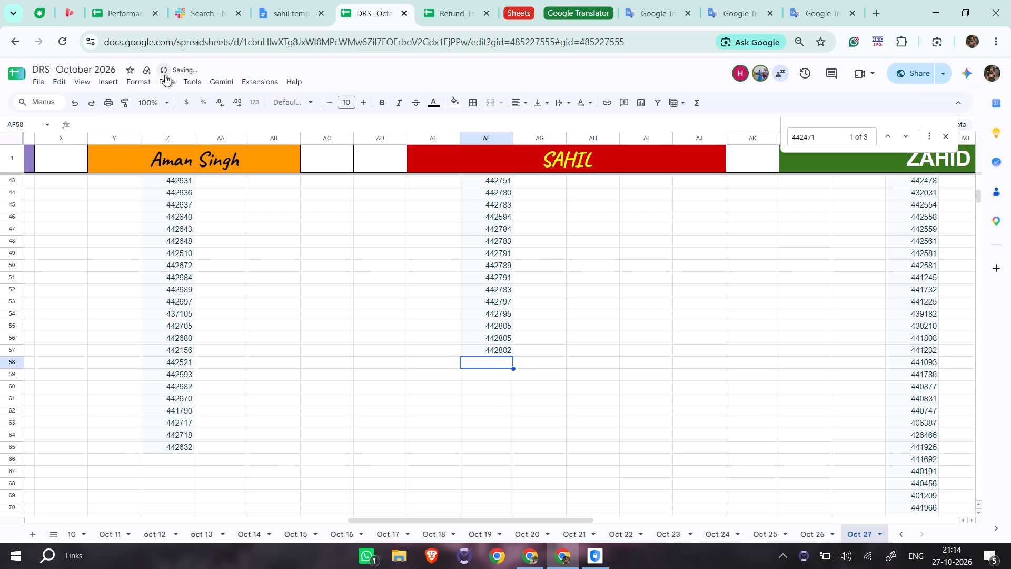
Look over the other agents' logged tickets across the Oct 27 sheet.
{"action": "scroll", "coordinate": [641, 401], "scroll_direction": "left", "scroll_amount": 5}
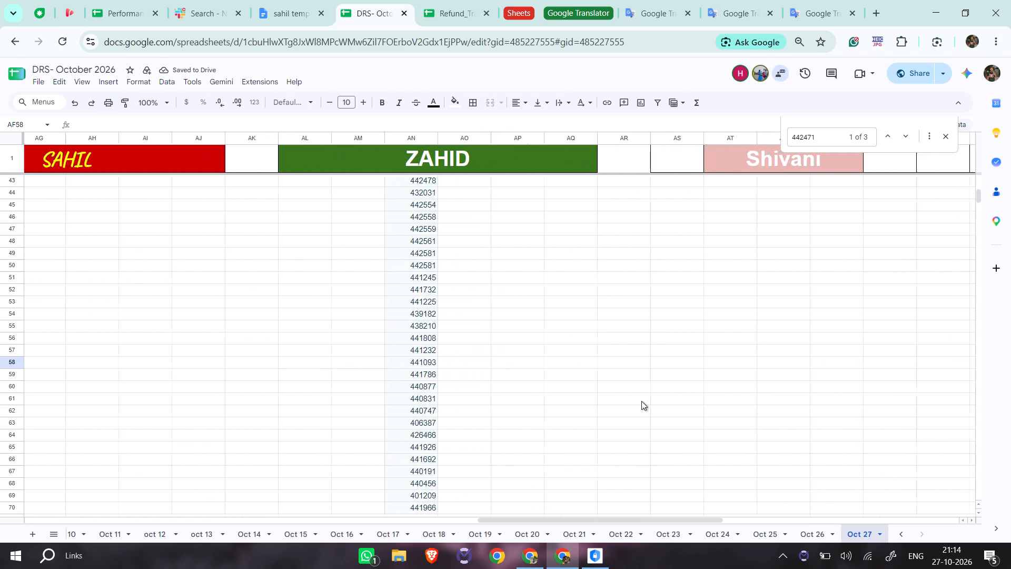
{"action": "scroll", "coordinate": [641, 401], "scroll_direction": "left", "scroll_amount": 1}
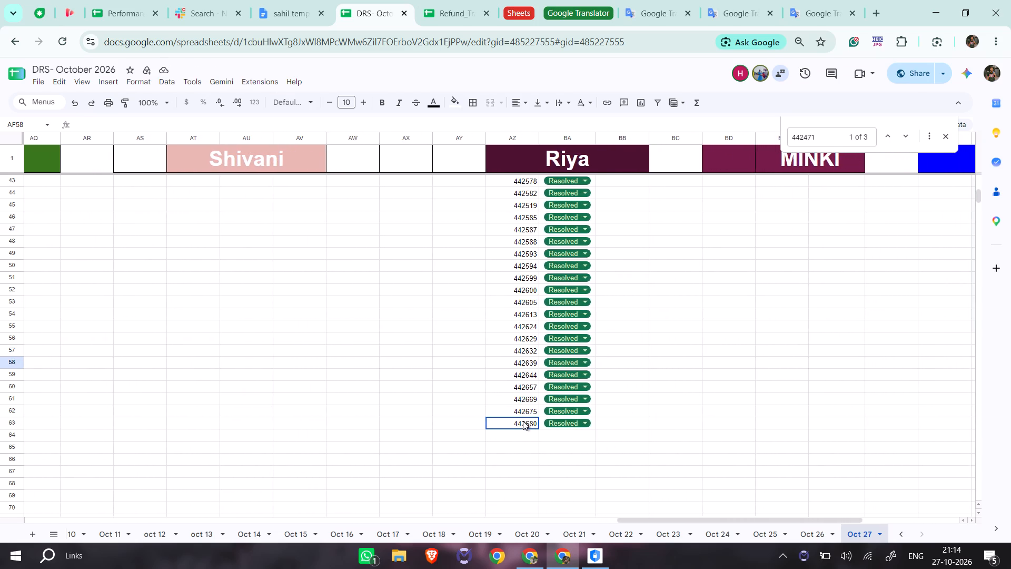
{"action": "scroll", "coordinate": [523, 421], "scroll_direction": "left", "scroll_amount": 2}
{"action": "scroll", "coordinate": [610, 345], "scroll_direction": "up", "scroll_amount": 3}
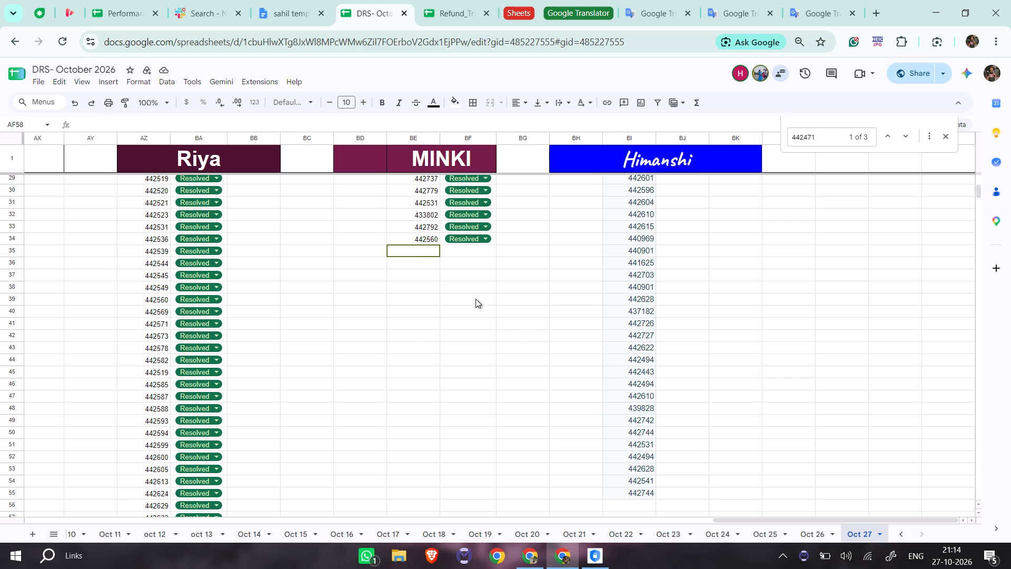
{"action": "scroll", "coordinate": [431, 259], "scroll_direction": "right", "scroll_amount": 16}
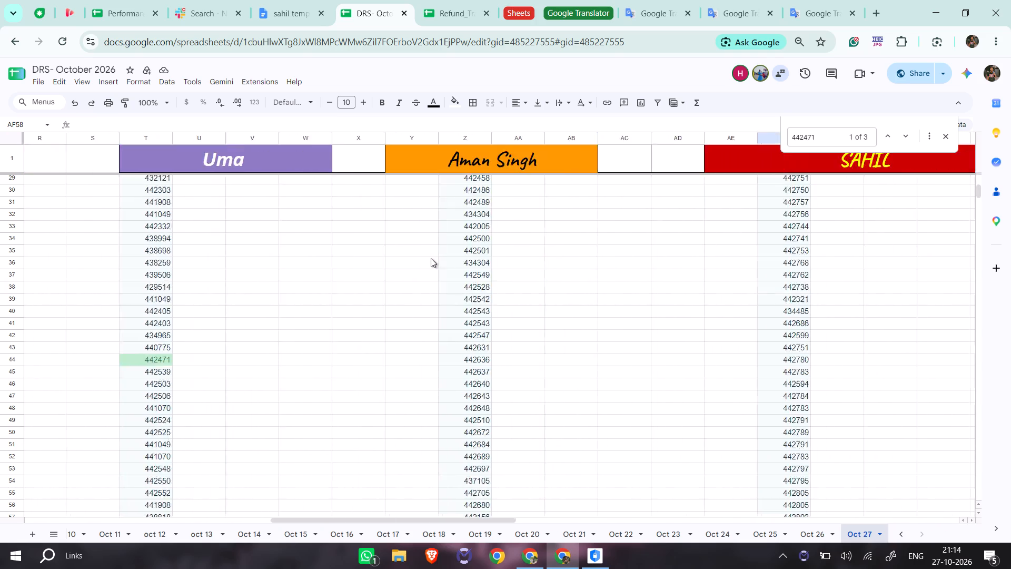
Reload the DRS- October 2026 report and review the Oct 27 sheet, selecting the next empty ticket cell under SAHIL.
{"action": "scroll", "coordinate": [431, 258], "scroll_direction": "right", "scroll_amount": 4}
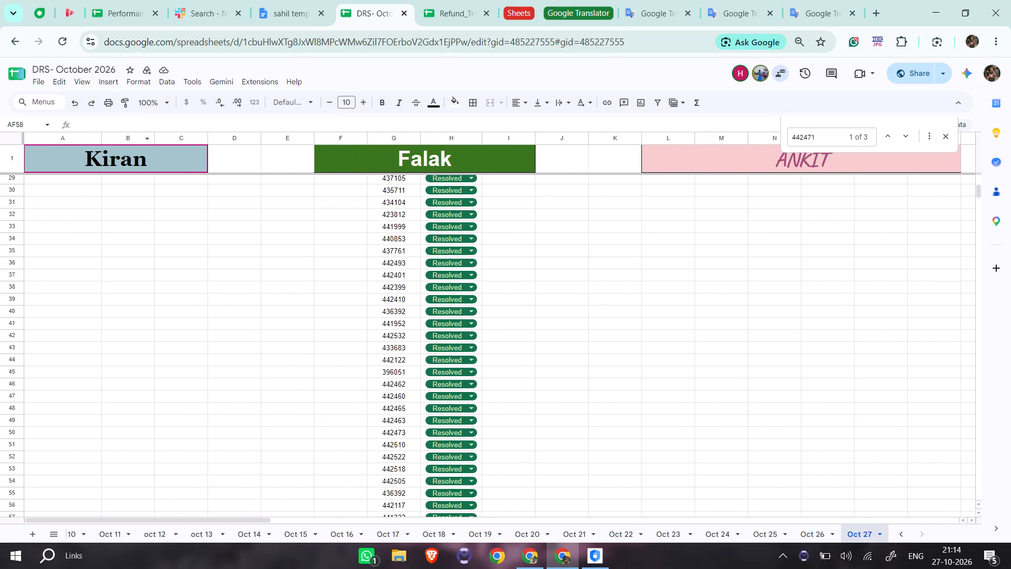
{"action": "left_click", "coordinate": [60, 40]}
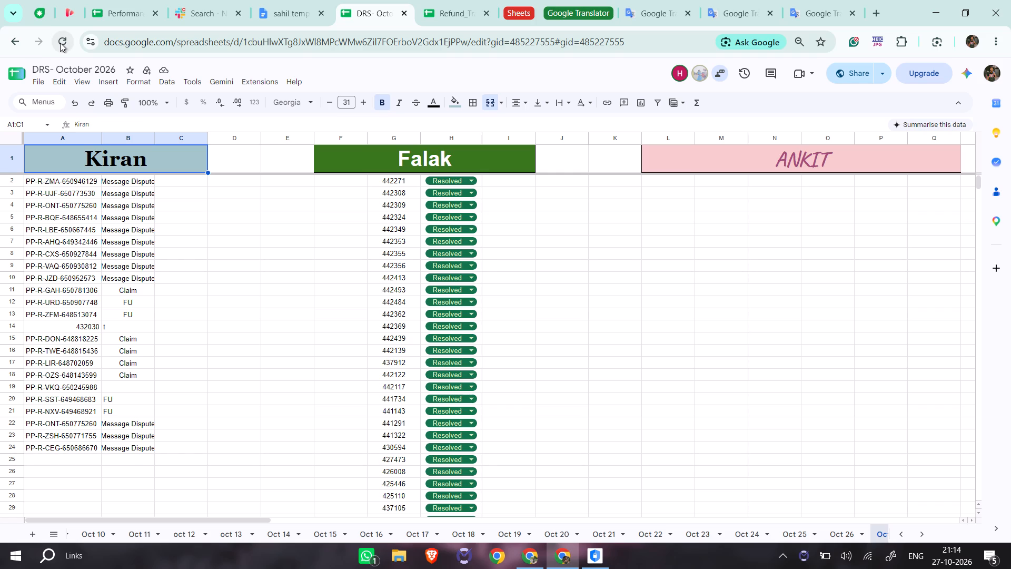
{"action": "scroll", "coordinate": [561, 391], "scroll_direction": "left", "scroll_amount": 4}
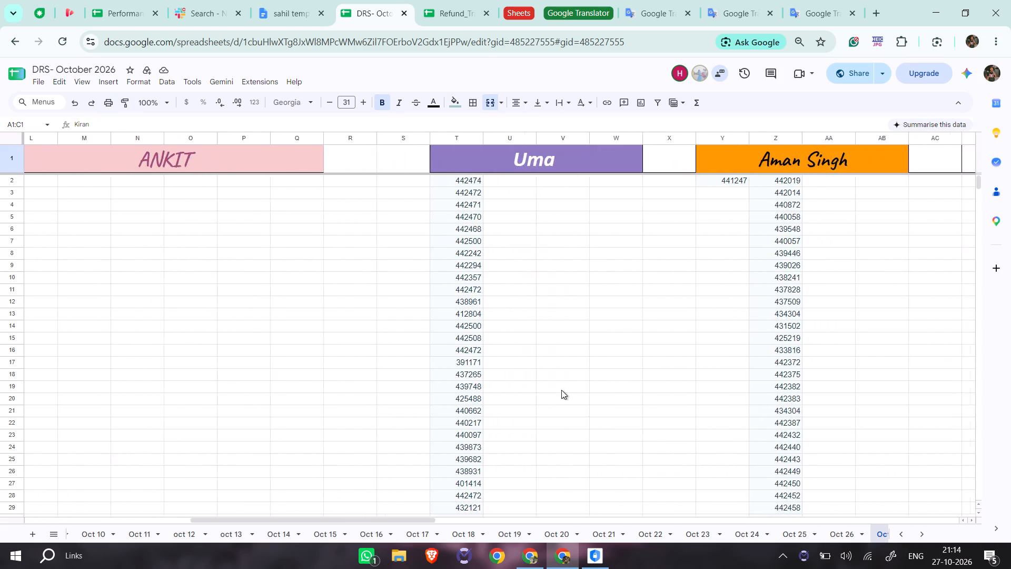
{"action": "scroll", "coordinate": [561, 390], "scroll_direction": "left", "scroll_amount": 3}
{"action": "scroll", "coordinate": [561, 390], "scroll_direction": "down", "scroll_amount": 5}
{"action": "scroll", "coordinate": [561, 389], "scroll_direction": "left", "scroll_amount": 3}
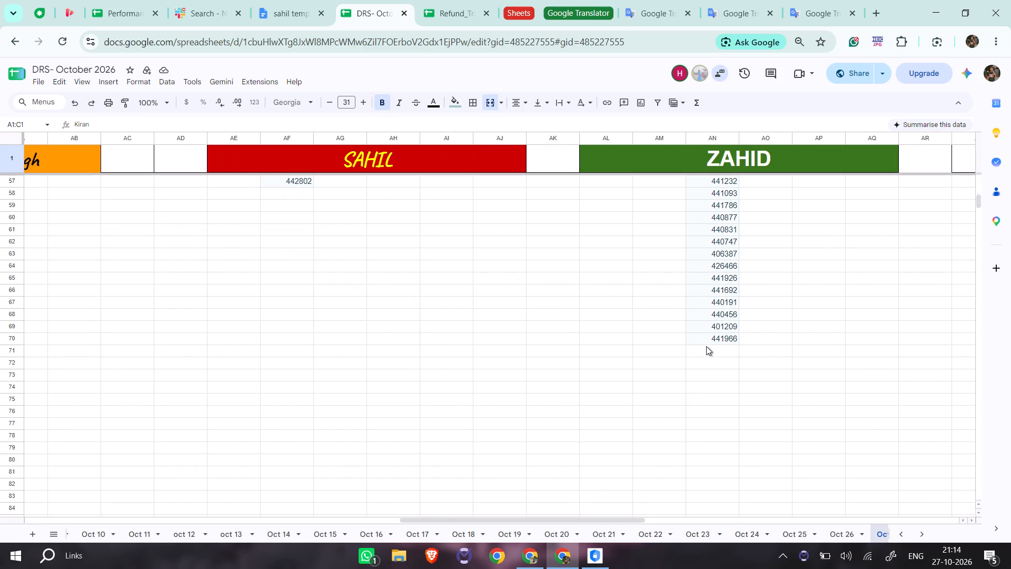
{"action": "left_click", "coordinate": [306, 298]}
{"action": "scroll", "coordinate": [306, 297], "scroll_direction": "right", "scroll_amount": 1}
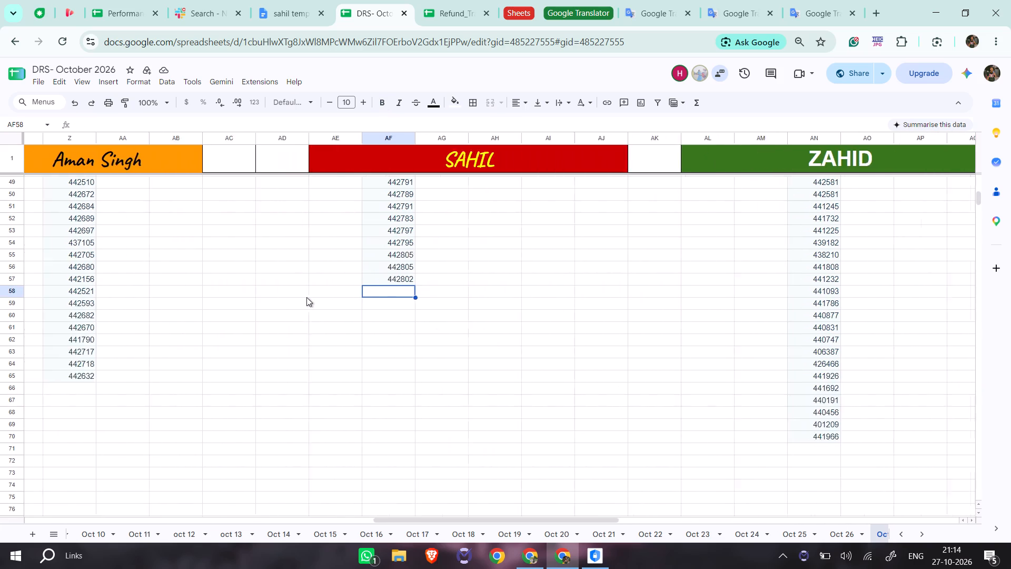
{"action": "scroll", "coordinate": [306, 297], "scroll_direction": "right", "scroll_amount": 1}
Check the current work session in MeraMonitor, refresh it, and return to ticket 442802 in Freshdesk.
{"action": "key", "text": "ctrl+1"}
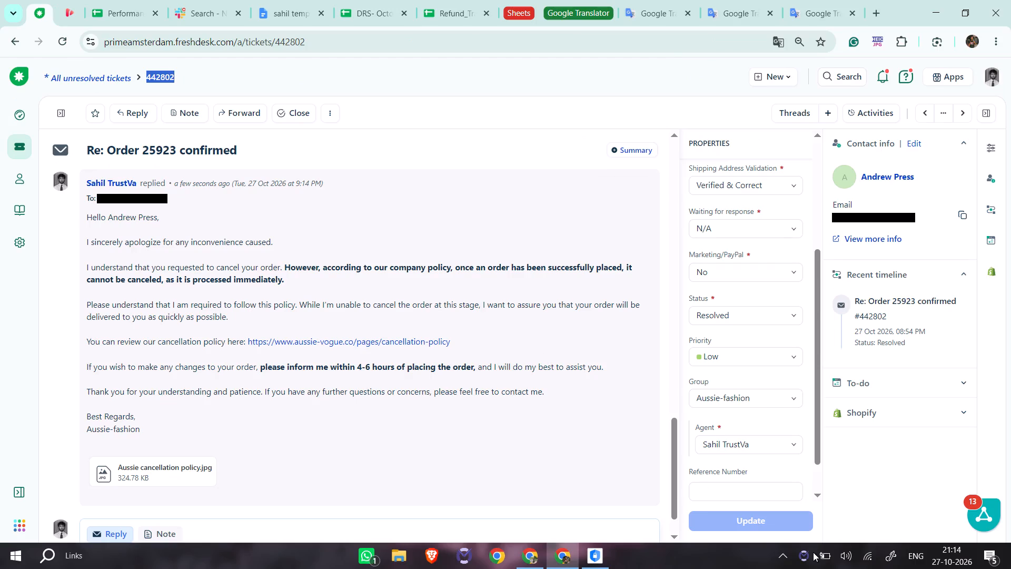
{"action": "double_click", "coordinate": [813, 558]}
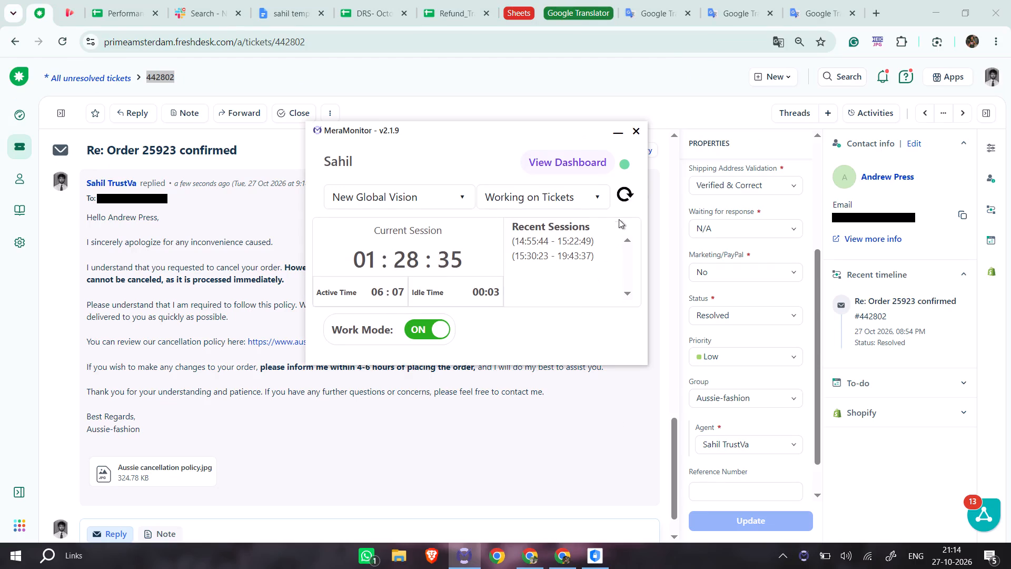
{"action": "left_click", "coordinate": [624, 197]}
{"action": "left_click", "coordinate": [616, 134]}
{"action": "key", "text": "ctrl+1"}
{"action": "left_click", "coordinate": [507, 204]}
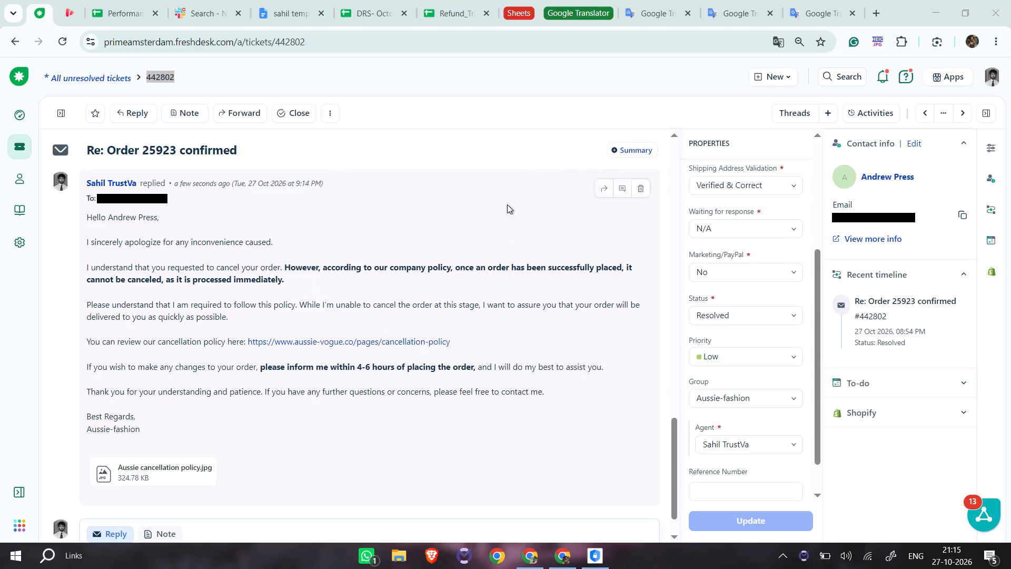
Return to the list of all unresolved tickets in Freshdesk.
{"action": "left_click", "coordinate": [21, 156]}
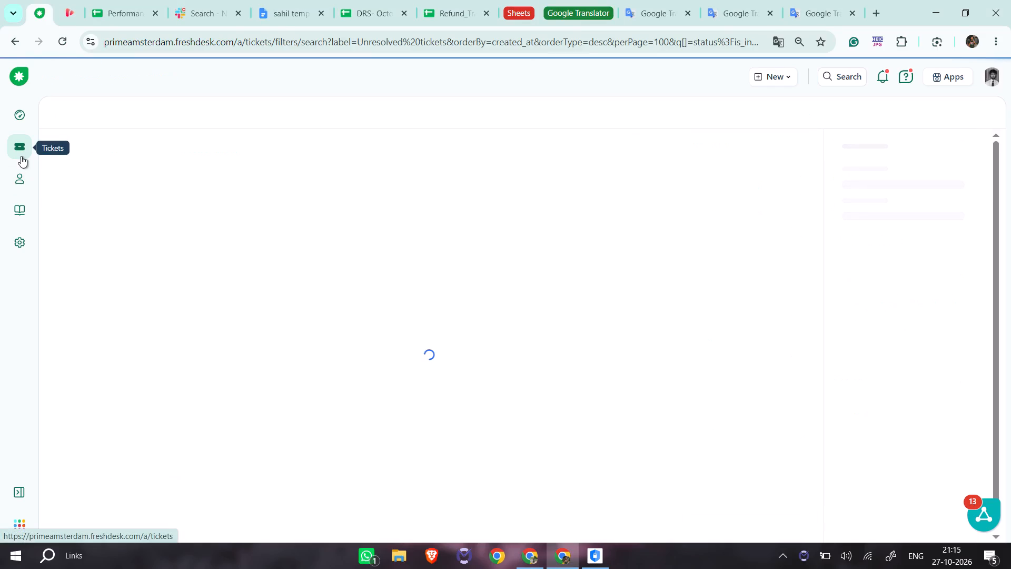
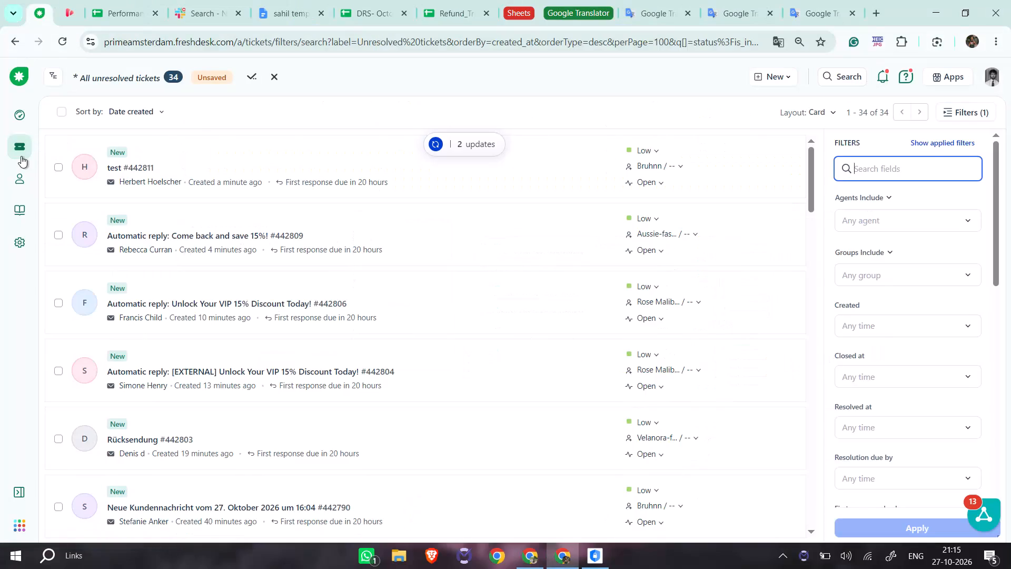
{"action": "key", "text": "ctrl+5"}
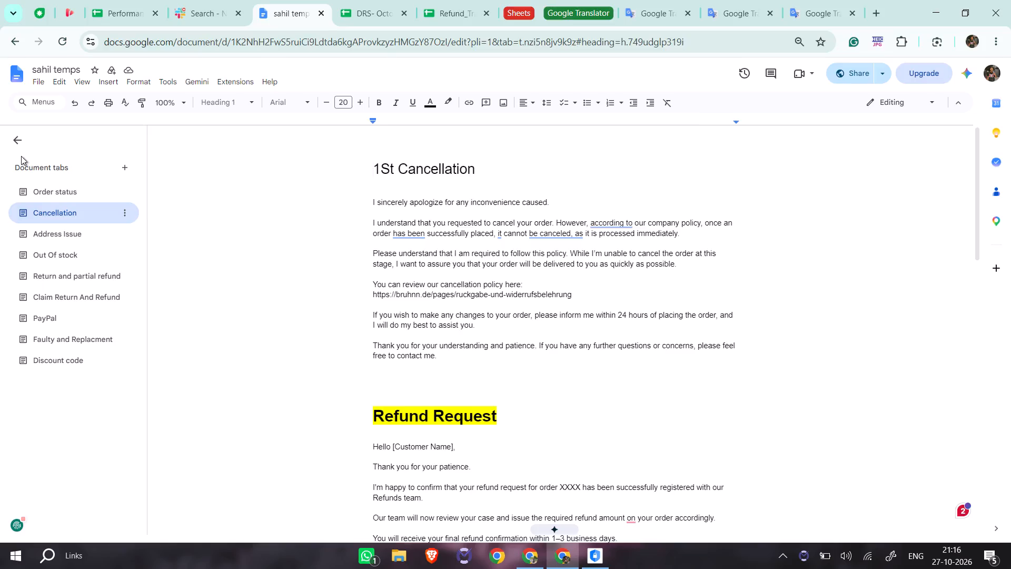
{"action": "key", "text": "alt+Tab"}
{"action": "key", "text": "ctrl+Tab"}
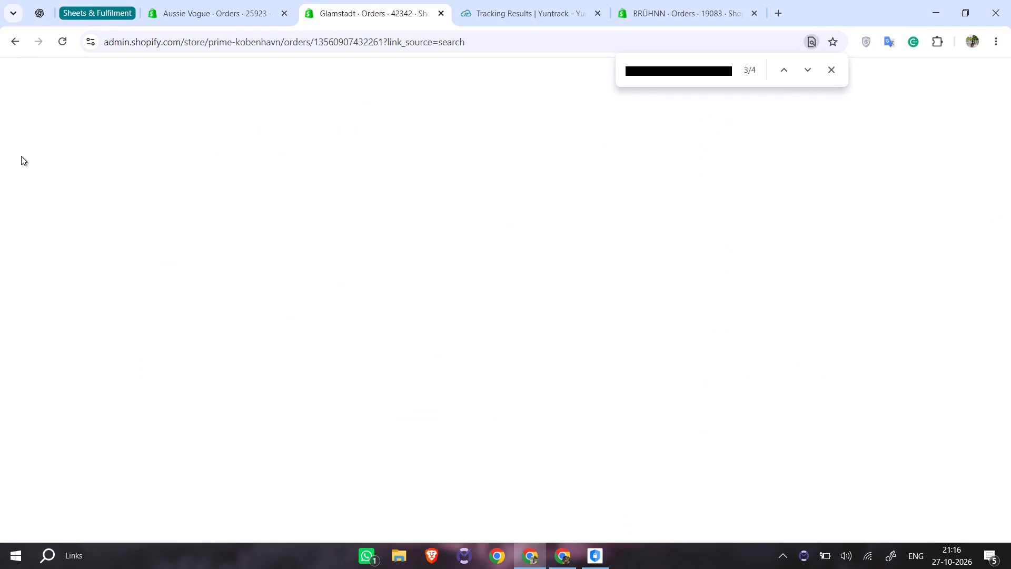
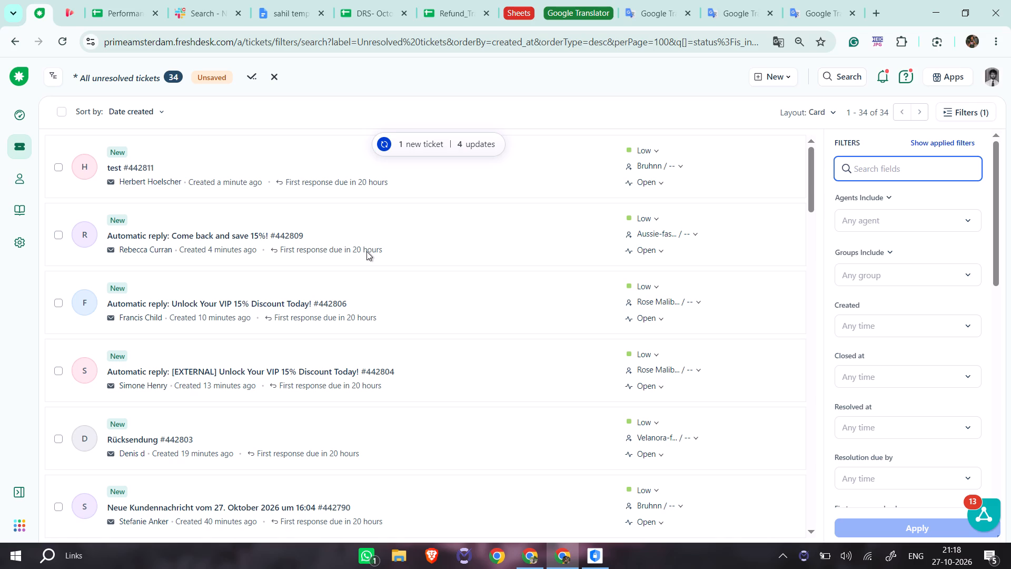
{"action": "key", "text": "ctrl+r"}
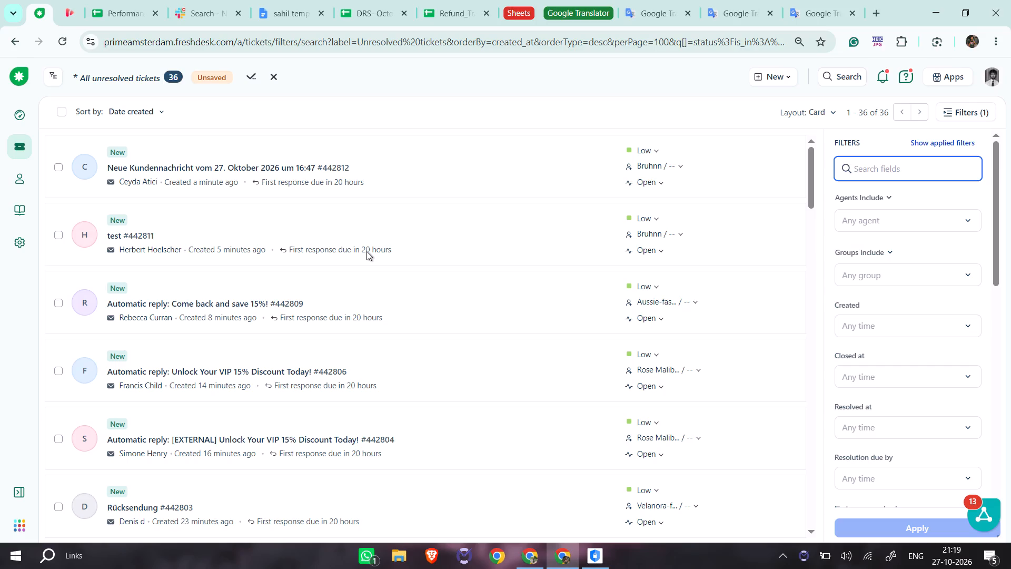
{"action": "left_click", "coordinate": [322, 171]}
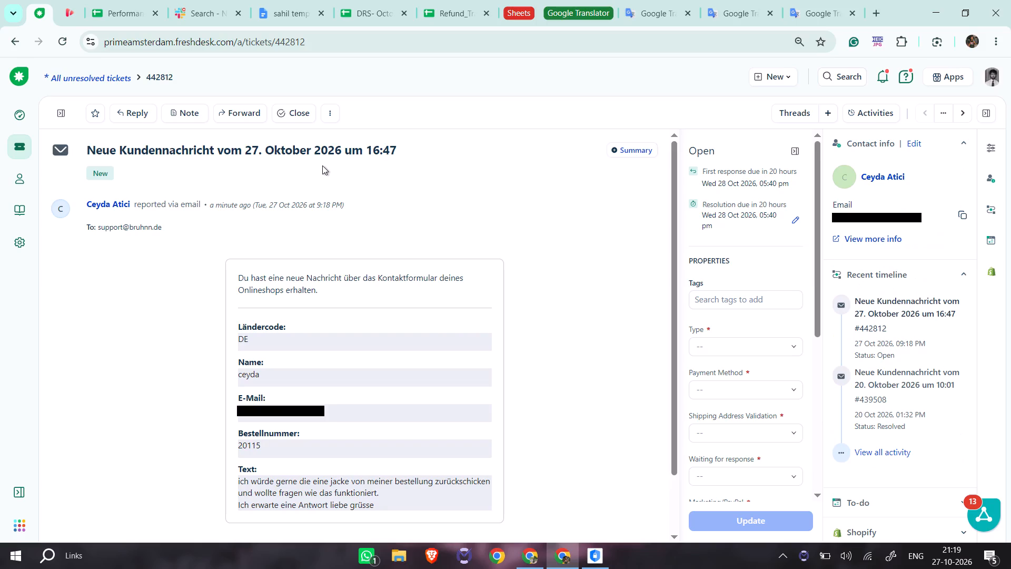
{"action": "scroll", "coordinate": [464, 296], "scroll_direction": "down", "scroll_amount": 2}
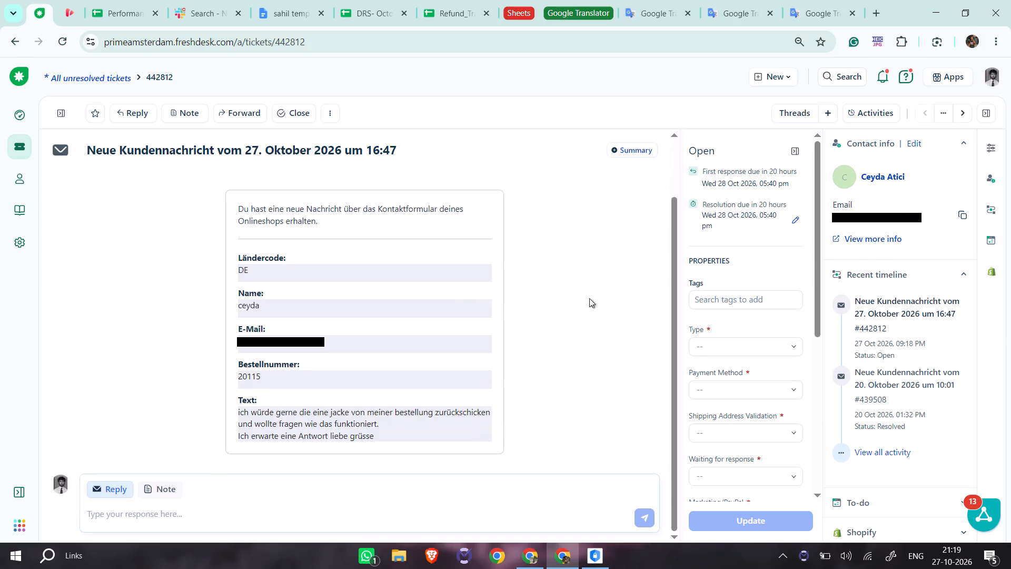
{"action": "scroll", "coordinate": [730, 298], "scroll_direction": "down", "scroll_amount": 5}
{"action": "left_click", "coordinate": [962, 209]}
{"action": "triple_click", "coordinate": [962, 212]}
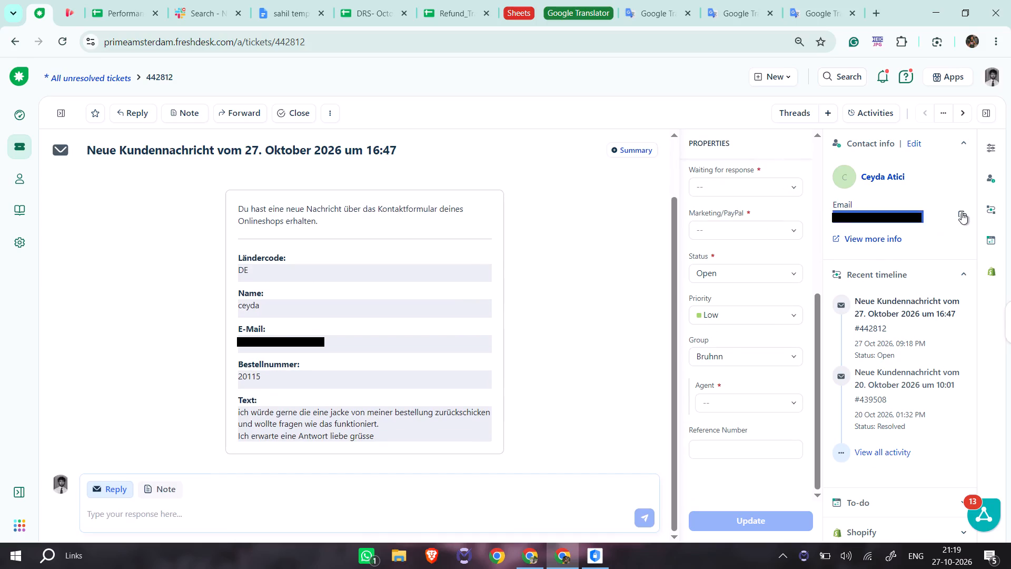
{"action": "key", "text": "alt+Tab"}
{"action": "left_click", "coordinate": [633, 0]}
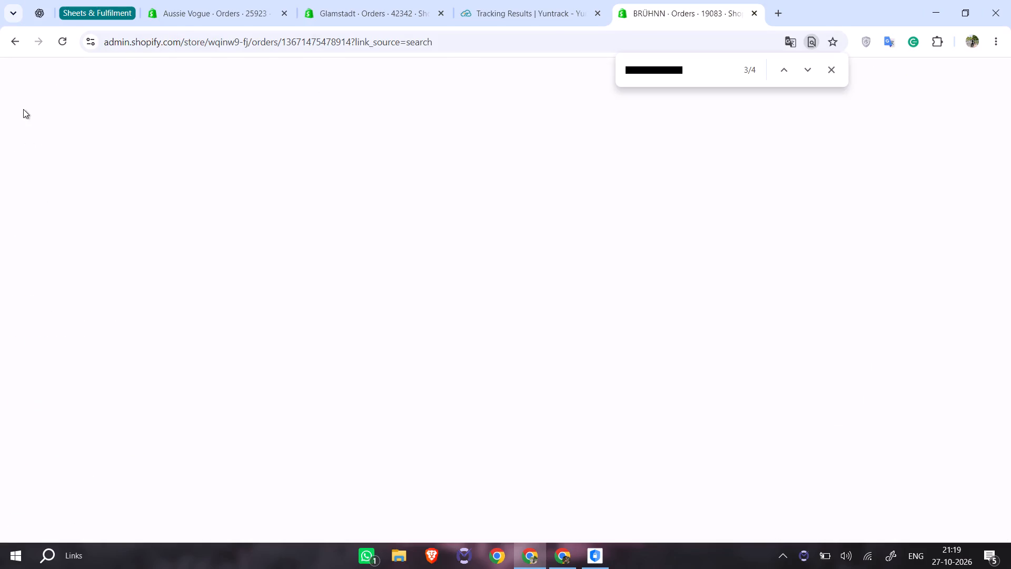
{"action": "left_click", "coordinate": [24, 101]}
{"action": "key", "text": "ctrl+v"}
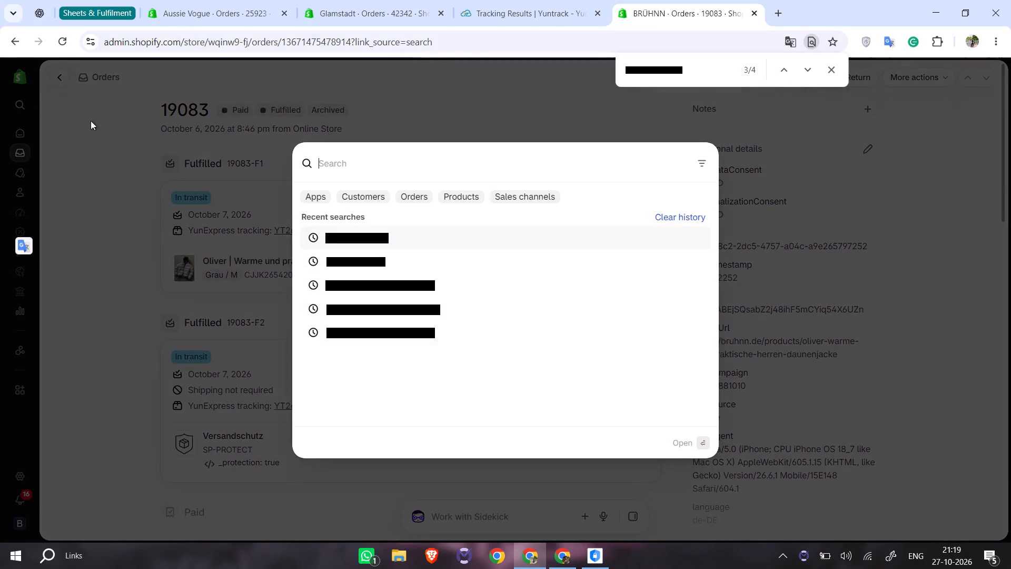
{"action": "key", "text": "ctrl+v"}
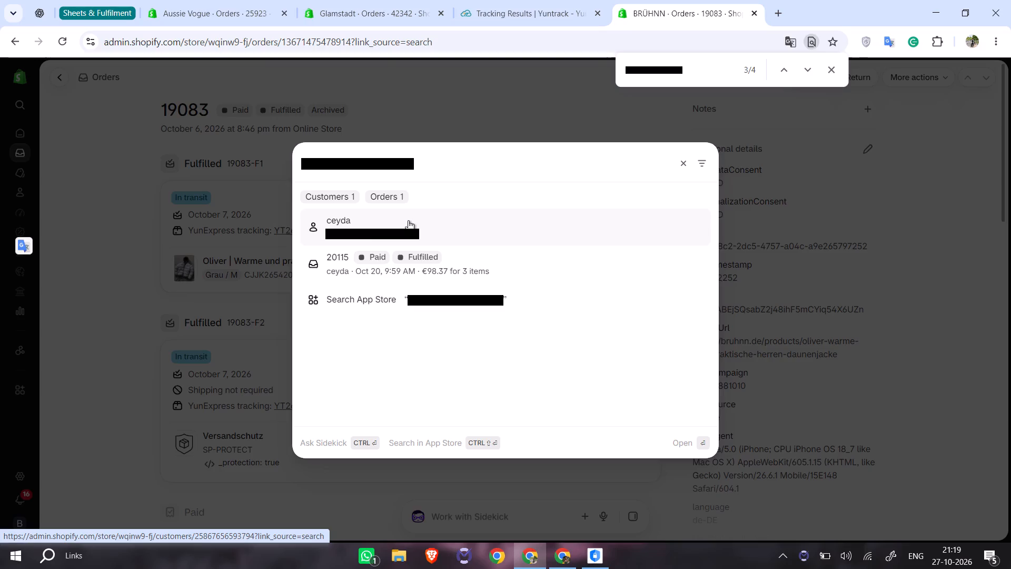
{"action": "left_click", "coordinate": [414, 255]}
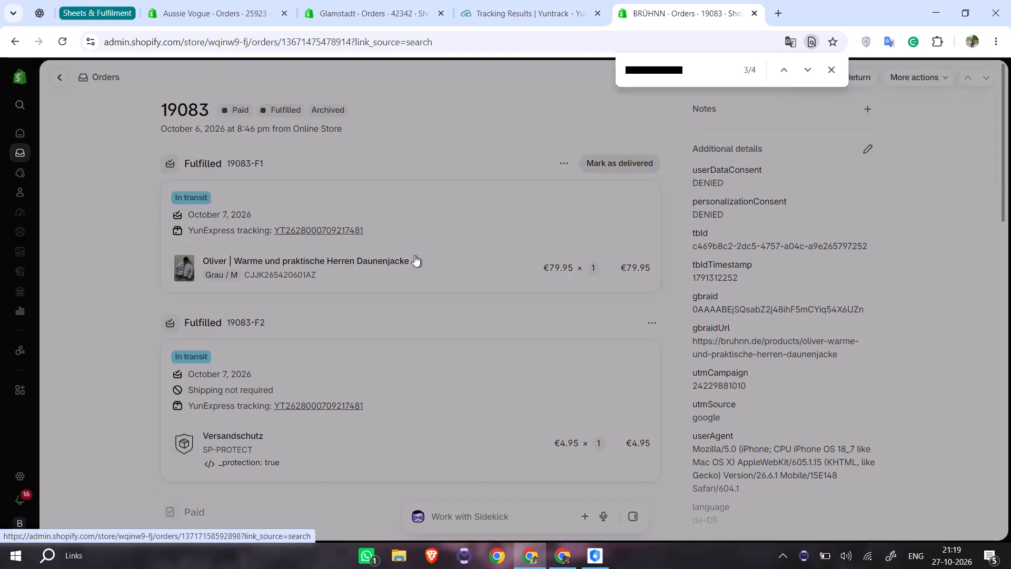
{"action": "key", "text": "ctrl+f"}
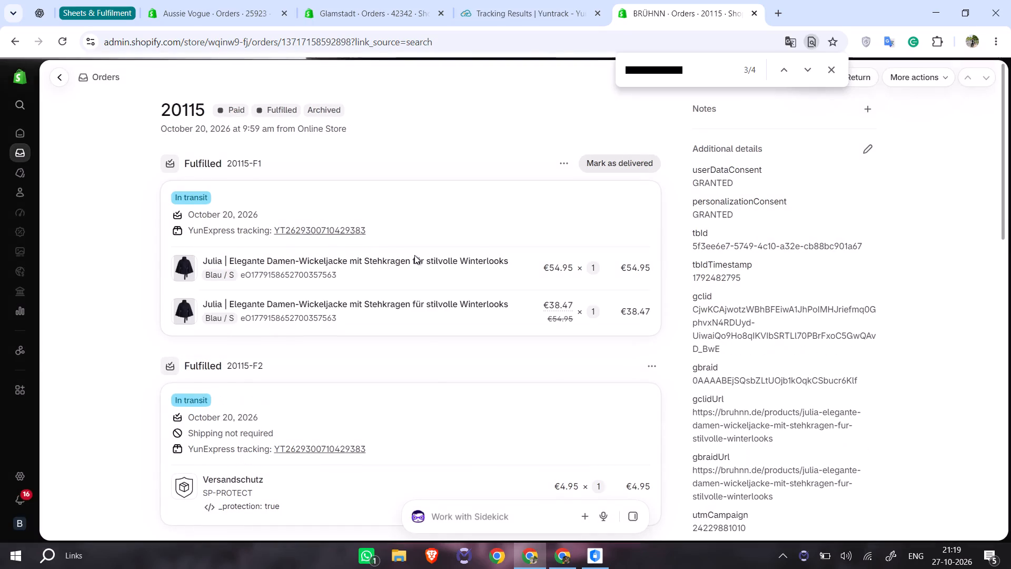
{"action": "key", "text": "ctrl+v"}
{"action": "key", "text": "ctrl+f"}
{"action": "key", "text": "ctrl+v"}
{"action": "key", "text": "ctrl+f"}
{"action": "key", "text": "ctrl+v"}
{"action": "key", "text": "ctrl+f"}
{"action": "key", "text": "ctrl+v"}
{"action": "key", "text": "ctrl+f"}
{"action": "key", "text": "ctrl+v"}
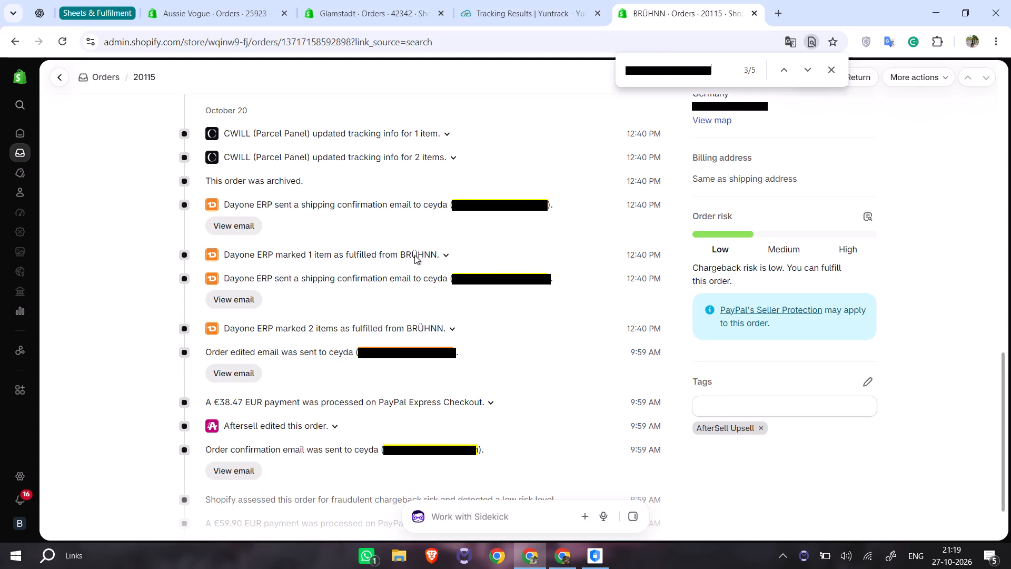
{"action": "scroll", "coordinate": [414, 255], "scroll_direction": "up", "scroll_amount": 6}
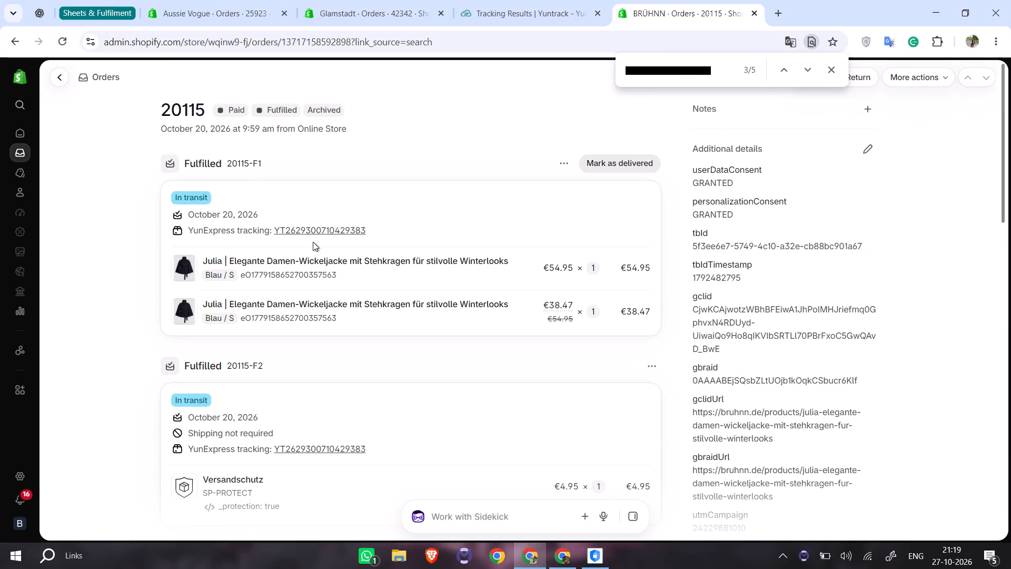
{"action": "double_click", "coordinate": [313, 242]}
{"action": "key", "text": "ctrl+c"}
{"action": "key", "text": "ctrl+shift+Tab"}
{"action": "scroll", "coordinate": [385, 169], "scroll_direction": "up", "scroll_amount": 2}
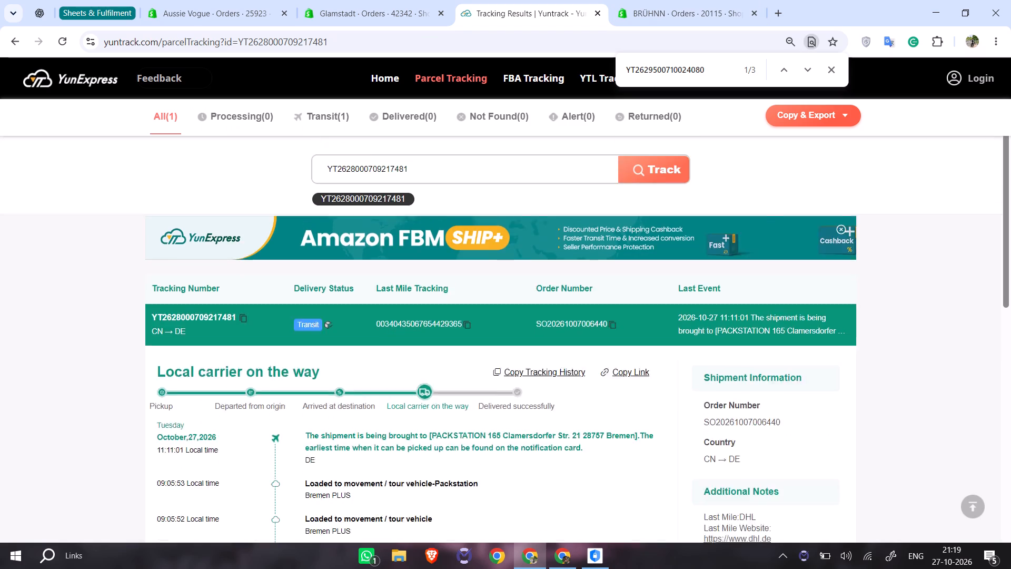
{"action": "left_click", "coordinate": [380, 176]}
{"action": "key", "text": "ctrl+a"}
{"action": "key", "text": "ctrl+v"}
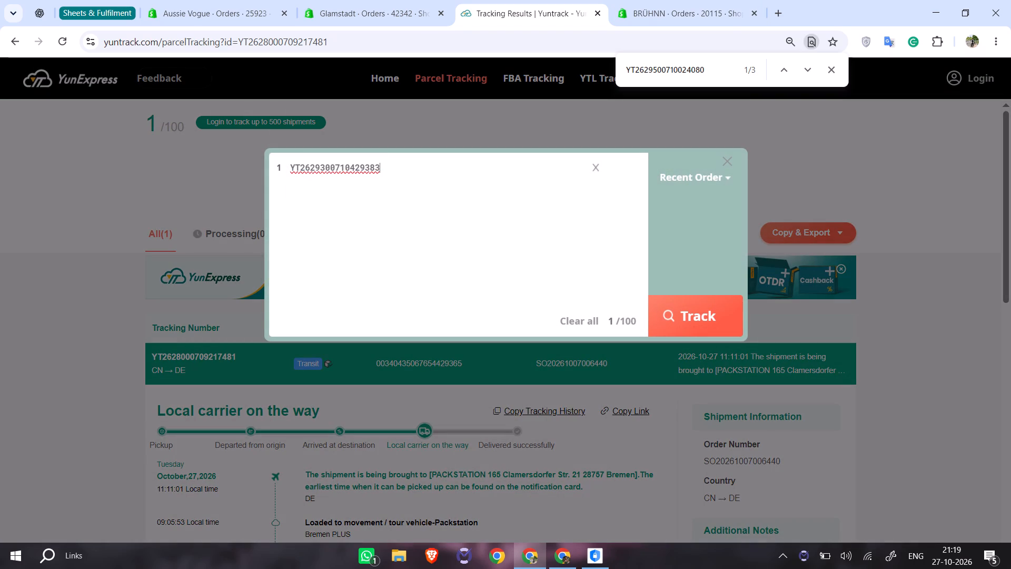
{"action": "left_click", "coordinate": [685, 299]}
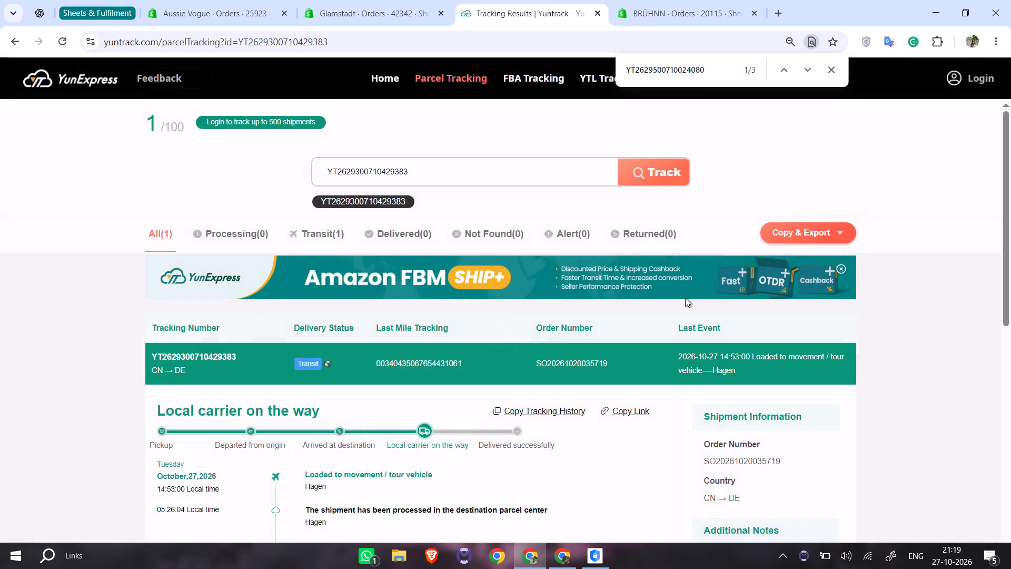
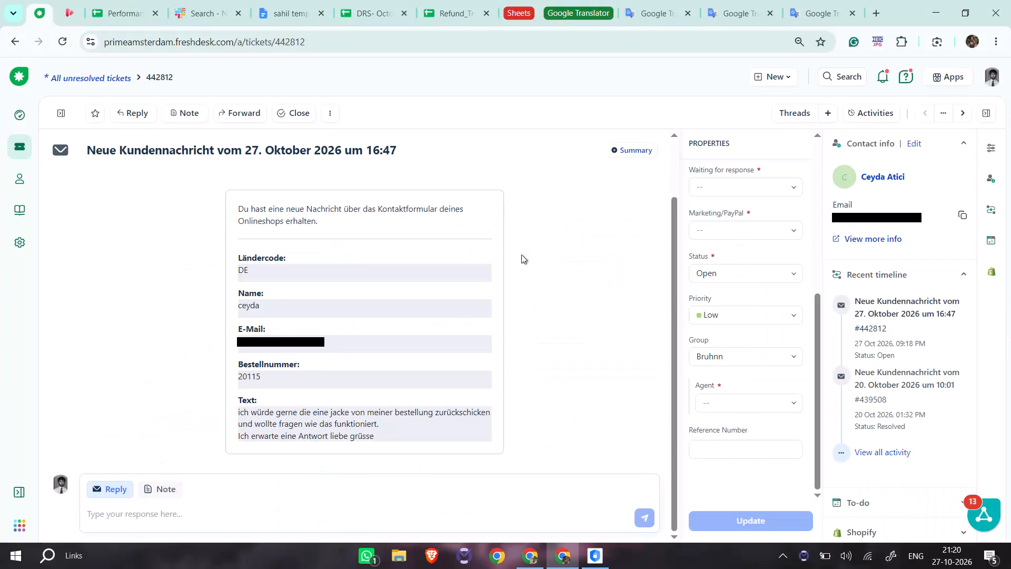
{"action": "right_click", "coordinate": [450, 304]}
{"action": "left_click", "coordinate": [523, 469]}
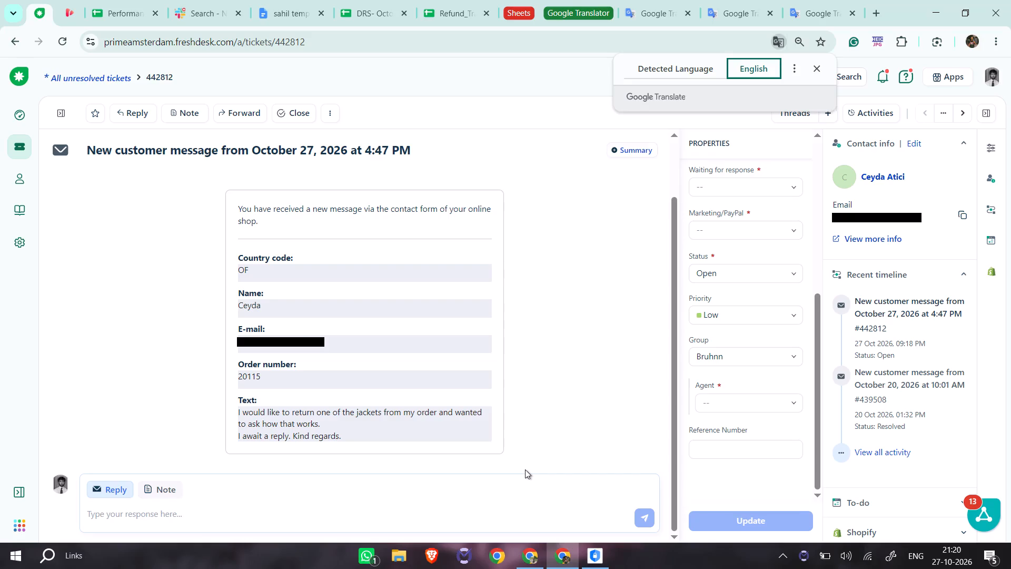
{"action": "left_click", "coordinate": [929, 364]}
{"action": "left_click", "coordinate": [920, 370]}
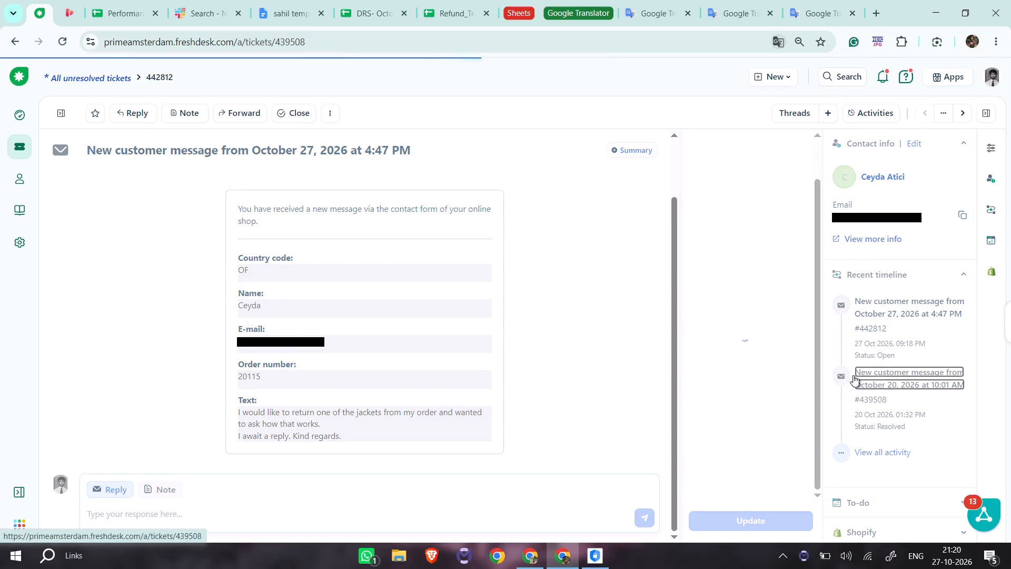
{"action": "scroll", "coordinate": [479, 400], "scroll_direction": "down", "scroll_amount": 5}
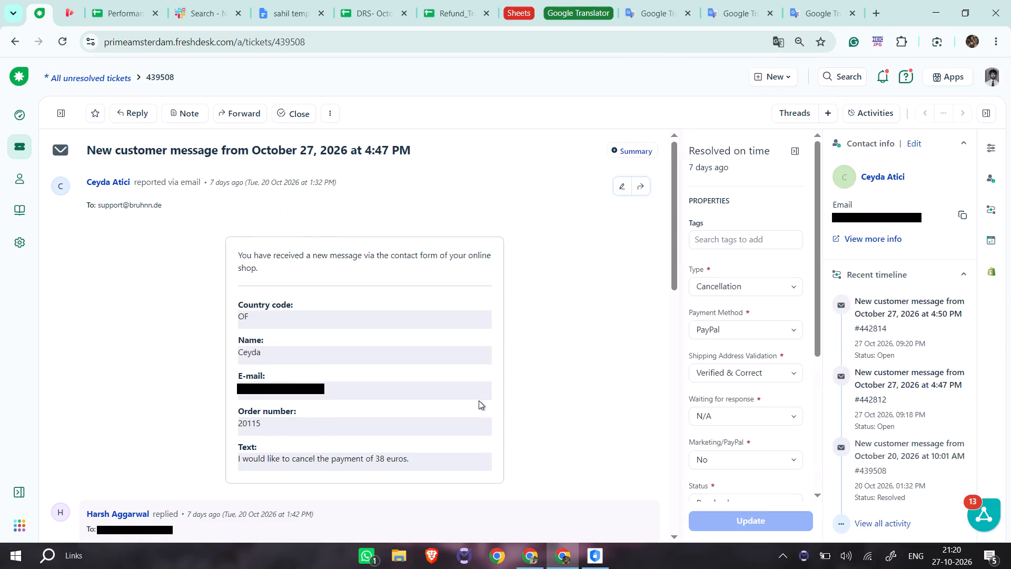
{"action": "scroll", "coordinate": [479, 400], "scroll_direction": "down", "scroll_amount": 5}
{"action": "scroll", "coordinate": [479, 400], "scroll_direction": "left", "scroll_amount": 1}
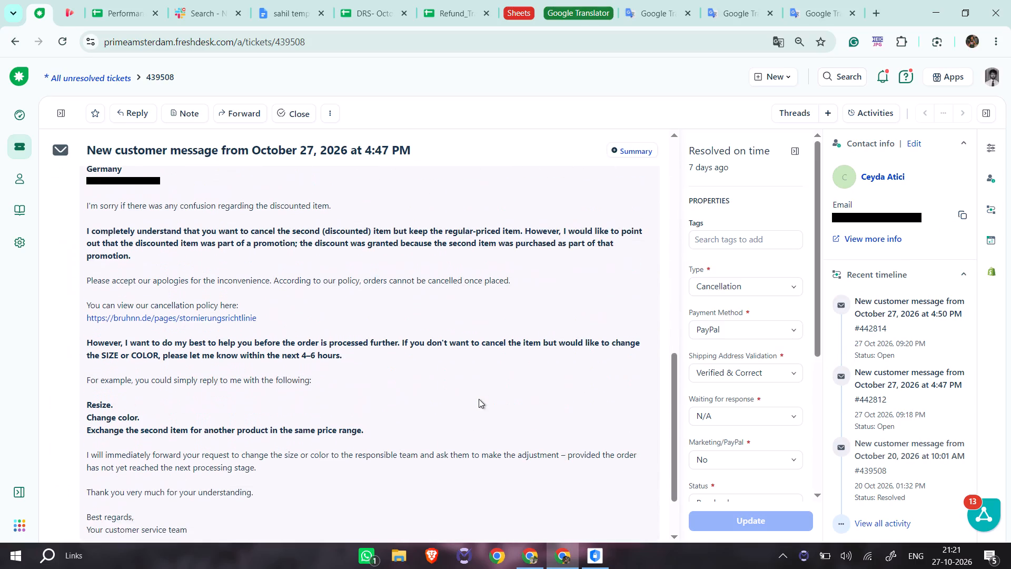
{"action": "scroll", "coordinate": [479, 399], "scroll_direction": "left", "scroll_amount": 1}
Open the customer's newest ticket 442814 from the recent timeline and reload its page.
{"action": "left_click", "coordinate": [903, 291]}
{"action": "left_click", "coordinate": [904, 303]}
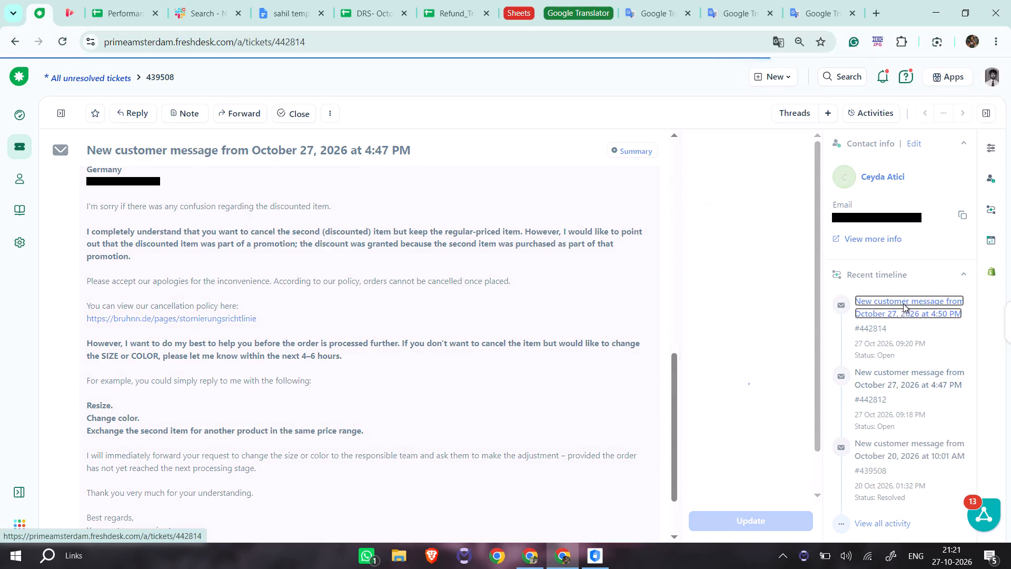
{"action": "key", "text": "ctrl+r"}
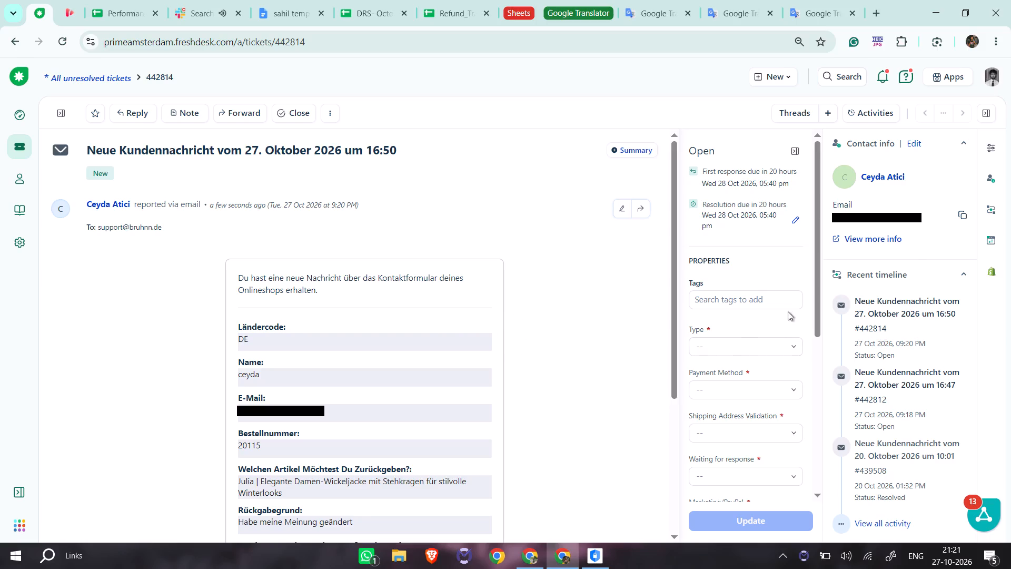
Merge ticket 442812 into primary ticket 442814, finding it by the contact's copied email address, and refresh the ticket.
{"action": "double_click", "coordinate": [961, 220]}
{"action": "double_click", "coordinate": [961, 217]}
{"action": "left_click", "coordinate": [329, 106]}
{"action": "left_click", "coordinate": [357, 167]}
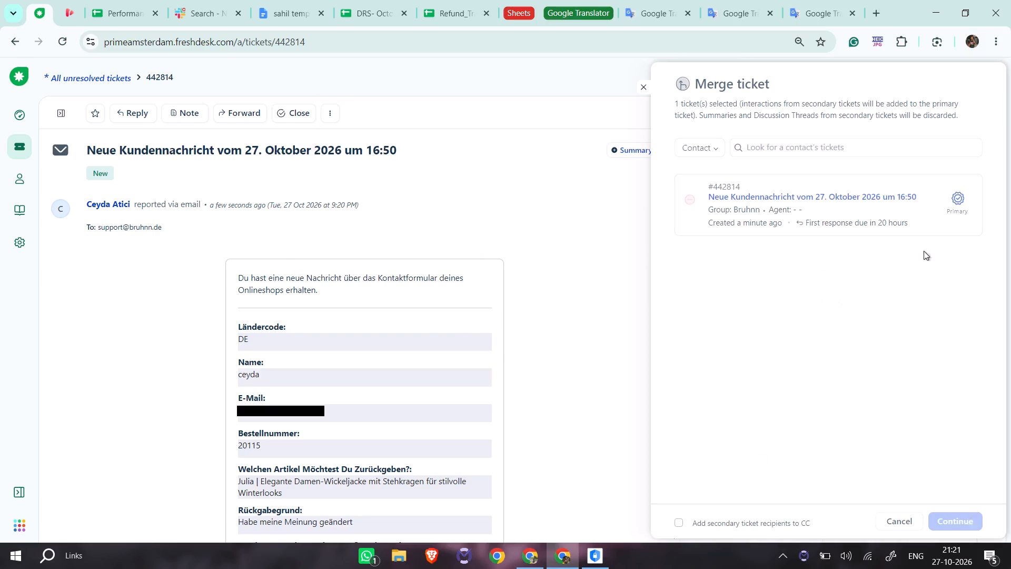
{"action": "left_click", "coordinate": [913, 149]}
{"action": "key", "text": "ctrl+v"}
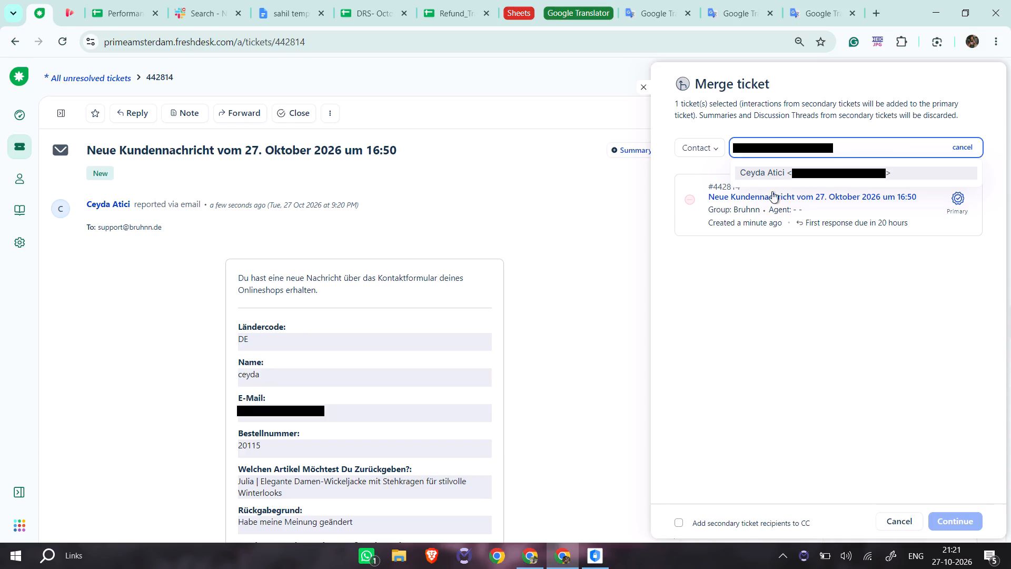
{"action": "left_click", "coordinate": [775, 170]}
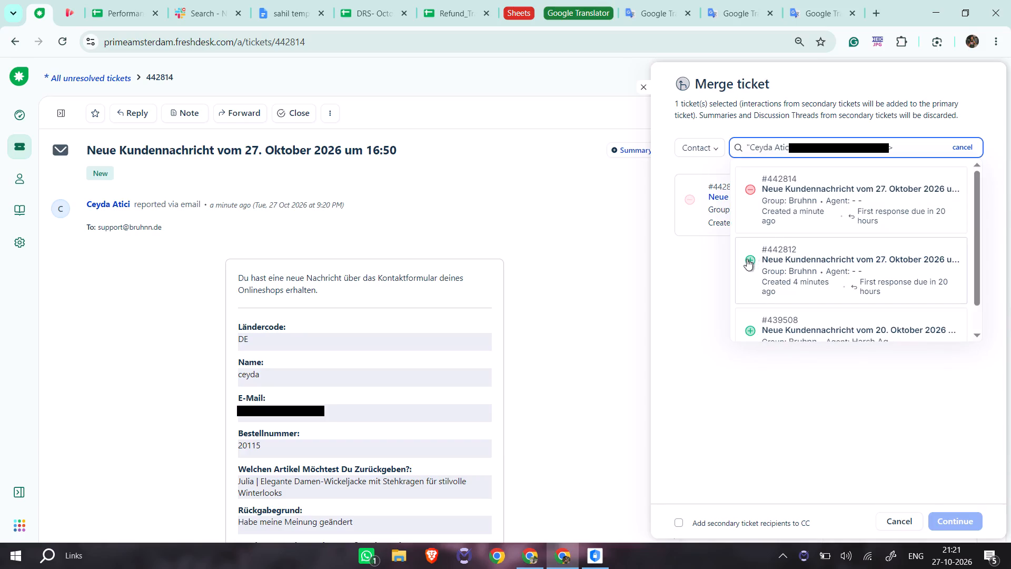
{"action": "left_click", "coordinate": [747, 259]}
{"action": "left_click", "coordinate": [703, 371]}
{"action": "left_click", "coordinate": [952, 264]}
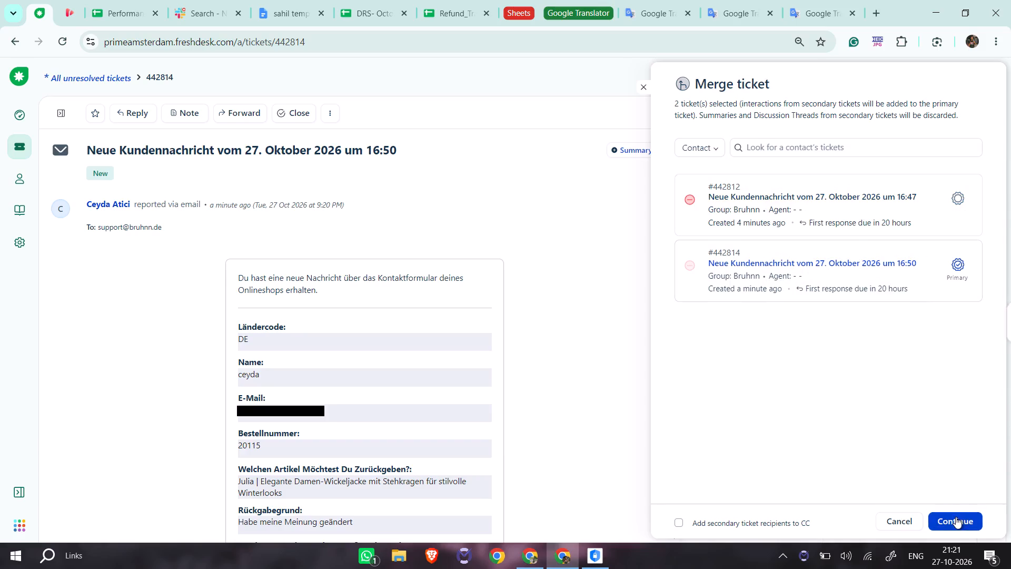
{"action": "left_click", "coordinate": [956, 517]}
{"action": "left_click", "coordinate": [951, 519]}
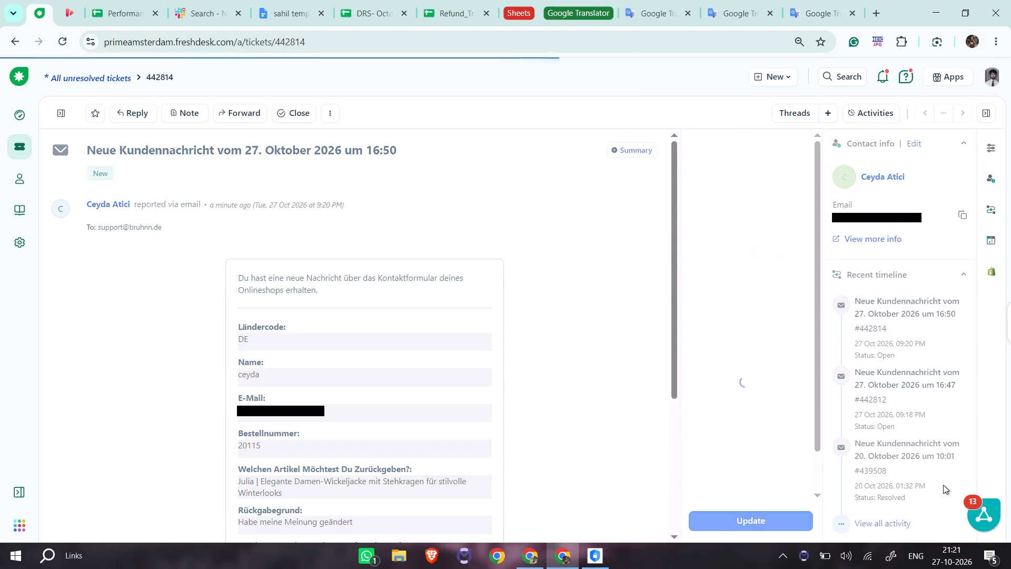
{"action": "key", "text": "ctrl+r"}
{"action": "key", "text": "alt+Tab"}
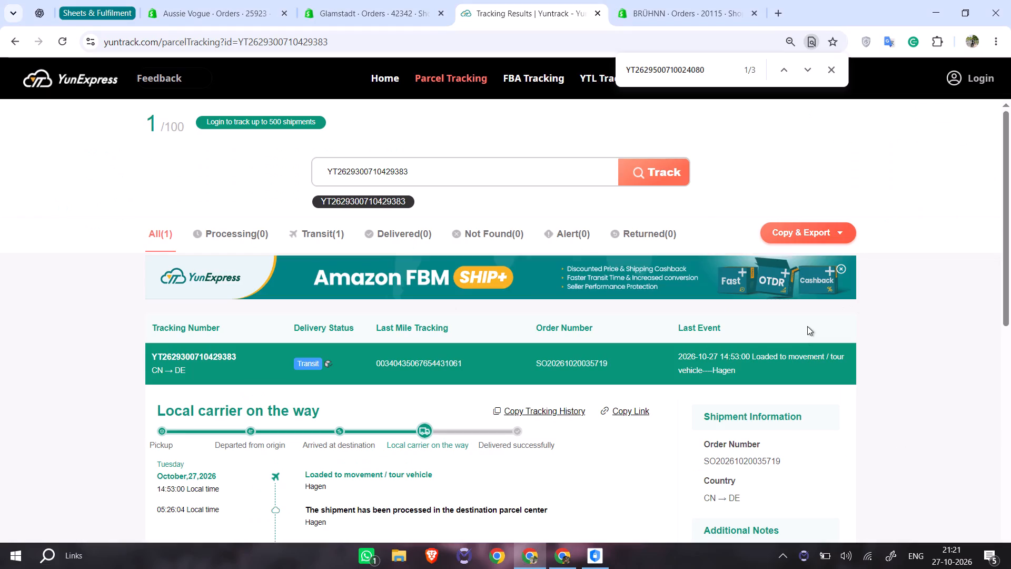
{"action": "left_click", "coordinate": [717, 0]}
{"action": "key", "text": "ctrl+f"}
{"action": "key", "text": "ctrl+v"}
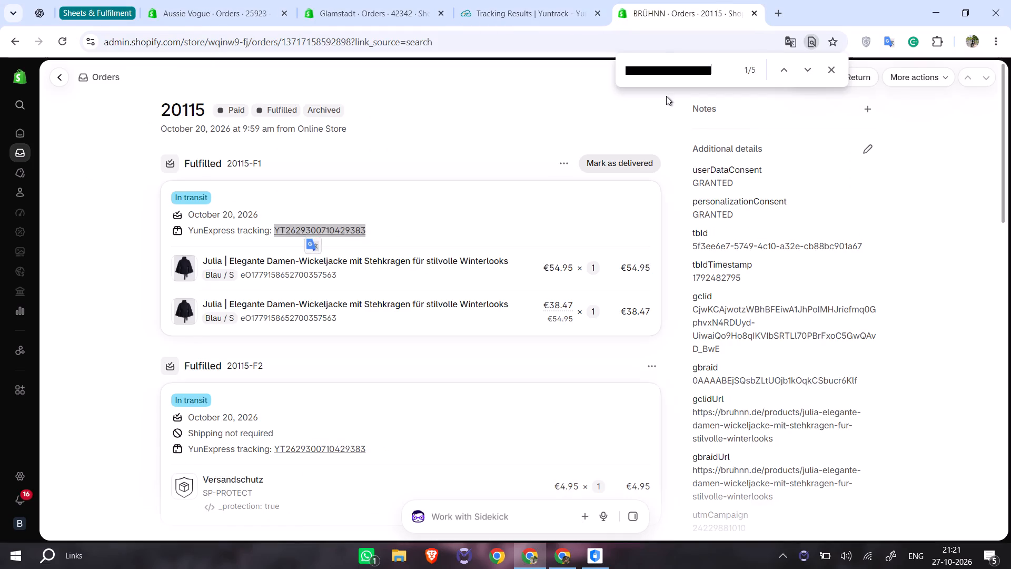
{"action": "key", "text": "ctrl+f"}
{"action": "key", "text": "ctrl+v"}
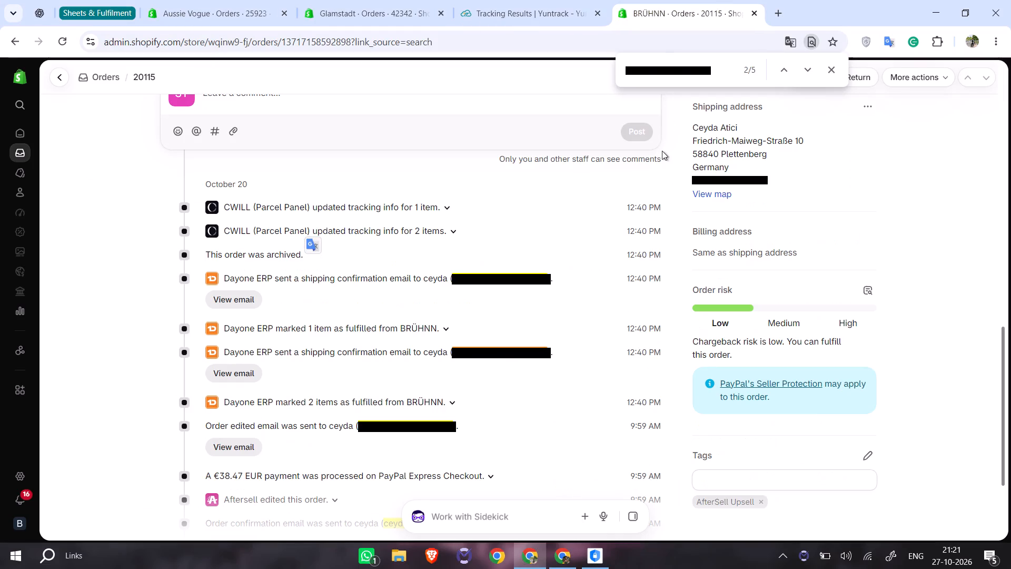
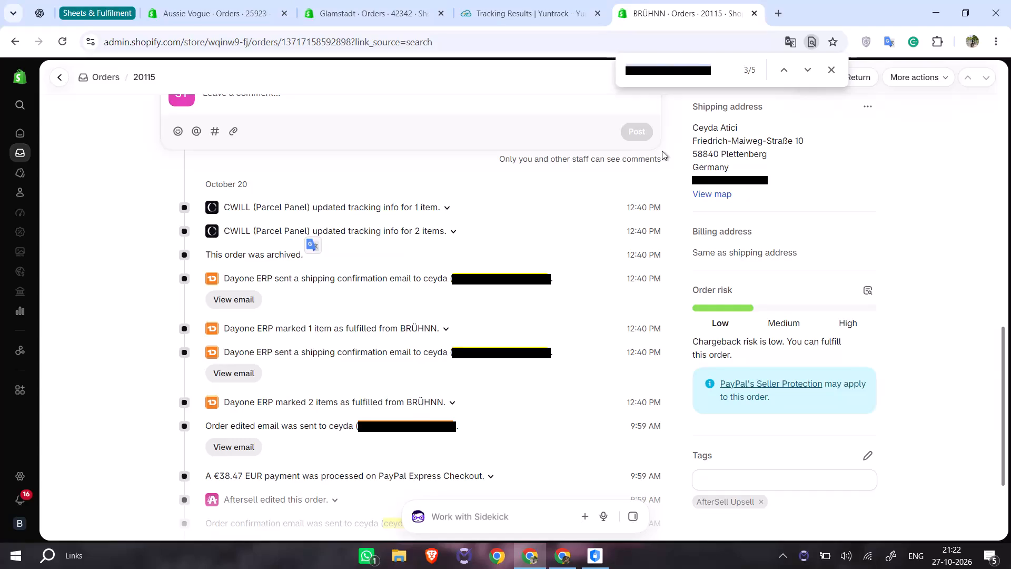
Switch to Freshdesk ticket 442814, translate it into English to read the return request and merged message, and restore the original language.
{"action": "key", "text": "ctrl+v"}
{"action": "key", "text": "Tab"}
{"action": "key", "text": "alt+Tab"}
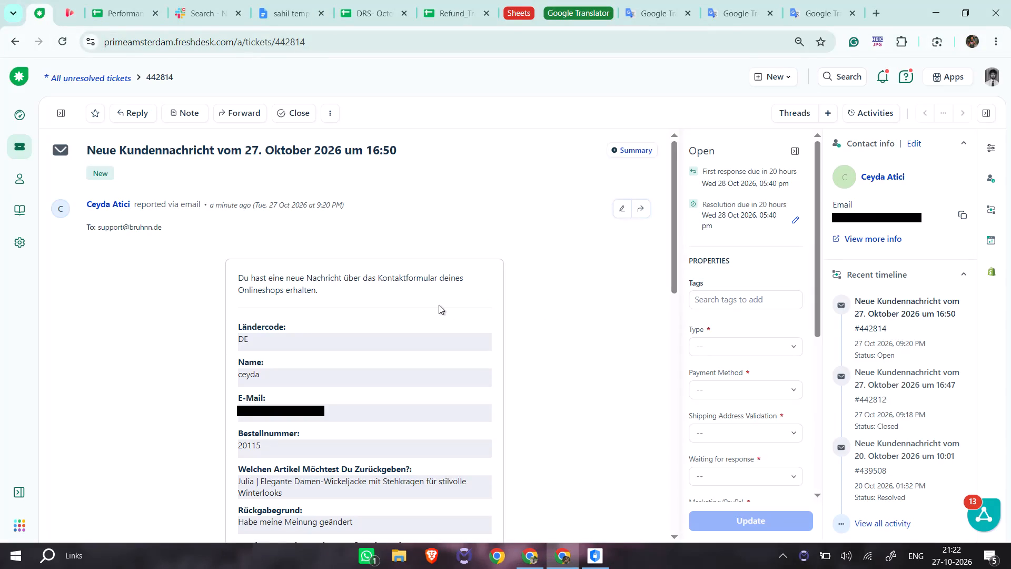
{"action": "right_click", "coordinate": [444, 334]}
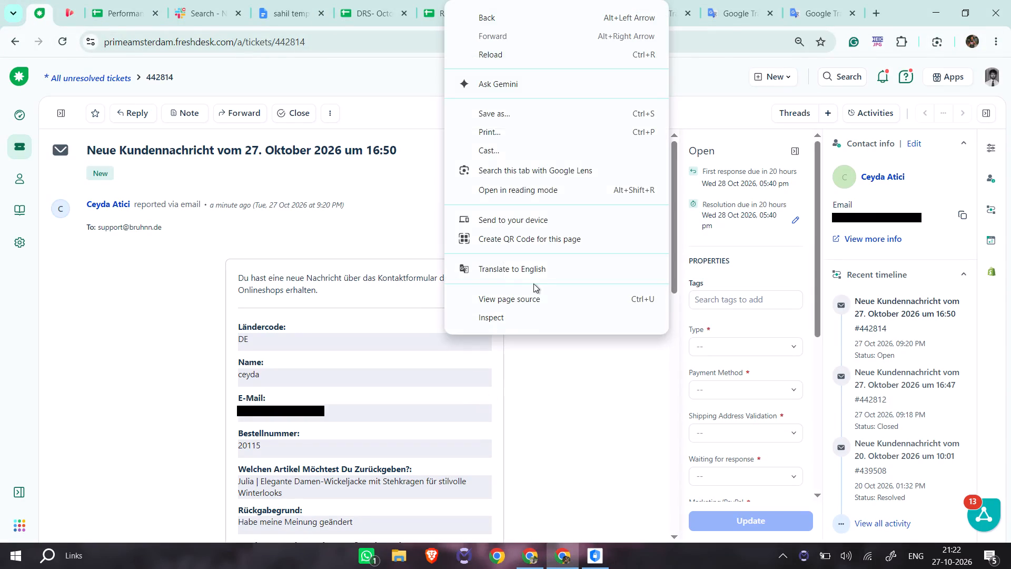
{"action": "left_click", "coordinate": [536, 277]}
{"action": "scroll", "coordinate": [460, 326], "scroll_direction": "down", "scroll_amount": 4}
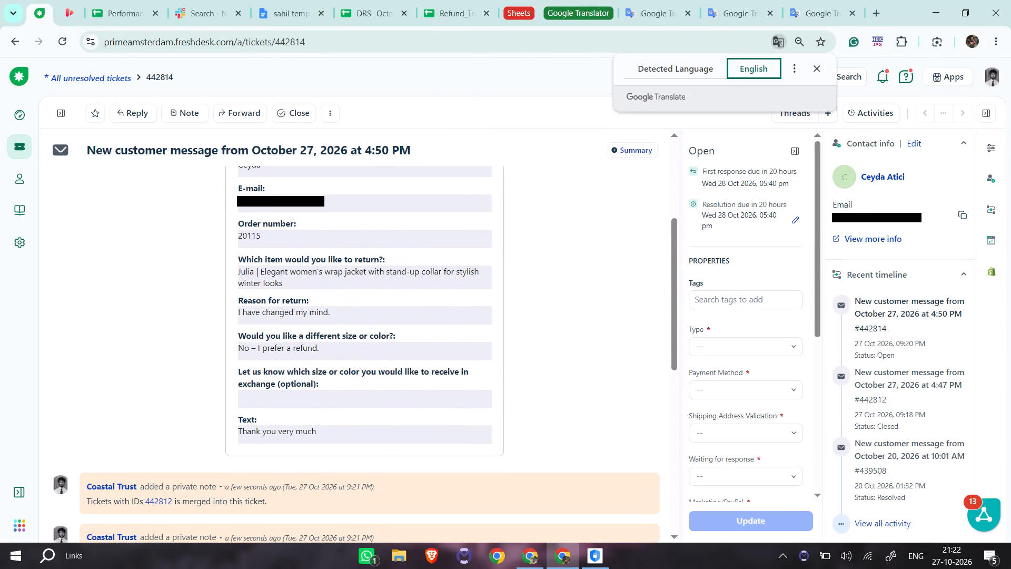
{"action": "scroll", "coordinate": [277, 343], "scroll_direction": "down", "scroll_amount": 4}
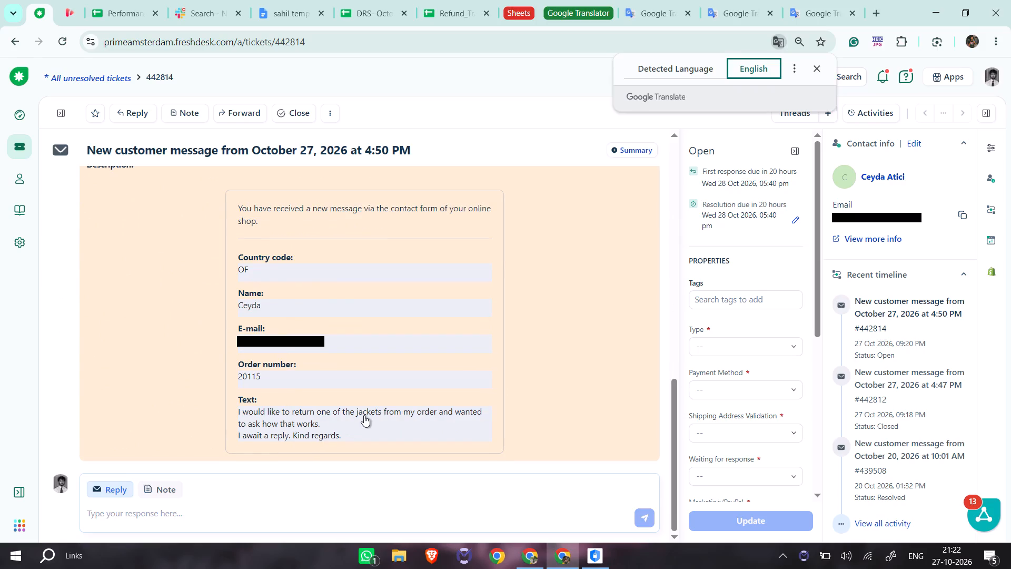
{"action": "left_click", "coordinate": [685, 68]}
Start a reply on ticket 442814 and clear all of its prefilled greeting and quoted text.
{"action": "left_click", "coordinate": [479, 244]}
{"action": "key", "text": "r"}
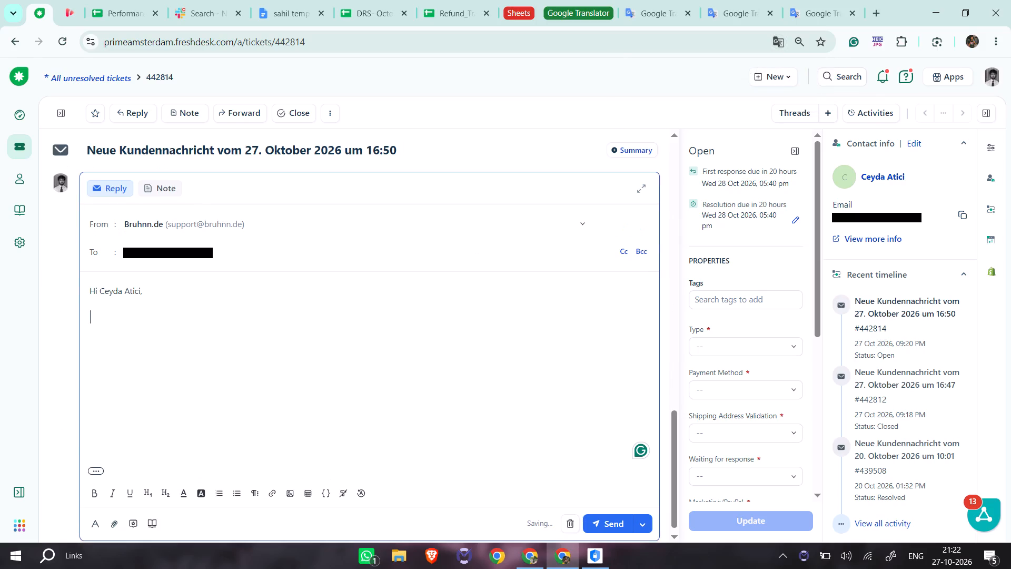
{"action": "left_click", "coordinate": [116, 469]}
{"action": "left_click_drag", "start_coordinate": [141, 439], "coordinate": [146, 435]}
{"action": "key", "text": "ctrl+a"}
{"action": "key", "text": "ctrl+BackSpace"}
{"action": "key", "text": "ctrl+BackSpace"}
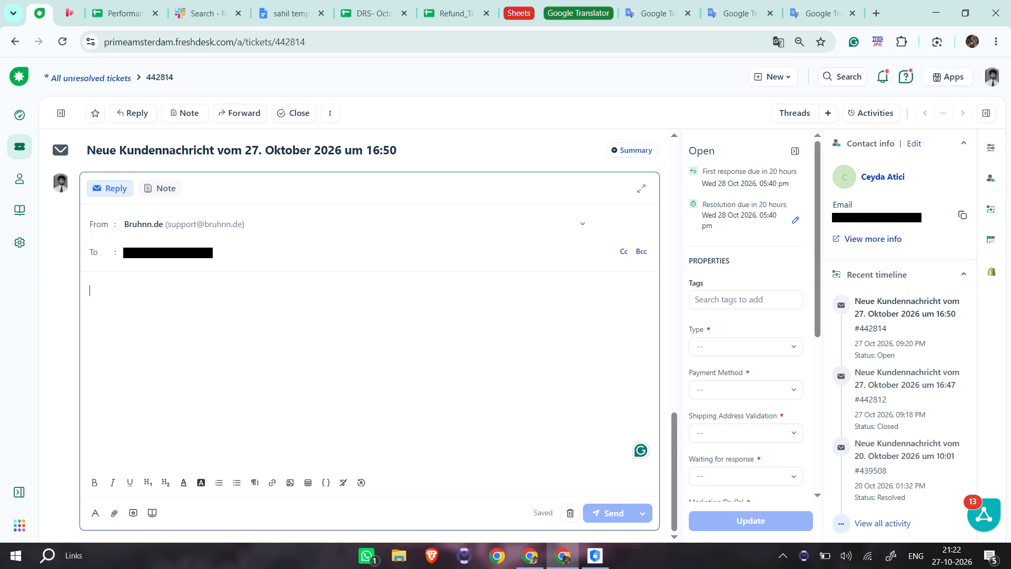
{"action": "key", "text": "ctrl+a"}
{"action": "key", "text": "ctrl+BackSpace"}
Search the canned responses for bruhnn and insert Bruhnn Dayone Return PP into the reply.
{"action": "left_click", "coordinate": [127, 509]}
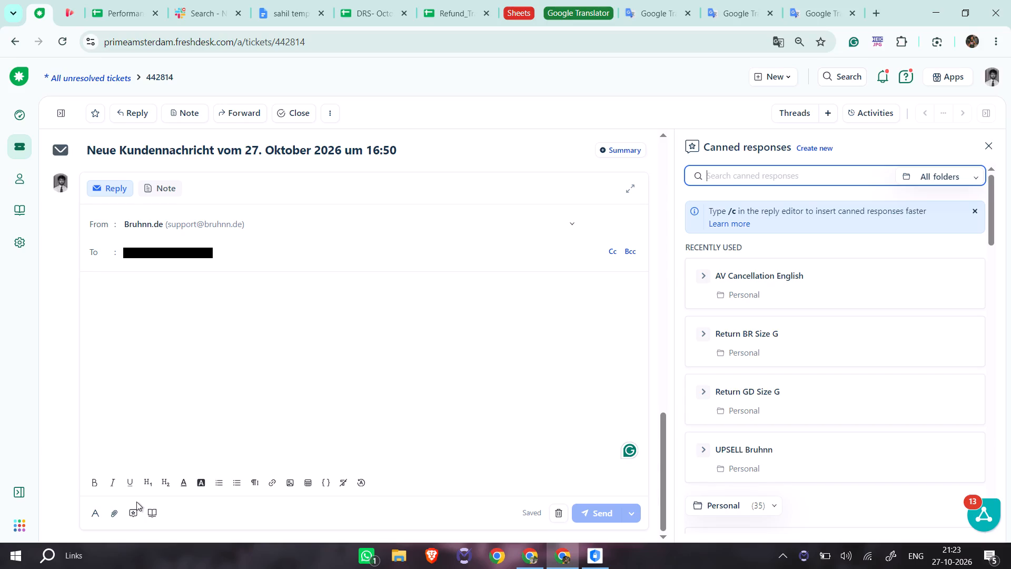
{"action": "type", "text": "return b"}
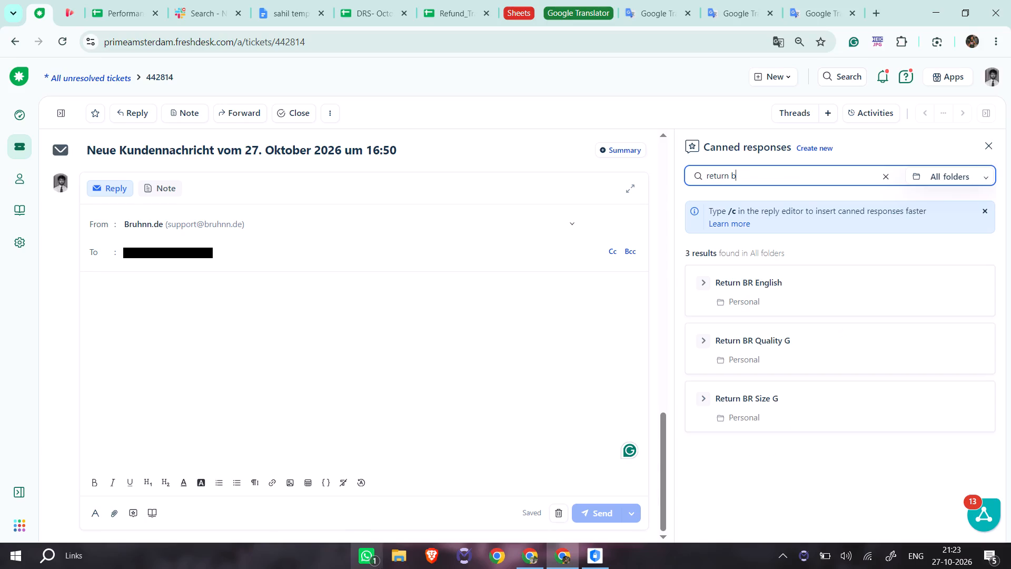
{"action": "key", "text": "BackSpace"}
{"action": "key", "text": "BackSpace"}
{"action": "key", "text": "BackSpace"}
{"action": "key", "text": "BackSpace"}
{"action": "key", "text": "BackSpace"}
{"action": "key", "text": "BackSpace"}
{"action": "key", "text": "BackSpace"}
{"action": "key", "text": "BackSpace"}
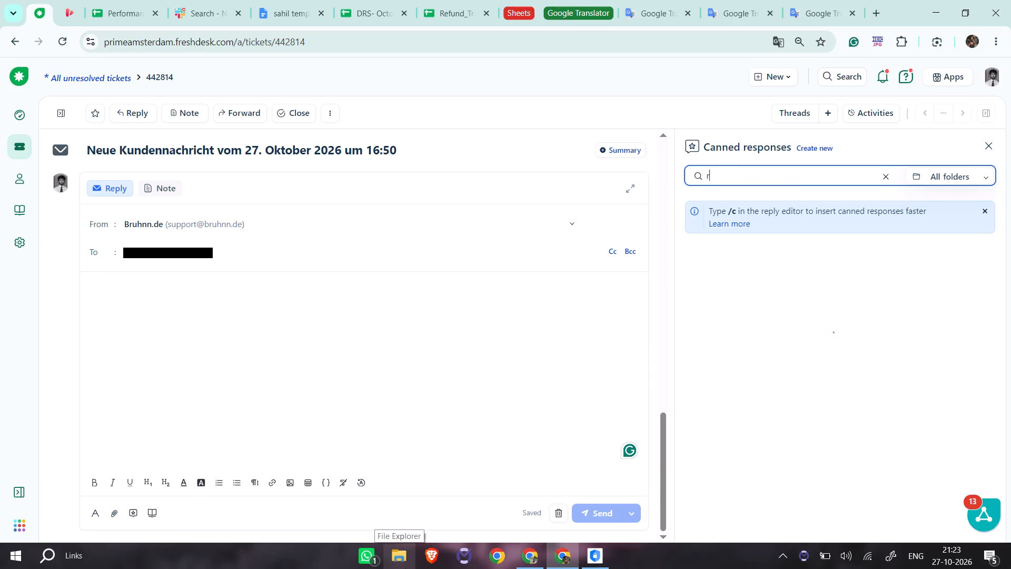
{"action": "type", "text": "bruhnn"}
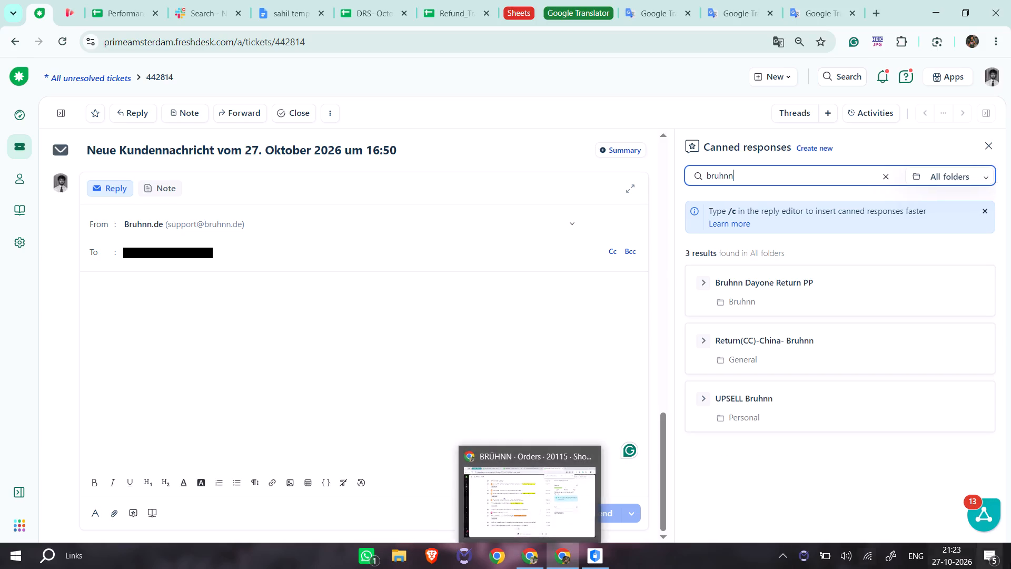
{"action": "left_click", "coordinate": [960, 283]}
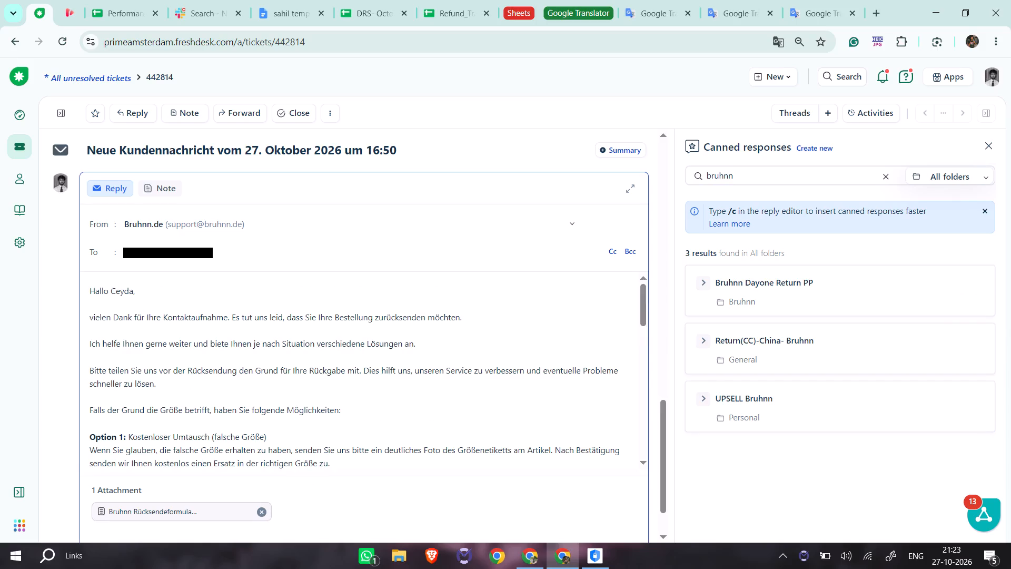
Delete the reply's size-related section, from the sentence before Option 1 through the text following Option 2.
{"action": "scroll", "coordinate": [385, 390], "scroll_direction": "down", "scroll_amount": 1}
{"action": "left_click_drag", "start_coordinate": [152, 447], "coordinate": [112, 386]}
{"action": "scroll", "coordinate": [115, 393], "scroll_direction": "down", "scroll_amount": 1}
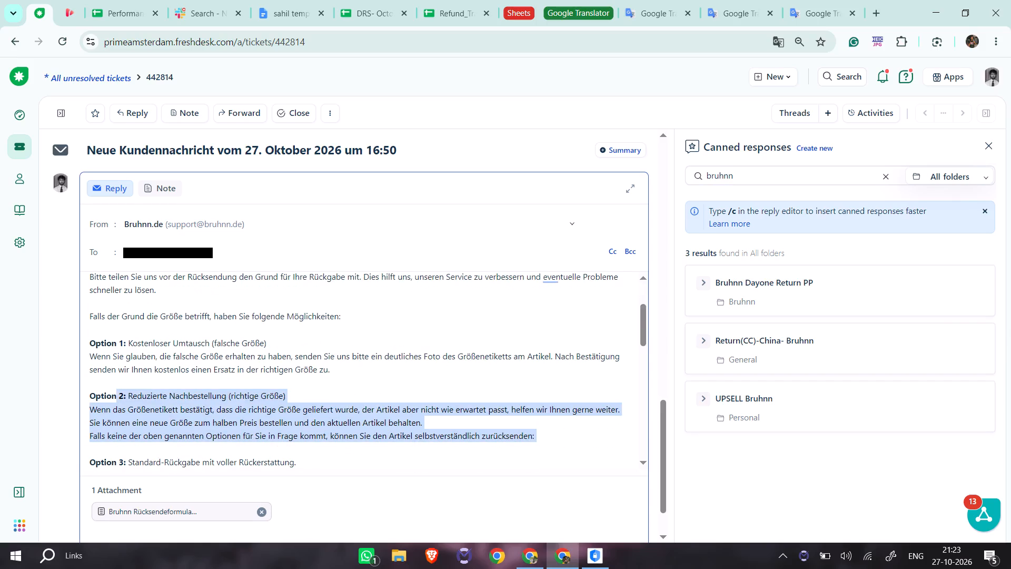
{"action": "scroll", "coordinate": [112, 386], "scroll_direction": "down", "scroll_amount": 1}
{"action": "left_click_drag", "start_coordinate": [112, 386], "coordinate": [88, 315]}
{"action": "scroll", "coordinate": [96, 326], "scroll_direction": "down", "scroll_amount": 1}
{"action": "key", "text": "BackSpace"}
{"action": "key", "text": "BackSpace"}
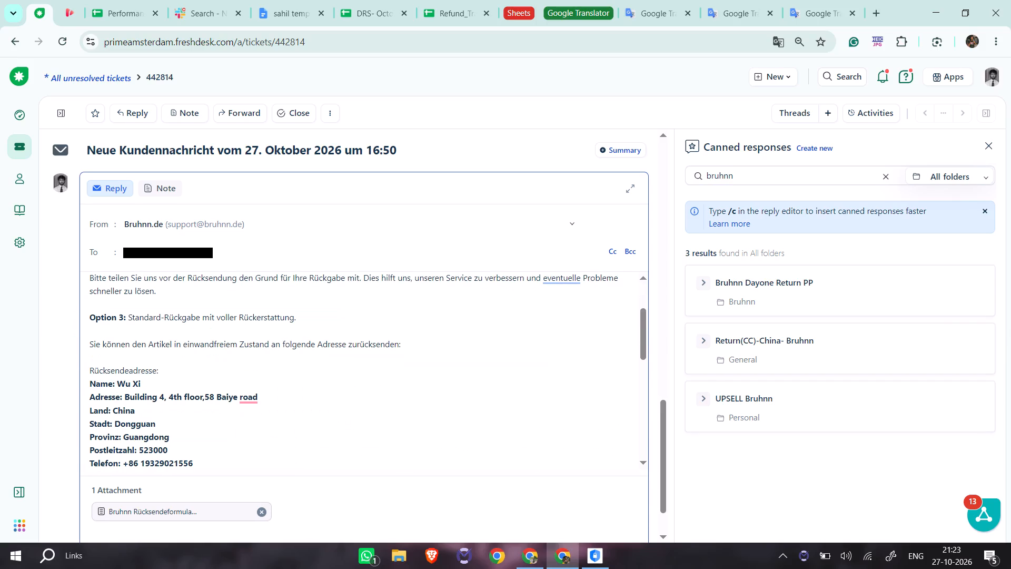
Renumber the standard return option as Option 1 and the partial refund option as Option 2.
{"action": "left_click", "coordinate": [122, 320]}
{"action": "key", "text": "BackSpace"}
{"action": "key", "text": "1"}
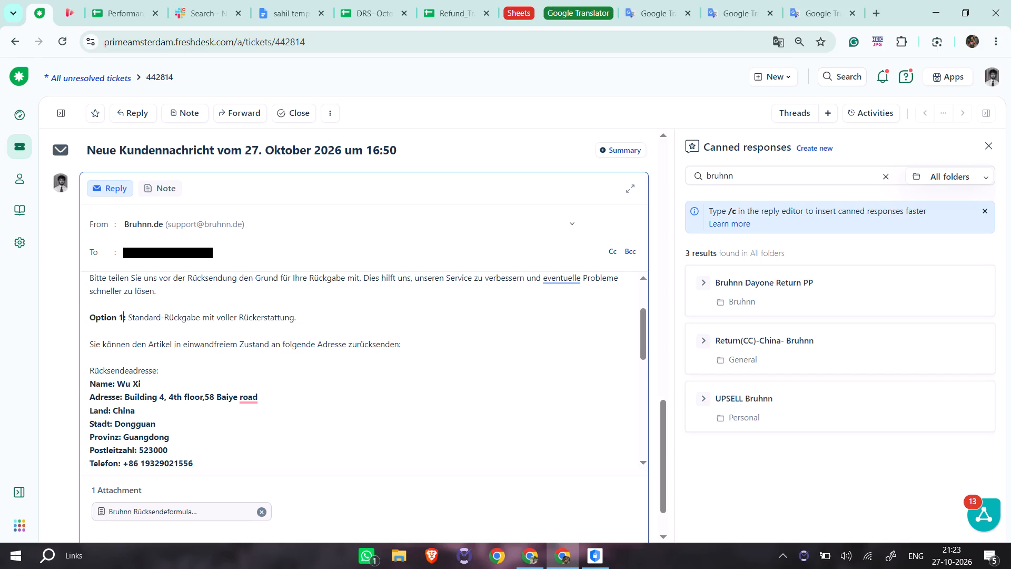
{"action": "scroll", "coordinate": [121, 286], "scroll_direction": "down", "scroll_amount": 2}
{"action": "scroll", "coordinate": [174, 368], "scroll_direction": "down", "scroll_amount": 3}
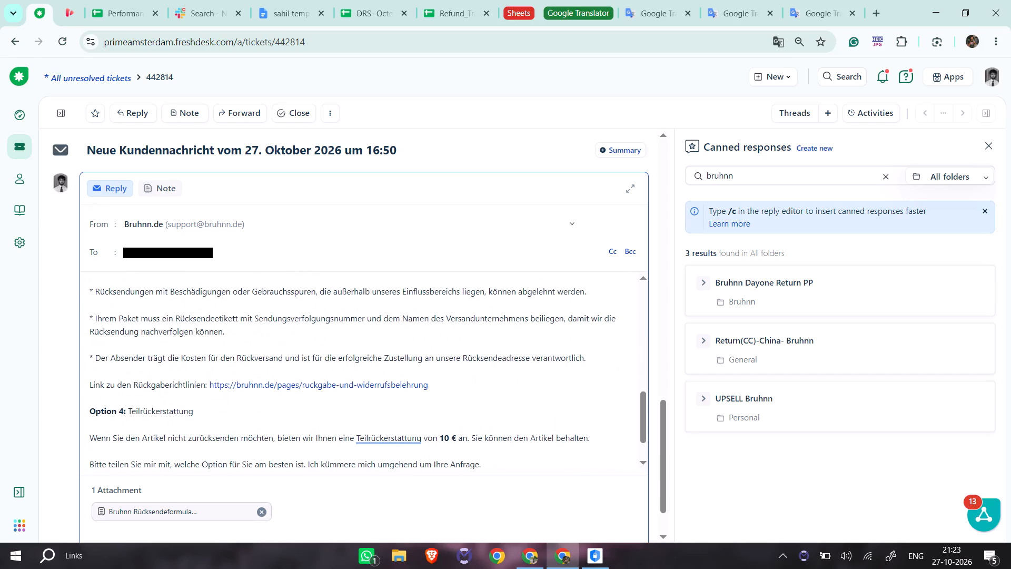
{"action": "left_click", "coordinate": [124, 411]}
{"action": "key", "text": "BackSpace"}
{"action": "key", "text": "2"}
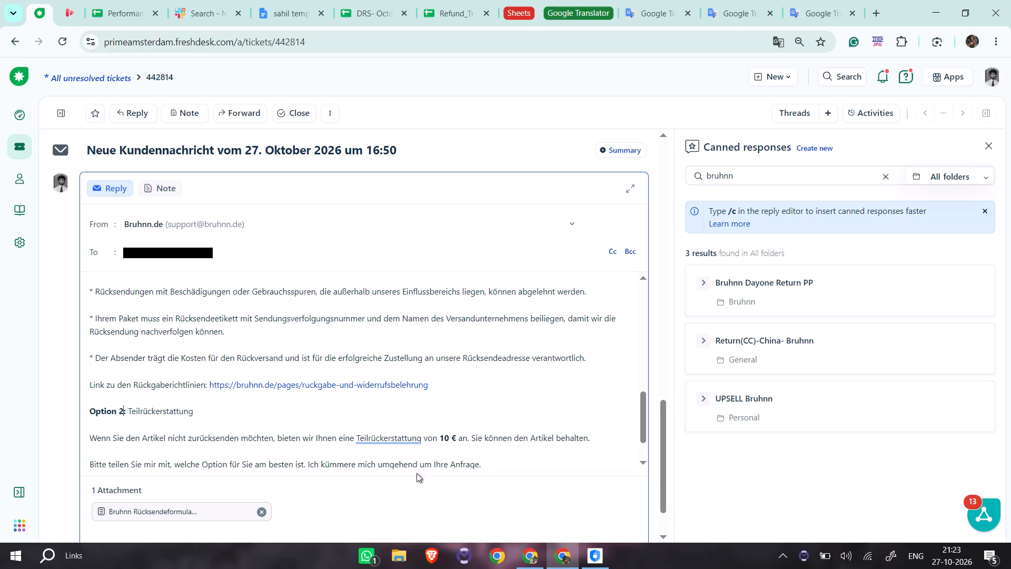
Change the partial refund offer in Option 2 to 10 %.
{"action": "double_click", "coordinate": [450, 440]}
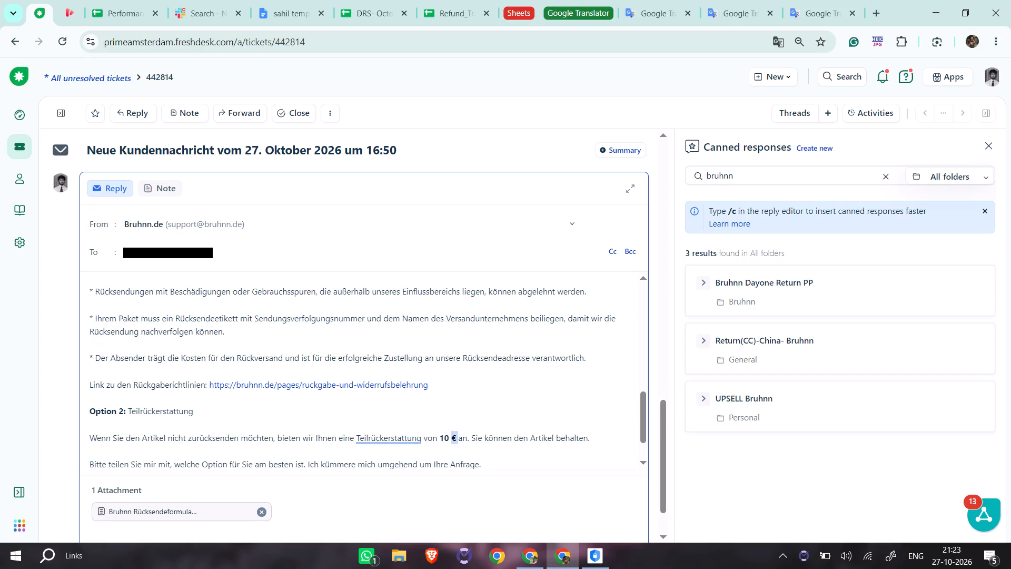
{"action": "key", "text": "shift+percent"}
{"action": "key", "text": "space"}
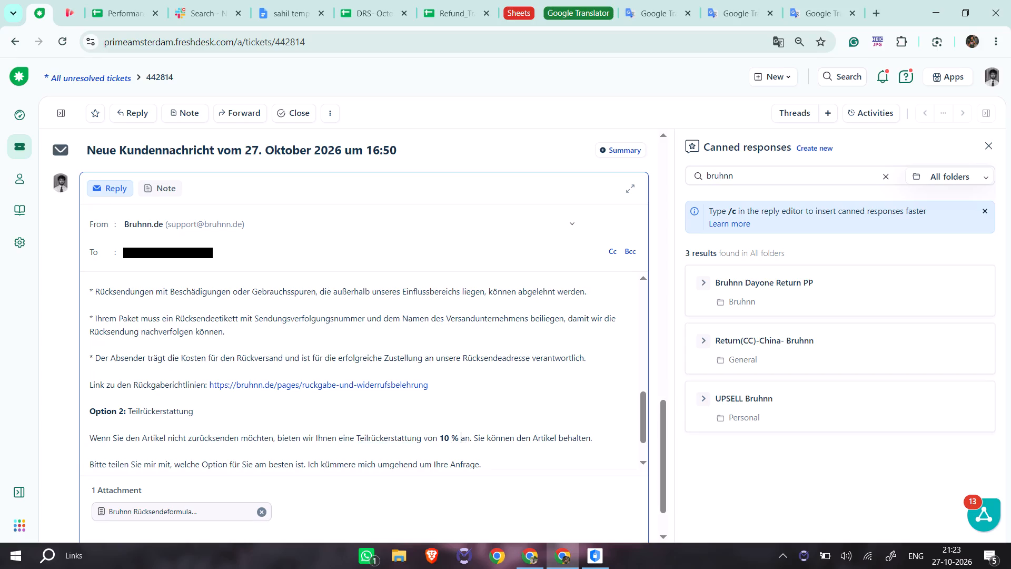
Make the reply's paragraph asking for the reason for the return bold.
{"action": "scroll", "coordinate": [455, 450], "scroll_direction": "up", "scroll_amount": 4}
{"action": "scroll", "coordinate": [269, 400], "scroll_direction": "up", "scroll_amount": 2}
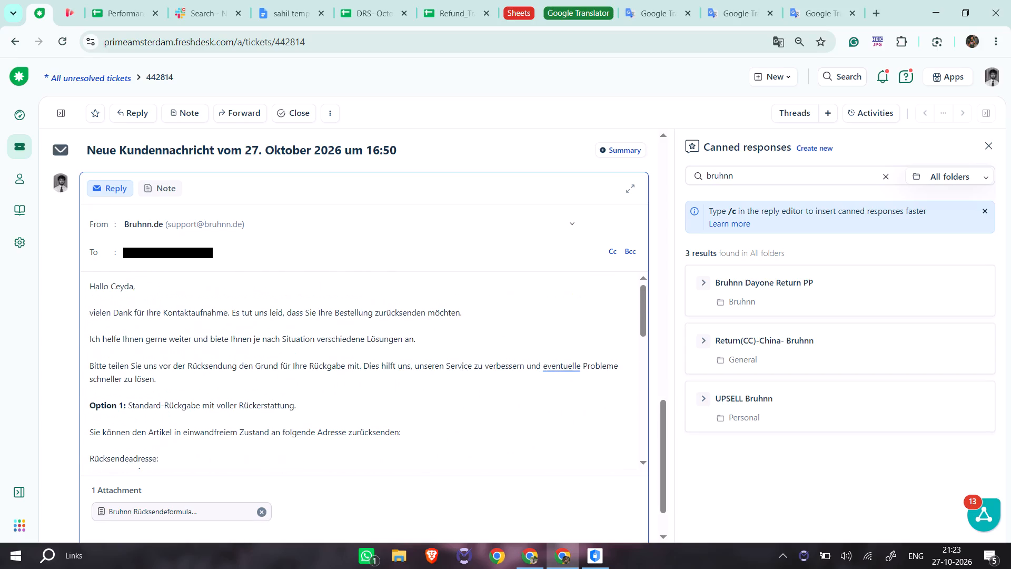
{"action": "scroll", "coordinate": [169, 366], "scroll_direction": "up", "scroll_amount": 1}
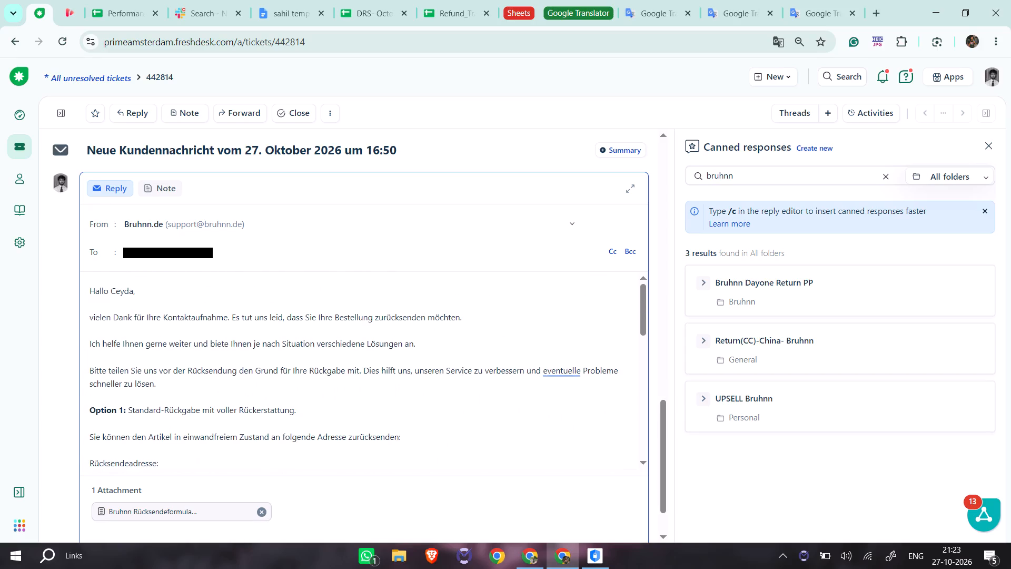
{"action": "triple_click", "coordinate": [200, 364]}
{"action": "key", "text": "ctrl+b"}
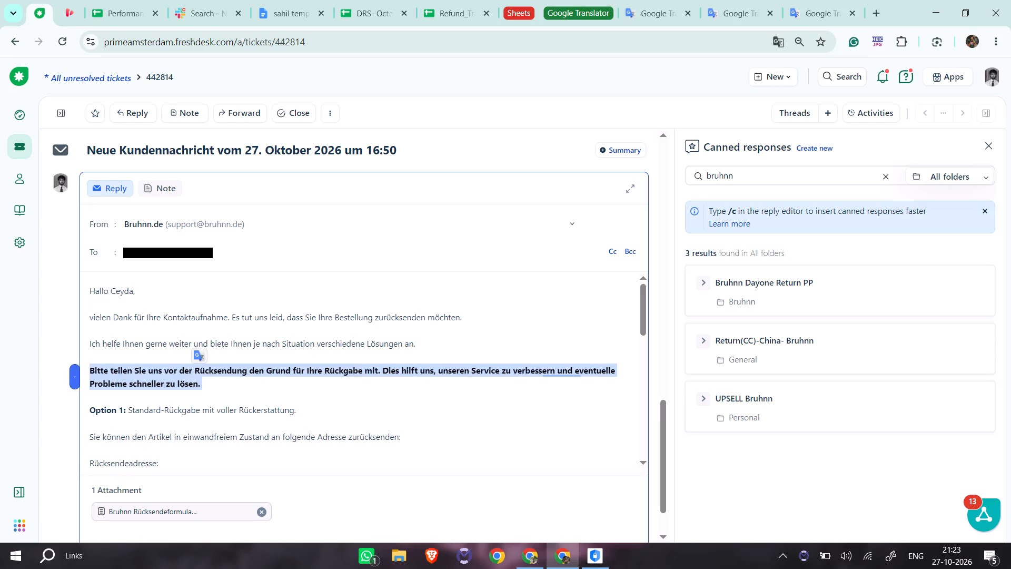
Go over the end of the edited return reply and send it to the customer.
{"action": "left_click", "coordinate": [279, 362]}
{"action": "scroll", "coordinate": [279, 362], "scroll_direction": "down", "scroll_amount": 5}
{"action": "left_click", "coordinate": [279, 362]}
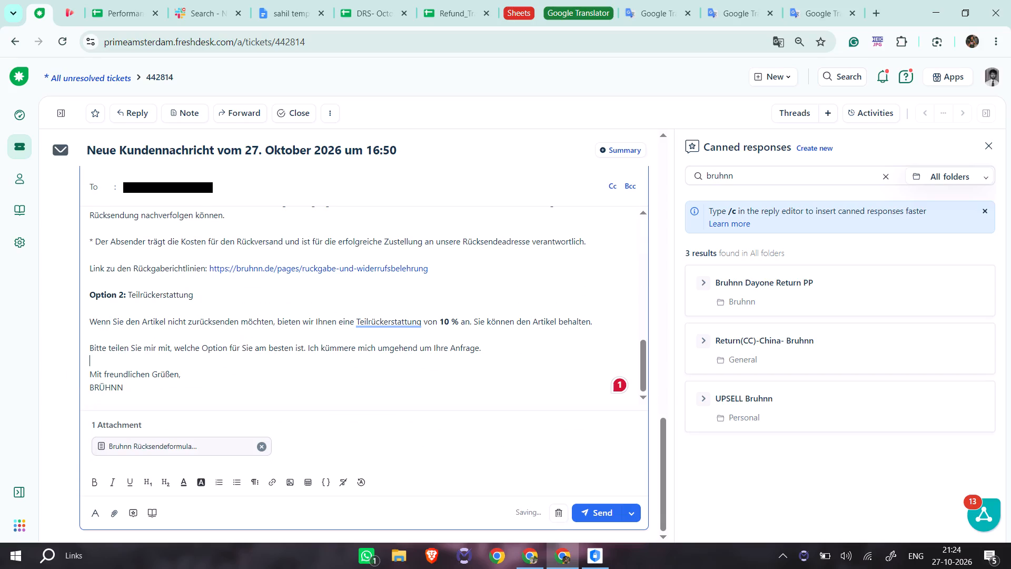
{"action": "key", "text": "ctrl+Return"}
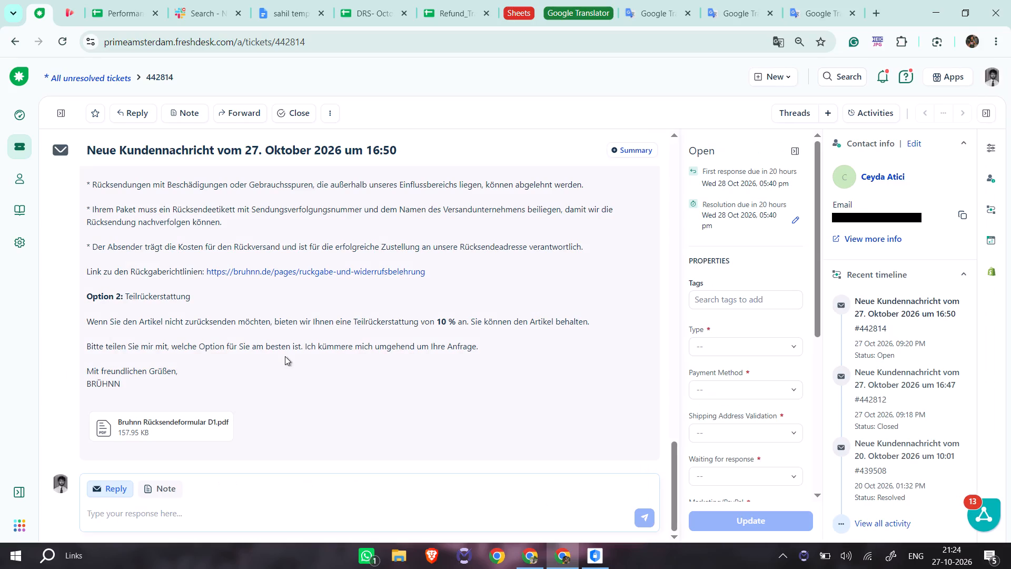
{"action": "key", "text": "alt+Tab"}
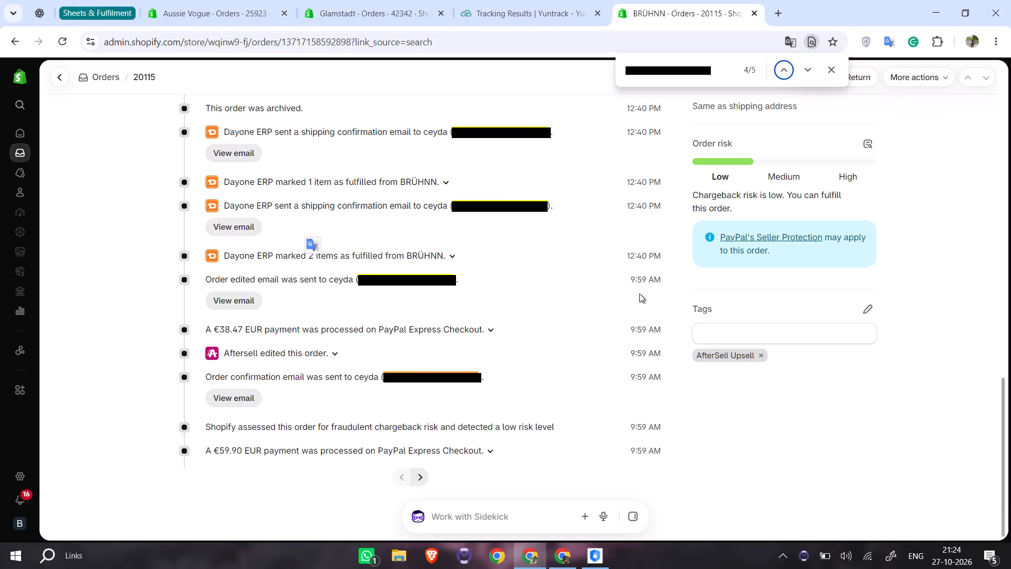
{"action": "key", "text": "alt+Tab"}
{"action": "left_click", "coordinate": [766, 289]}
{"action": "key", "text": "Tab"}
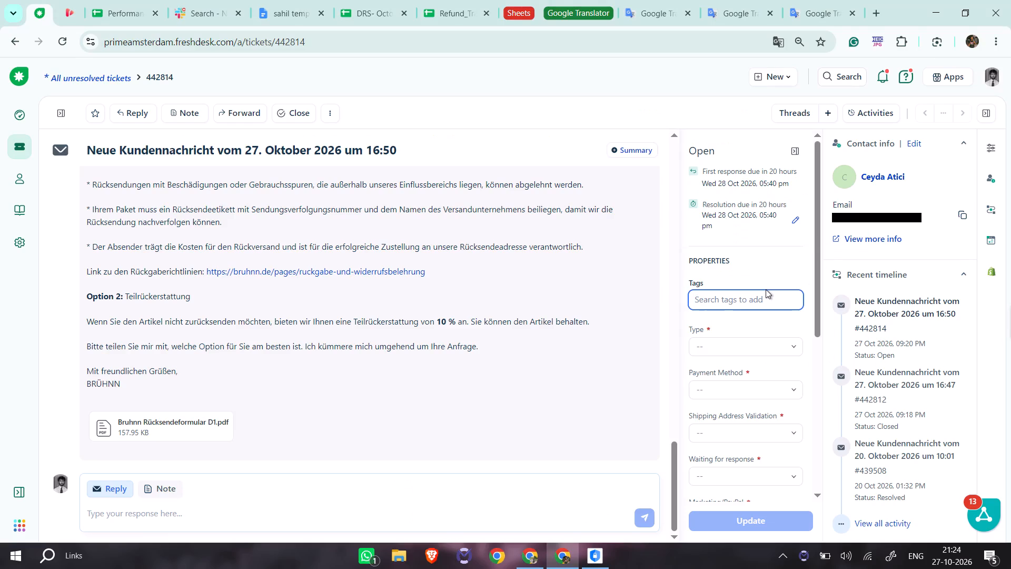
{"action": "key", "text": "Tab"}
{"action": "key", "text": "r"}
{"action": "key", "text": "Tab"}
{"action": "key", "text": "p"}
{"action": "key", "text": "Tab"}
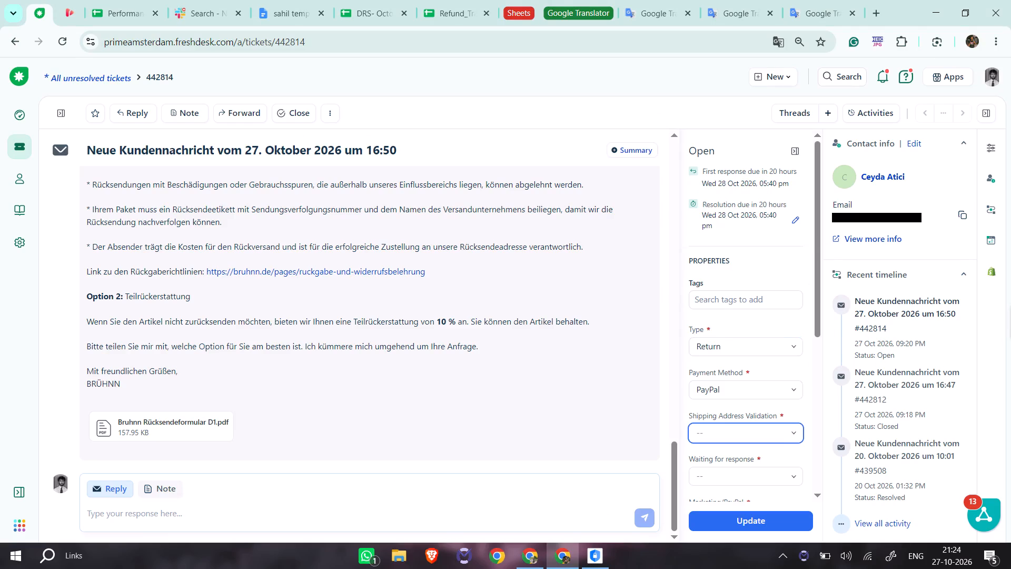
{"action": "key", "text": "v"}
{"action": "key", "text": "Tab"}
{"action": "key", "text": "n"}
{"action": "key", "text": "Tab"}
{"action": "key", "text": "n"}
{"action": "key", "text": "Tab"}
Set the ticket's Status to Resolved, assign Sahil as agent, and update the ticket.
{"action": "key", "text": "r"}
{"action": "key", "text": "Tab"}
{"action": "key", "text": "Tab"}
{"action": "key", "text": "Tab"}
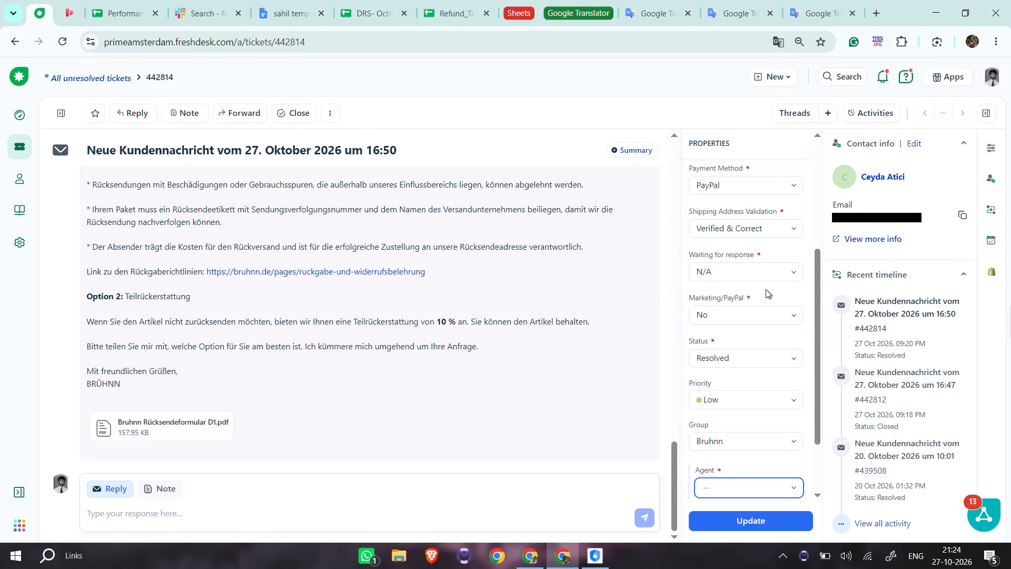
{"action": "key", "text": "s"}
{"action": "key", "text": "Tab"}
{"action": "key", "text": "Tab"}
{"action": "key", "text": "Return"}
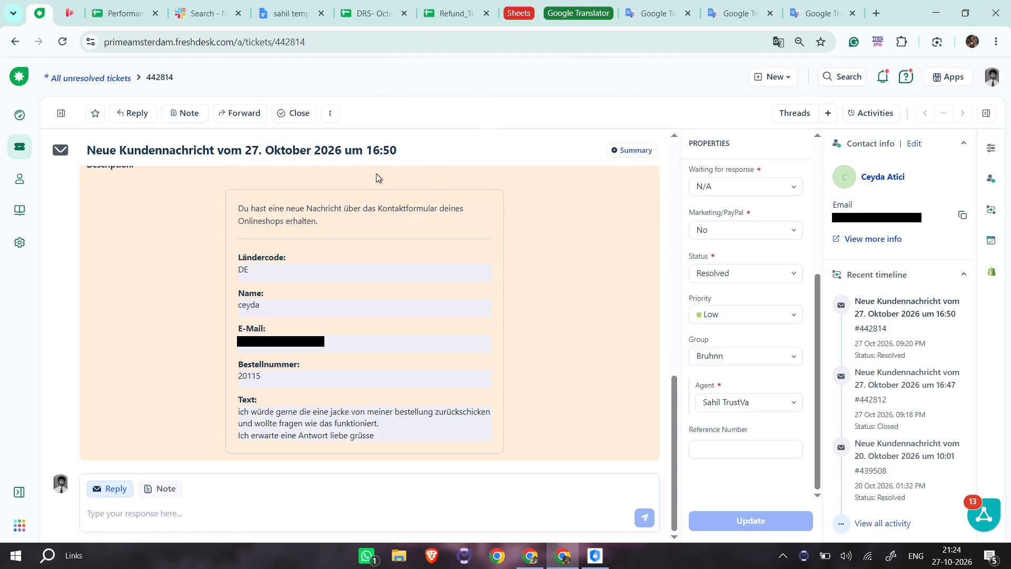
{"action": "double_click", "coordinate": [166, 80]}
{"action": "key", "text": "ctrl+c"}
{"action": "key", "text": "ctrl+6"}
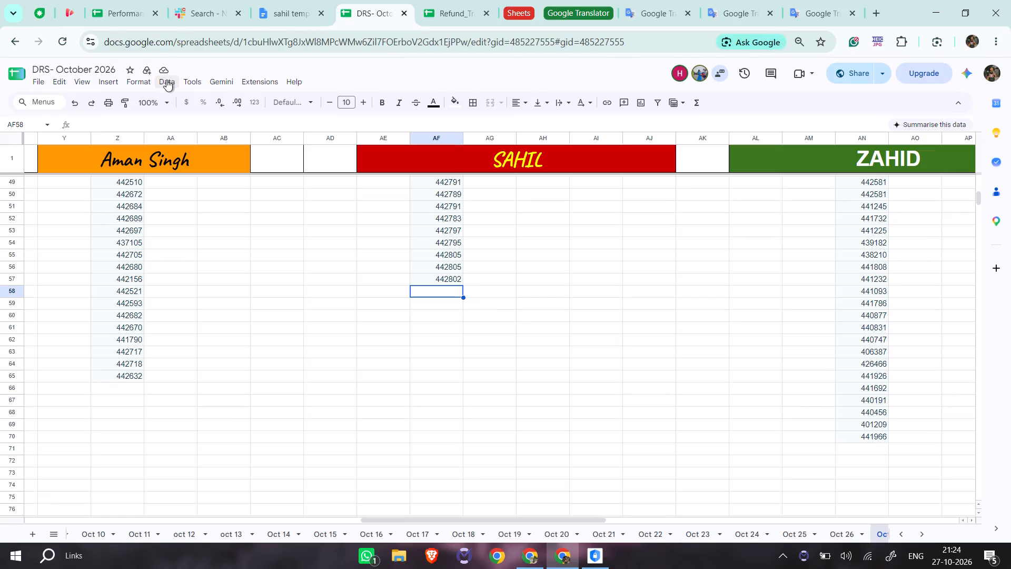
{"action": "key", "text": "ctrl+v"}
{"action": "key", "text": "Down"}
{"action": "key", "text": "ctrl+1"}
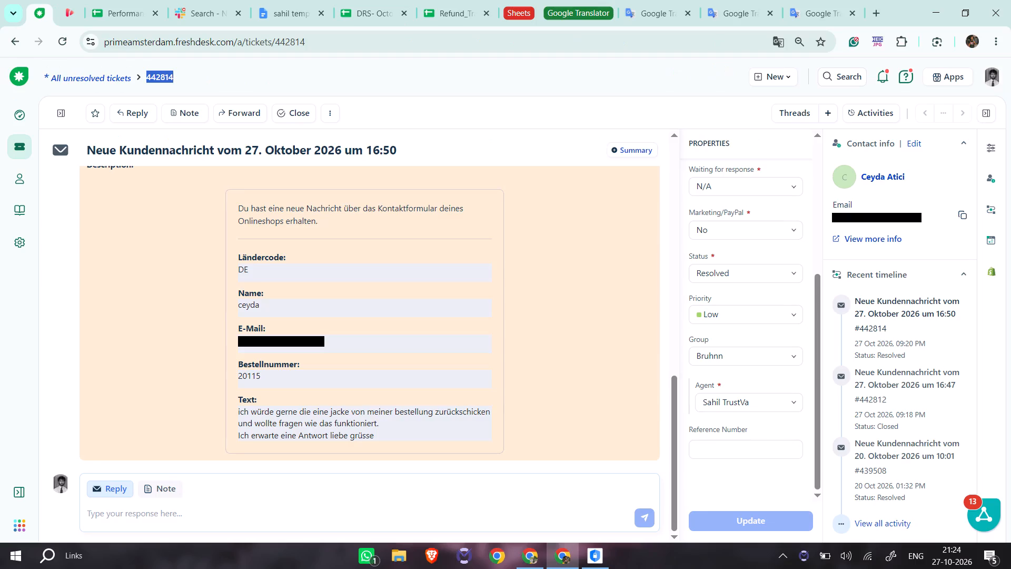
{"action": "left_click", "coordinate": [26, 141]}
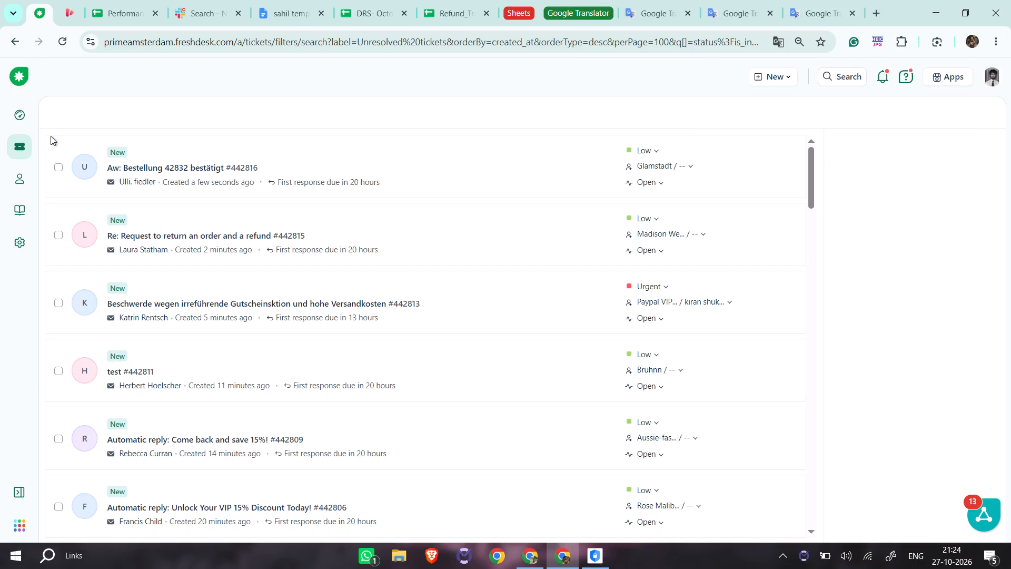
{"action": "left_click", "coordinate": [221, 169]}
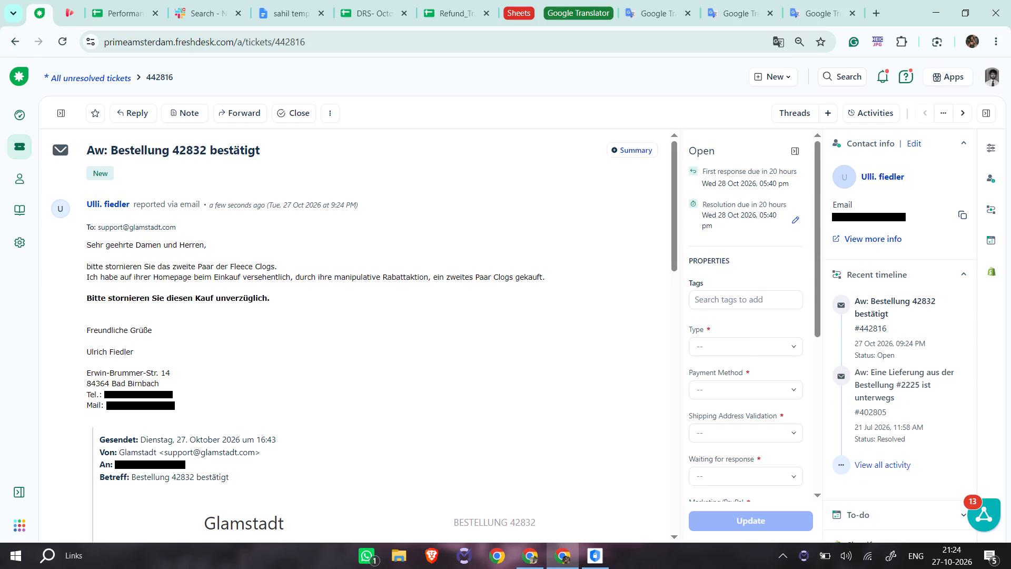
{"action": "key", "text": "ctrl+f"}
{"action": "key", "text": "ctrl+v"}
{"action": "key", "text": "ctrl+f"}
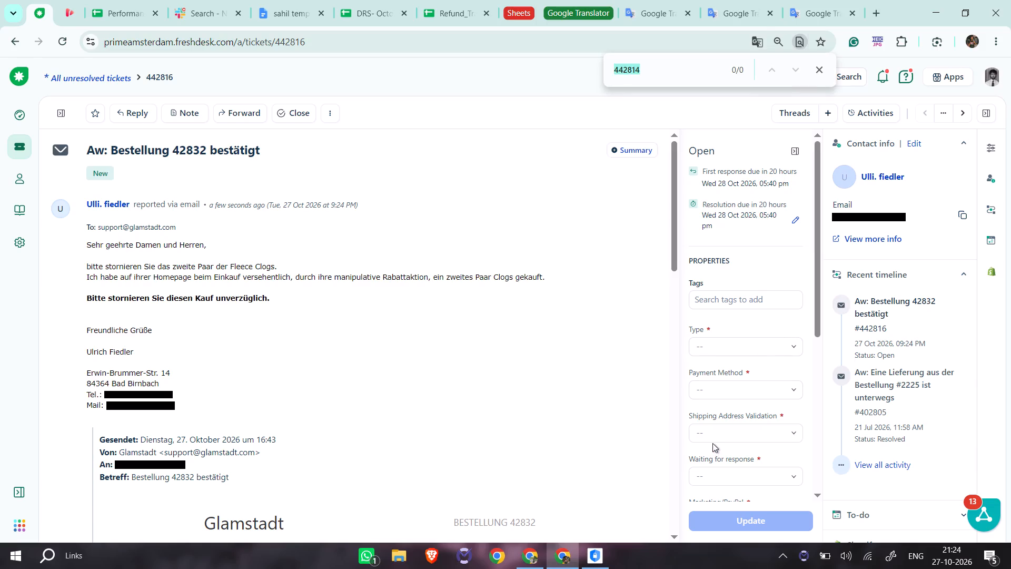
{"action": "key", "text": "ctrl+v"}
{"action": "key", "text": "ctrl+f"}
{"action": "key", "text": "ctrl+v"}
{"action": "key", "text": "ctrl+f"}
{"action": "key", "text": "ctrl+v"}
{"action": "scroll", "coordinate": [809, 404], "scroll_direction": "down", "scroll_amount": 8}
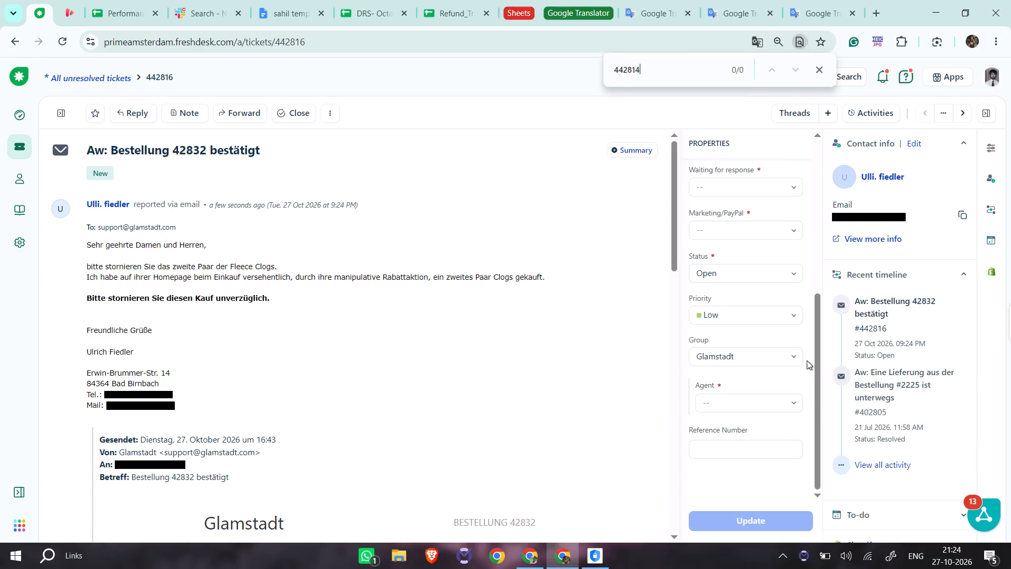
{"action": "double_click", "coordinate": [957, 216]}
{"action": "double_click", "coordinate": [959, 216]}
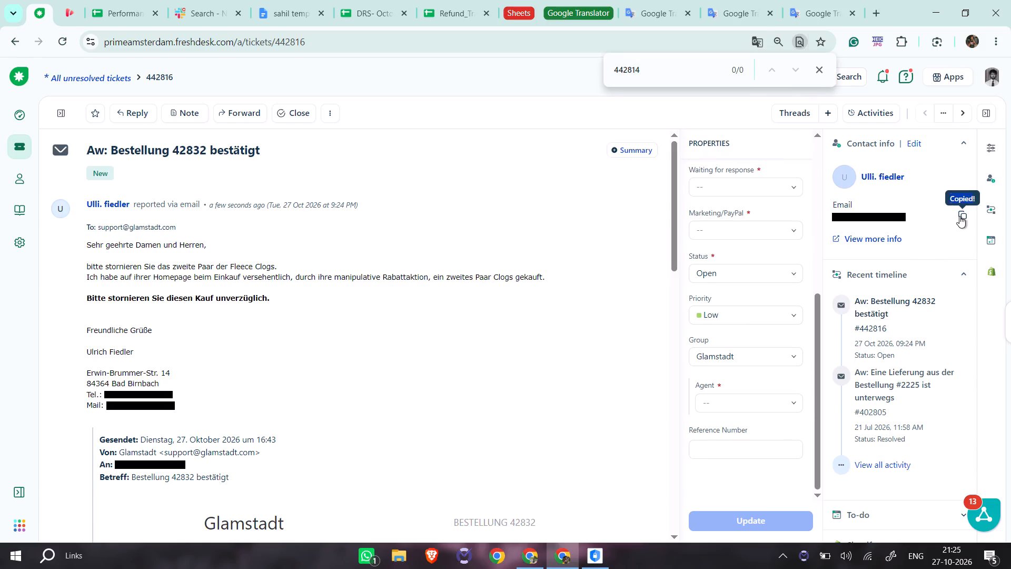
{"action": "key", "text": "alt+Tab"}
{"action": "left_click", "coordinate": [352, 17]}
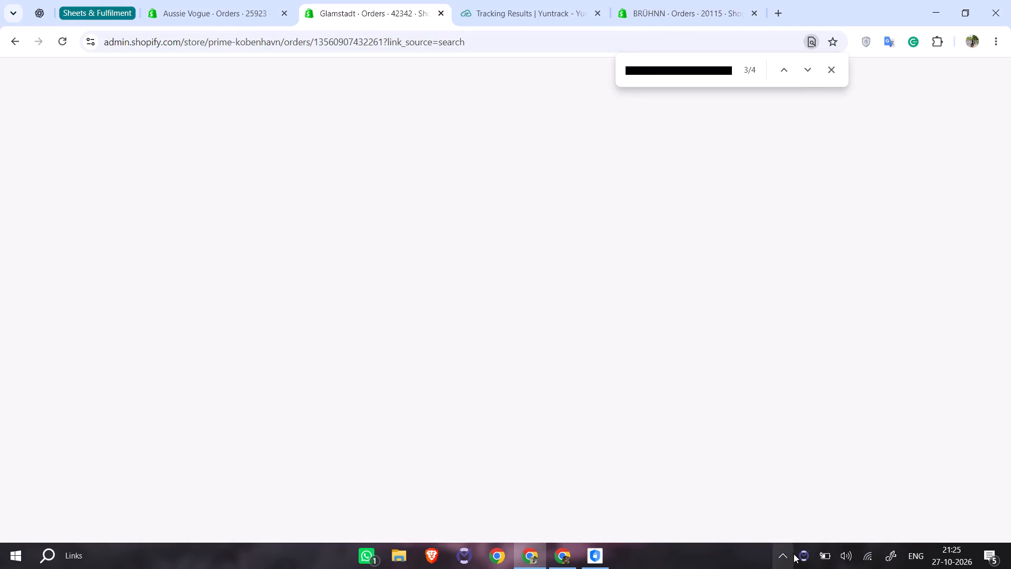
{"action": "double_click", "coordinate": [794, 554]}
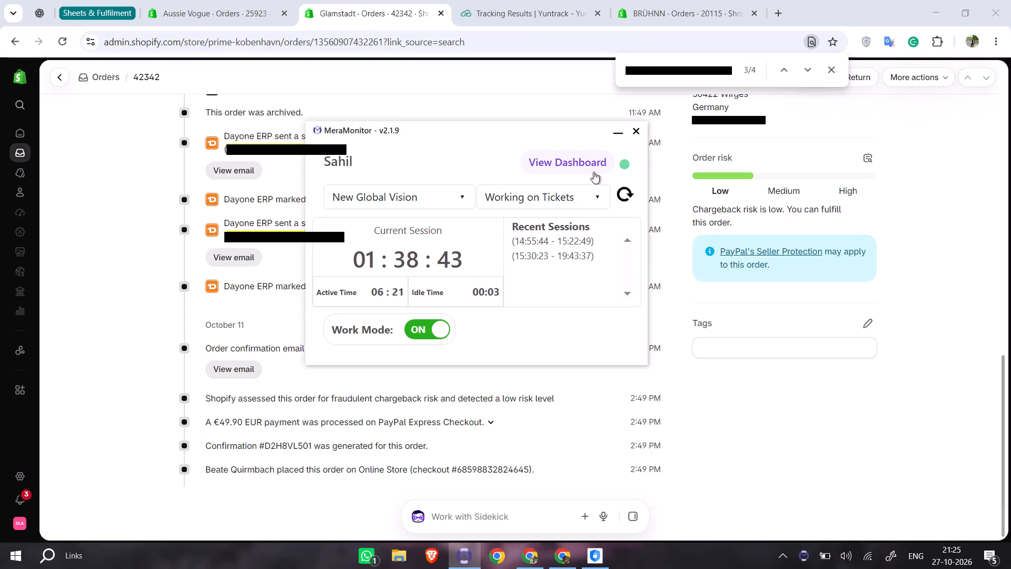
{"action": "left_click", "coordinate": [616, 134]}
{"action": "left_click", "coordinate": [21, 104]}
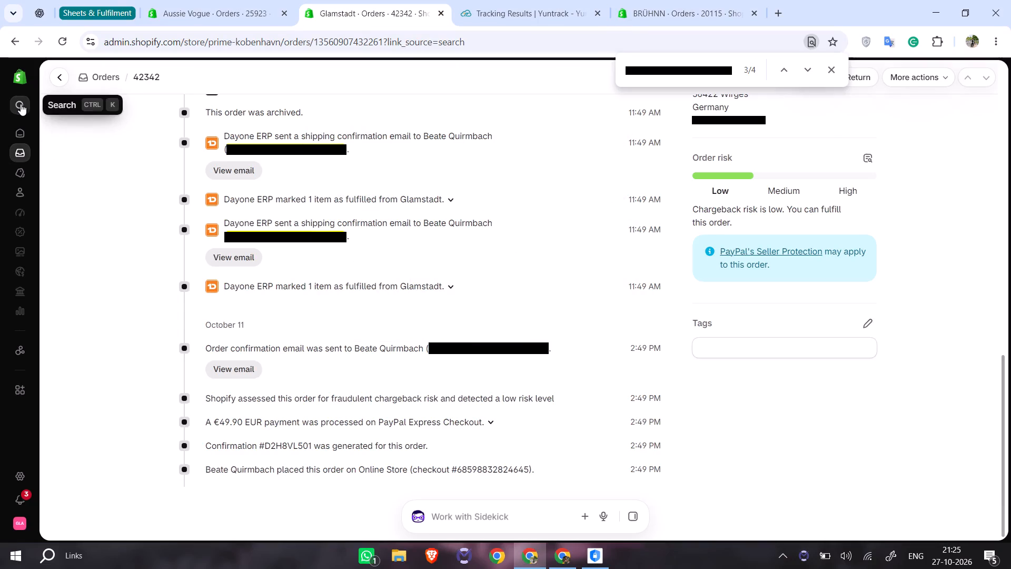
{"action": "key", "text": "ctrl+v"}
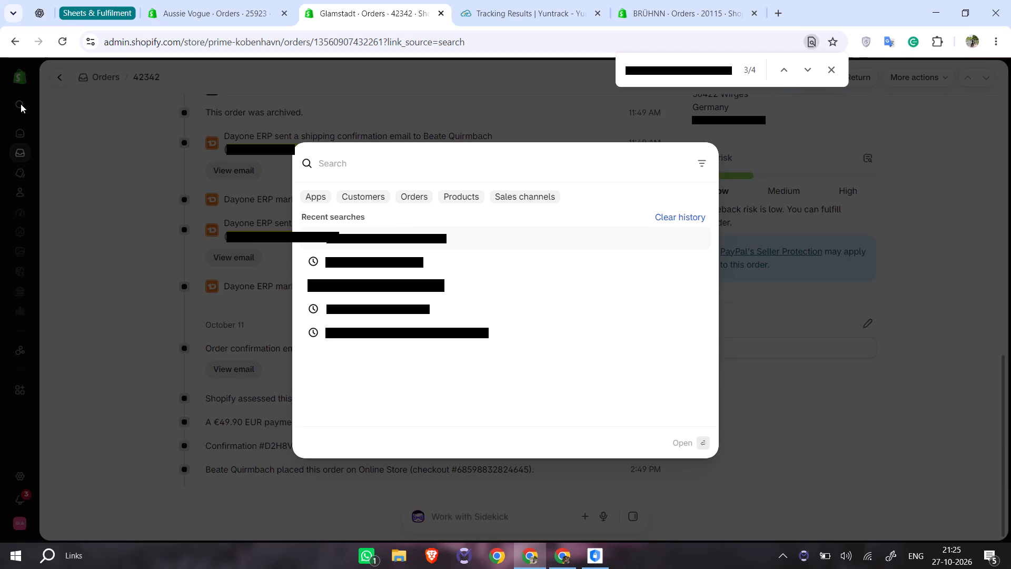
{"action": "key", "text": "ctrl+v"}
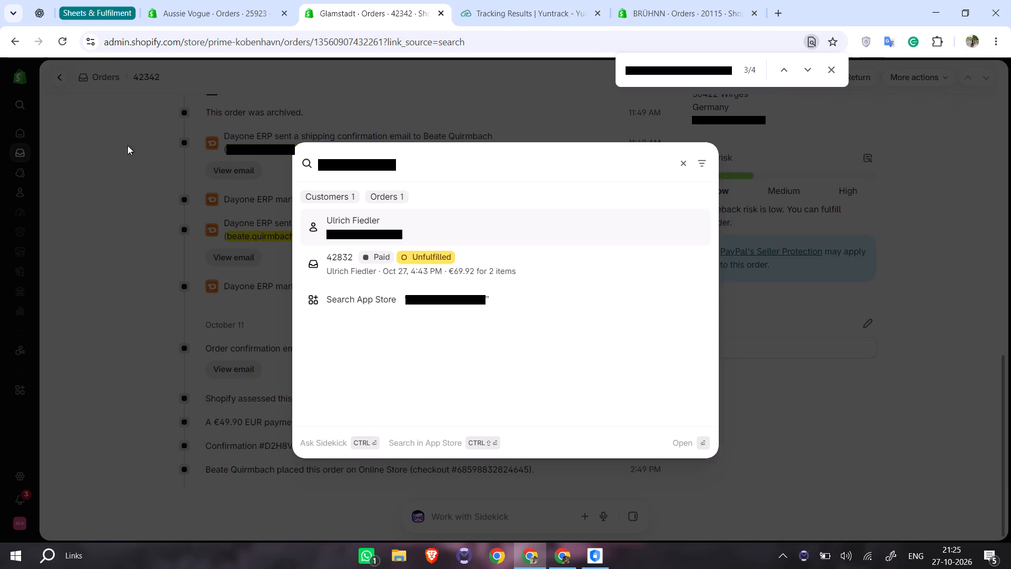
{"action": "left_click", "coordinate": [367, 253]}
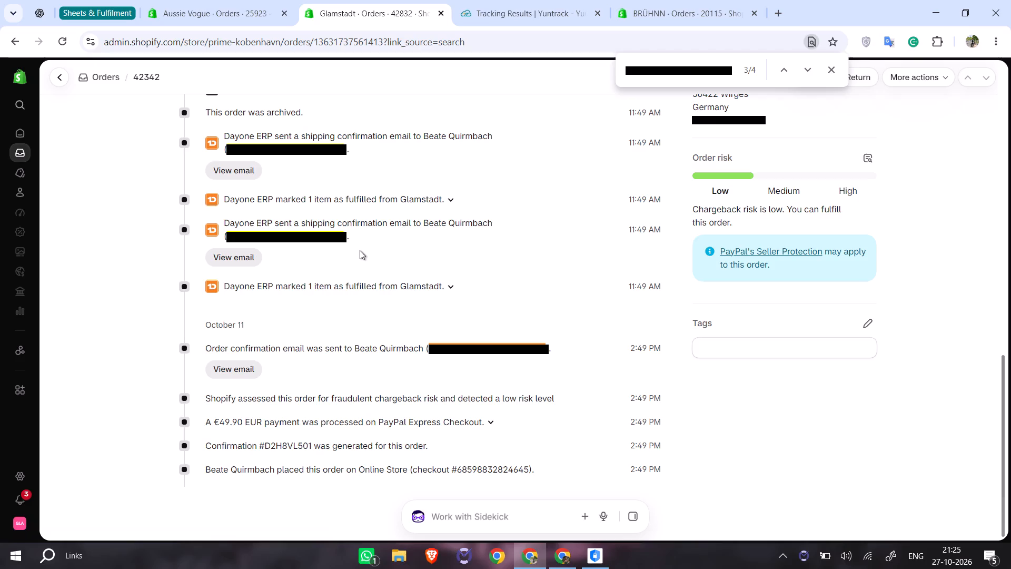
{"action": "key", "text": "ctrl+f"}
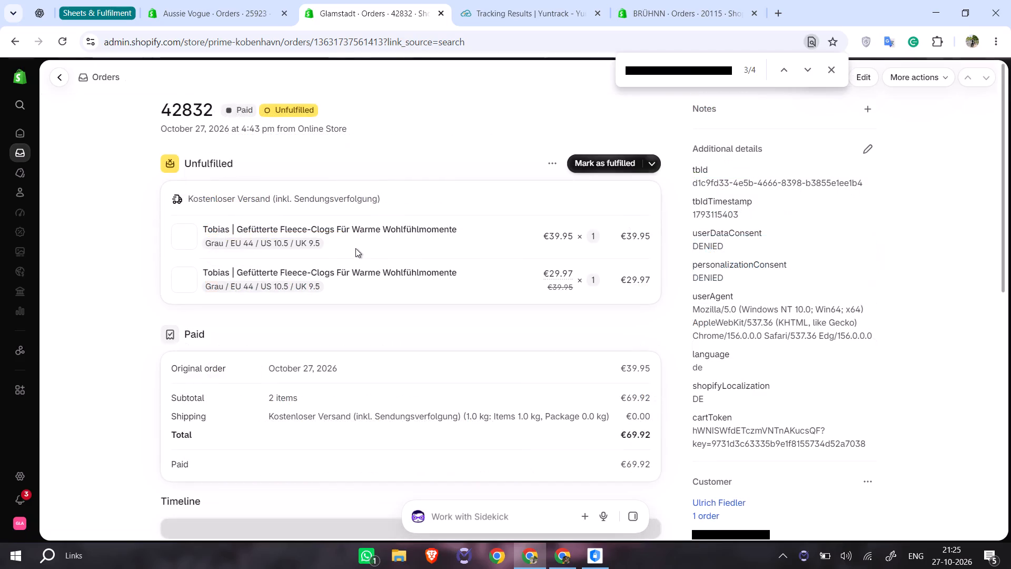
{"action": "key", "text": "ctrl+v"}
{"action": "key", "text": "ctrl+f"}
{"action": "key", "text": "ctrl+v"}
{"action": "key", "text": "ctrl+f"}
{"action": "key", "text": "ctrl+v"}
{"action": "key", "text": "ctrl+f"}
{"action": "key", "text": "ctrl+v"}
{"action": "key", "text": "ctrl+f"}
{"action": "key", "text": "ctrl+v"}
{"action": "key", "text": "ctrl+f"}
{"action": "key", "text": "ctrl+v"}
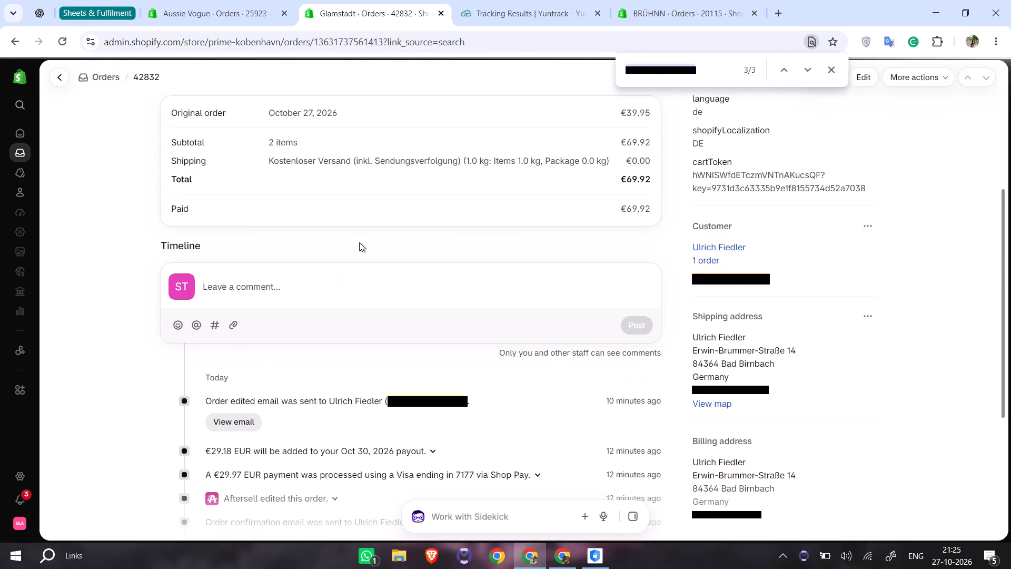
{"action": "key", "text": "ctrl+f"}
{"action": "key", "text": "ctrl+v"}
{"action": "key", "text": "ctrl+f"}
{"action": "key", "text": "ctrl+v"}
{"action": "key", "text": "alt+Tab"}
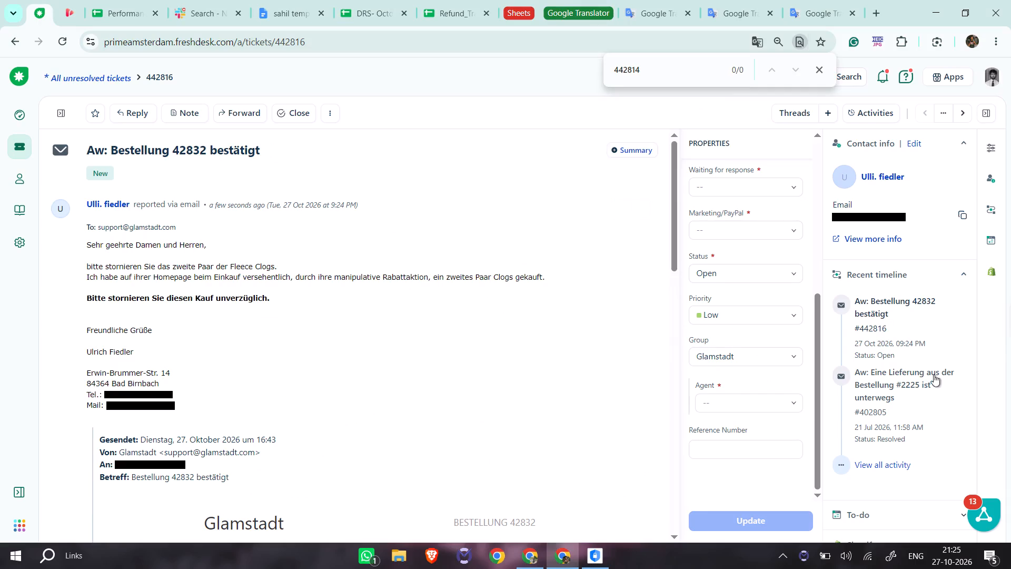
{"action": "left_click", "coordinate": [931, 378]}
{"action": "left_click", "coordinate": [929, 377]}
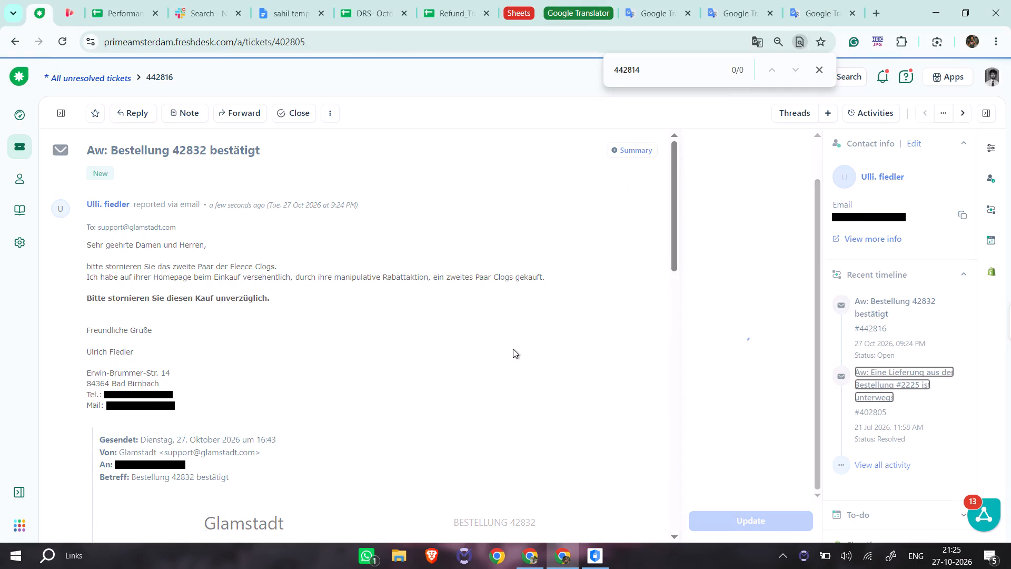
{"action": "scroll", "coordinate": [481, 375], "scroll_direction": "down", "scroll_amount": 5}
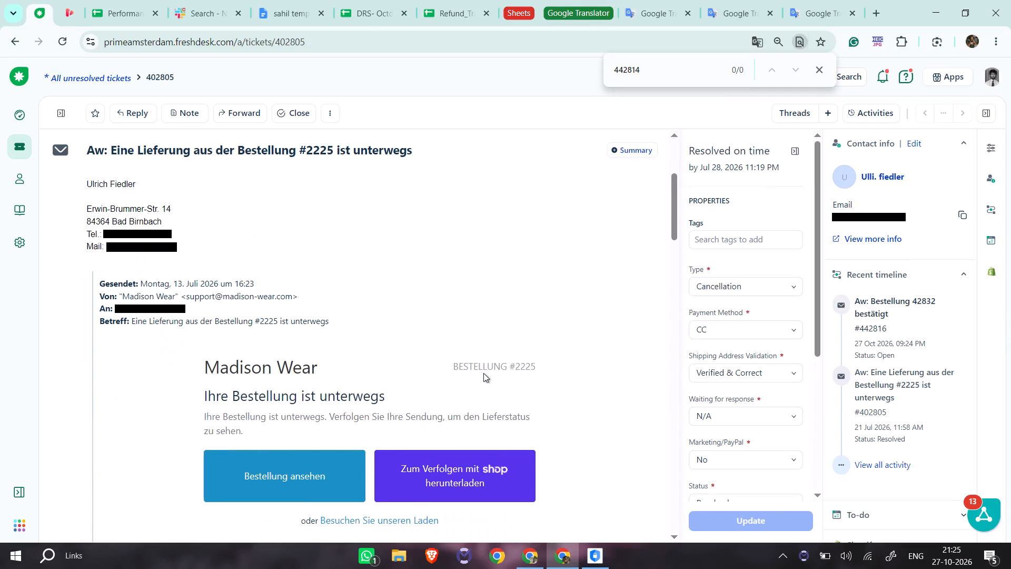
{"action": "scroll", "coordinate": [483, 373], "scroll_direction": "down", "scroll_amount": 11}
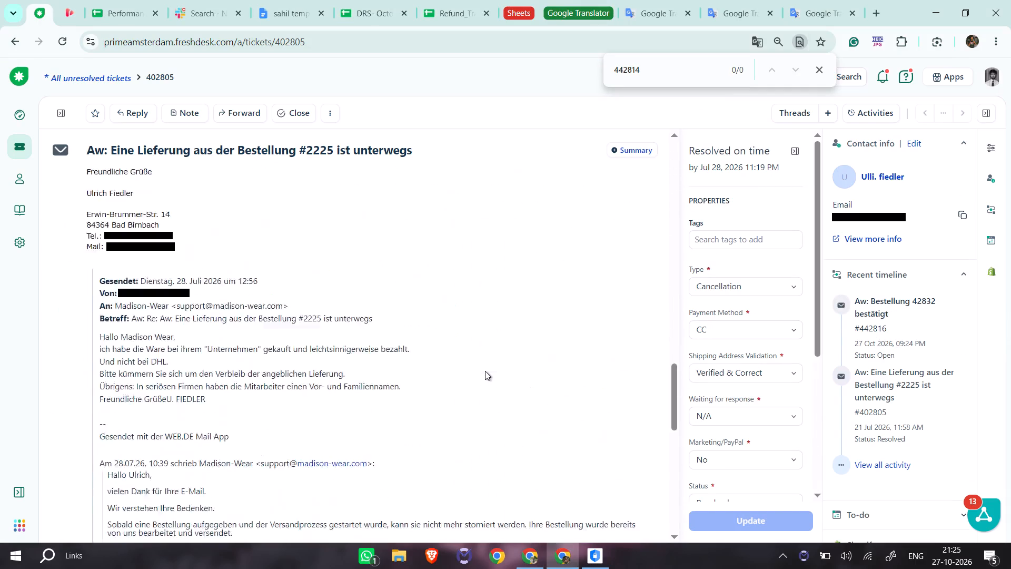
{"action": "scroll", "coordinate": [486, 369], "scroll_direction": "left", "scroll_amount": 1}
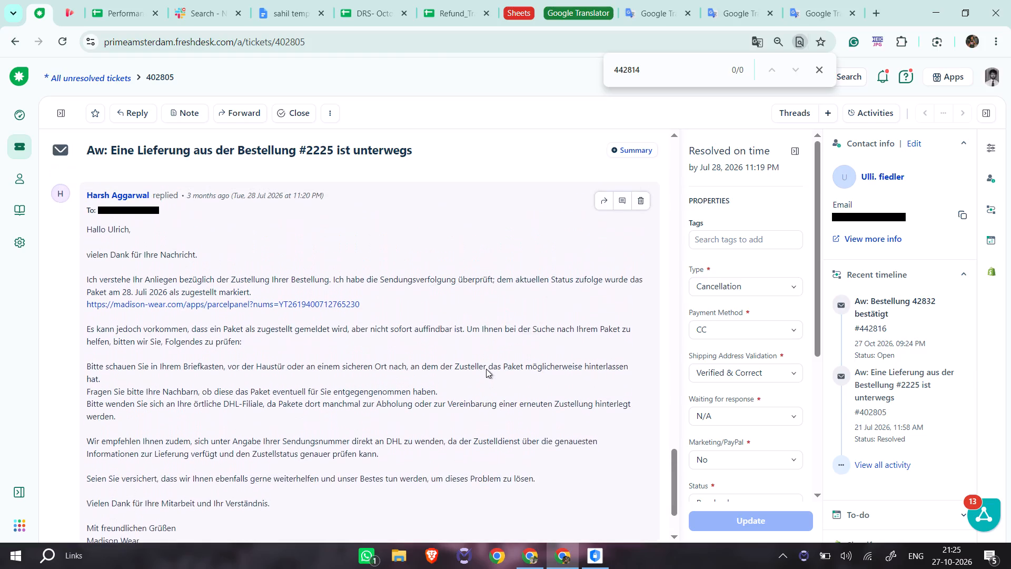
{"action": "scroll", "coordinate": [486, 369], "scroll_direction": "left", "scroll_amount": 1}
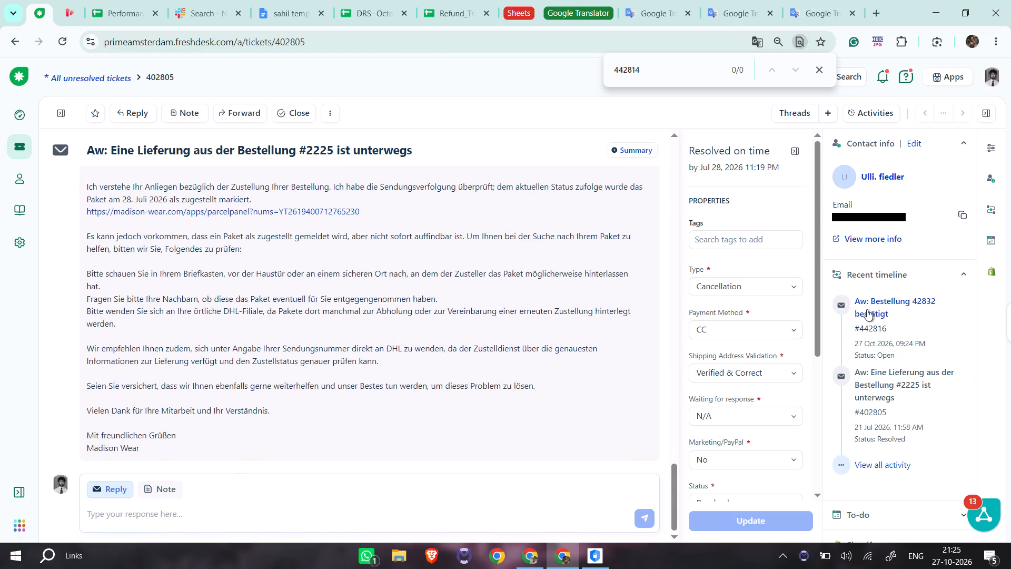
{"action": "scroll", "coordinate": [725, 348], "scroll_direction": "down", "scroll_amount": 5}
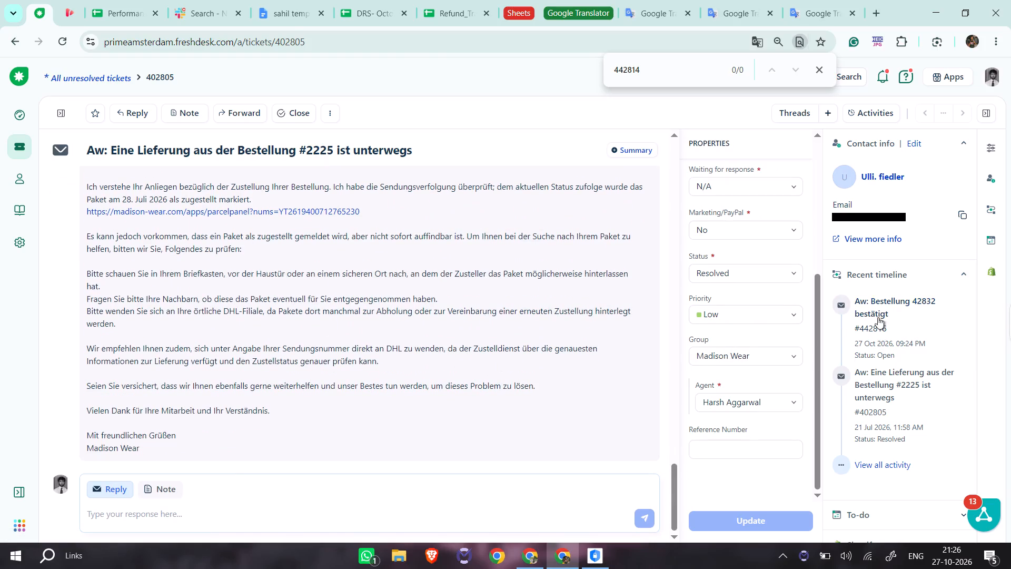
{"action": "left_click", "coordinate": [884, 311]}
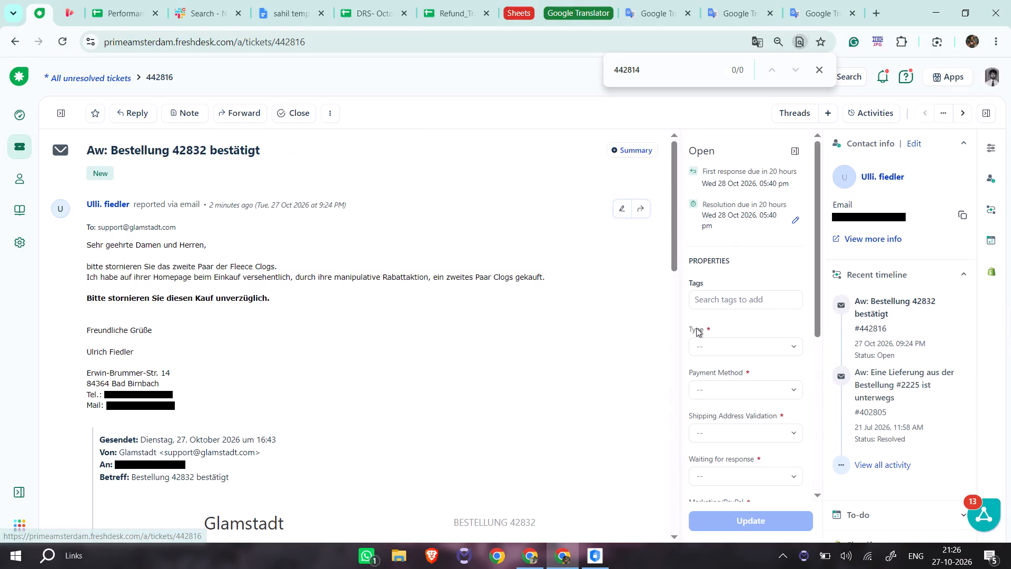
Translate ticket 442816 to English and read the customer's request and the quoted order confirmation.
{"action": "scroll", "coordinate": [757, 325], "scroll_direction": "down", "scroll_amount": 7}
{"action": "right_click", "coordinate": [441, 289]}
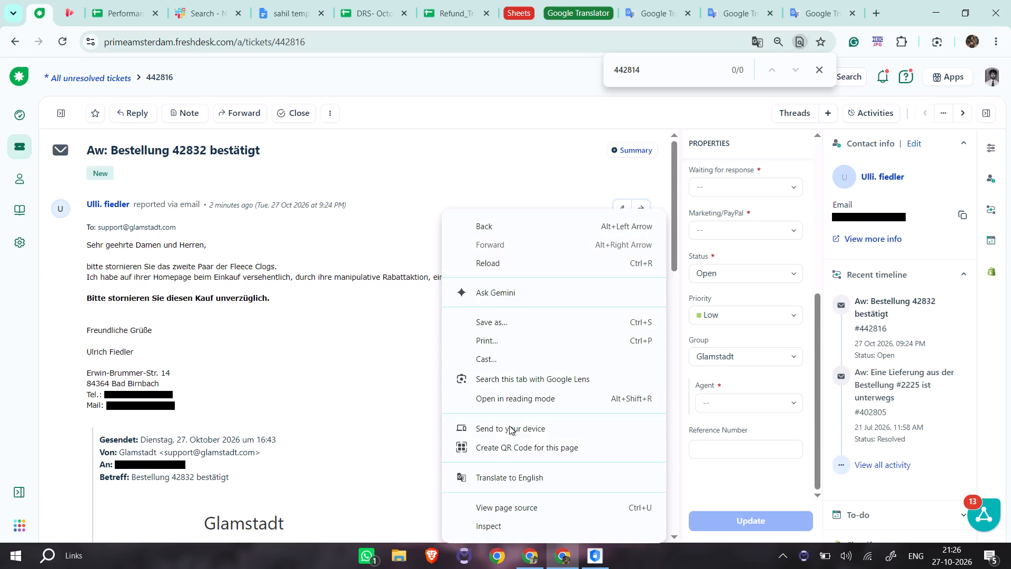
{"action": "left_click", "coordinate": [525, 472]}
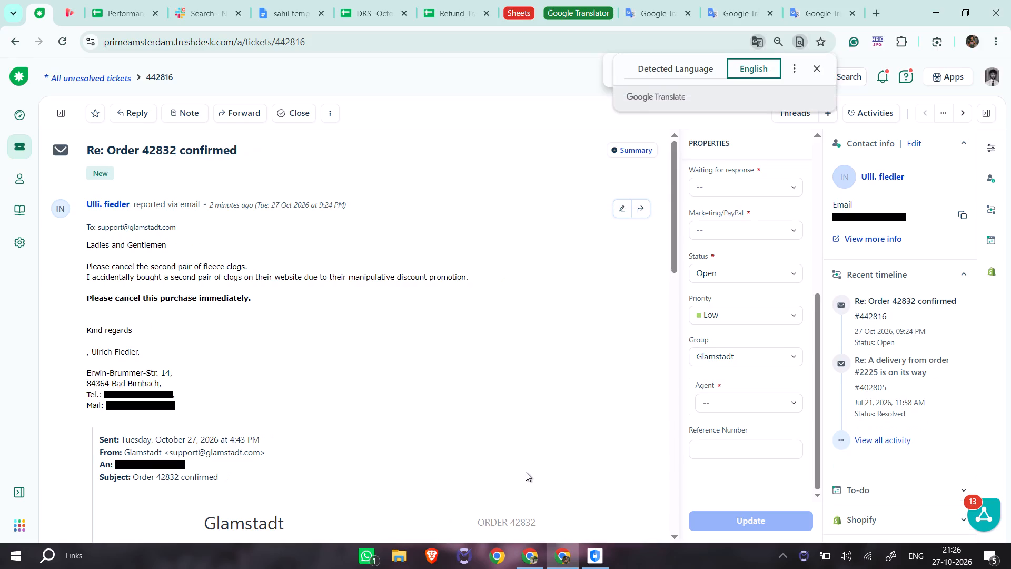
{"action": "scroll", "coordinate": [526, 472], "scroll_direction": "down", "scroll_amount": 8}
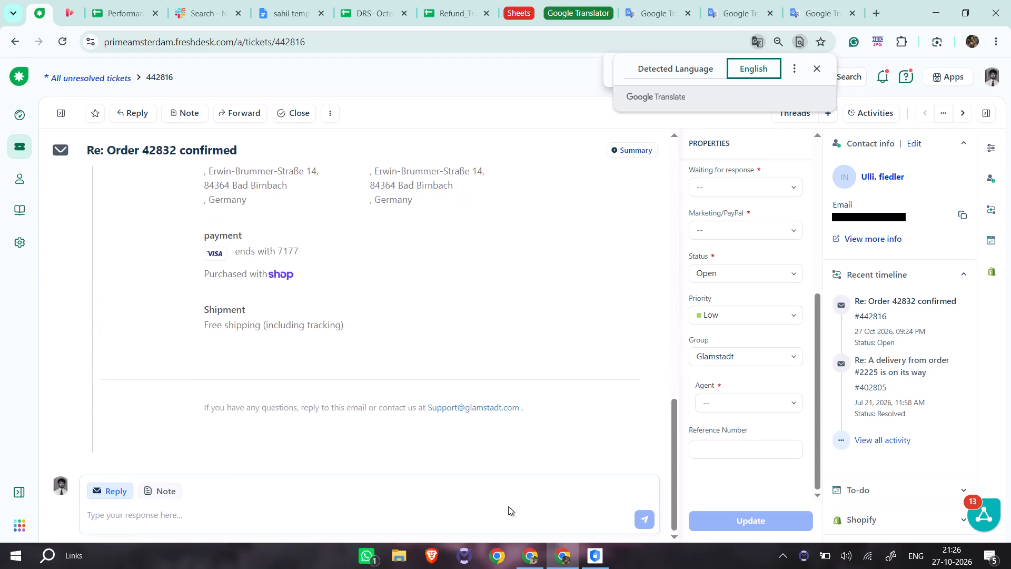
{"action": "scroll", "coordinate": [755, 433], "scroll_direction": "up", "scroll_amount": 2}
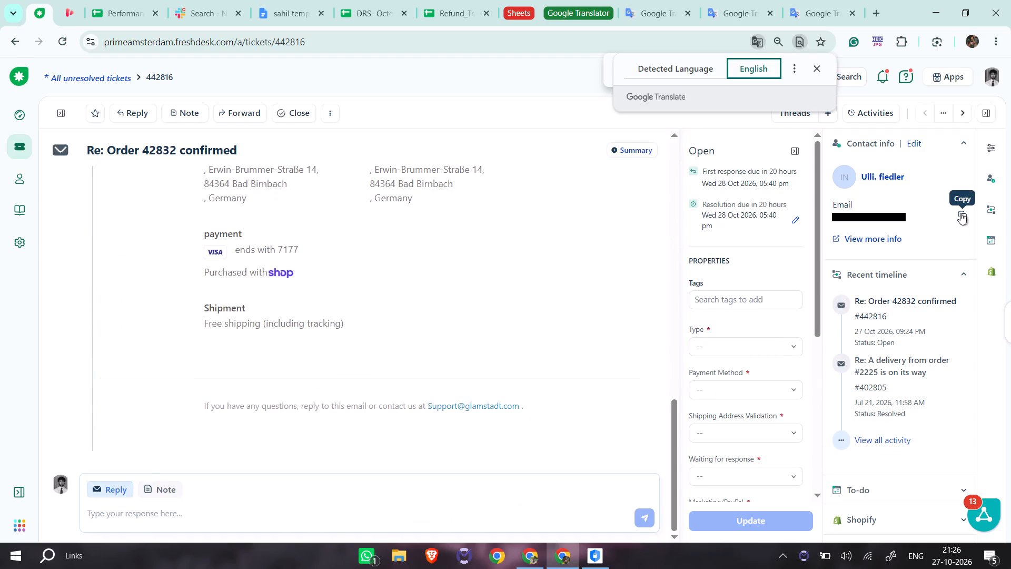
{"action": "double_click", "coordinate": [961, 212]}
{"action": "key", "text": "alt+Tab"}
{"action": "key", "text": "ctrl+f"}
{"action": "key", "text": "ctrl+v"}
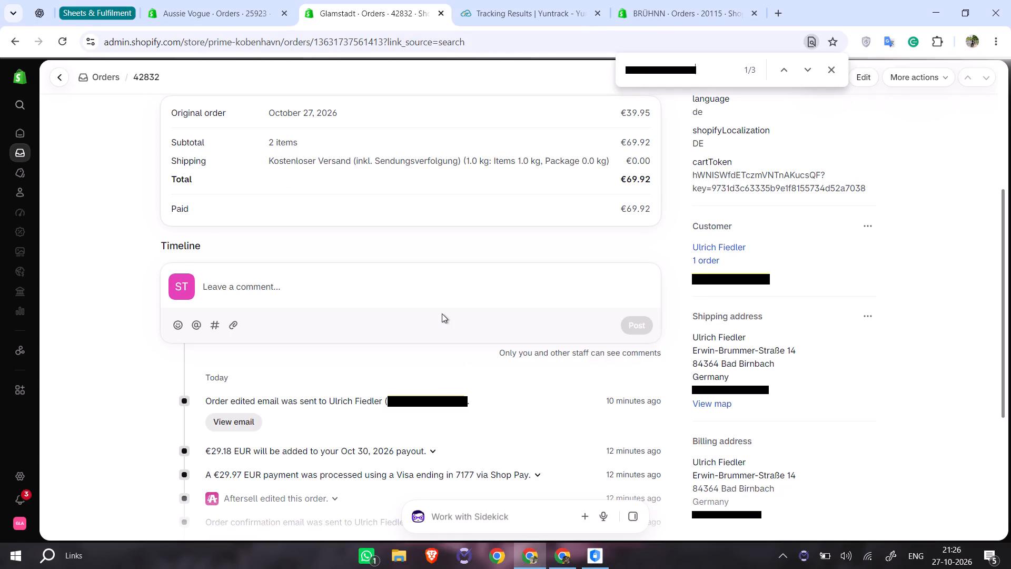
{"action": "key", "text": "ctrl+f"}
{"action": "key", "text": "ctrl+v"}
{"action": "scroll", "coordinate": [455, 319], "scroll_direction": "up", "scroll_amount": 5}
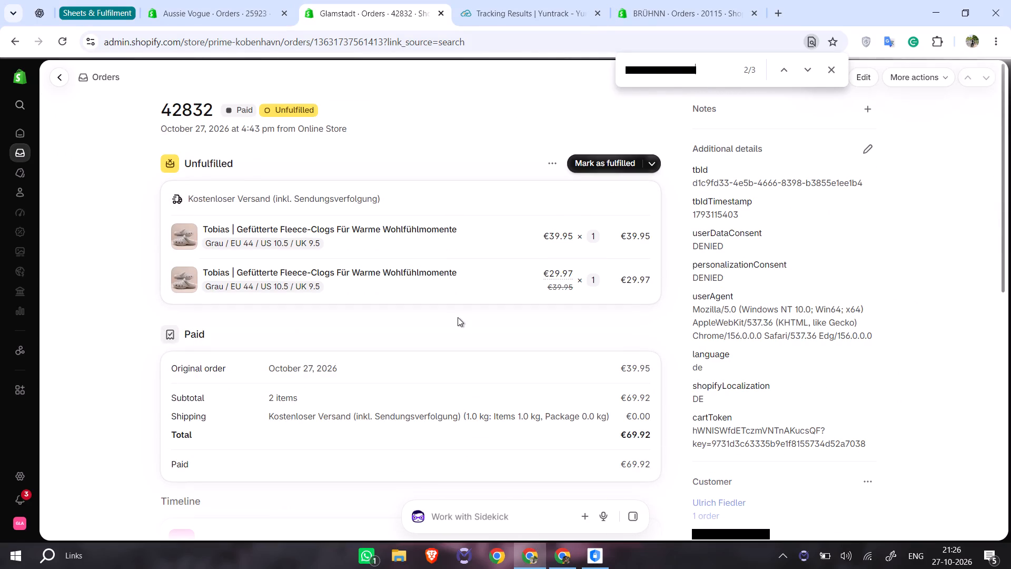
{"action": "key", "text": "alt+Tab"}
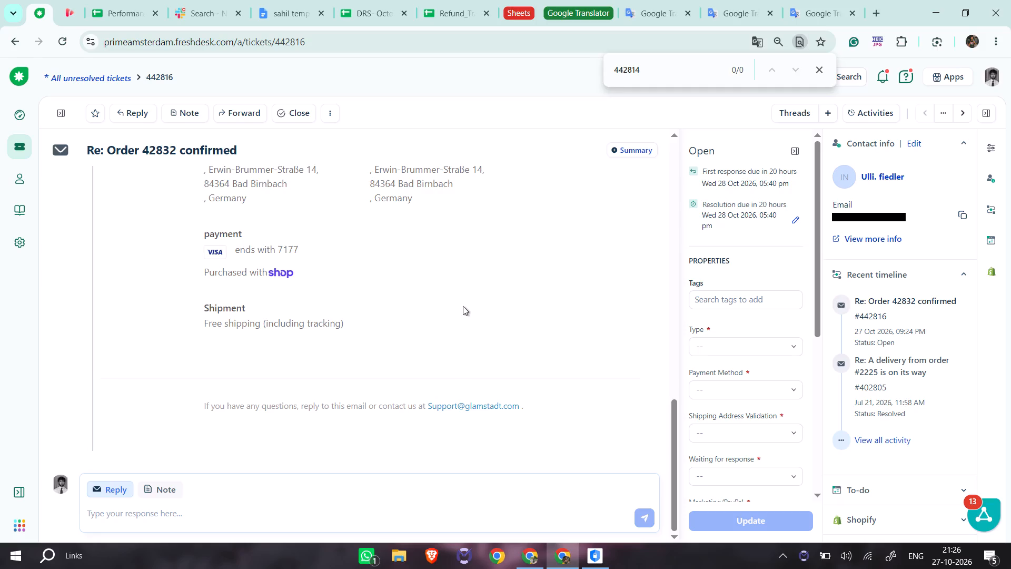
Reread the translated request in ticket 442816 and switch the page back to its original German.
{"action": "scroll", "coordinate": [444, 307], "scroll_direction": "up", "scroll_amount": 2}
{"action": "scroll", "coordinate": [429, 252], "scroll_direction": "up", "scroll_amount": 2}
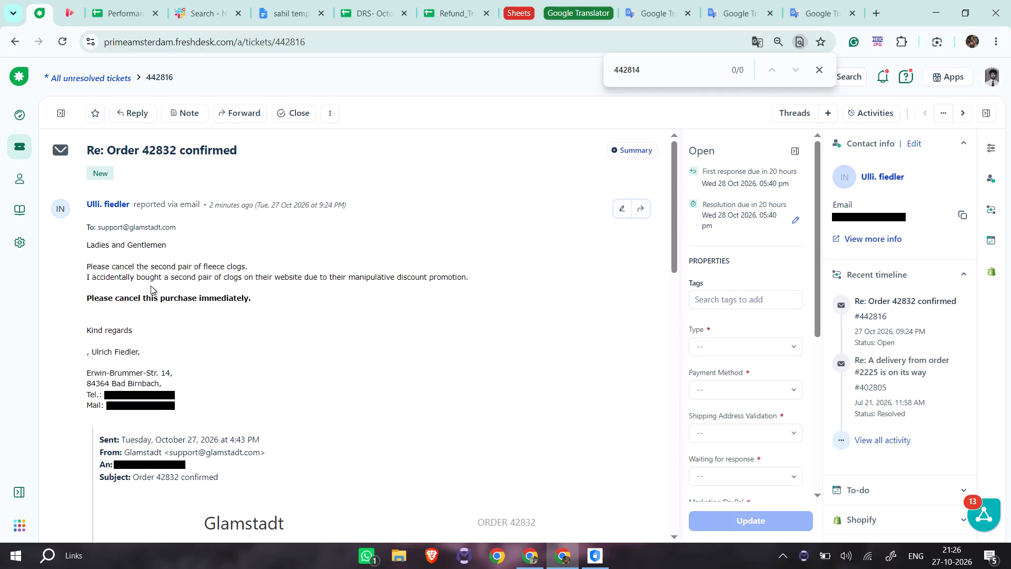
{"action": "left_click", "coordinate": [752, 42]}
{"action": "left_click", "coordinate": [653, 70]}
{"action": "left_click_drag", "start_coordinate": [326, 278], "coordinate": [320, 285]}
Start a reply to ticket 442816, clear the default greeting, and insert the UPSELL Bruhnn canned response.
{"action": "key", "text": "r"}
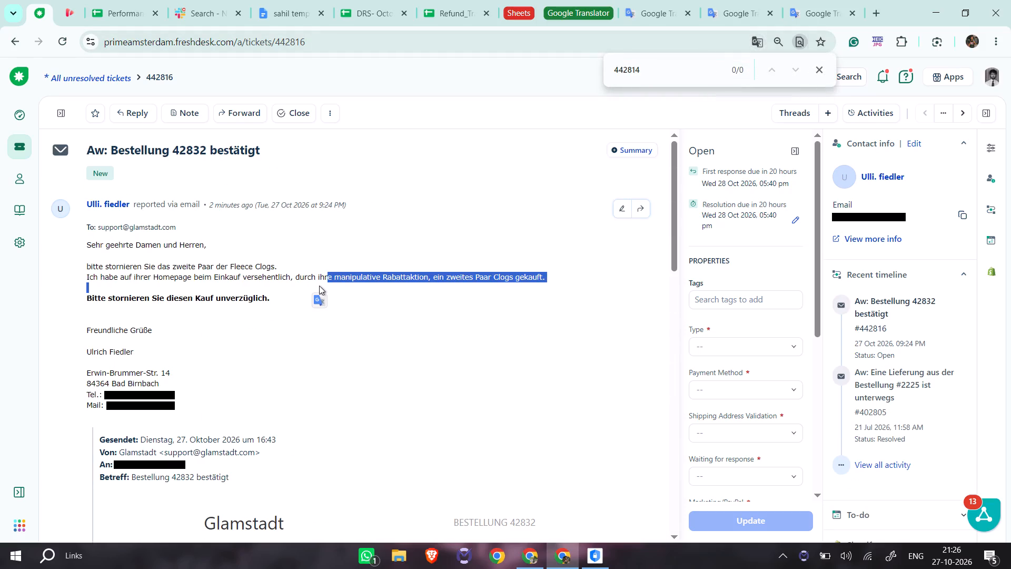
{"action": "left_click", "coordinate": [113, 470]}
{"action": "left_click", "coordinate": [154, 417]}
{"action": "key", "text": "ctrl+a"}
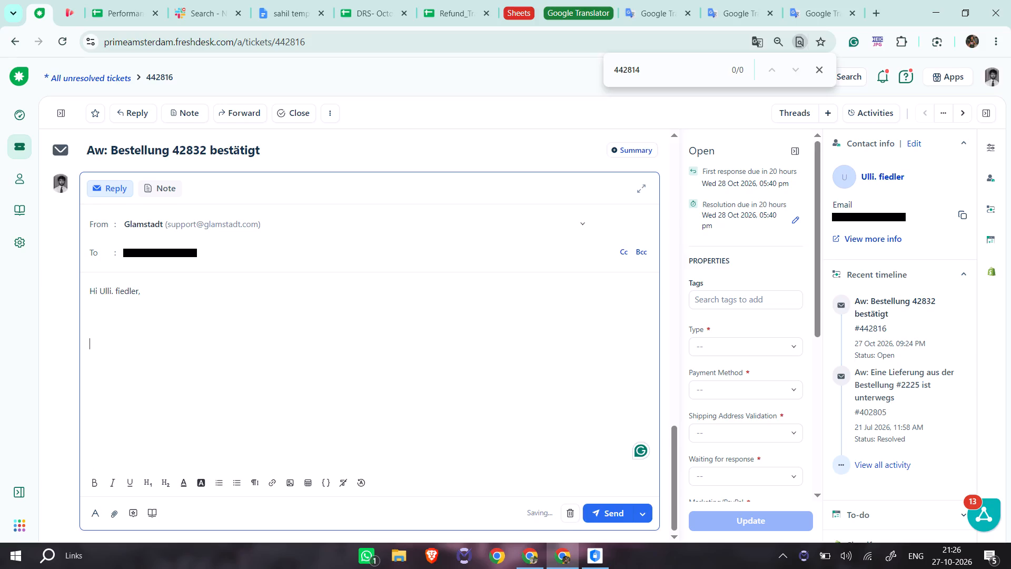
{"action": "key", "text": "ctrl+BackSpace"}
{"action": "key", "text": "ctrl+BackSpace"}
{"action": "left_click", "coordinate": [135, 507]}
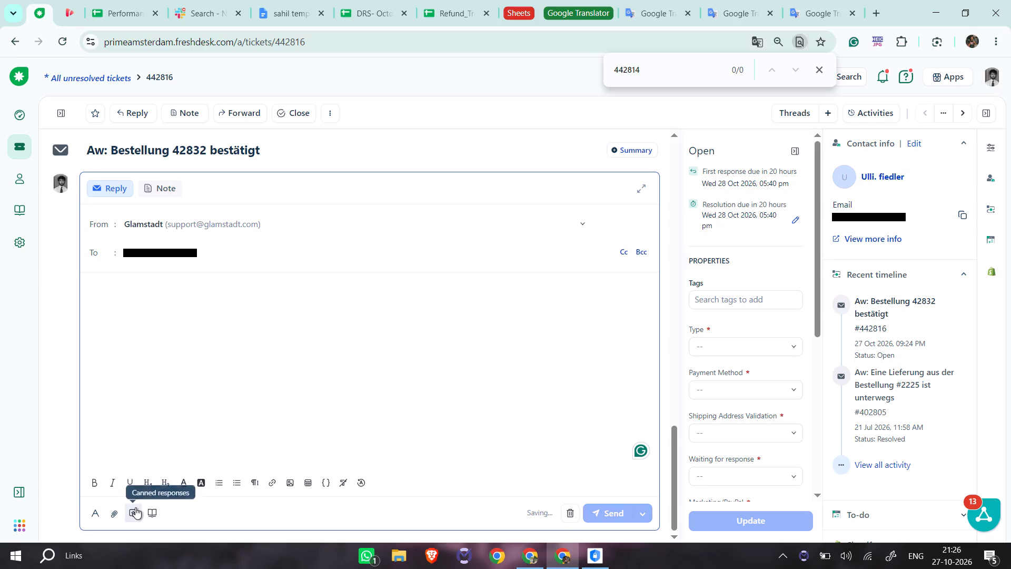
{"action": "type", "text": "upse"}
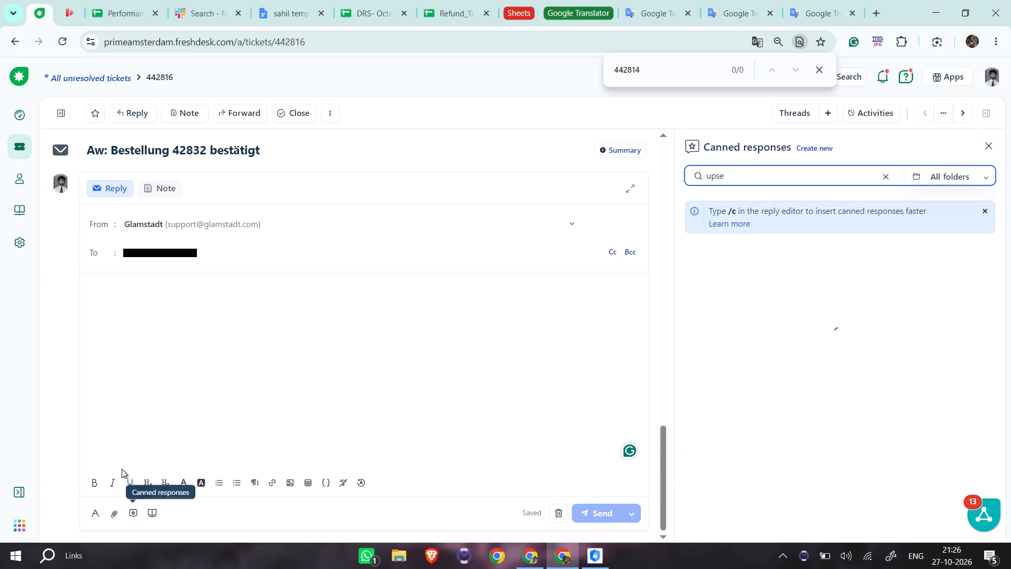
{"action": "left_click", "coordinate": [955, 287]}
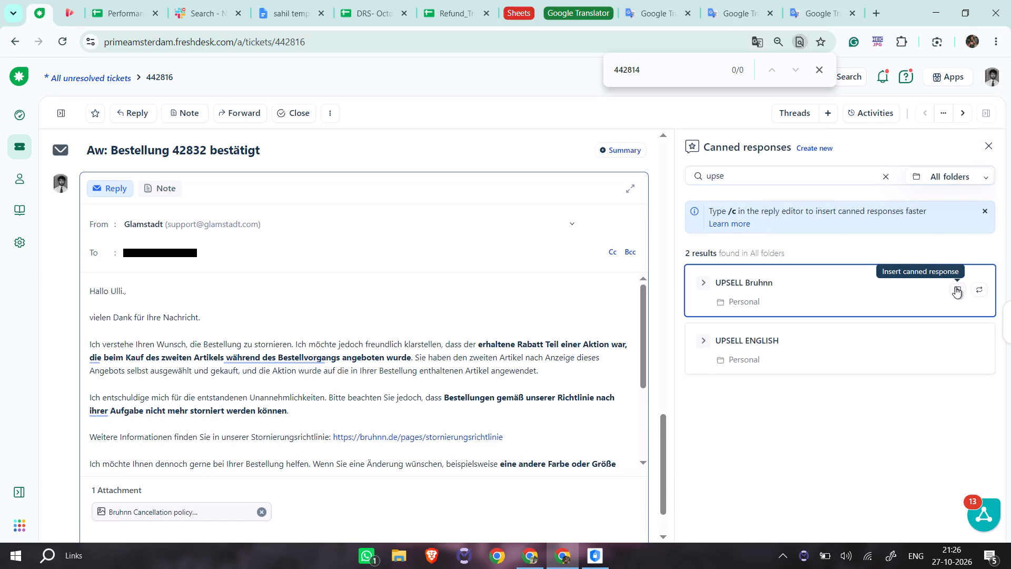
{"action": "key", "text": "ctrl+shift+Tab"}
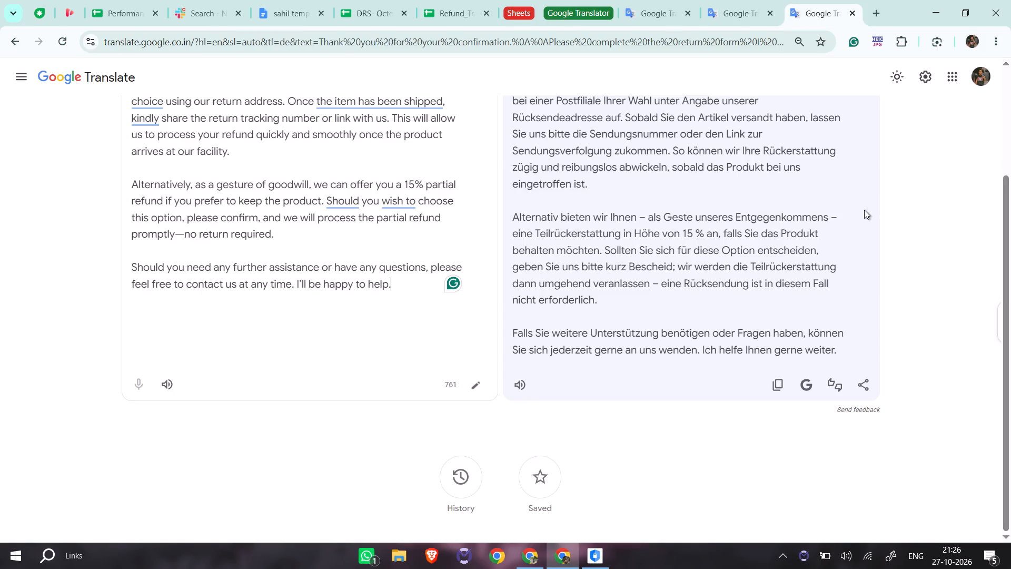
{"action": "key", "text": "ctrl+shift+Tab"}
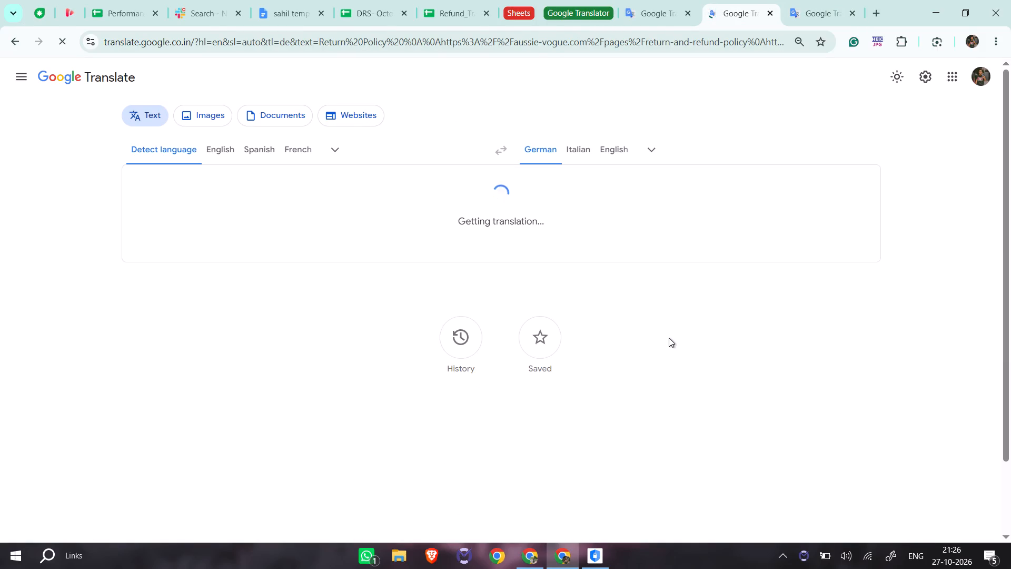
{"action": "scroll", "coordinate": [543, 393], "scroll_direction": "up", "scroll_amount": 1}
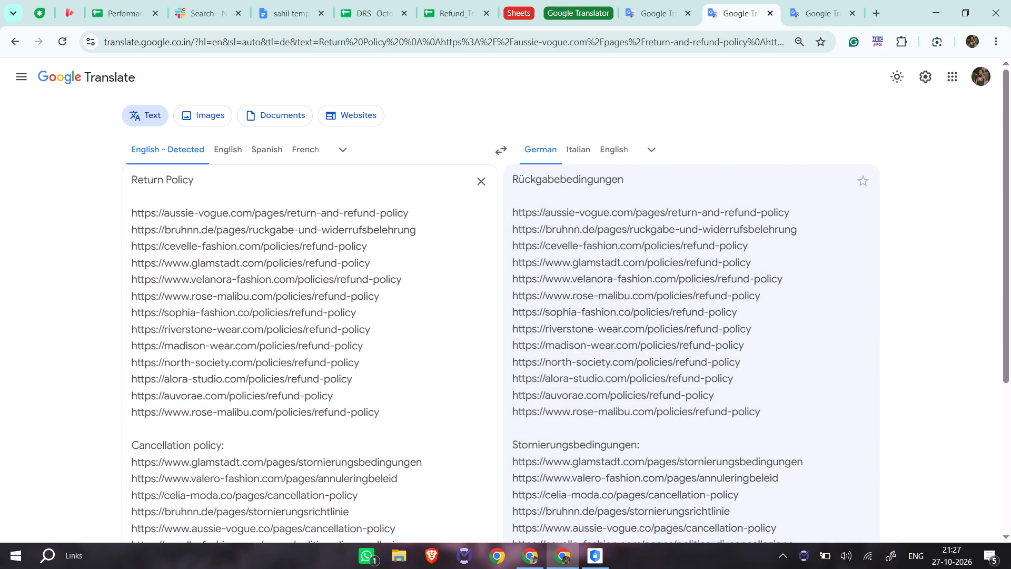
{"action": "left_click_drag", "start_coordinate": [415, 233], "coordinate": [133, 225]}
{"action": "key", "text": "ctrl+c"}
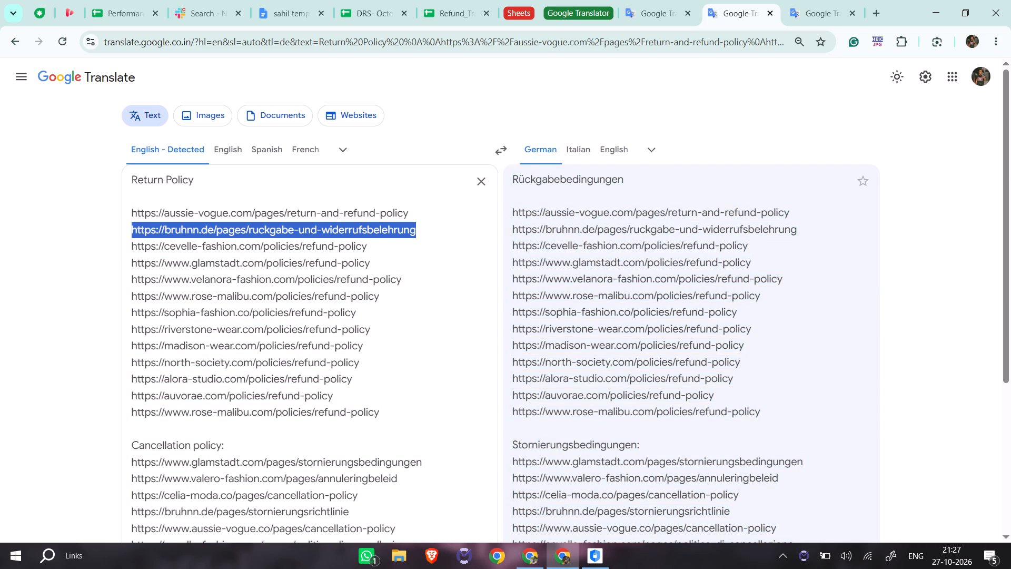
{"action": "key", "text": "ctrl+Tab"}
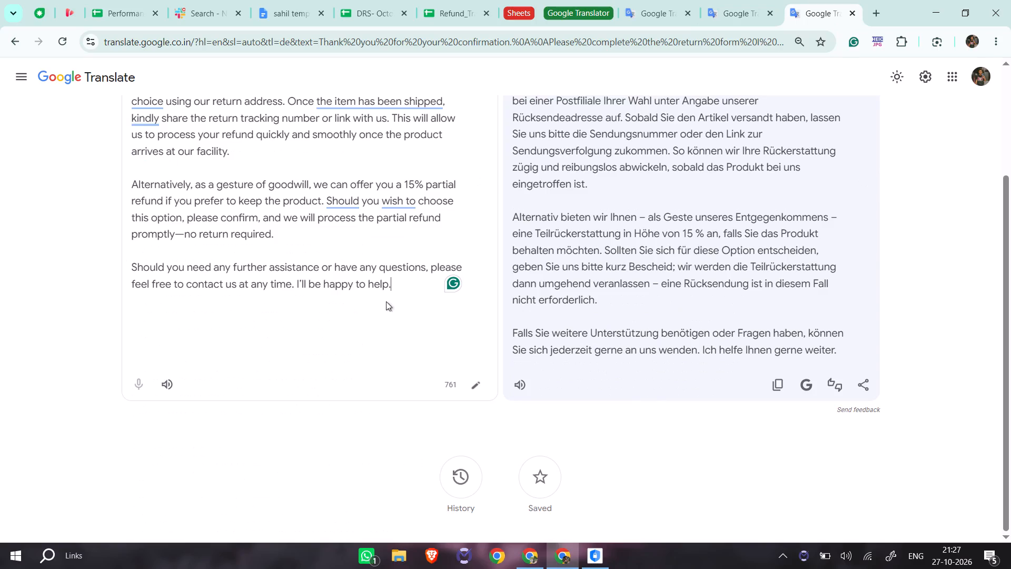
{"action": "key", "text": "ctrl+Tab"}
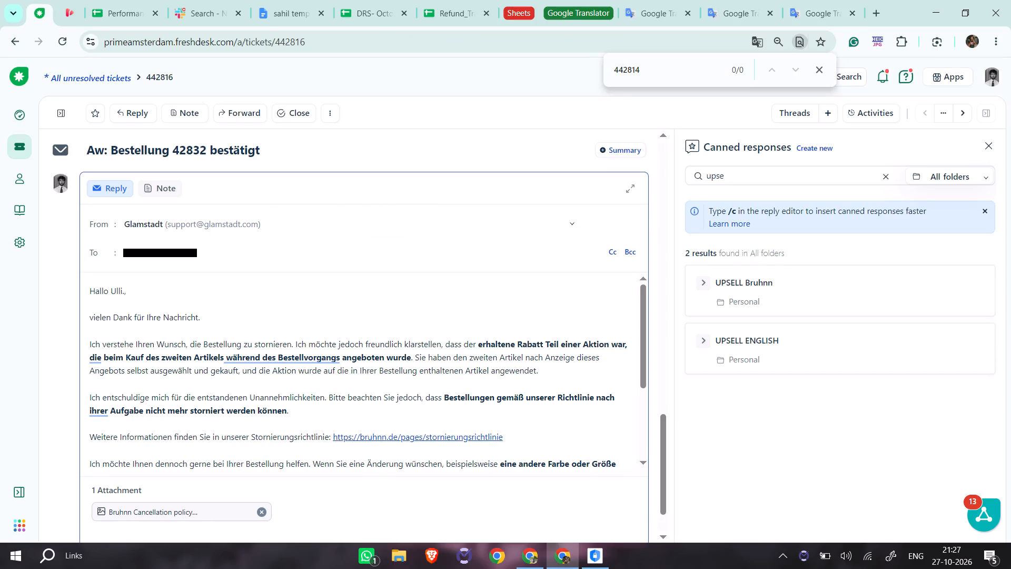
{"action": "left_click_drag", "start_coordinate": [333, 435], "coordinate": [502, 433]}
{"action": "key", "text": "ctrl+v"}
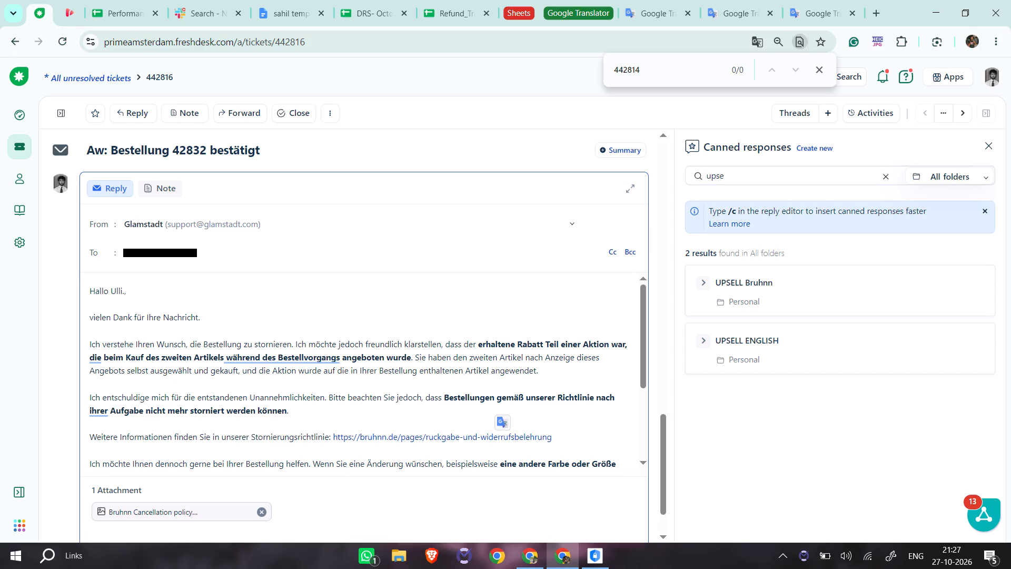
Replace the reply's Bruhnn cancellation policy attachment with Glamstadt Cancellation policy.jpg from the cancellation policy folder.
{"action": "scroll", "coordinate": [408, 437], "scroll_direction": "down", "scroll_amount": 3}
{"action": "left_click", "coordinate": [260, 466]}
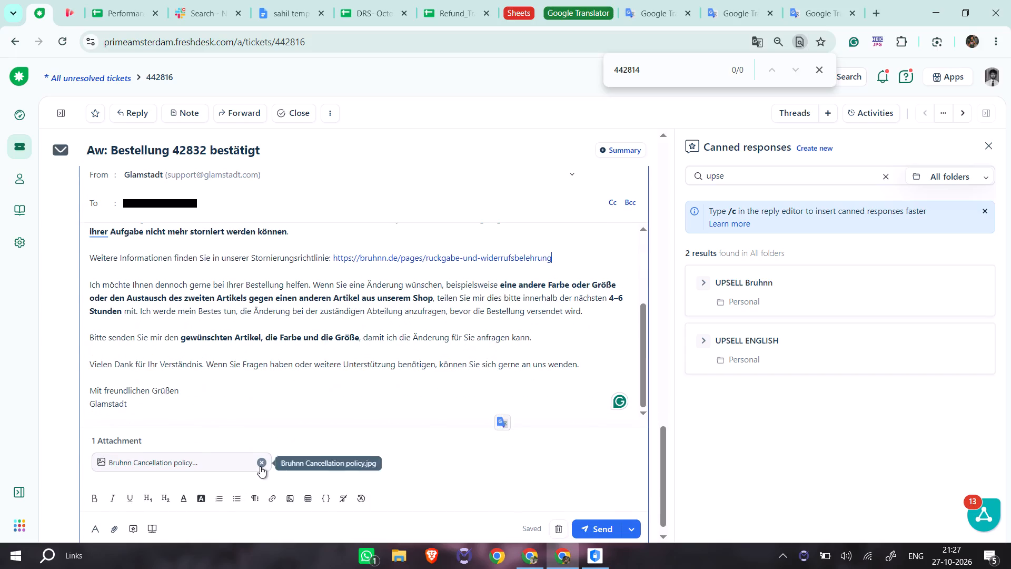
{"action": "left_click", "coordinate": [114, 511]}
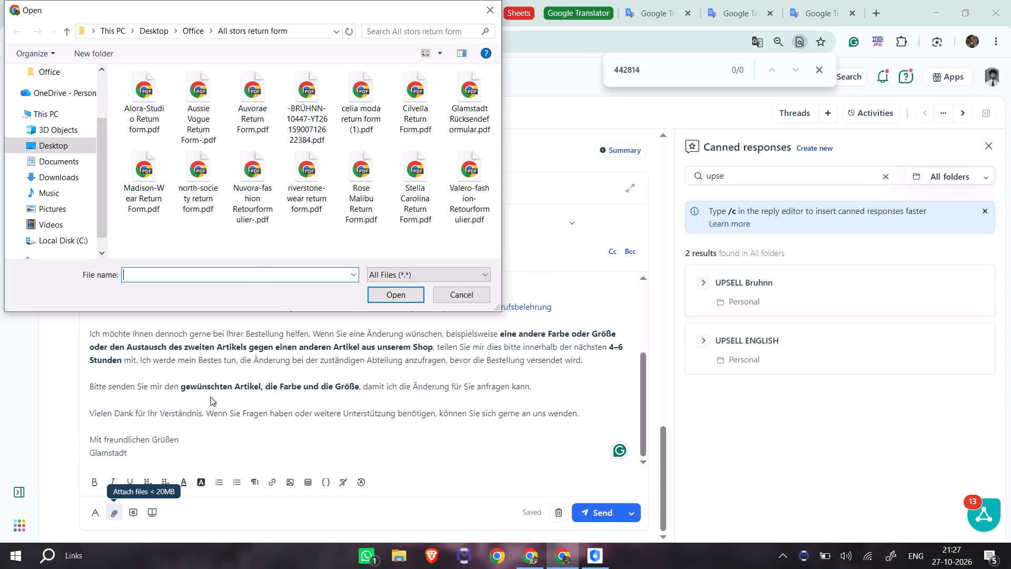
{"action": "left_click", "coordinate": [69, 33]}
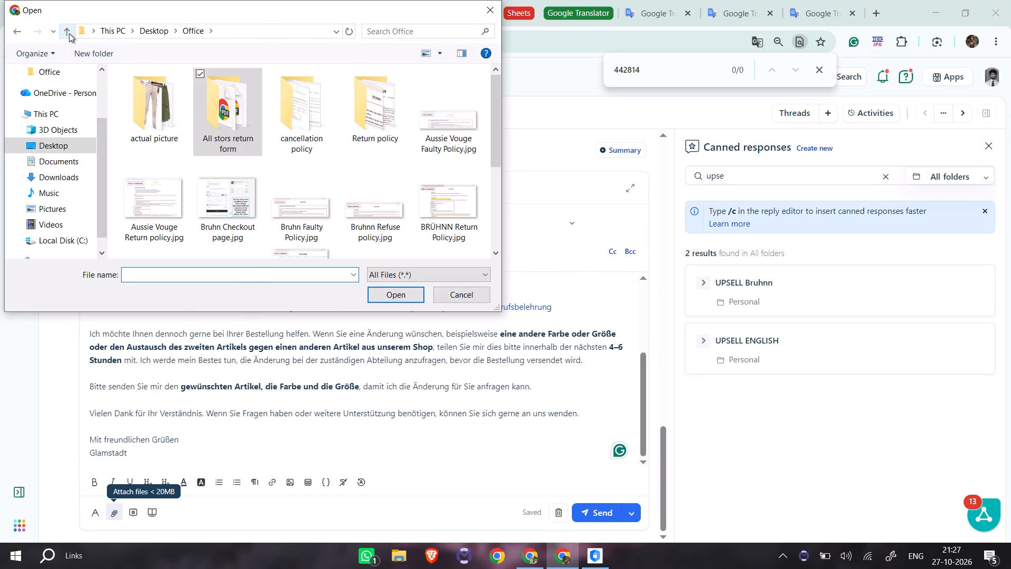
{"action": "double_click", "coordinate": [303, 109]}
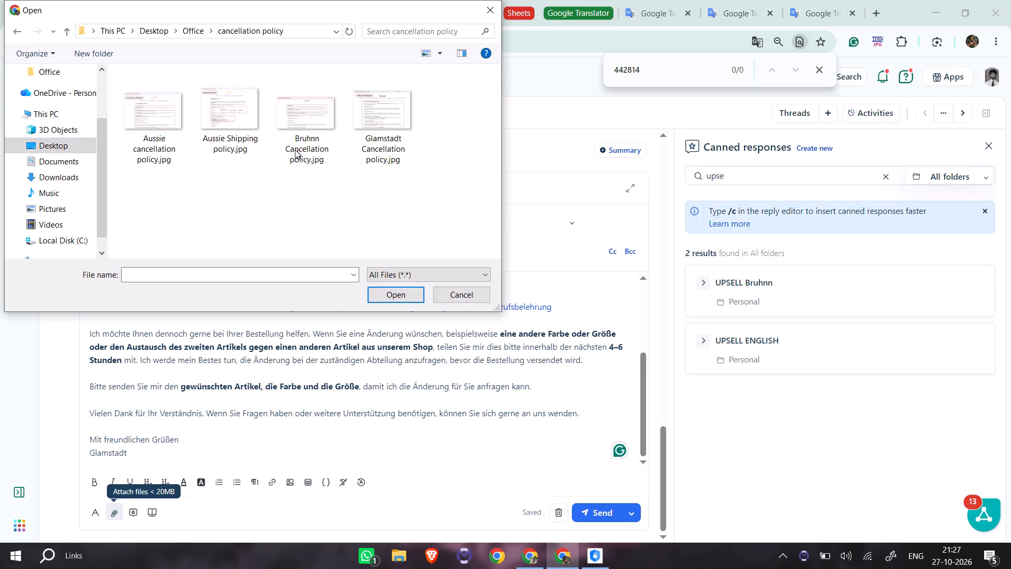
{"action": "double_click", "coordinate": [391, 145]}
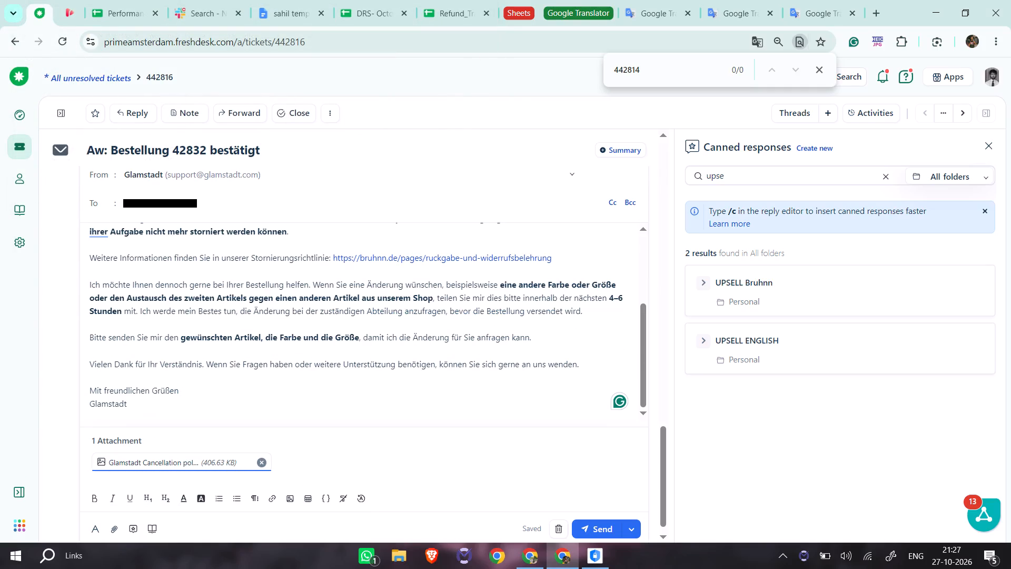
{"action": "key", "text": "ctrl+Return"}
{"action": "key", "text": "alt+Tab"}
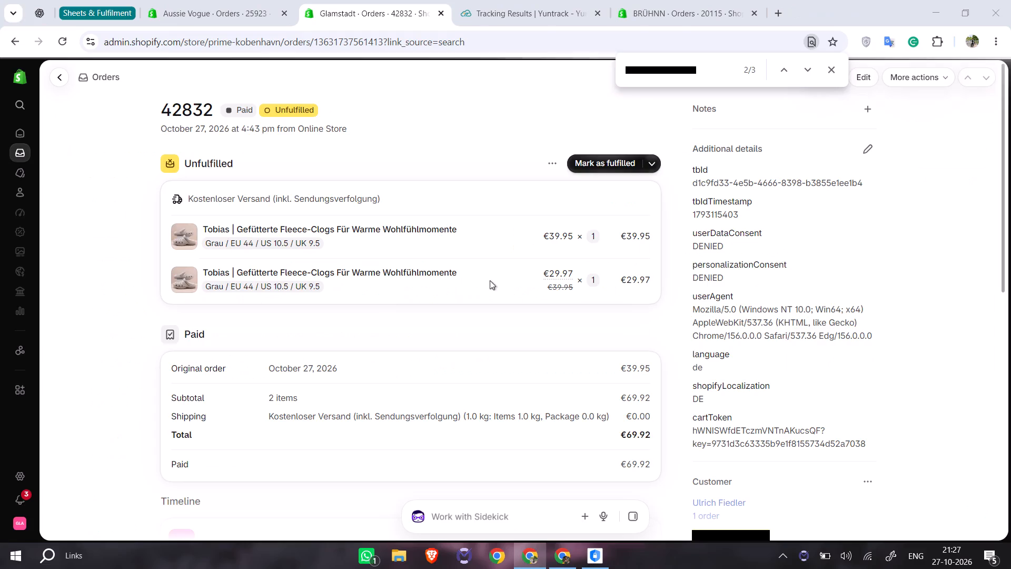
{"action": "scroll", "coordinate": [579, 276], "scroll_direction": "down", "scroll_amount": 13}
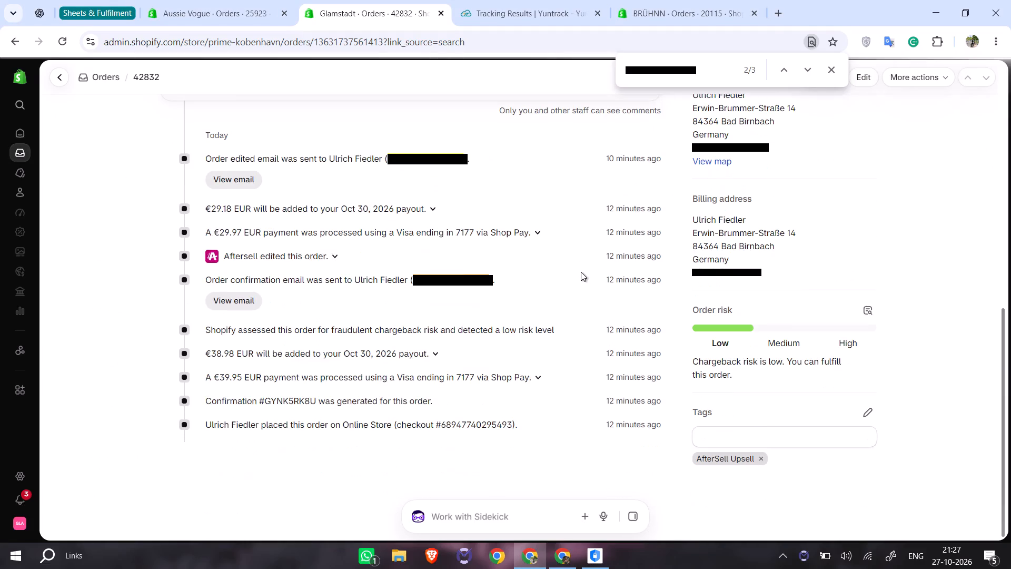
{"action": "key", "text": "alt+Tab"}
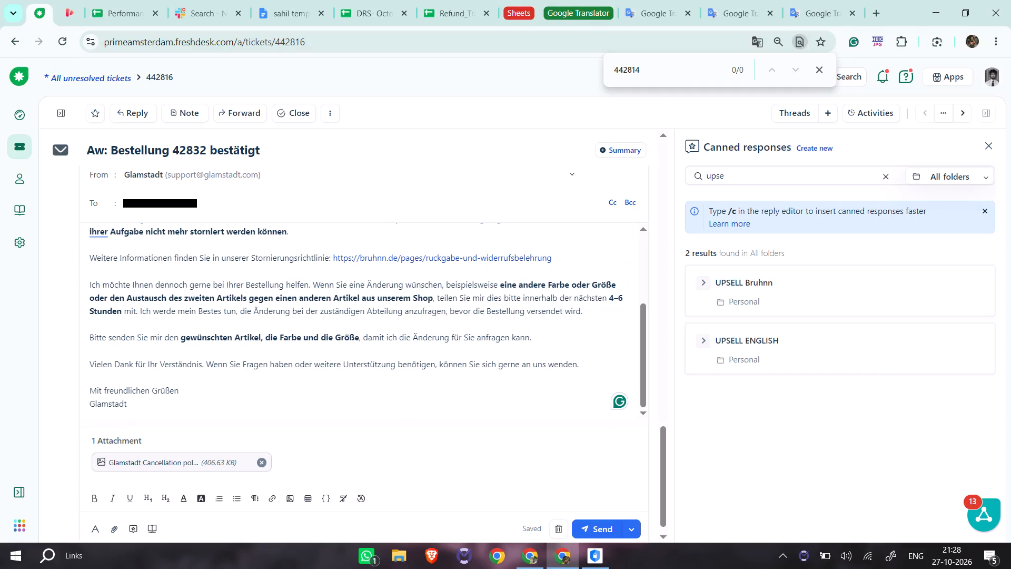
{"action": "left_click", "coordinate": [512, 299]}
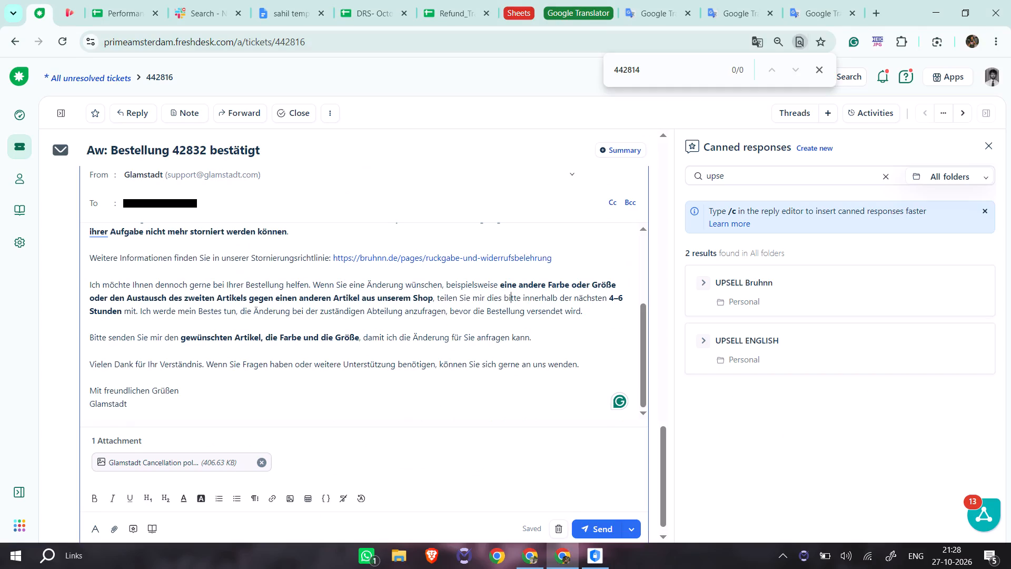
{"action": "key", "text": "ctrl+Return"}
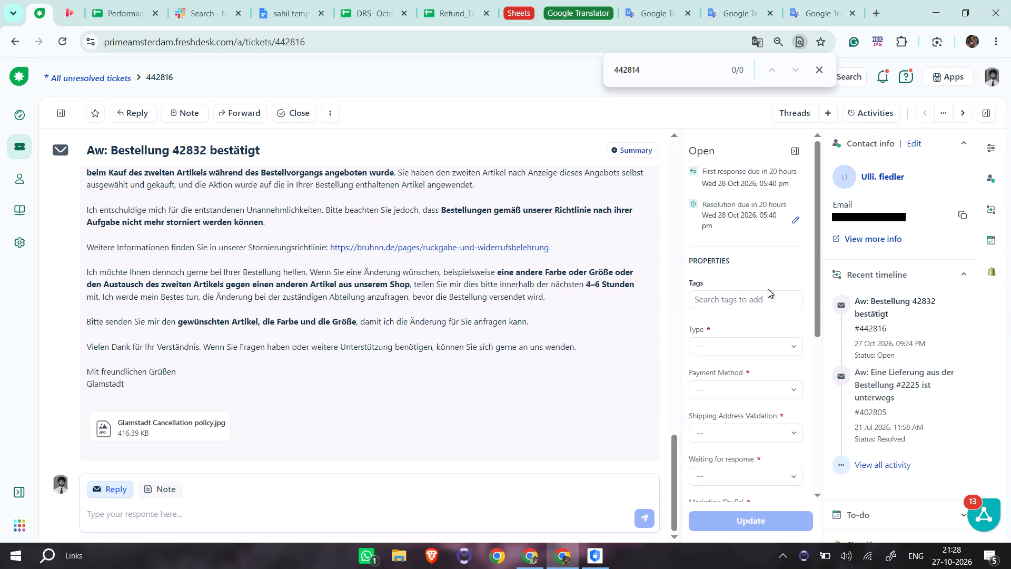
{"action": "scroll", "coordinate": [807, 293], "scroll_direction": "up", "scroll_amount": 2}
{"action": "left_click", "coordinate": [789, 301]}
{"action": "key", "text": "Tab"}
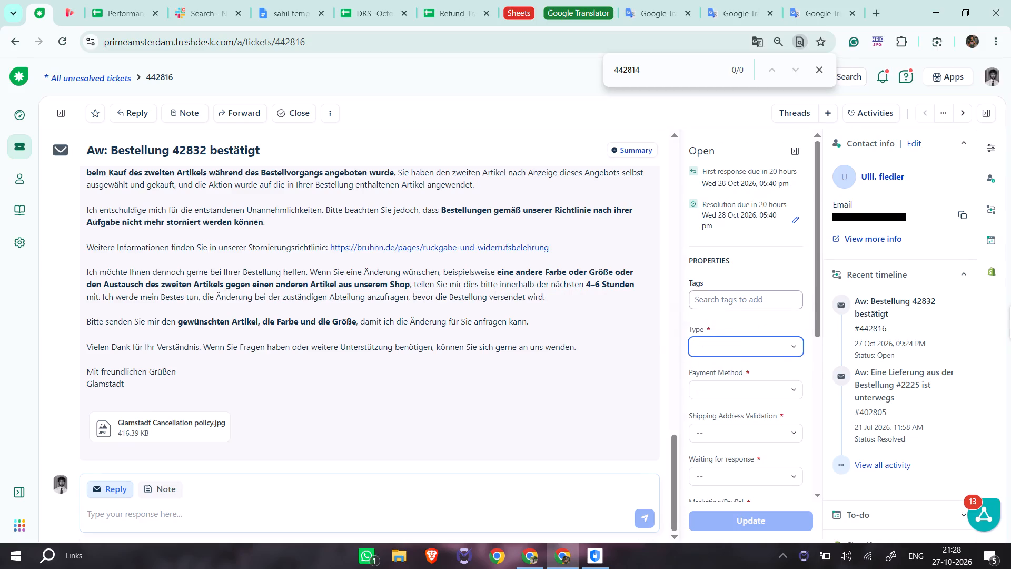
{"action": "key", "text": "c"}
{"action": "key", "text": "Tab"}
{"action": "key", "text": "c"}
{"action": "key", "text": "Tab"}
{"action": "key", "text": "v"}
{"action": "key", "text": "Tab"}
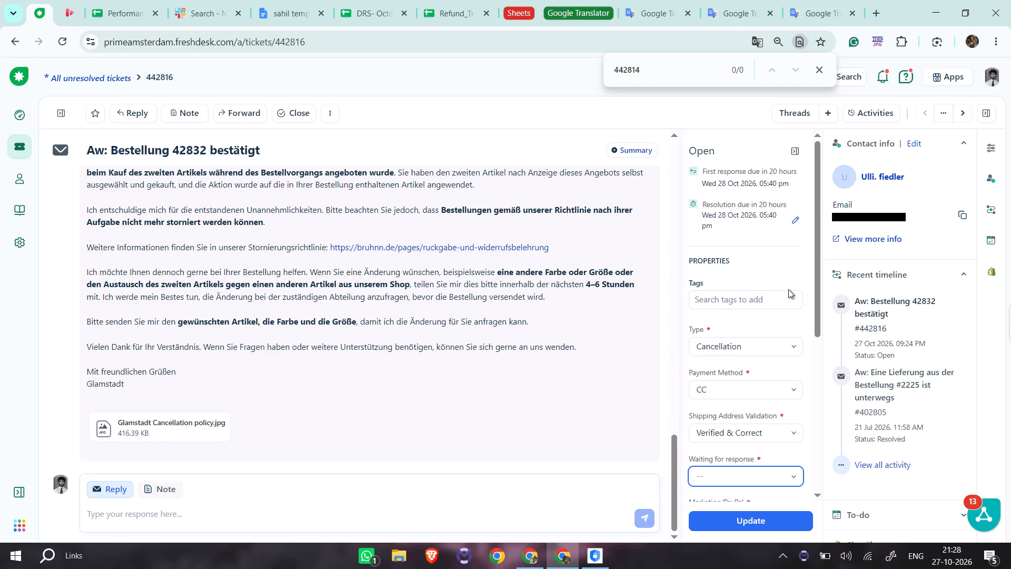
Set waiting for response to N/A, Marketing/PayPal to No and status to Resolved, assign Sahil as agent, and update the ticket.
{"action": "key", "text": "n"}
{"action": "key", "text": "Tab"}
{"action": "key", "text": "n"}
{"action": "key", "text": "Tab"}
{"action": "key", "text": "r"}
{"action": "key", "text": "Tab"}
{"action": "key", "text": "Tab"}
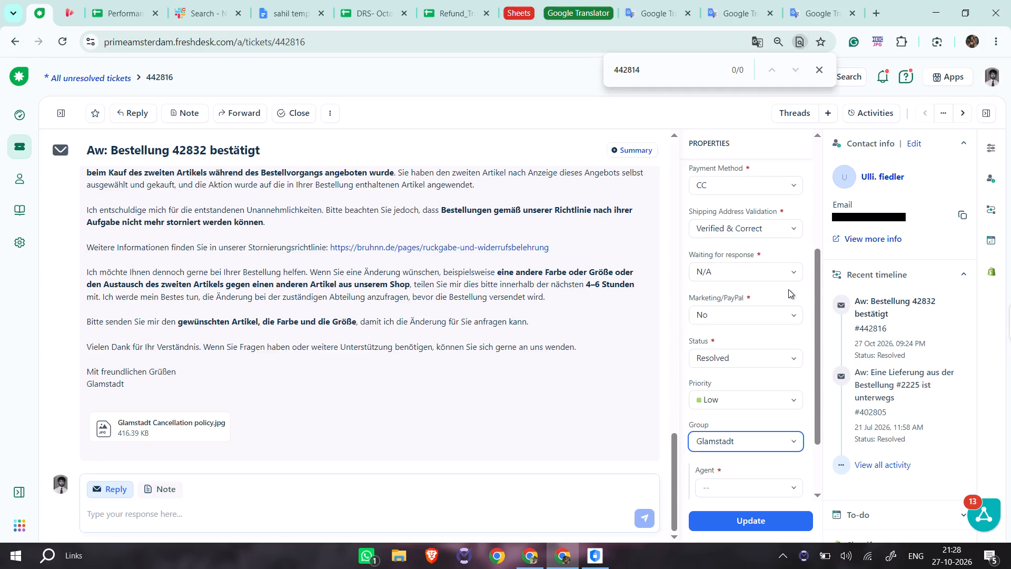
{"action": "key", "text": "Tab"}
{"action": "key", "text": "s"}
{"action": "key", "text": "Tab"}
{"action": "key", "text": "Tab"}
{"action": "key", "text": "Return"}
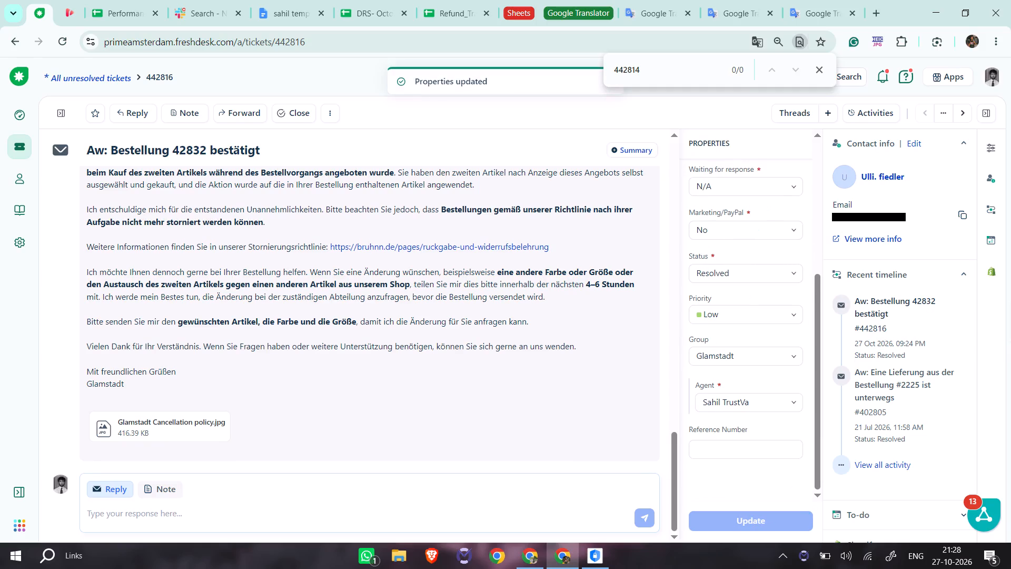
{"action": "double_click", "coordinate": [156, 76]}
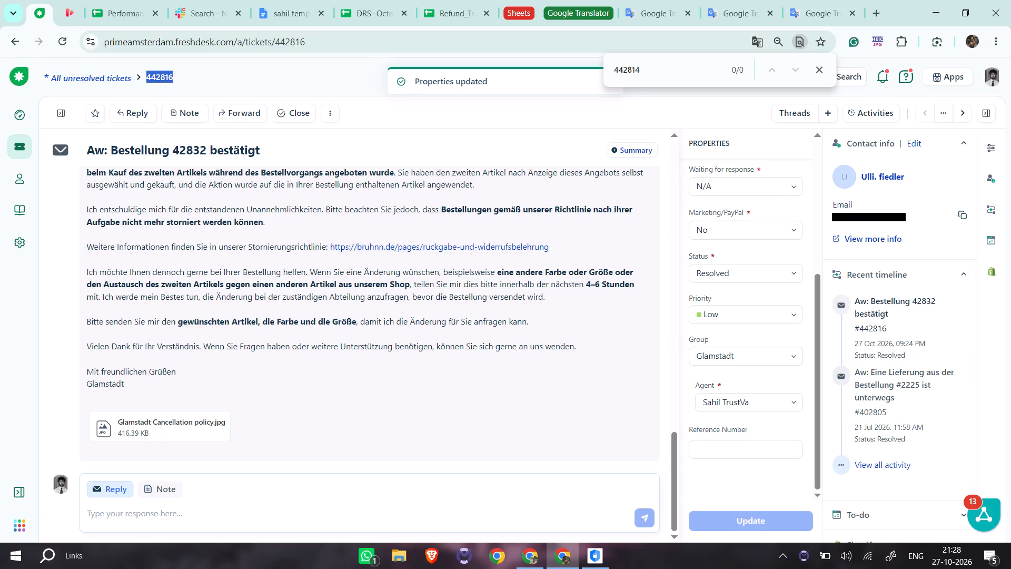
{"action": "key", "text": "ctrl+c"}
{"action": "key", "text": "ctrl+c"}
{"action": "key", "text": "ctrl+6"}
{"action": "key", "text": "ctrl+v"}
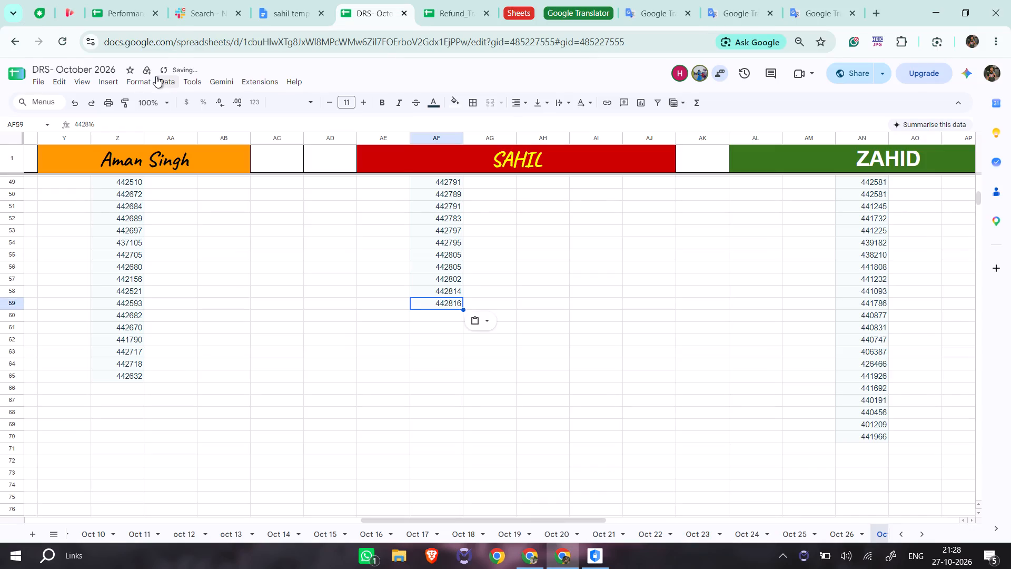
{"action": "key", "text": "Down"}
Return to Freshdesk and read through tickets 442815 and 442813.
{"action": "key", "text": "ctrl+1"}
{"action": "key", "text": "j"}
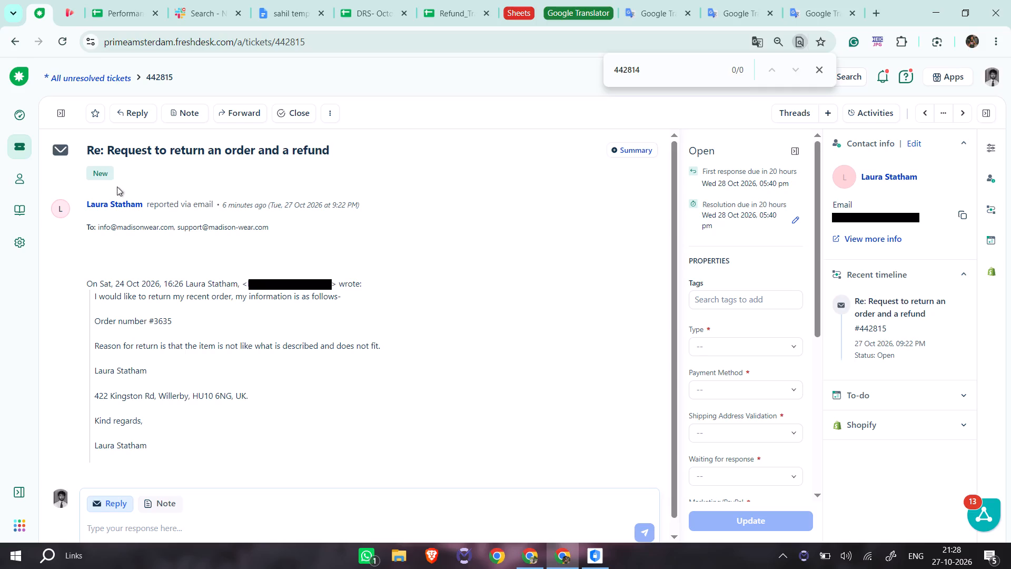
{"action": "scroll", "coordinate": [206, 291], "scroll_direction": "up", "scroll_amount": 2}
{"action": "scroll", "coordinate": [175, 360], "scroll_direction": "up", "scroll_amount": 1}
{"action": "left_click", "coordinate": [397, 254]}
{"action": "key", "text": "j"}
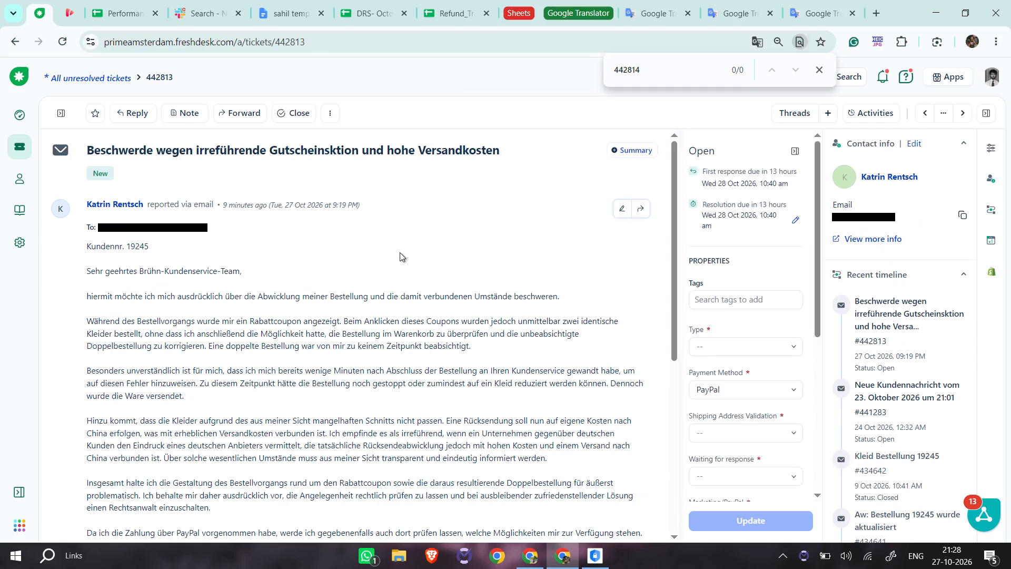
{"action": "scroll", "coordinate": [400, 252], "scroll_direction": "down", "scroll_amount": 8}
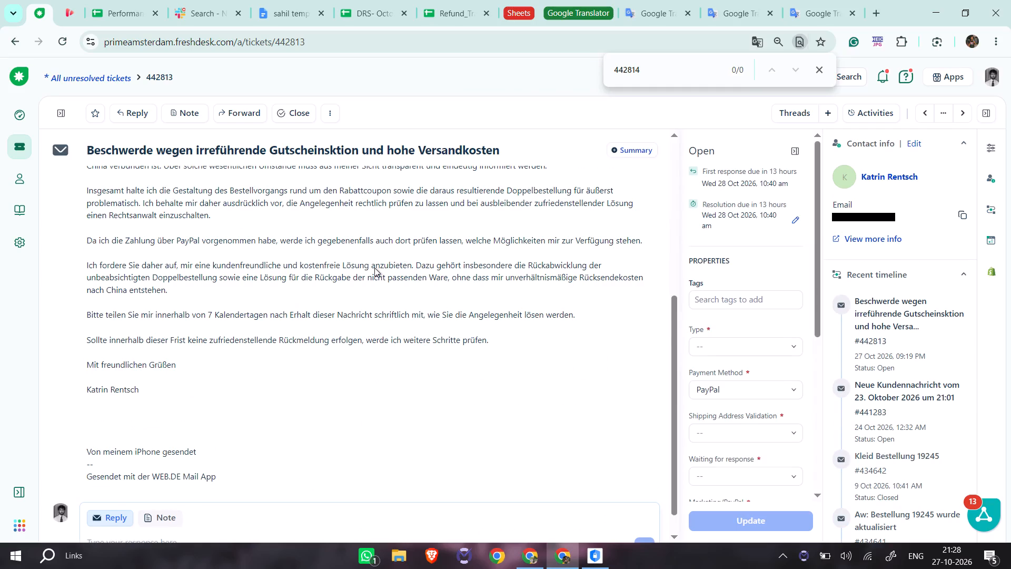
Open ticket 442811, check its message and group, and search the BRÜHNN Shopify store for the customer's email address.
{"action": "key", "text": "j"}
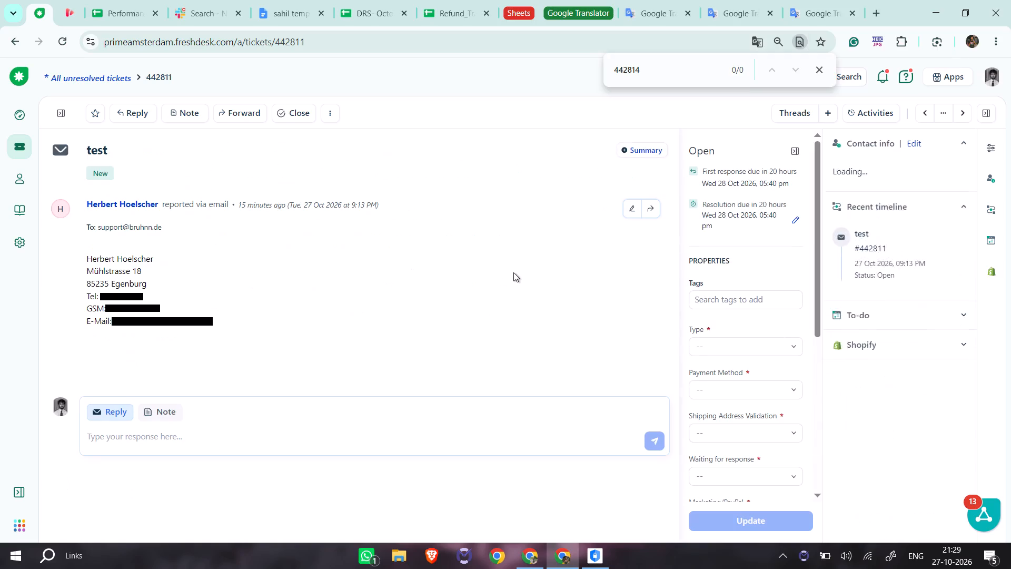
{"action": "scroll", "coordinate": [513, 272], "scroll_direction": "down", "scroll_amount": 4}
{"action": "scroll", "coordinate": [716, 302], "scroll_direction": "down", "scroll_amount": 4}
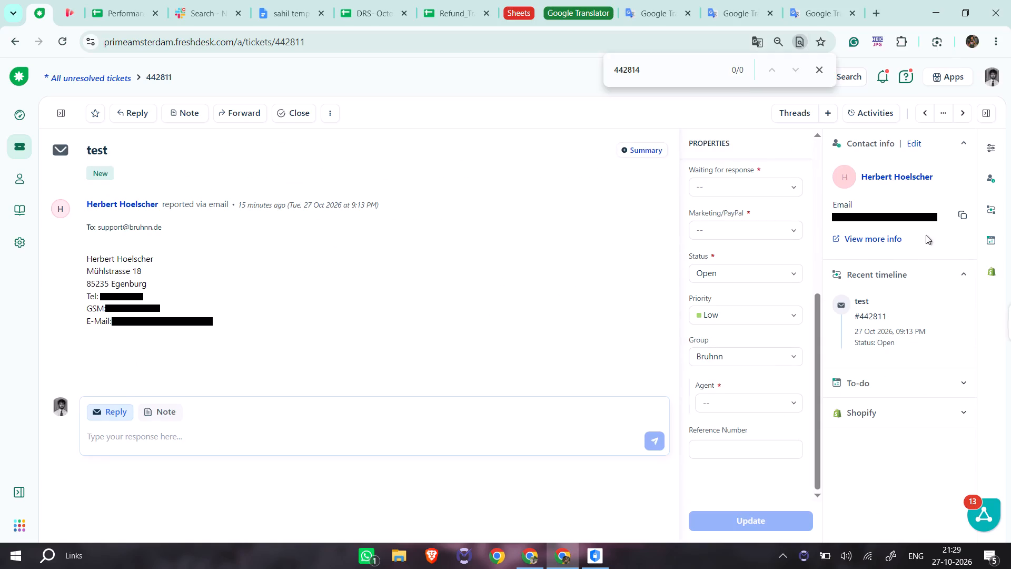
{"action": "triple_click", "coordinate": [962, 217]}
{"action": "left_click", "coordinate": [962, 217]}
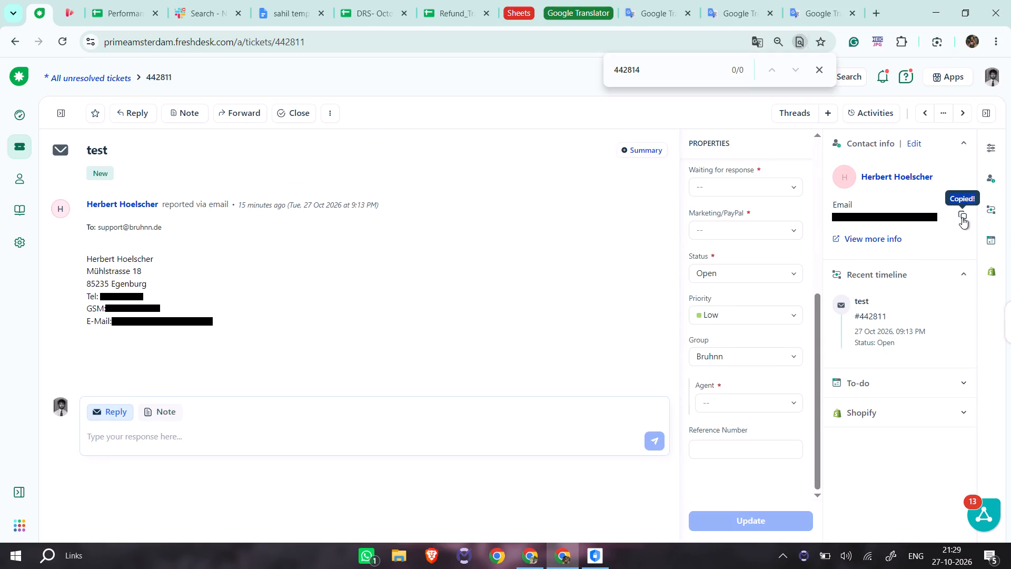
{"action": "key", "text": "alt+Tab"}
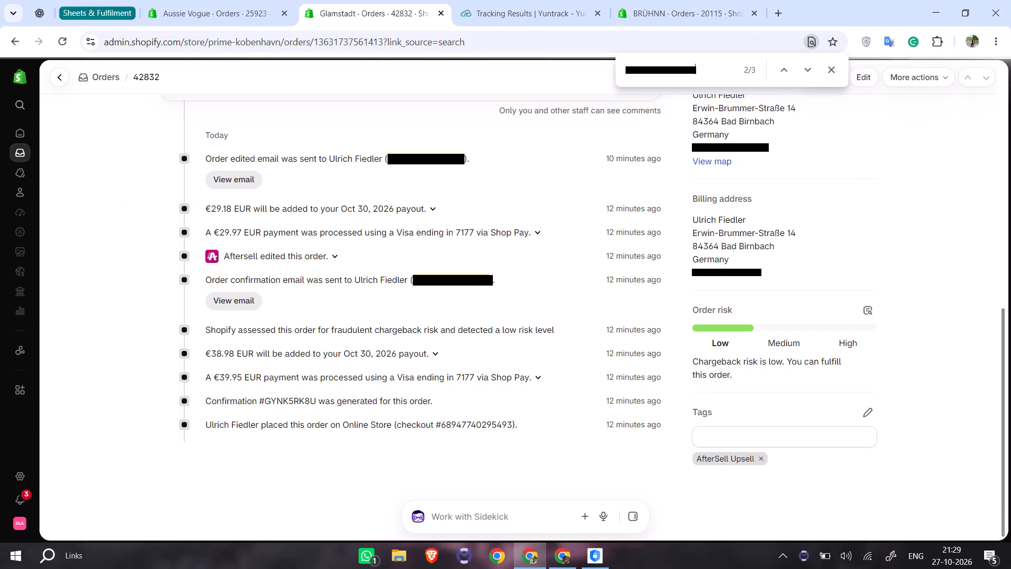
{"action": "left_click", "coordinate": [680, 0]}
{"action": "left_click", "coordinate": [13, 117]}
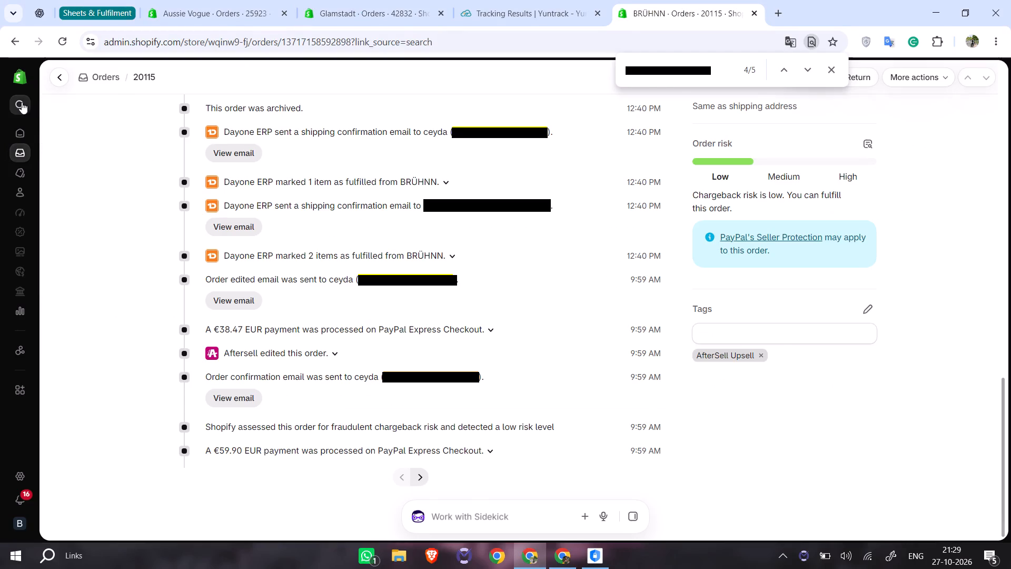
{"action": "left_click", "coordinate": [22, 102]}
{"action": "key", "text": "ctrl+v"}
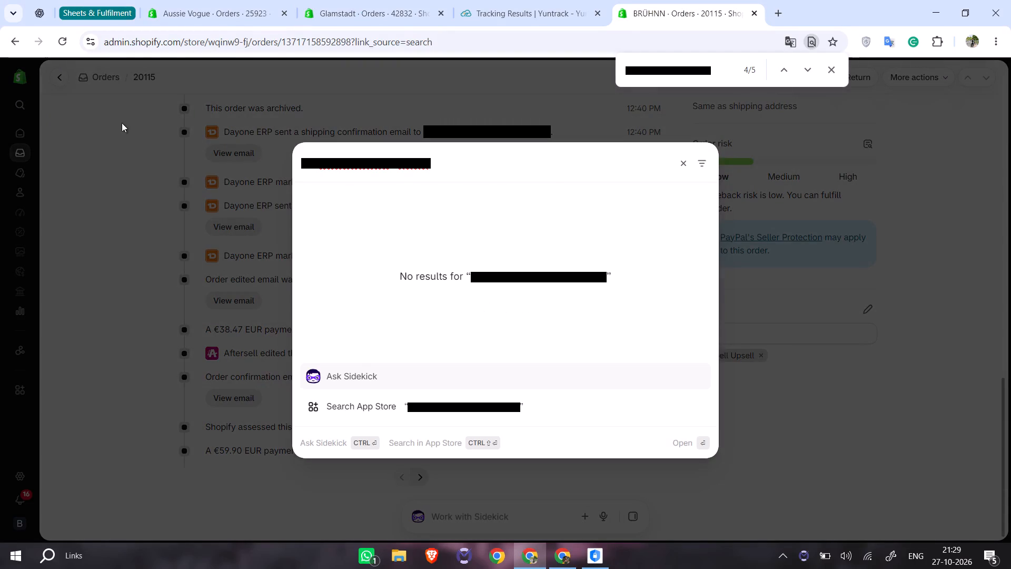
{"action": "key", "text": "alt+Tab"}
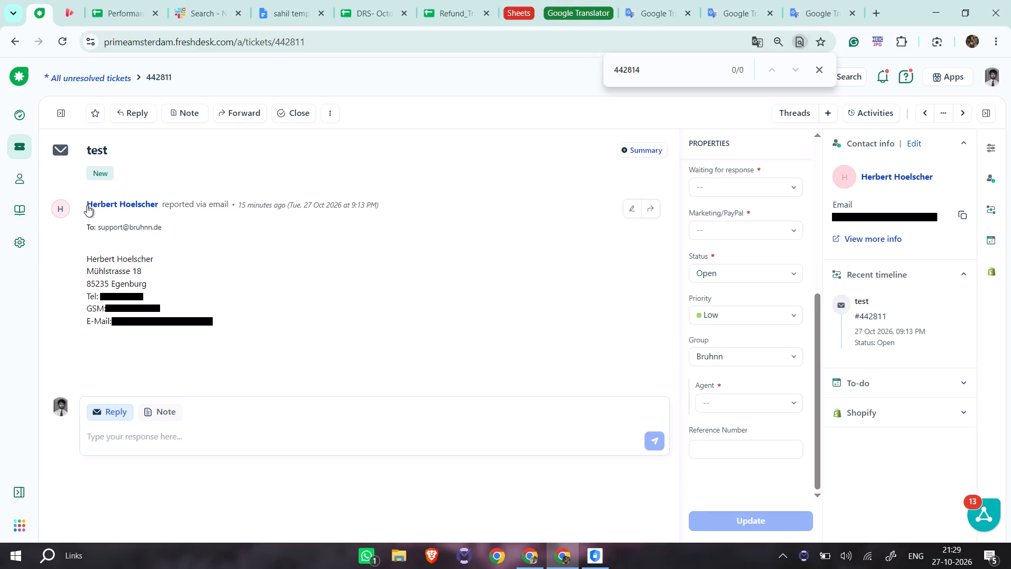
{"action": "triple_click", "coordinate": [83, 203]}
{"action": "key", "text": "ctrl+c"}
{"action": "key", "text": "alt+Tab"}
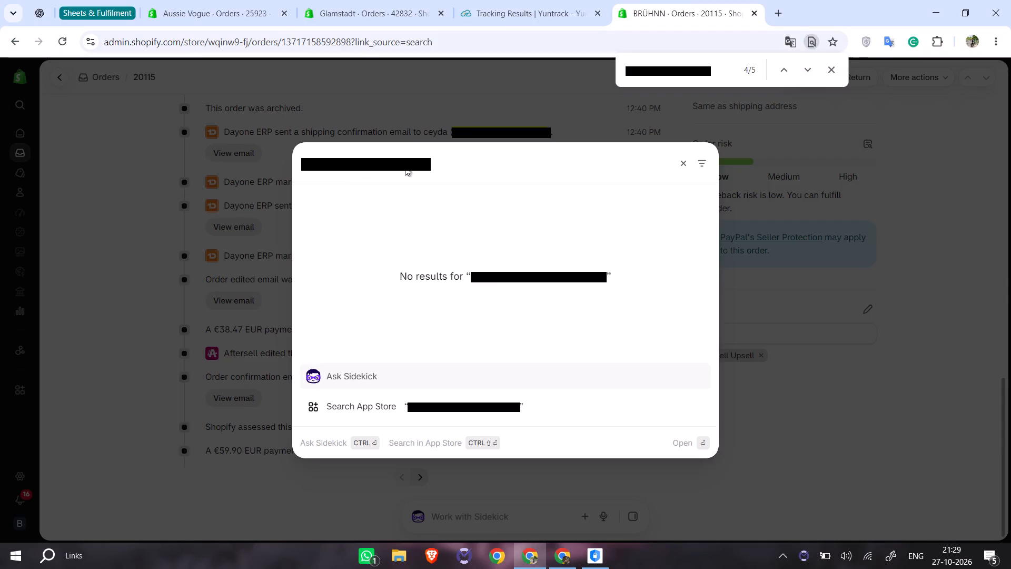
{"action": "left_click", "coordinate": [405, 166]}
{"action": "key", "text": "ctrl+a"}
{"action": "key", "text": "ctrl+v"}
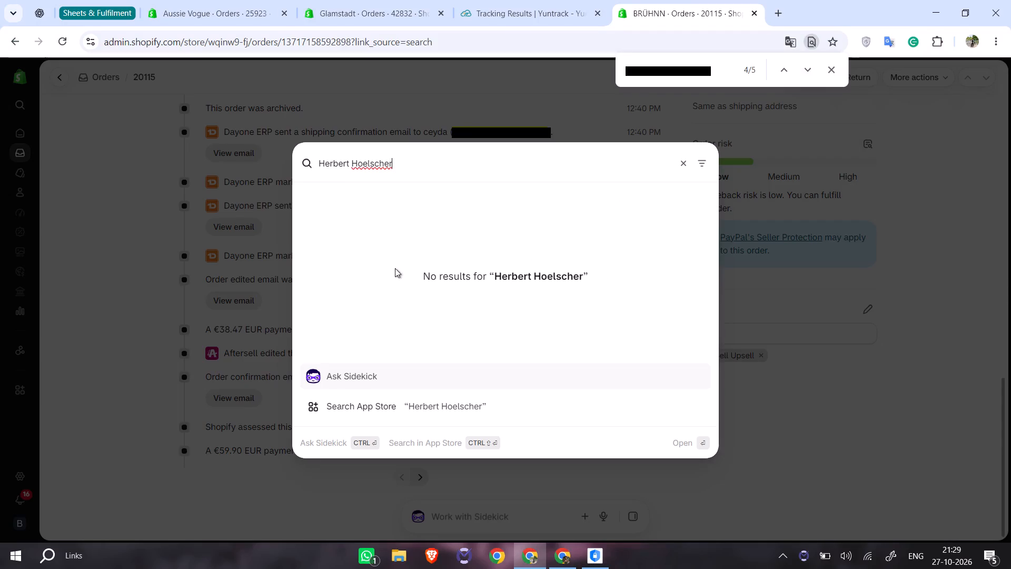
{"action": "key", "text": "alt+Tab"}
{"action": "right_click", "coordinate": [345, 240]}
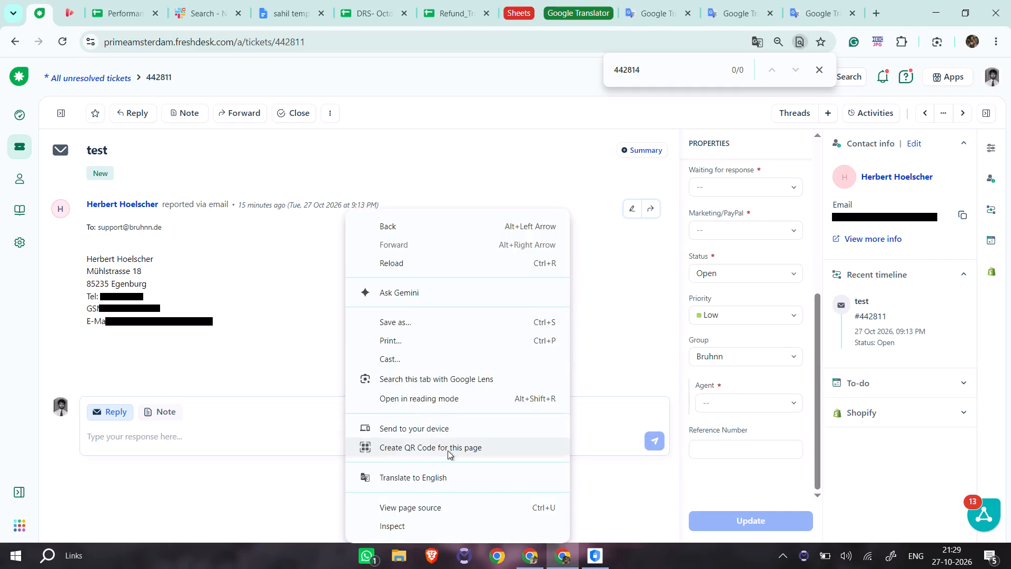
{"action": "left_click", "coordinate": [452, 466]}
{"action": "left_click", "coordinate": [453, 475]}
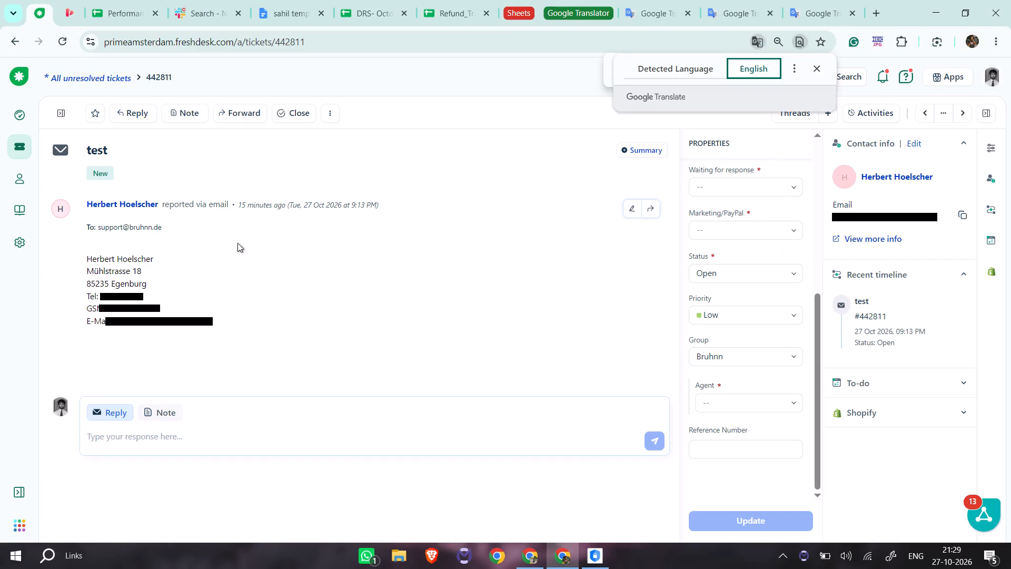
{"action": "left_click", "coordinate": [641, 68]}
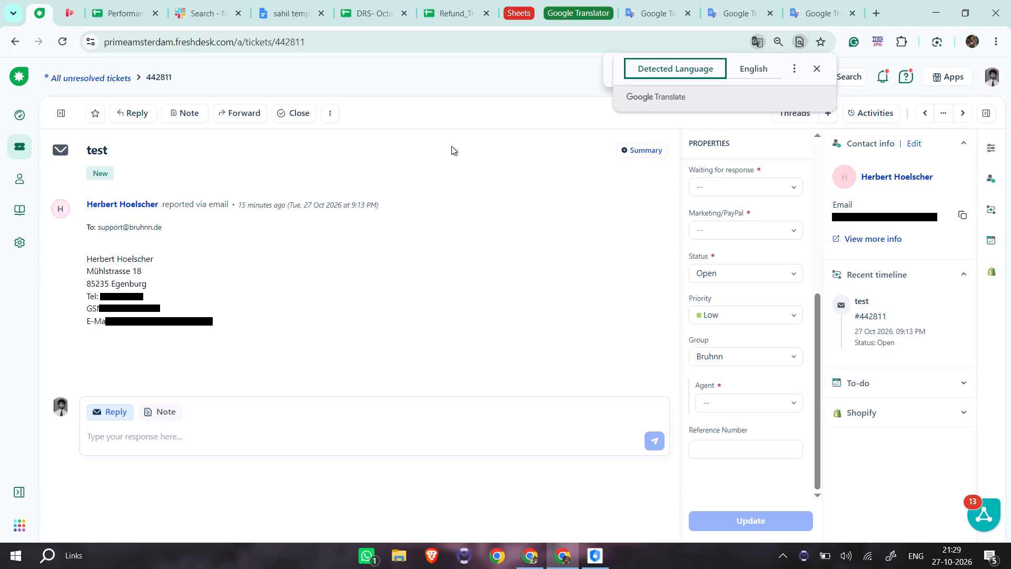
{"action": "left_click", "coordinate": [223, 246]}
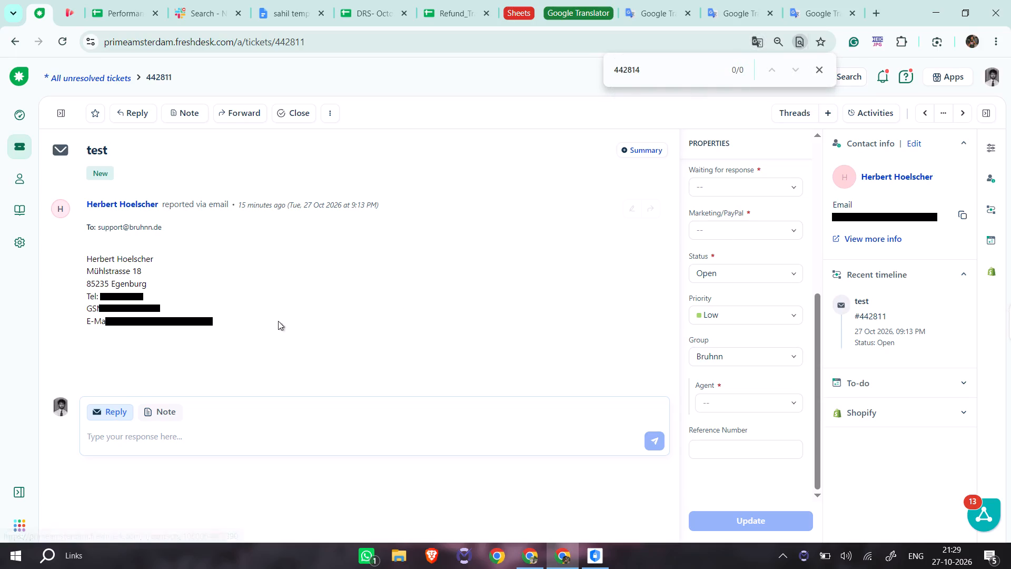
{"action": "scroll", "coordinate": [794, 279], "scroll_direction": "left", "scroll_amount": 1}
{"action": "scroll", "coordinate": [394, 286], "scroll_direction": "up", "scroll_amount": 1}
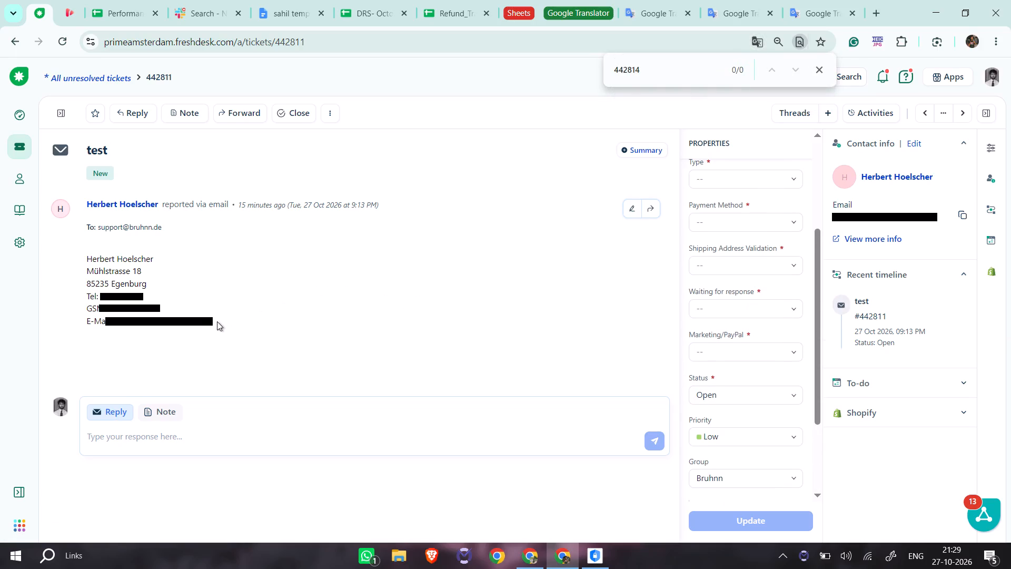
{"action": "left_click_drag", "start_coordinate": [217, 321], "coordinate": [114, 321]}
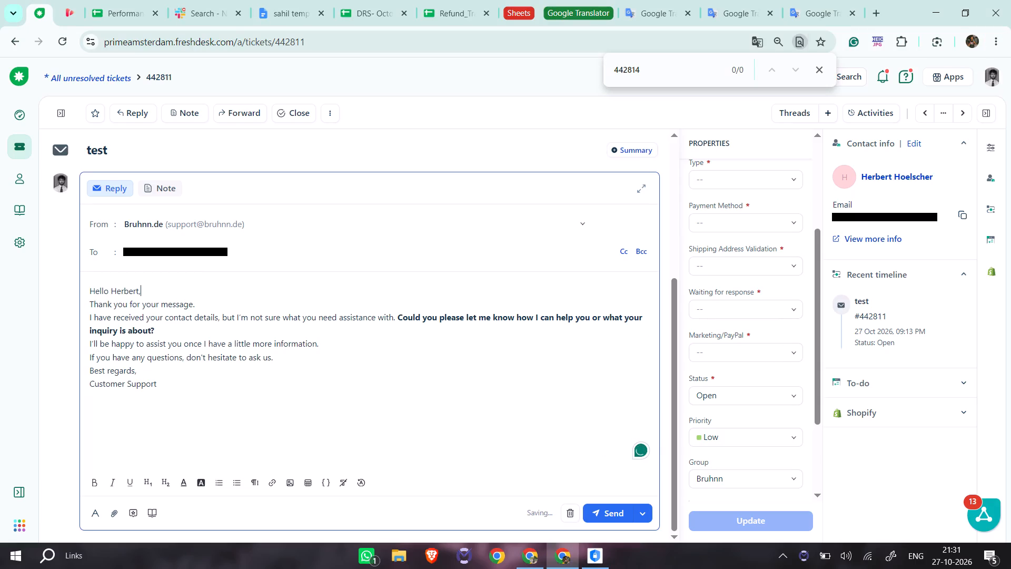
{"action": "key", "text": "Return"}
{"action": "left_click", "coordinate": [196, 318]}
{"action": "key", "text": "Return"}
{"action": "left_click", "coordinate": [194, 352]}
{"action": "key", "text": "Return"}
{"action": "left_click", "coordinate": [331, 382]}
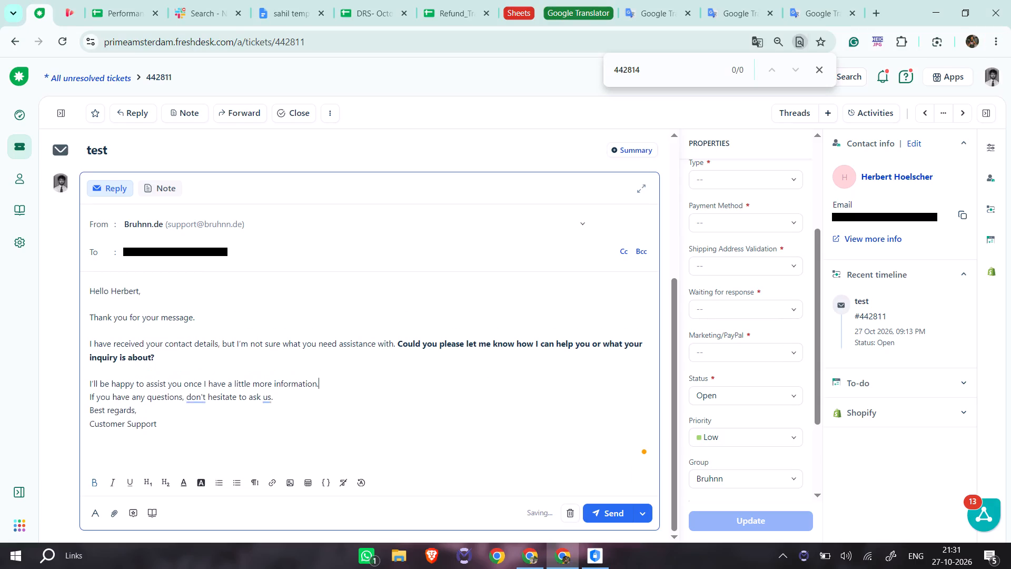
{"action": "key", "text": "Return"}
{"action": "left_click", "coordinate": [309, 405]}
{"action": "key", "text": "Return"}
{"action": "key", "text": "ctrl+Return"}
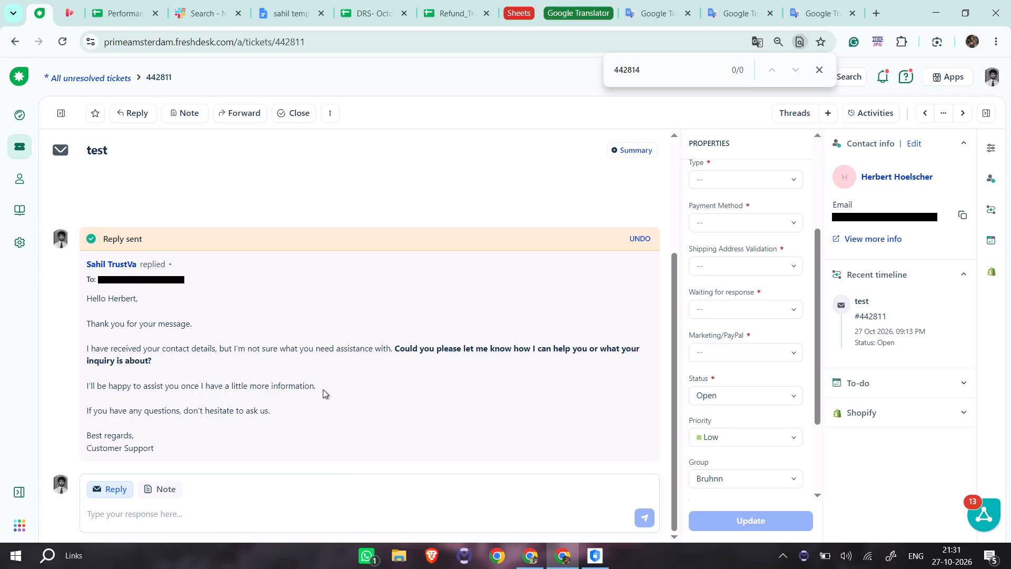
Set ticket 442811's type to Inquiry, and its payment method, shipping address validation and waiting for response to N/A.
{"action": "scroll", "coordinate": [766, 319], "scroll_direction": "up", "scroll_amount": 4}
{"action": "left_click", "coordinate": [755, 294]}
{"action": "key", "text": "Tab"}
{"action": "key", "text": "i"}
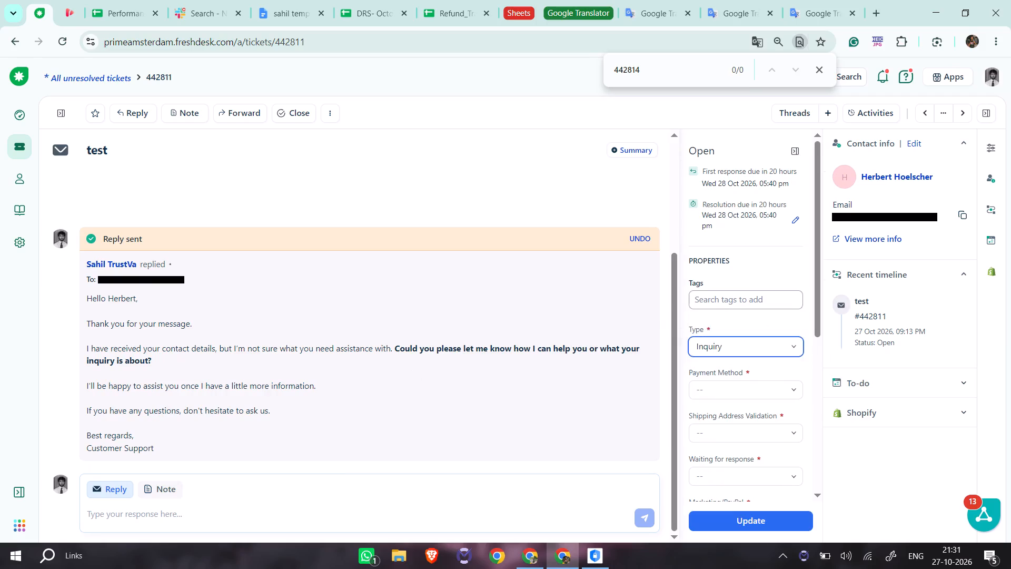
{"action": "key", "text": "Tab"}
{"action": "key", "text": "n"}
{"action": "key", "text": "Tab"}
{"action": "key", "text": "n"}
{"action": "key", "text": "Tab"}
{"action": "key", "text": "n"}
{"action": "key", "text": "Tab"}
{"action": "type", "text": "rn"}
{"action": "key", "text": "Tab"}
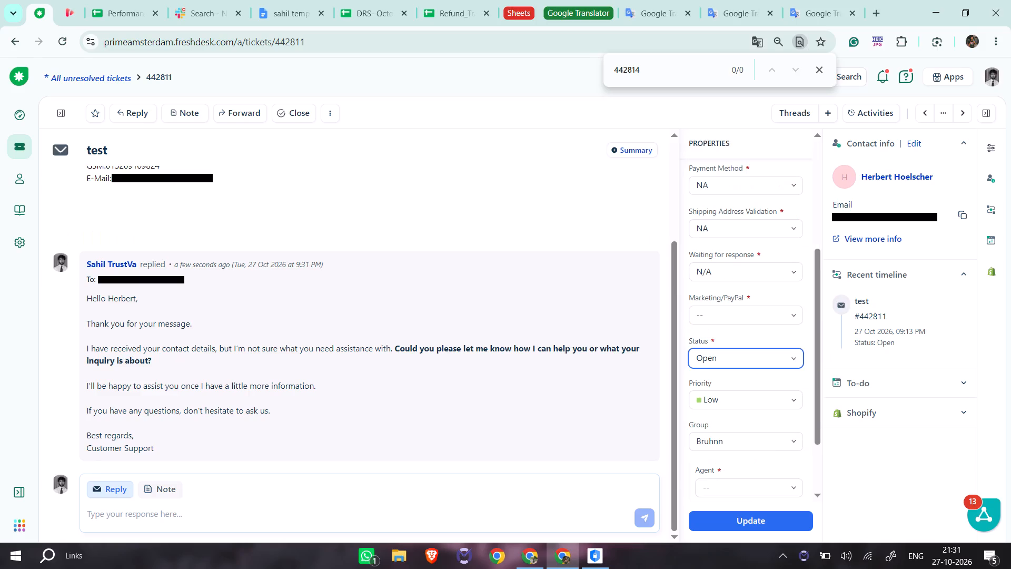
Set Marketing/PayPal to No and the status to Resolved, assign ticket 442811 to the signed-in agent, and save the properties.
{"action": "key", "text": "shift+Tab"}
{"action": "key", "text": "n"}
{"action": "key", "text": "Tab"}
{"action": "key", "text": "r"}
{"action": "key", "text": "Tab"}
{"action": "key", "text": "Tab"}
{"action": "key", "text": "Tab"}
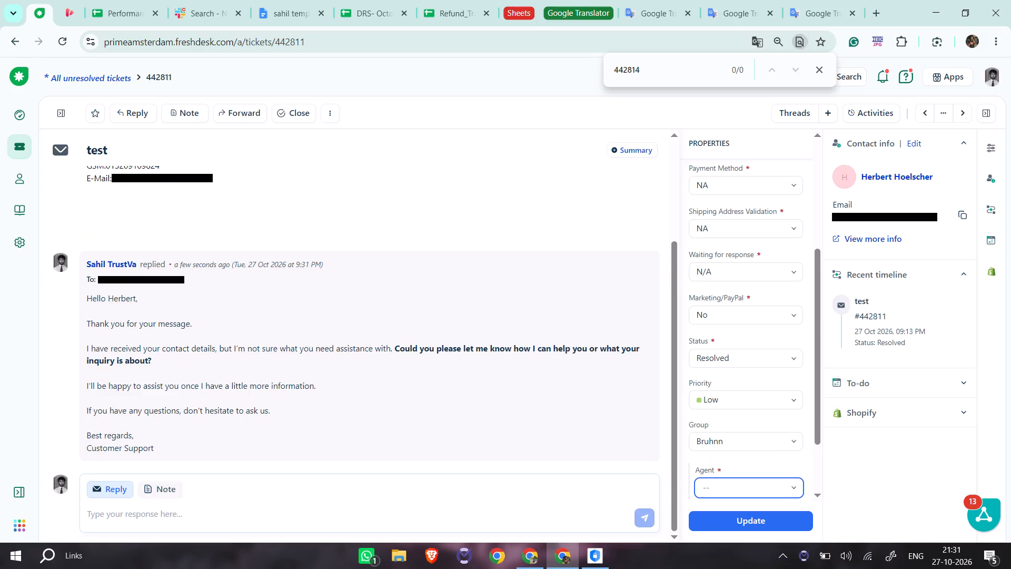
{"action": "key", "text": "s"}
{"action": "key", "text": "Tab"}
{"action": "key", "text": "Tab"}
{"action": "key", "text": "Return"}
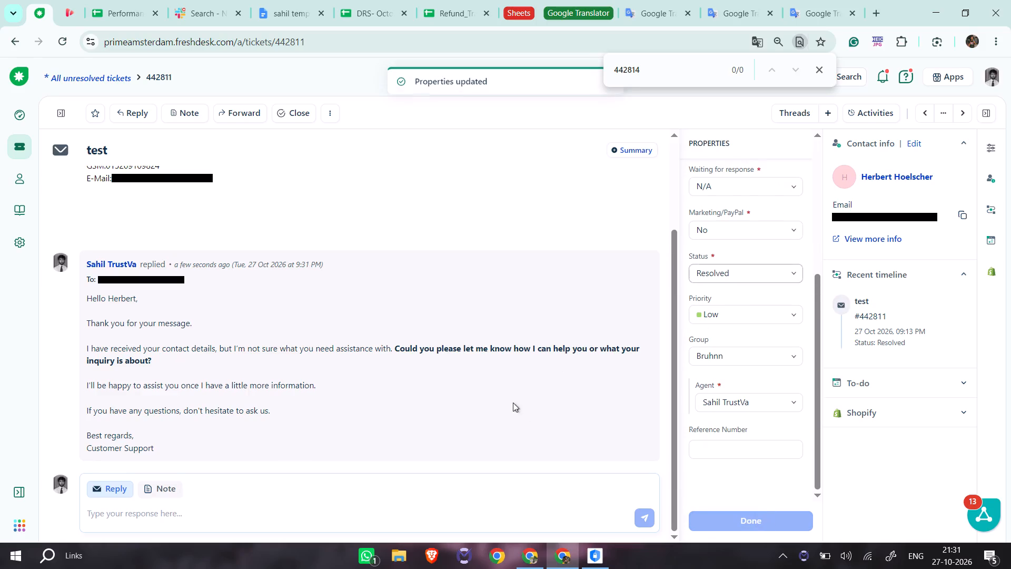
Log ticket number 442811 in the next empty row of the SAHIL column in the DRS- October 2026 sheet.
{"action": "double_click", "coordinate": [144, 73]}
{"action": "key", "text": "ctrl+c"}
{"action": "key", "text": "ctrl+c"}
{"action": "key", "text": "ctrl+6"}
{"action": "key", "text": "ctrl+v"}
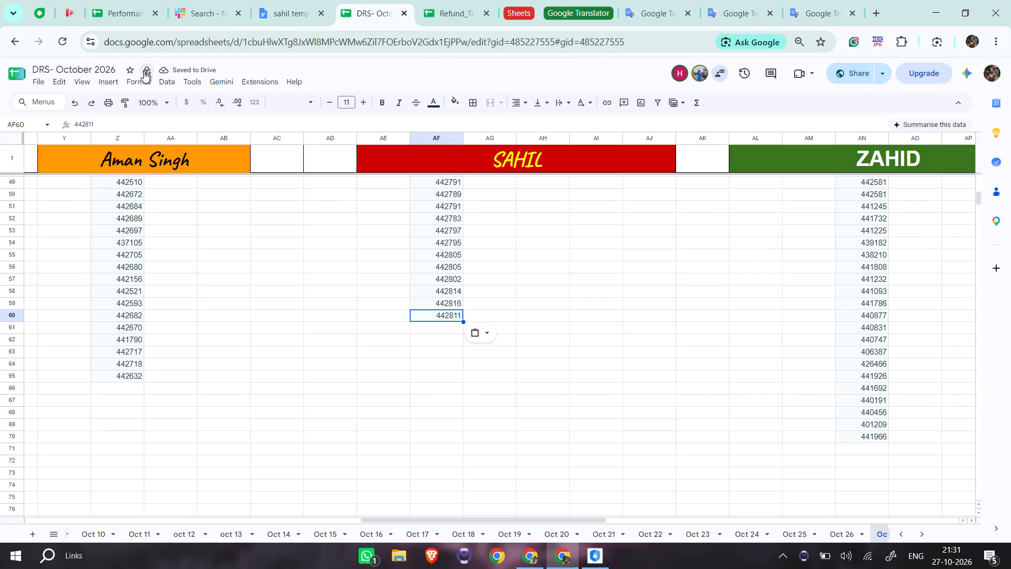
{"action": "key", "text": "Down"}
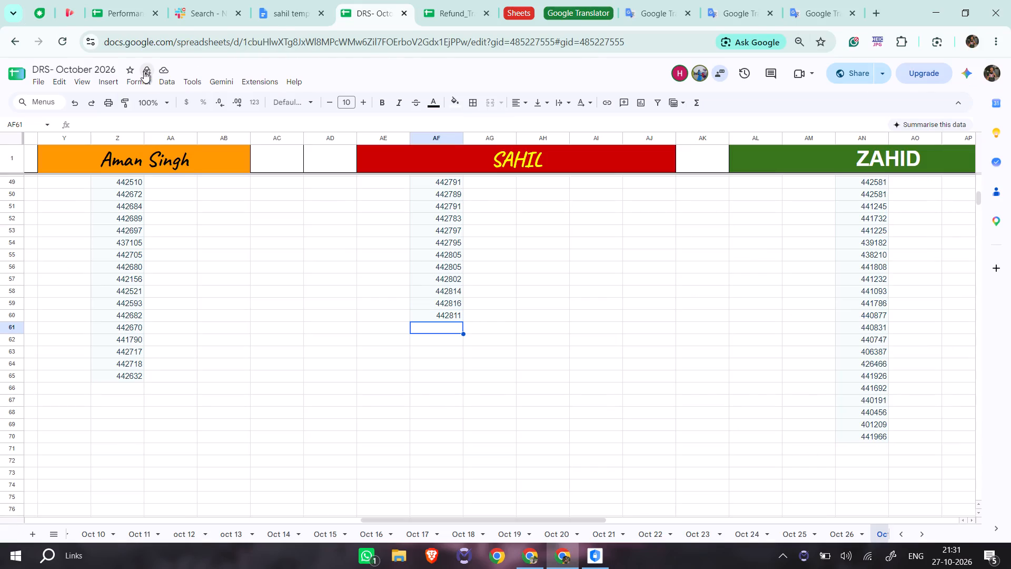
Go on to ticket 442809, the out-of-office reply to Aussie Fashion, and execute the Billing scenario on it.
{"action": "key", "text": "ctrl+1"}
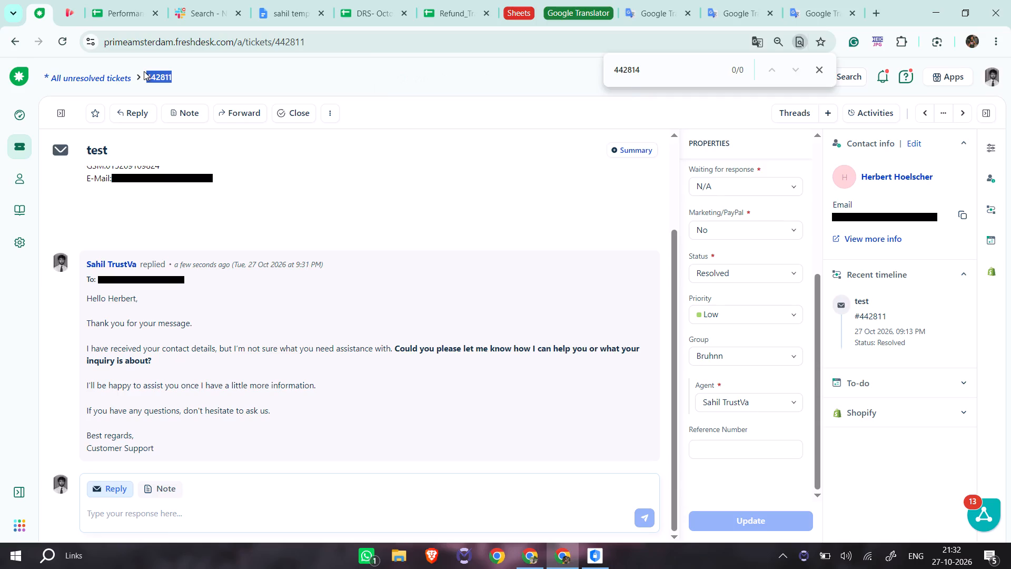
{"action": "left_click", "coordinate": [338, 246]}
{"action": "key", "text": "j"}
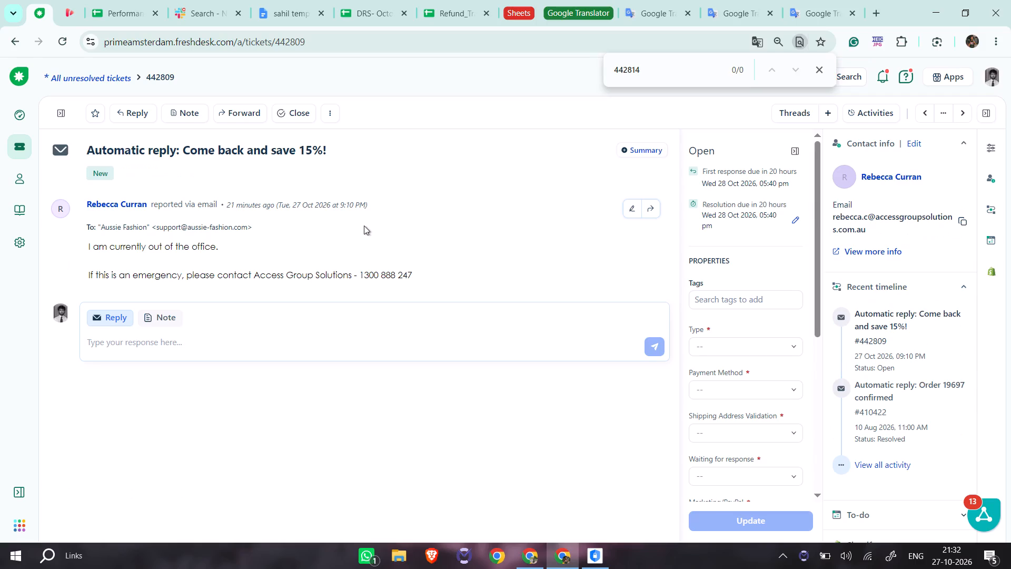
{"action": "double_click", "coordinate": [409, 233]}
{"action": "left_click", "coordinate": [275, 258]}
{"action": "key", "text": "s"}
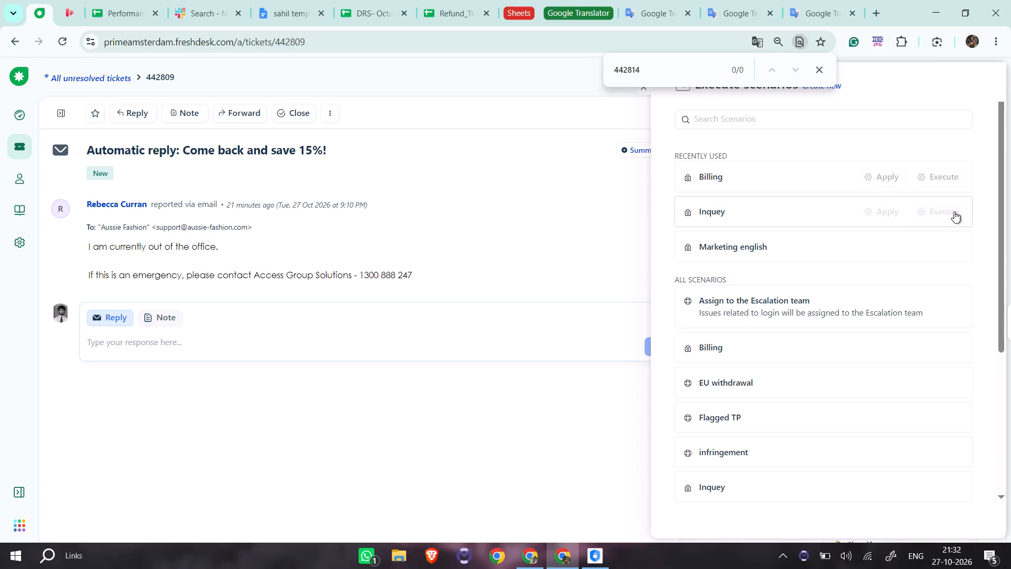
{"action": "left_click", "coordinate": [946, 181]}
{"action": "left_click", "coordinate": [453, 231]}
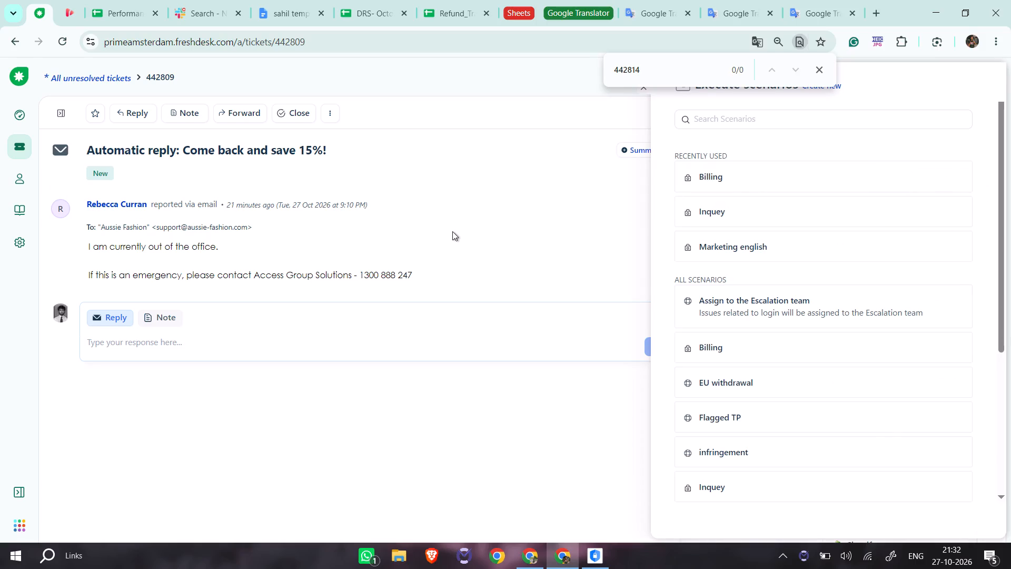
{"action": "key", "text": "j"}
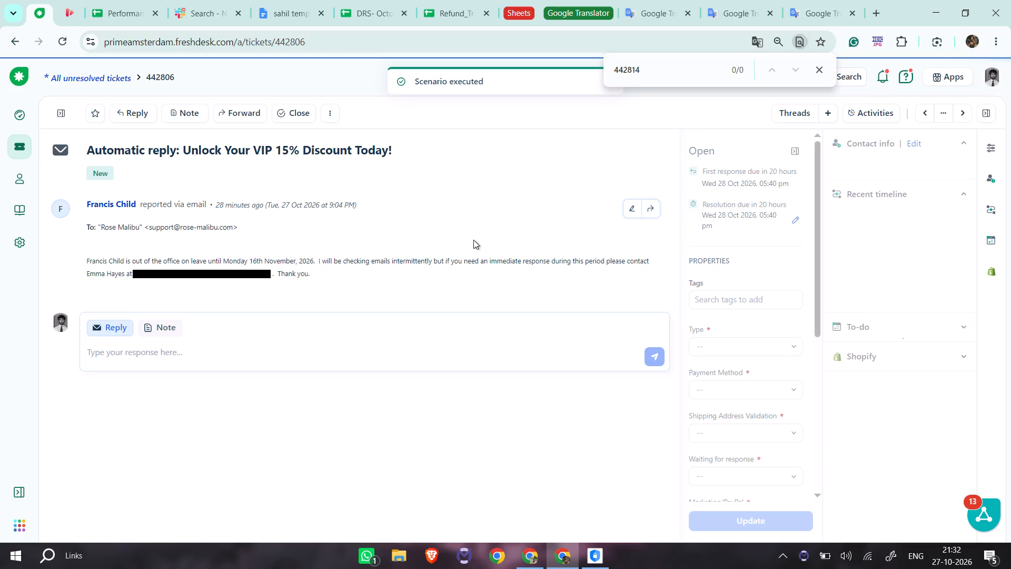
{"action": "scroll", "coordinate": [473, 240], "scroll_direction": "down", "scroll_amount": 1}
{"action": "left_click", "coordinate": [473, 240]}
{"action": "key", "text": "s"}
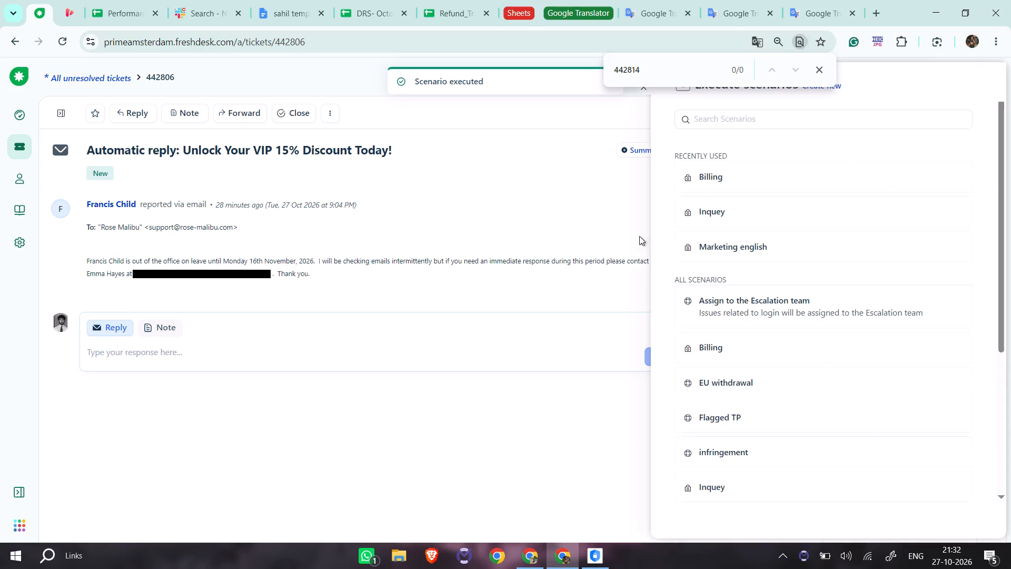
{"action": "left_click", "coordinate": [921, 169]}
{"action": "left_click", "coordinate": [302, 184]}
Go on to ticket 442804, the annual-leave automatic reply, and execute the Billing scenario on it.
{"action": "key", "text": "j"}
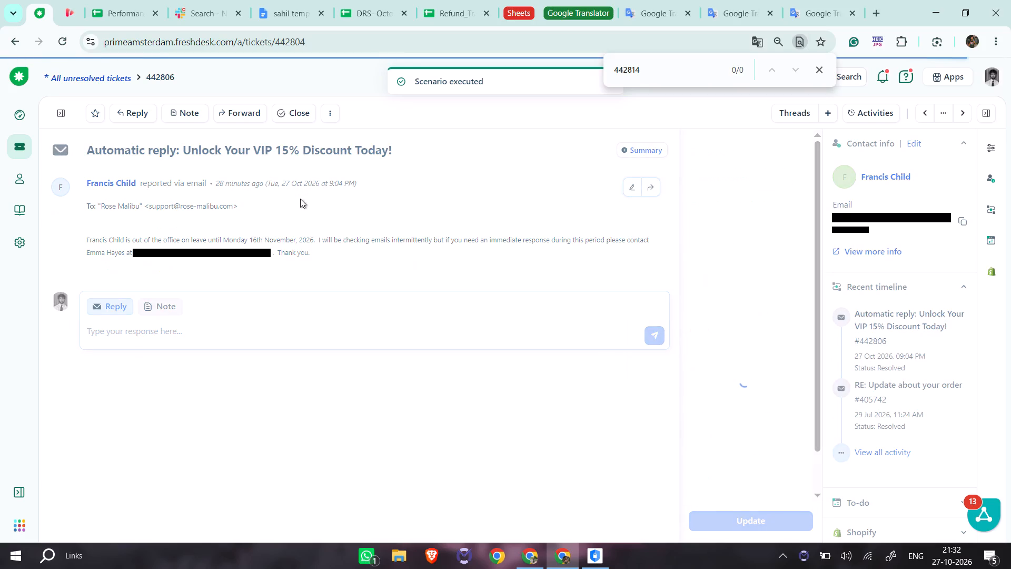
{"action": "left_click", "coordinate": [289, 228]}
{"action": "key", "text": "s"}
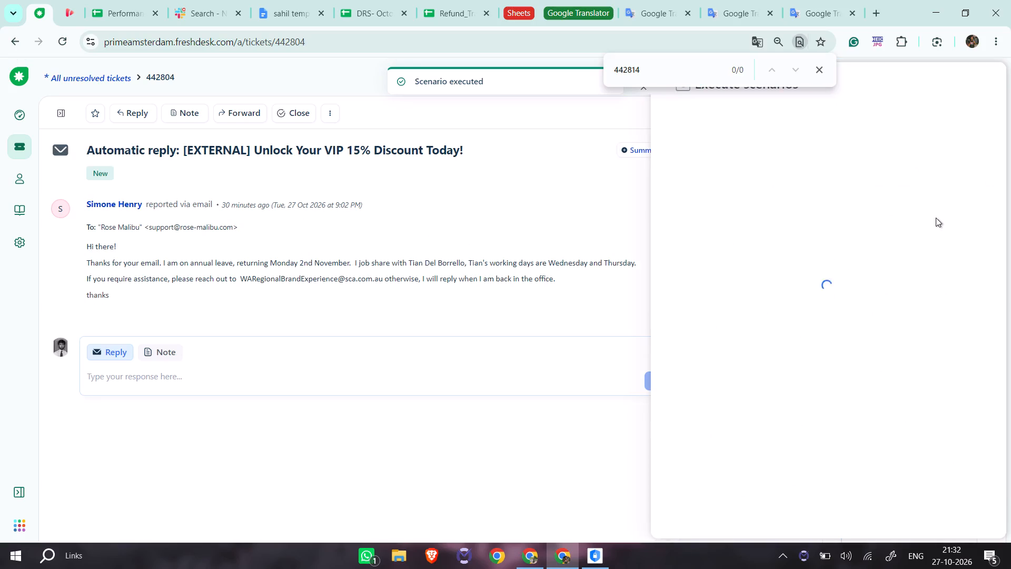
{"action": "left_click", "coordinate": [938, 179]}
{"action": "left_click", "coordinate": [482, 221]}
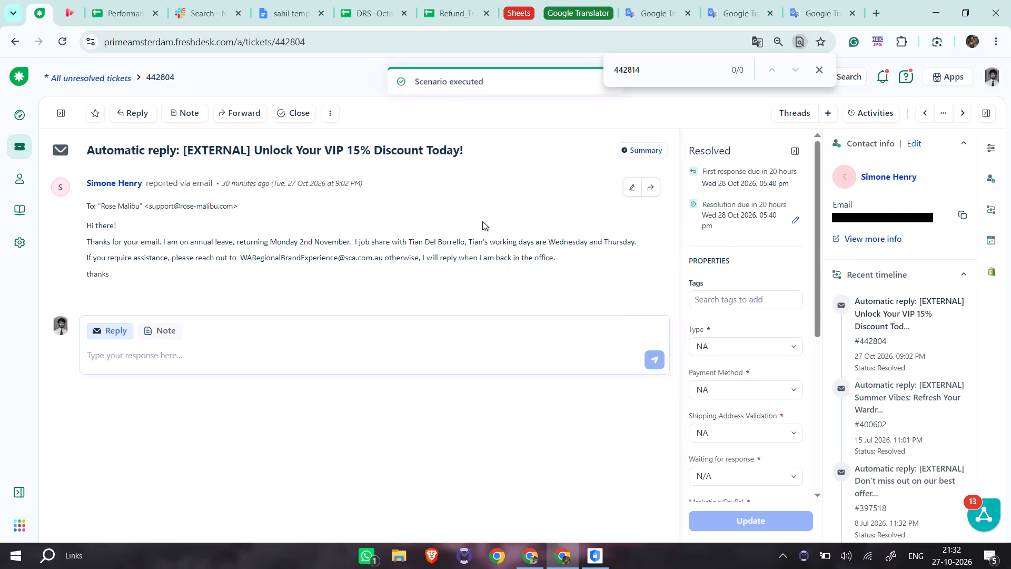
Go on to ticket 442803, the Rücksendung request, and copy the customer's email address.
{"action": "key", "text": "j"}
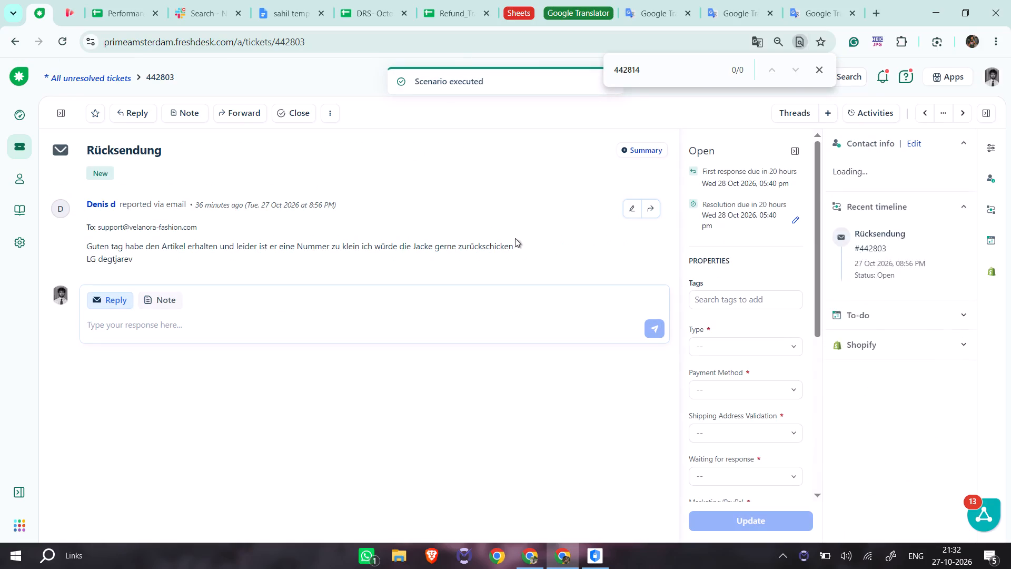
{"action": "scroll", "coordinate": [758, 272], "scroll_direction": "down", "scroll_amount": 2}
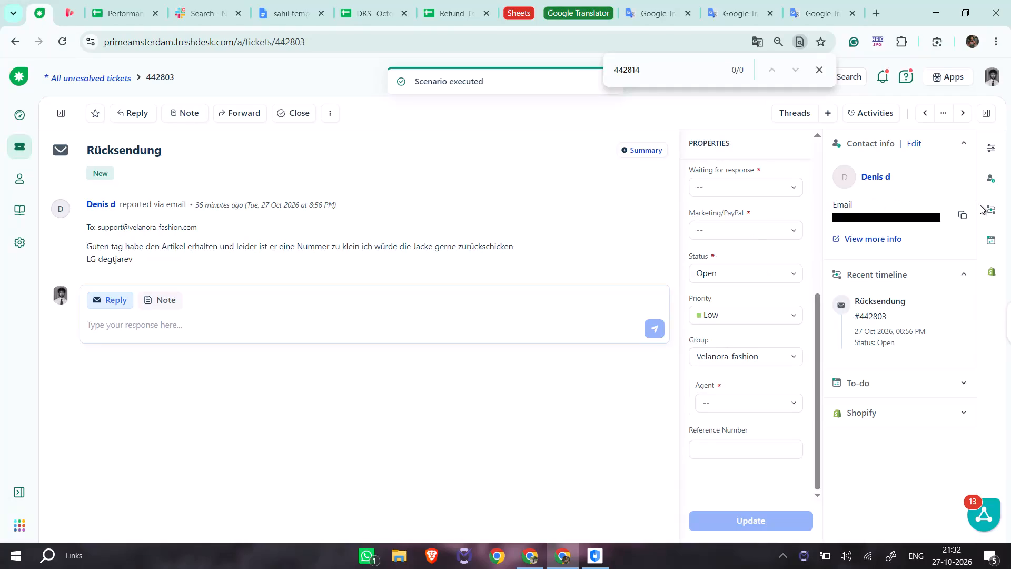
{"action": "double_click", "coordinate": [962, 213]}
Open the Velanora Shopify admin in a new tab and search the store for the customer's email address.
{"action": "key", "text": "alt+Tab"}
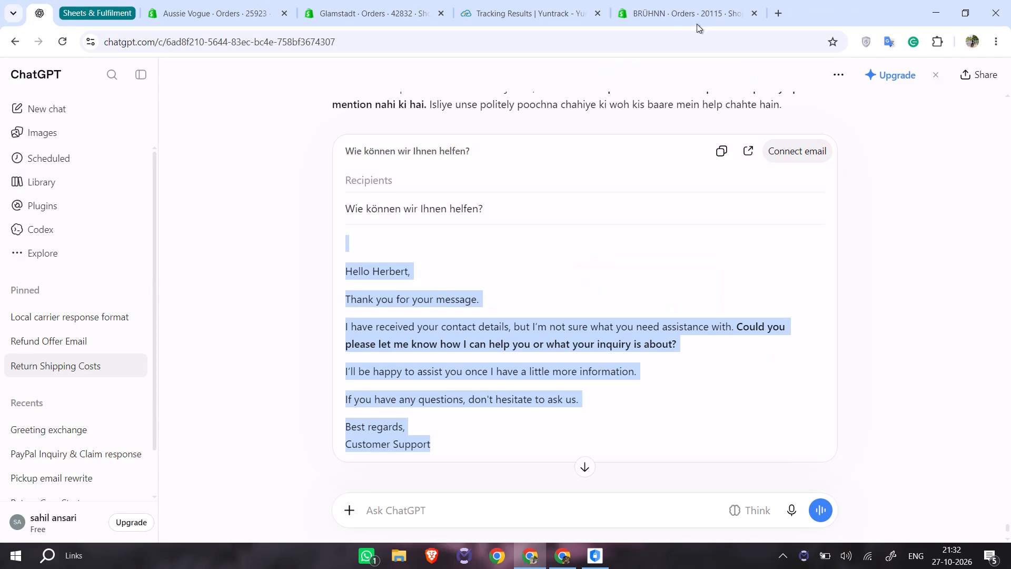
{"action": "key", "text": "ctrl+t"}
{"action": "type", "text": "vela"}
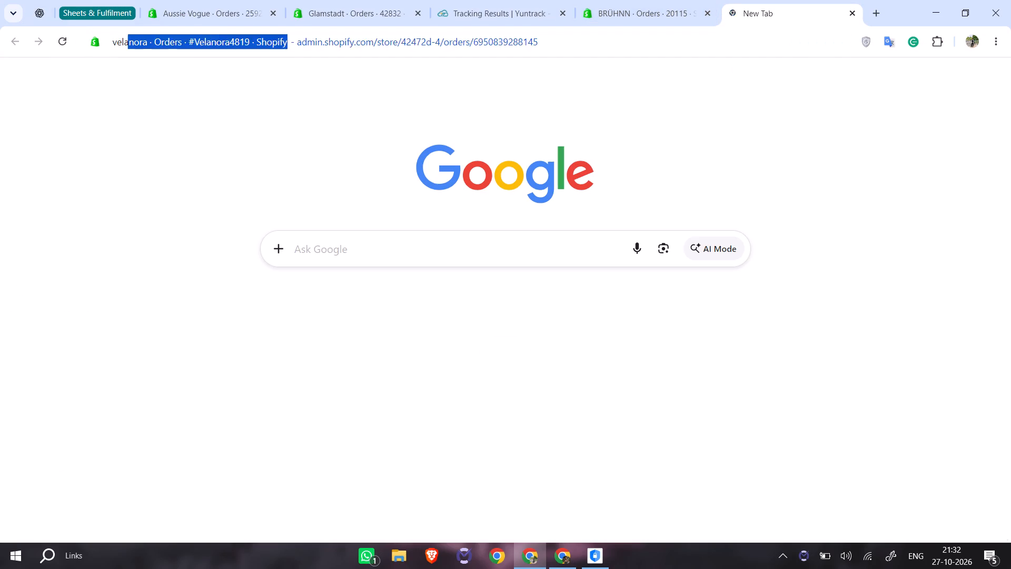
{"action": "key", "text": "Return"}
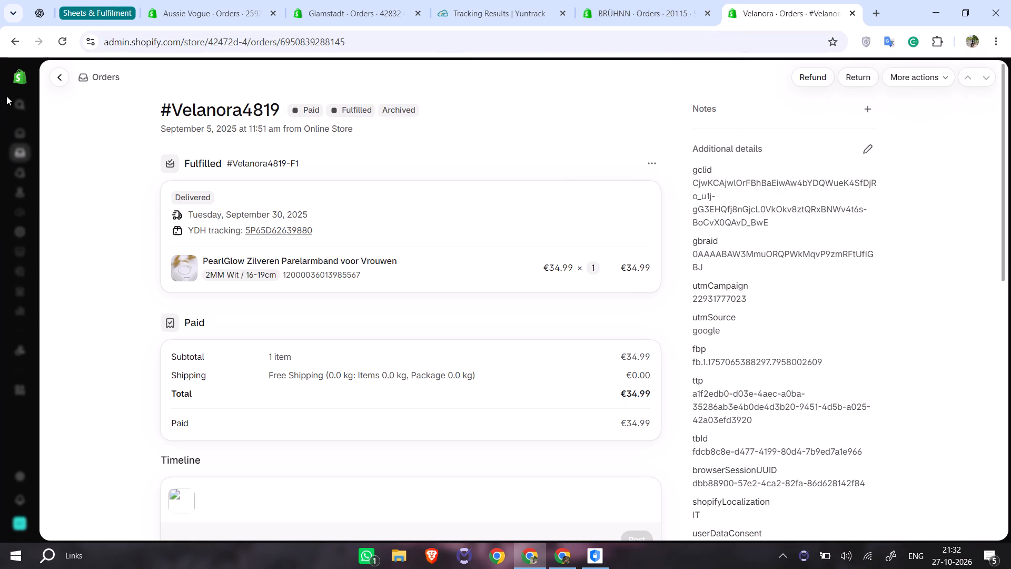
{"action": "left_click", "coordinate": [18, 112]}
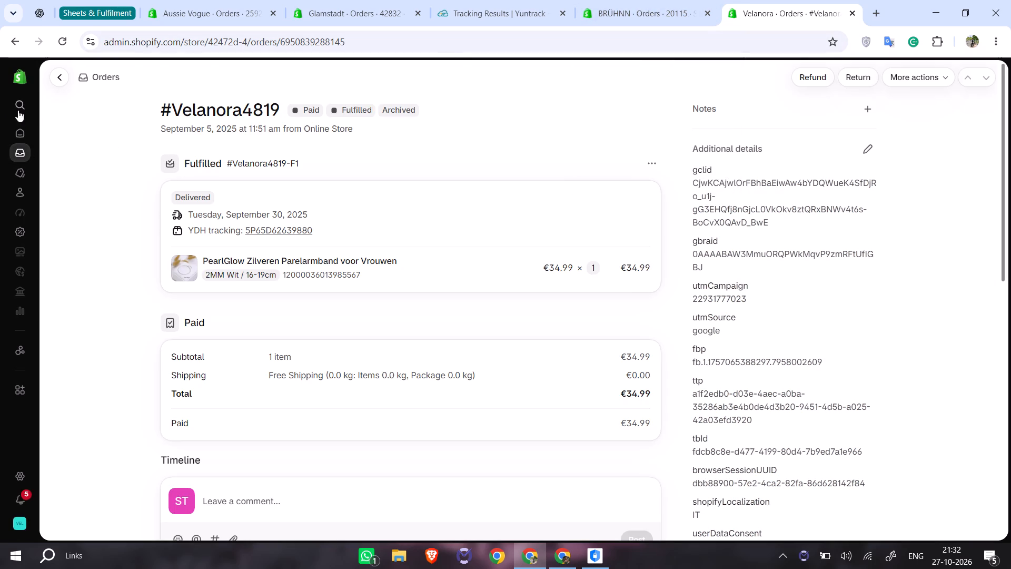
{"action": "left_click", "coordinate": [19, 104]}
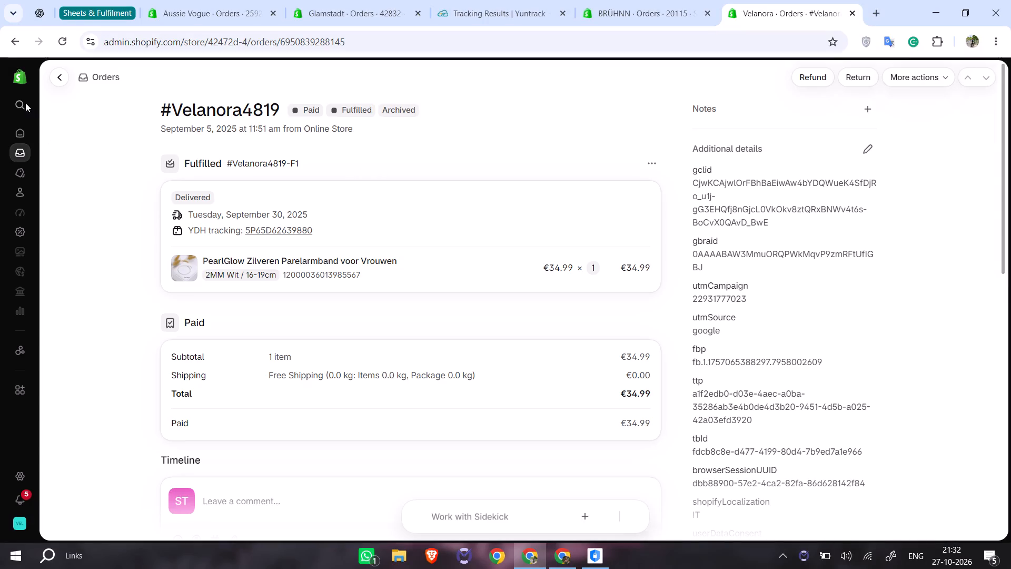
{"action": "left_click", "coordinate": [25, 103]}
{"action": "triple_click", "coordinate": [18, 104]}
{"action": "key", "text": "ctrl+r"}
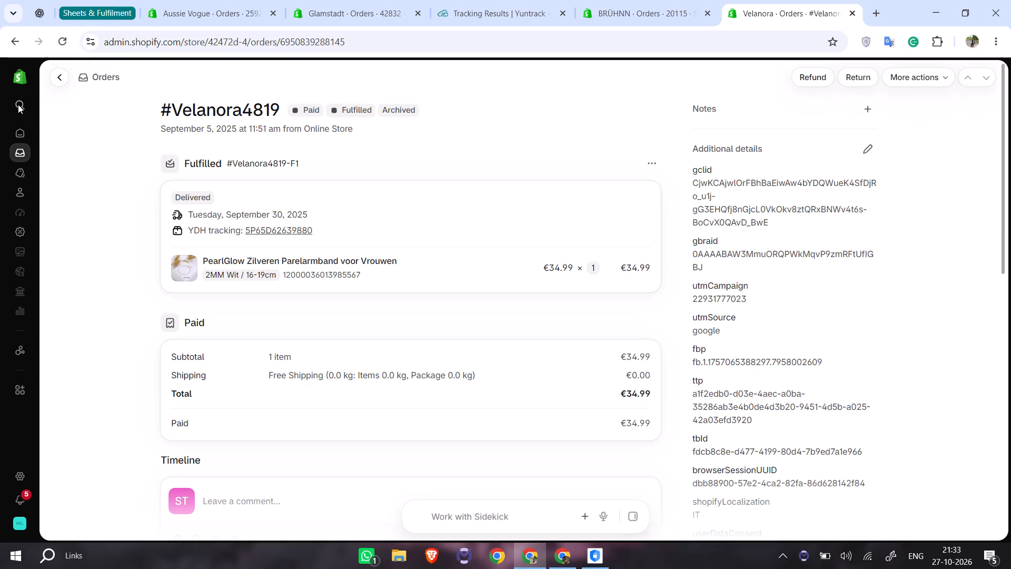
{"action": "left_click", "coordinate": [27, 106]}
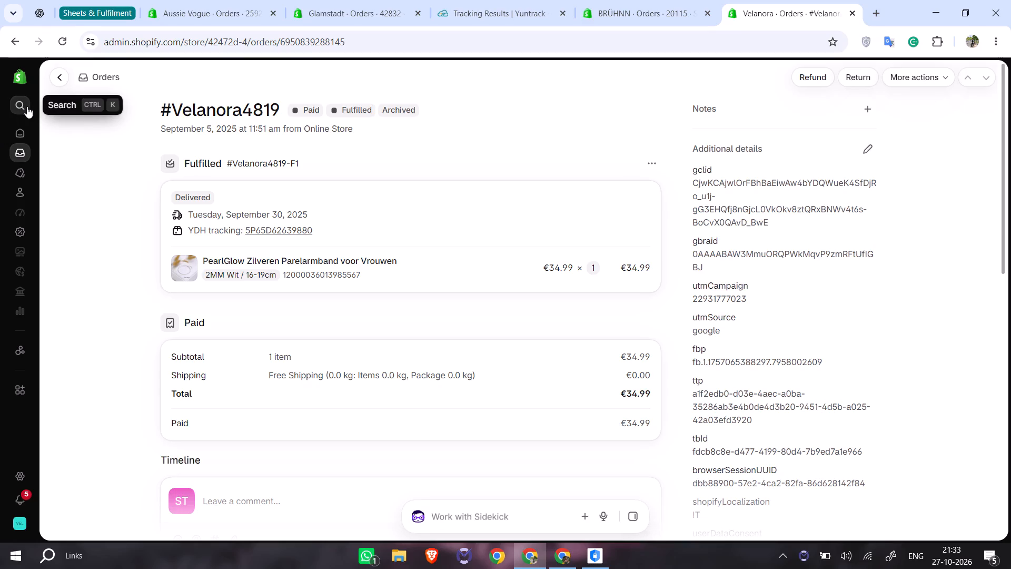
{"action": "key", "text": "ctrl+v"}
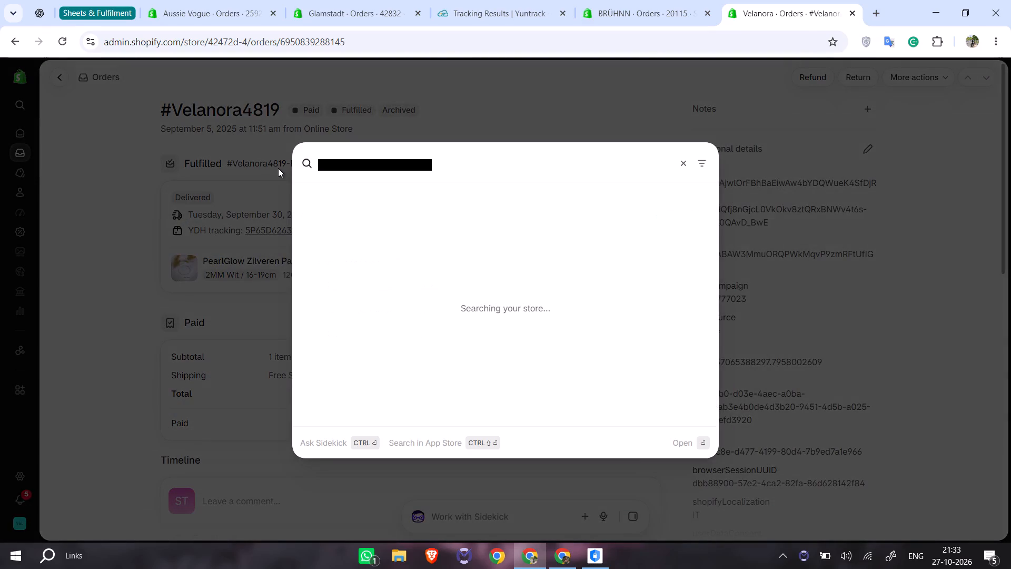
{"action": "key", "text": "alt+Tab"}
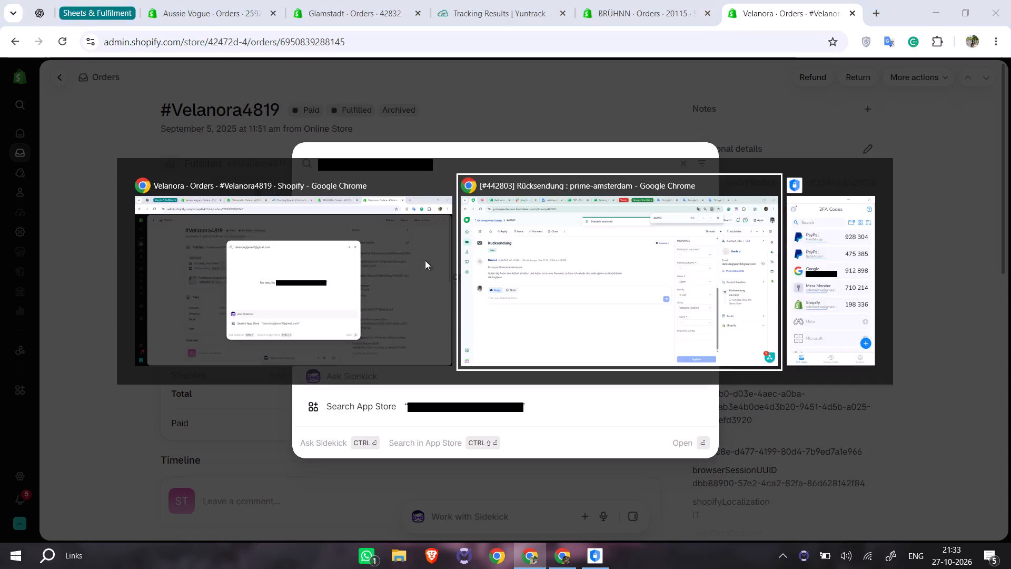
{"action": "right_click", "coordinate": [214, 230]}
{"action": "left_click", "coordinate": [291, 469]}
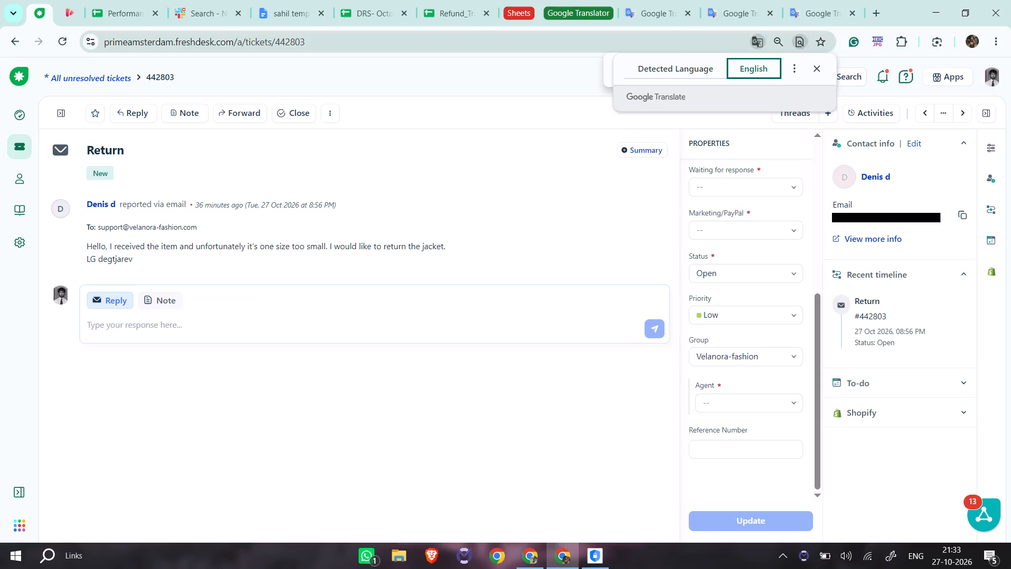
{"action": "left_click", "coordinate": [685, 66]}
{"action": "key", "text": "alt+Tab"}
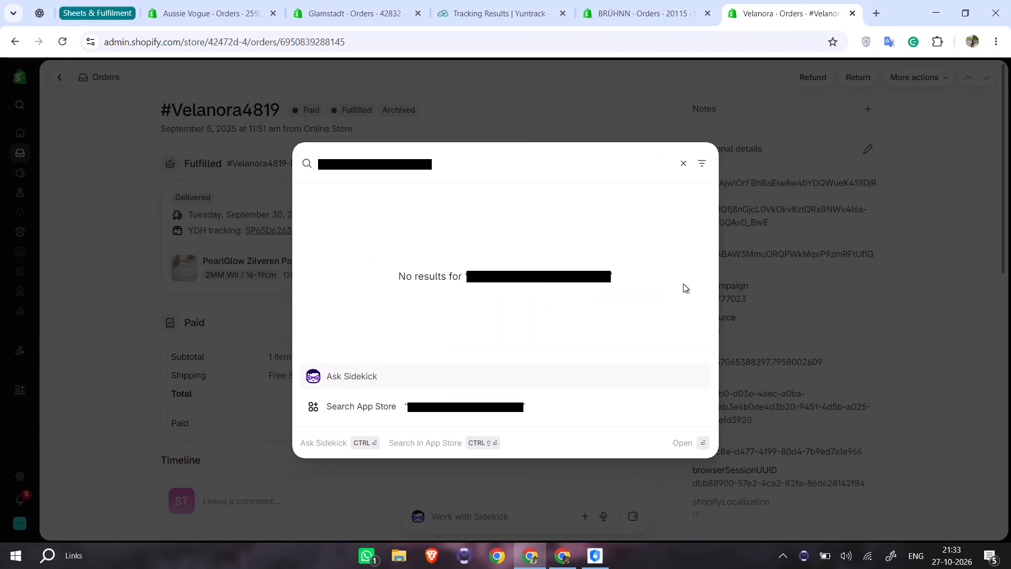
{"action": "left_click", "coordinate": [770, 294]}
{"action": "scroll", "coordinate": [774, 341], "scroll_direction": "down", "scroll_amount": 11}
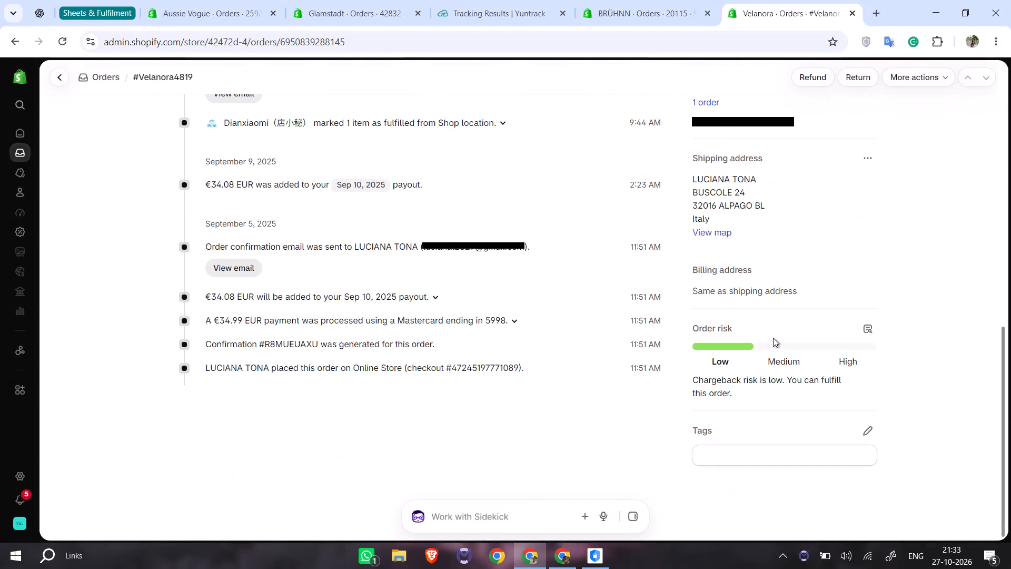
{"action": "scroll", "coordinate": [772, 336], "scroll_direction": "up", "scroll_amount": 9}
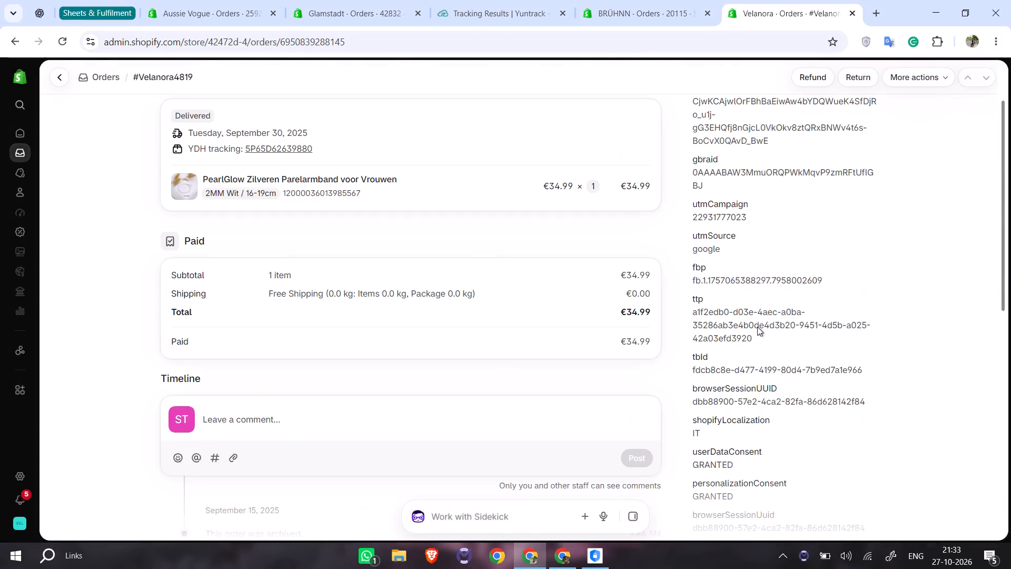
{"action": "key", "text": "alt+Tab"}
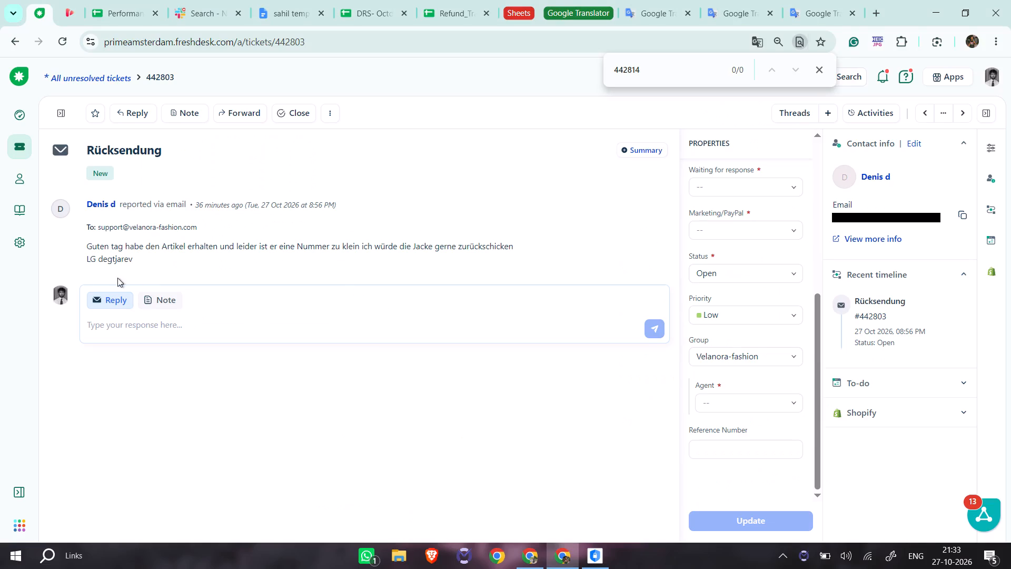
{"action": "triple_click", "coordinate": [109, 261]}
{"action": "key", "text": "ctrl+c"}
{"action": "key", "text": "alt+Tab"}
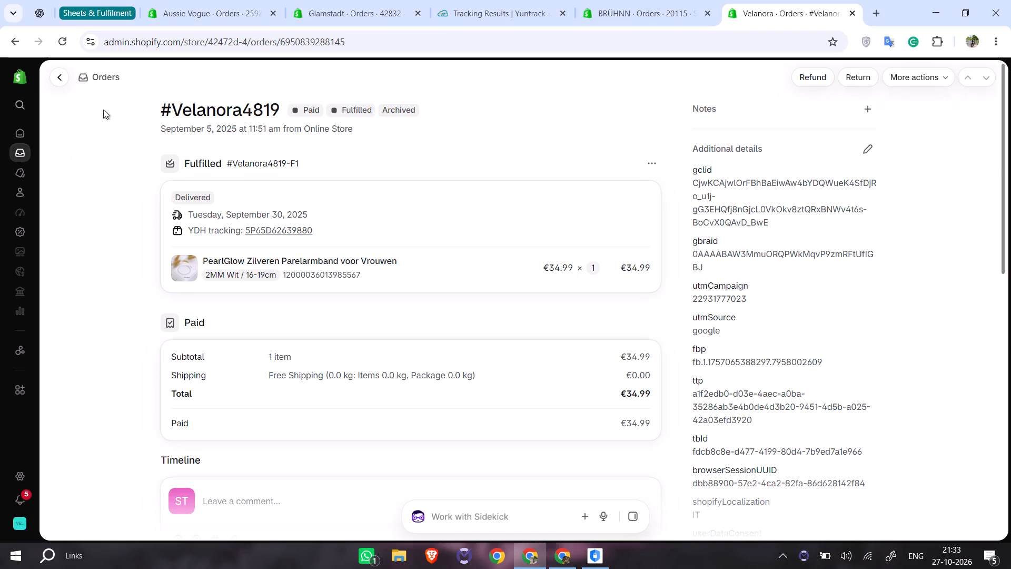
{"action": "left_click", "coordinate": [29, 106]}
{"action": "key", "text": "ctrl+v"}
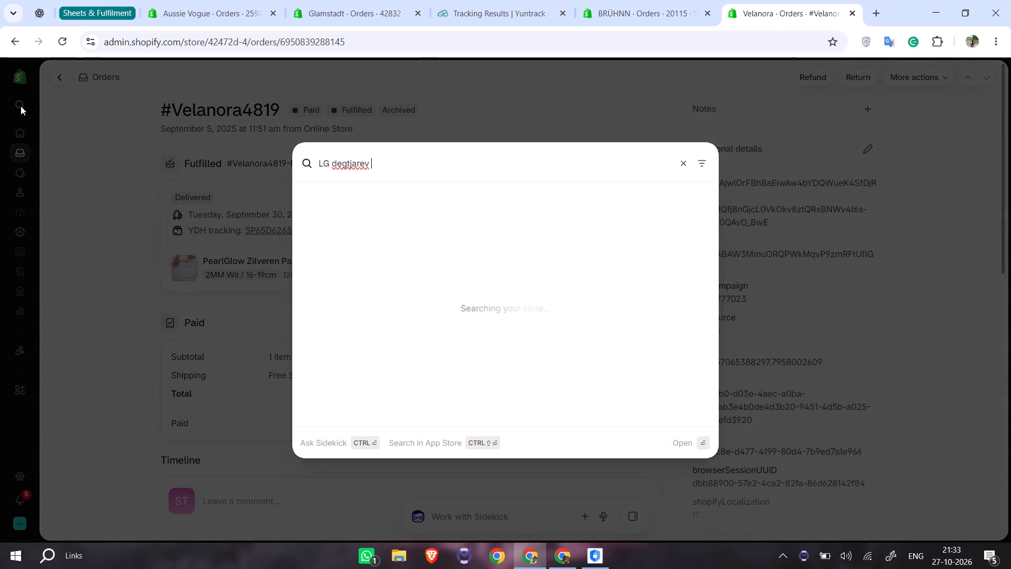
Copy the customer's email address from ticket 442803 again and search the Velanora store for it.
{"action": "key", "text": "alt+Tab"}
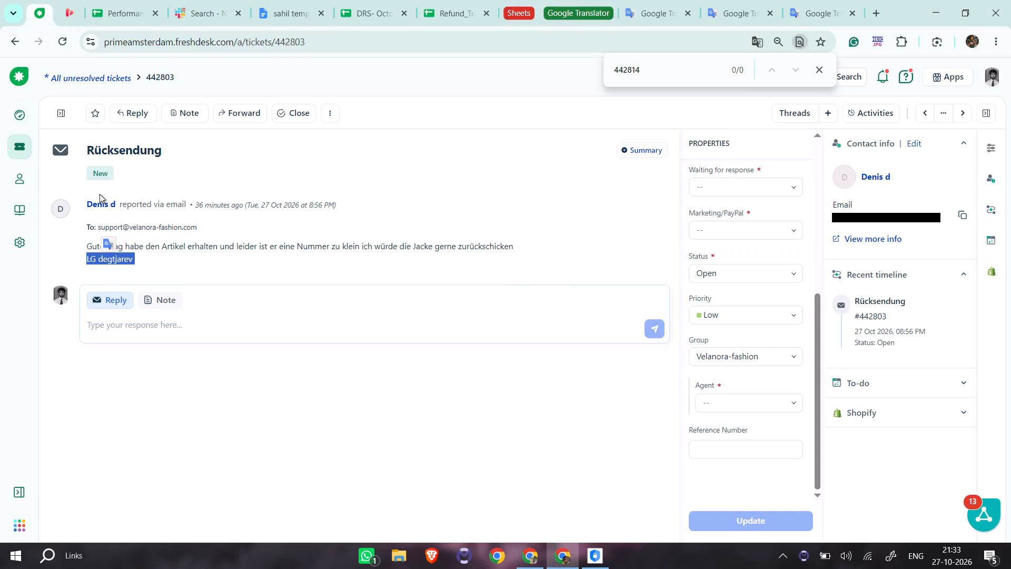
{"action": "triple_click", "coordinate": [962, 215]}
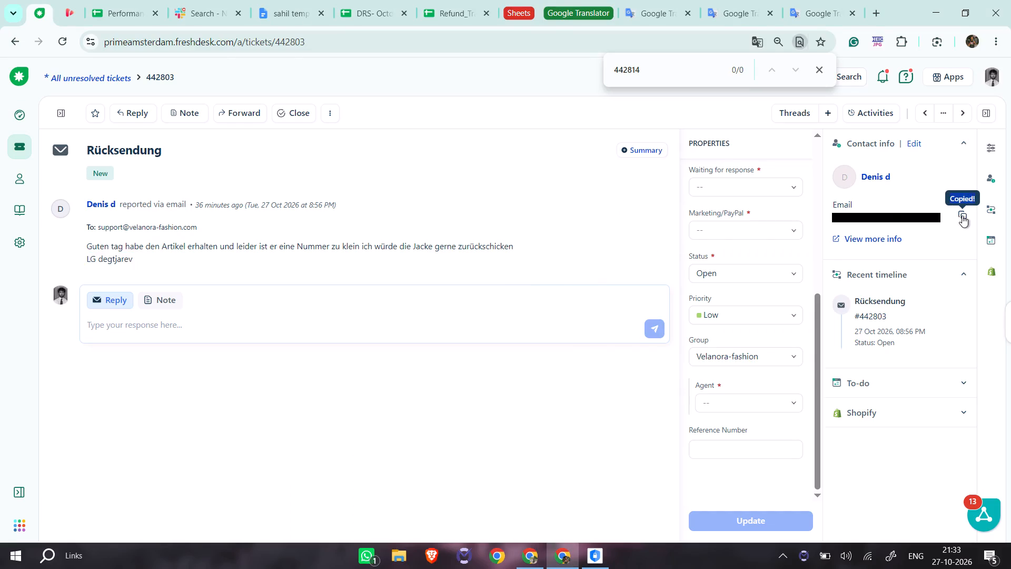
{"action": "key", "text": "alt+Tab"}
{"action": "left_click", "coordinate": [464, 158]}
{"action": "key", "text": "ctrl+a"}
{"action": "key", "text": "ctrl+v"}
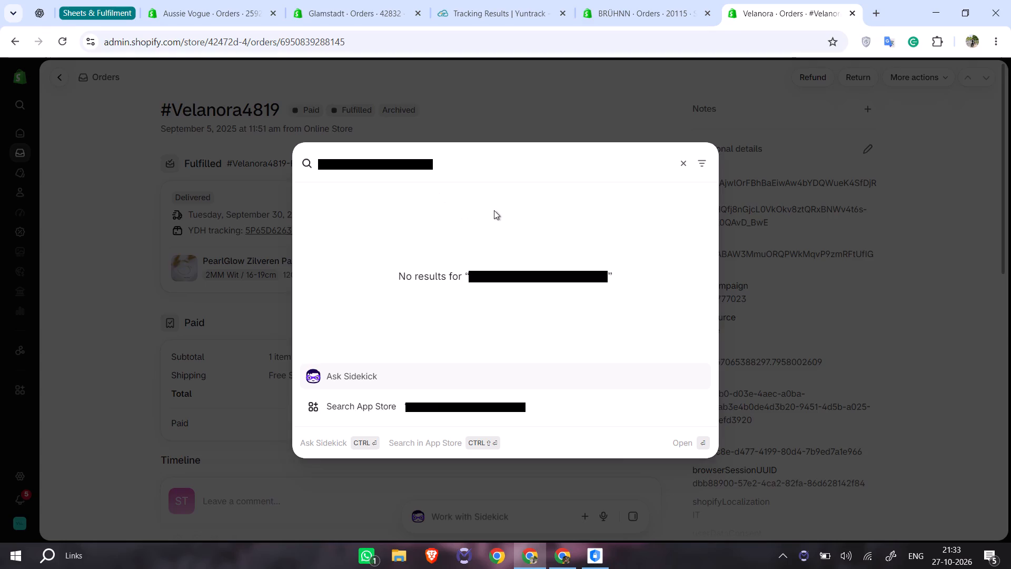
{"action": "key", "text": "alt+Tab"}
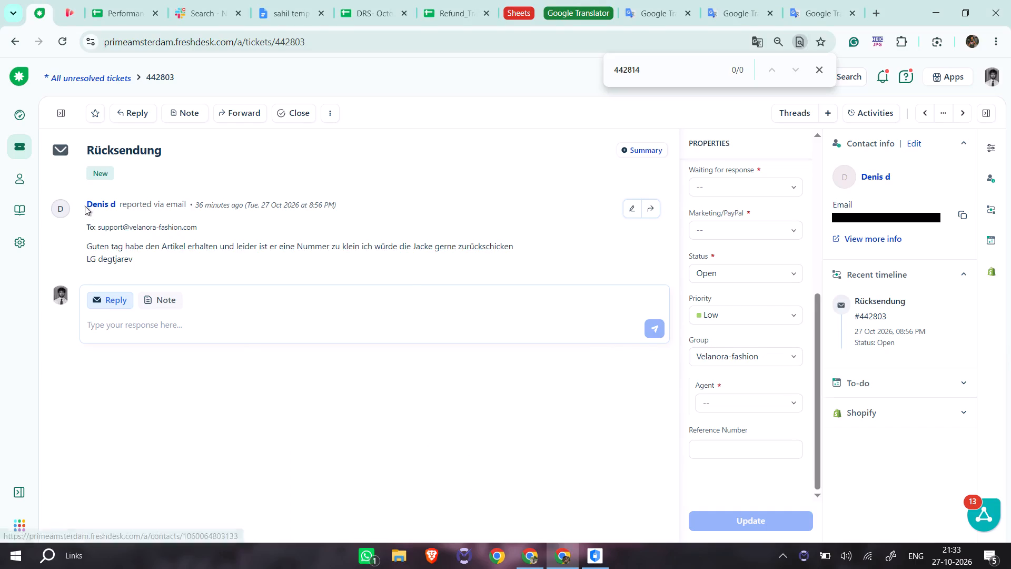
{"action": "triple_click", "coordinate": [83, 203]}
{"action": "key", "text": "ctrl+c"}
{"action": "key", "text": "alt+Tab"}
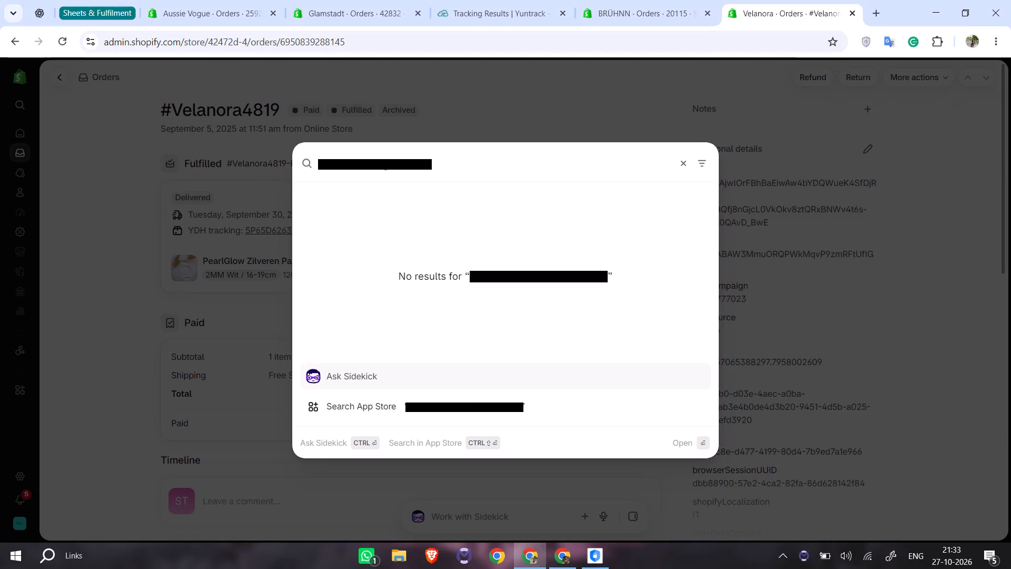
{"action": "left_click", "coordinate": [381, 160]}
{"action": "key", "text": "ctrl+a"}
{"action": "key", "text": "ctrl+v"}
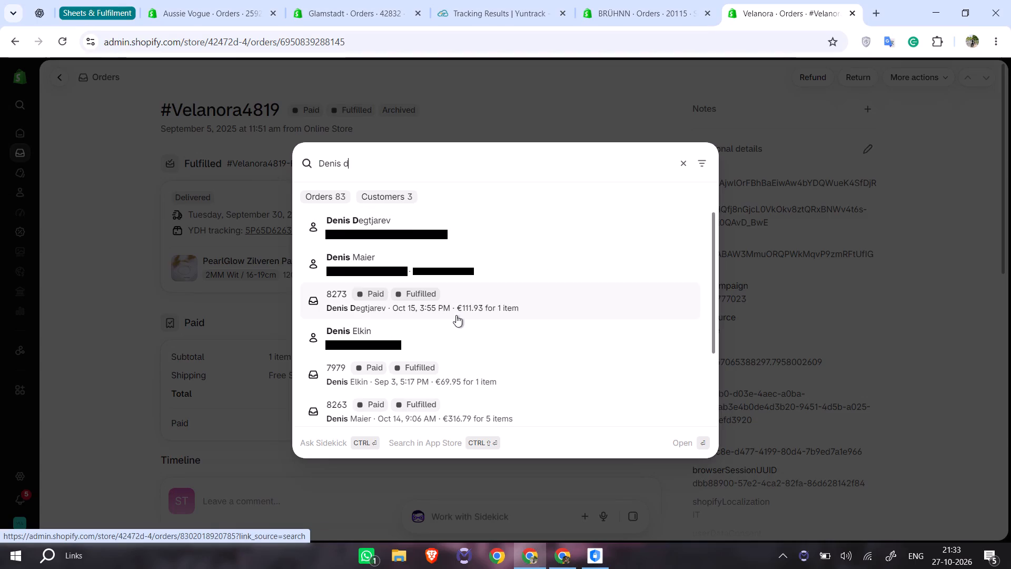
{"action": "key", "text": "alt+Tab"}
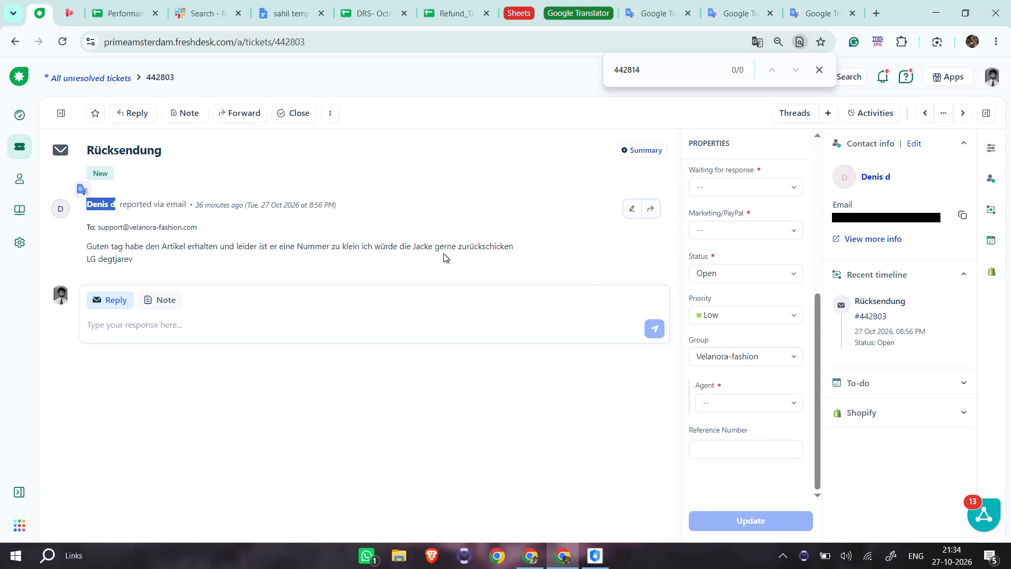
{"action": "key", "text": "alt+Tab"}
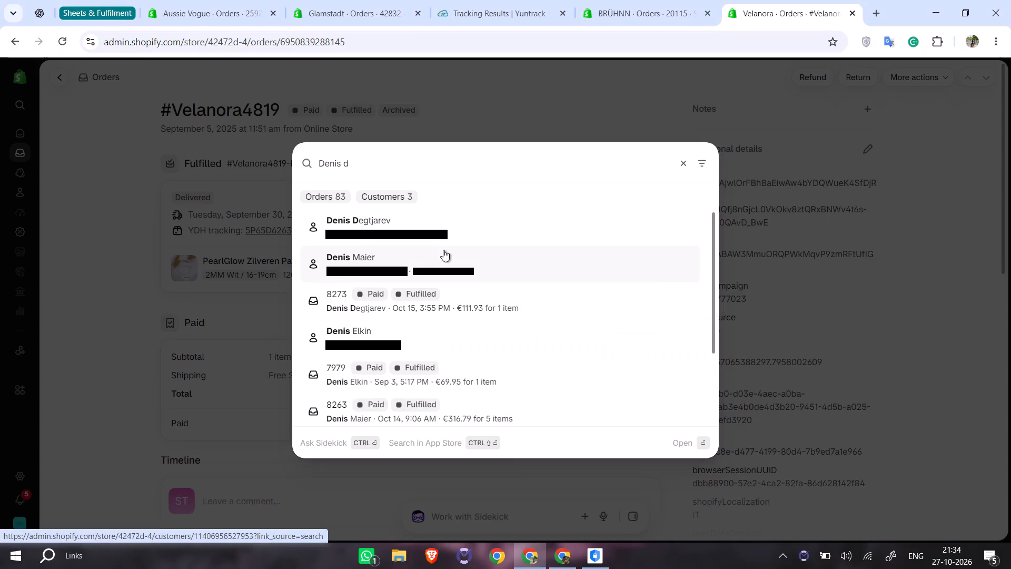
{"action": "key", "text": "alt+Tab"}
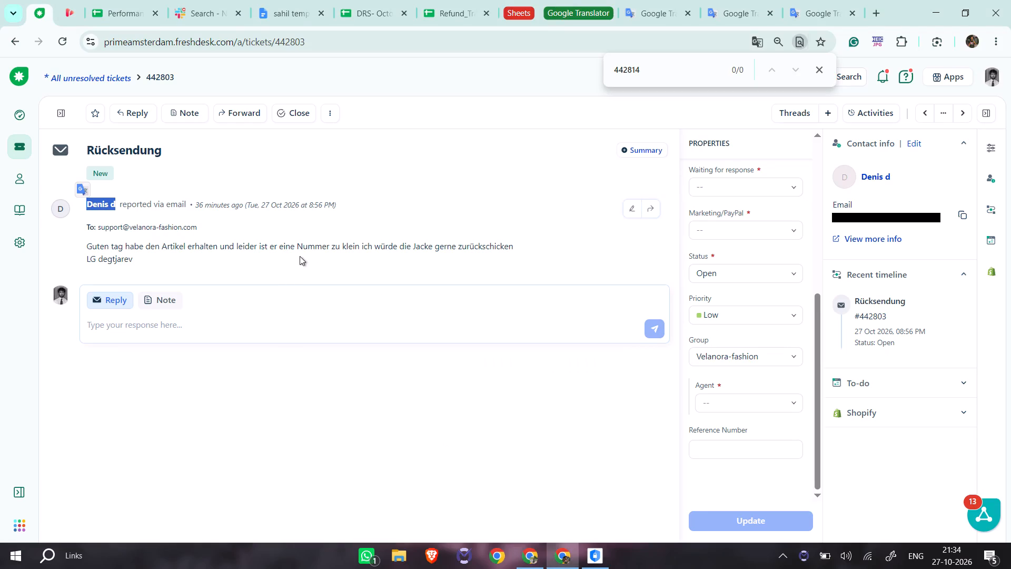
Find the "Unable to find" template in the sahil temps document and copy its body text without greeting and sign-off.
{"action": "left_click", "coordinate": [308, 242]}
{"action": "left_click", "coordinate": [308, 0]}
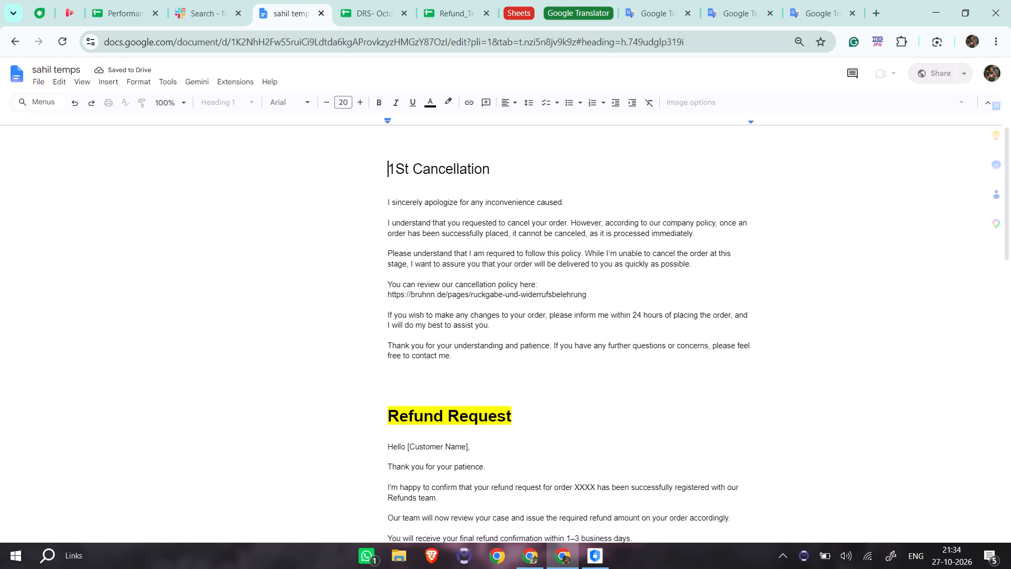
{"action": "key", "text": "ctrl+f"}
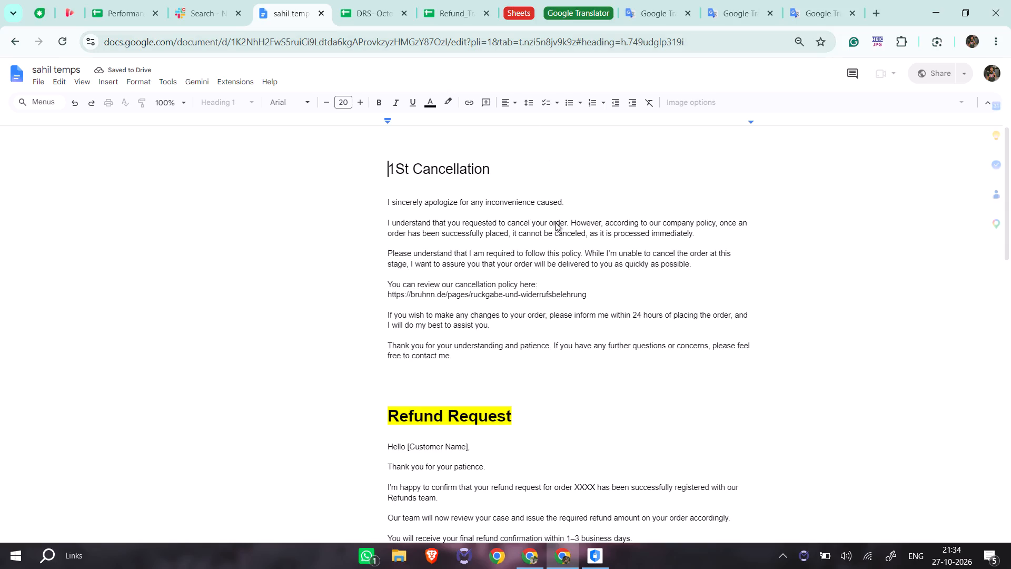
{"action": "left_click", "coordinate": [555, 244]}
{"action": "key", "text": "ctrl+f"}
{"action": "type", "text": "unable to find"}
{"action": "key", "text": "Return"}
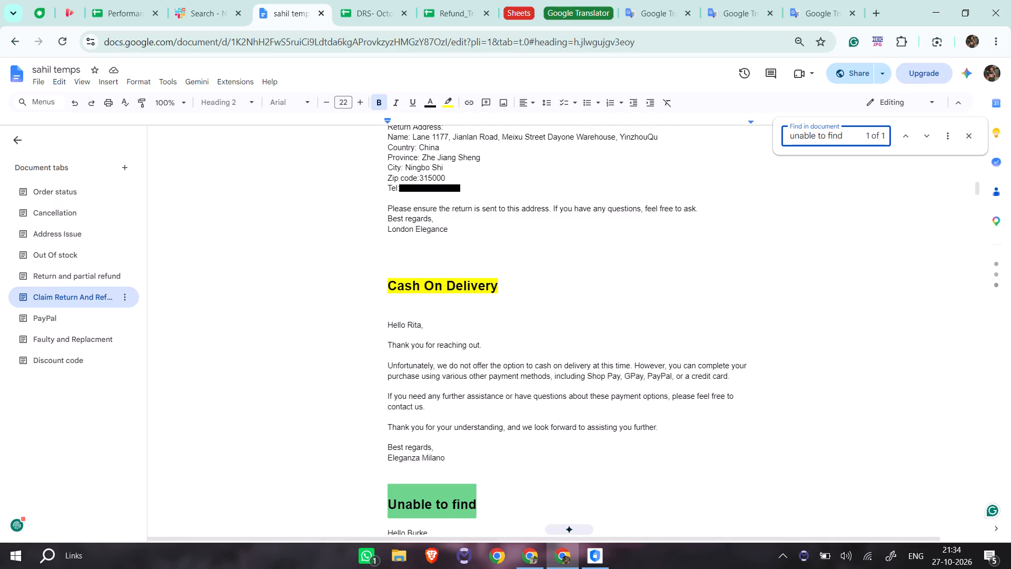
{"action": "scroll", "coordinate": [563, 437], "scroll_direction": "down", "scroll_amount": 3}
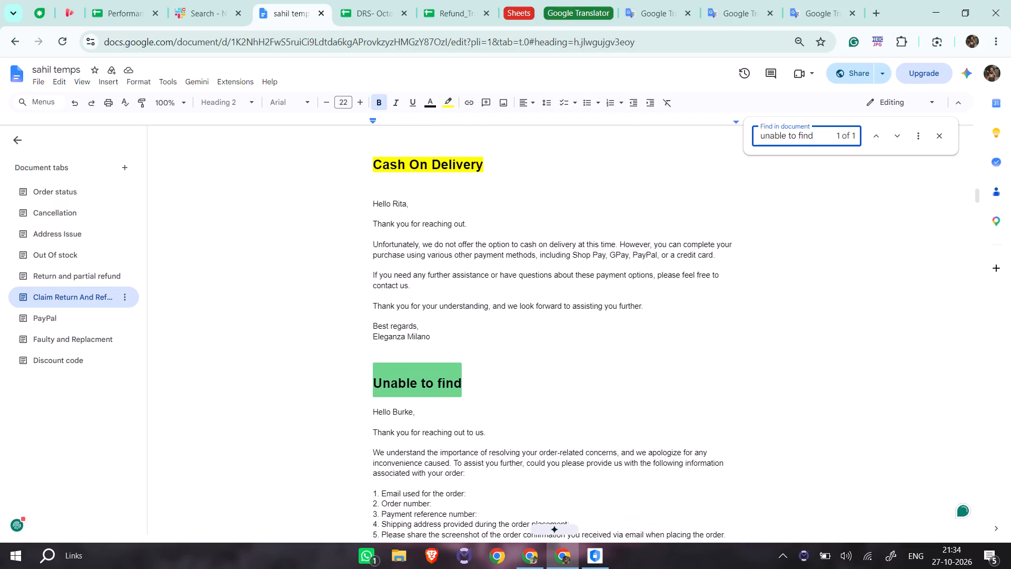
{"action": "left_click_drag", "start_coordinate": [373, 431], "coordinate": [400, 446]}
{"action": "scroll", "coordinate": [394, 447], "scroll_direction": "down", "scroll_amount": 1}
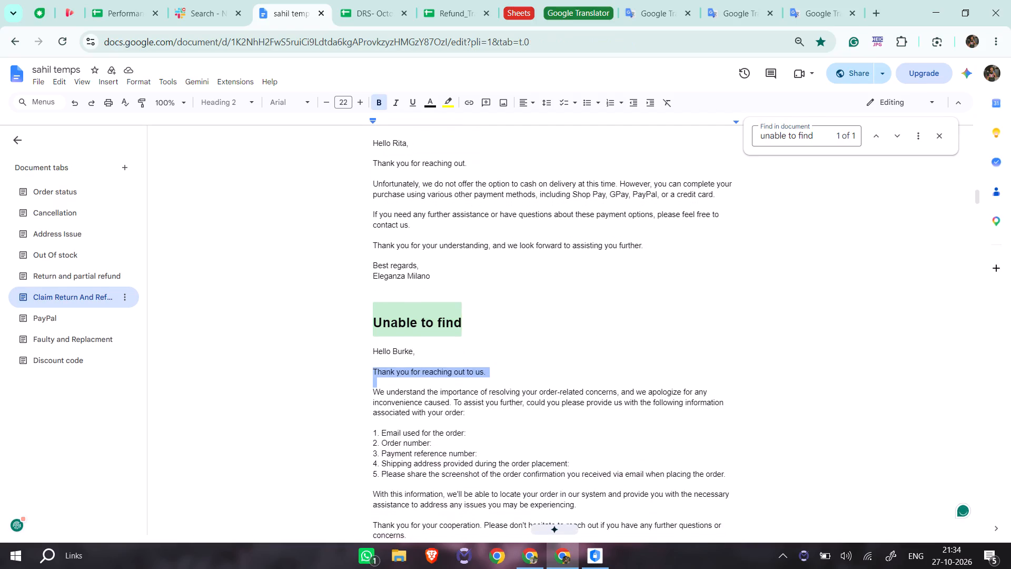
{"action": "scroll", "coordinate": [400, 446], "scroll_direction": "down", "scroll_amount": 1}
{"action": "left_click_drag", "start_coordinate": [400, 446], "coordinate": [459, 472]}
{"action": "scroll", "coordinate": [437, 447], "scroll_direction": "down", "scroll_amount": 1}
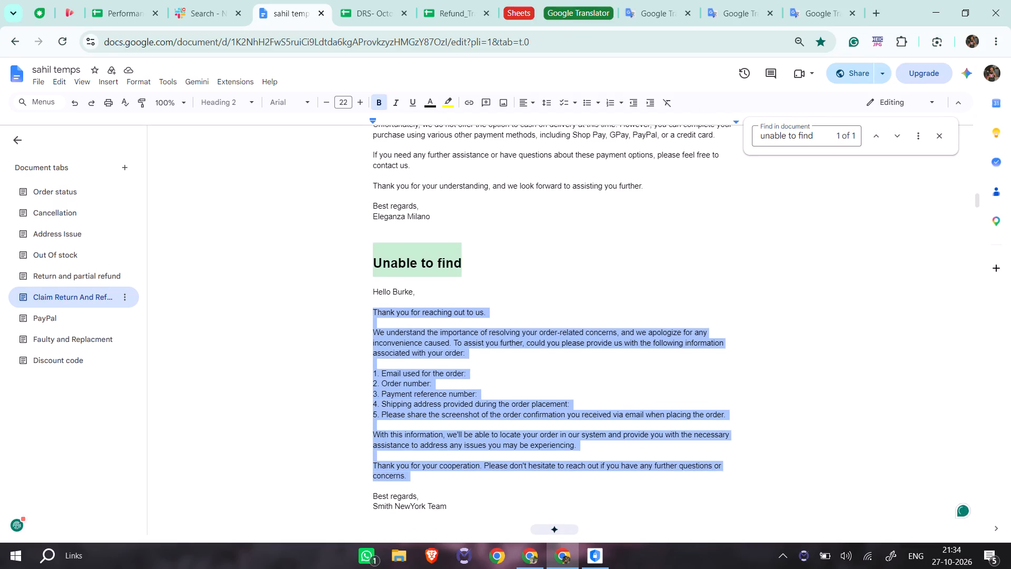
{"action": "left_click_drag", "start_coordinate": [459, 472], "coordinate": [457, 474]}
{"action": "key", "text": "ctrl+c"}
{"action": "key", "text": "ctrl+1"}
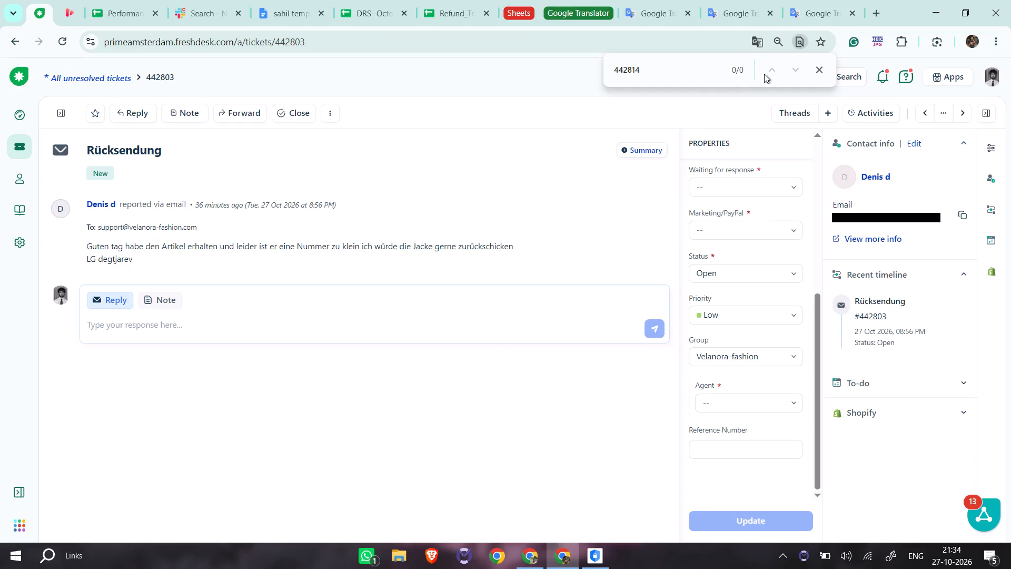
Translate the copied template into German in Google Translate, replacing the previous source text, and copy the translation.
{"action": "left_click", "coordinate": [805, 14]}
{"action": "left_click", "coordinate": [325, 204]}
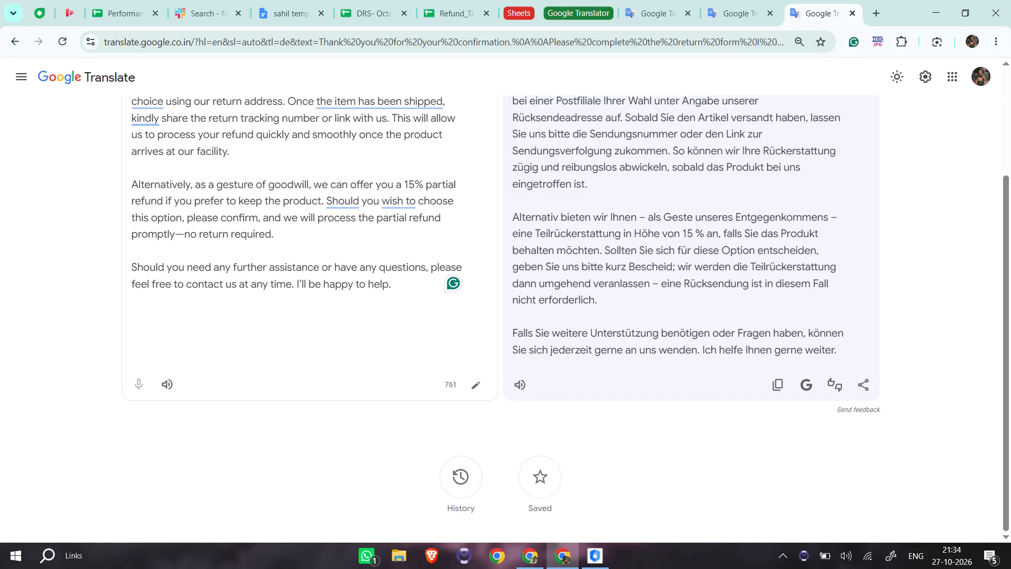
{"action": "left_click", "coordinate": [325, 204]}
{"action": "key", "text": "ctrl+a"}
{"action": "key", "text": "ctrl+v"}
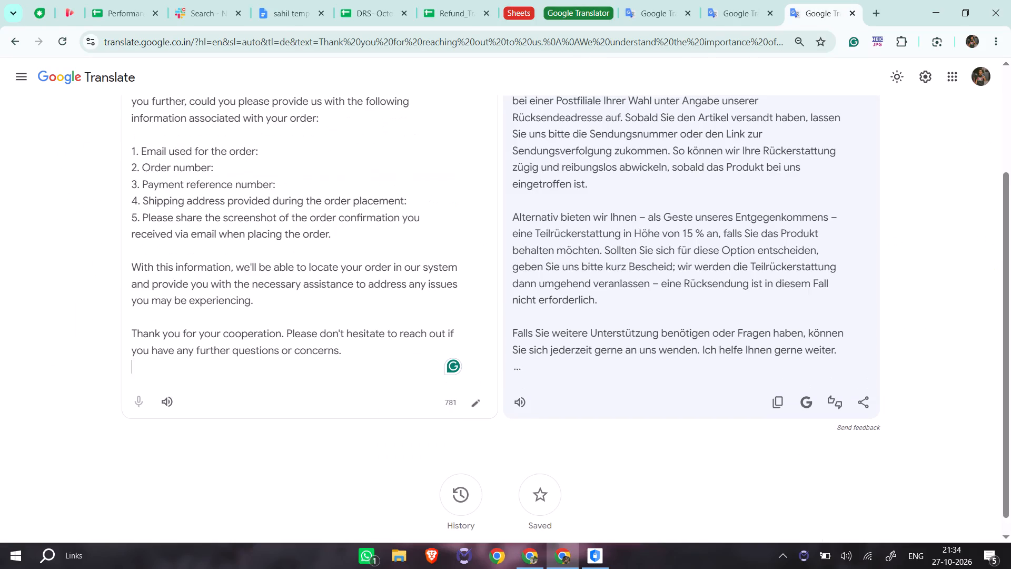
{"action": "key", "text": "BackSpace"}
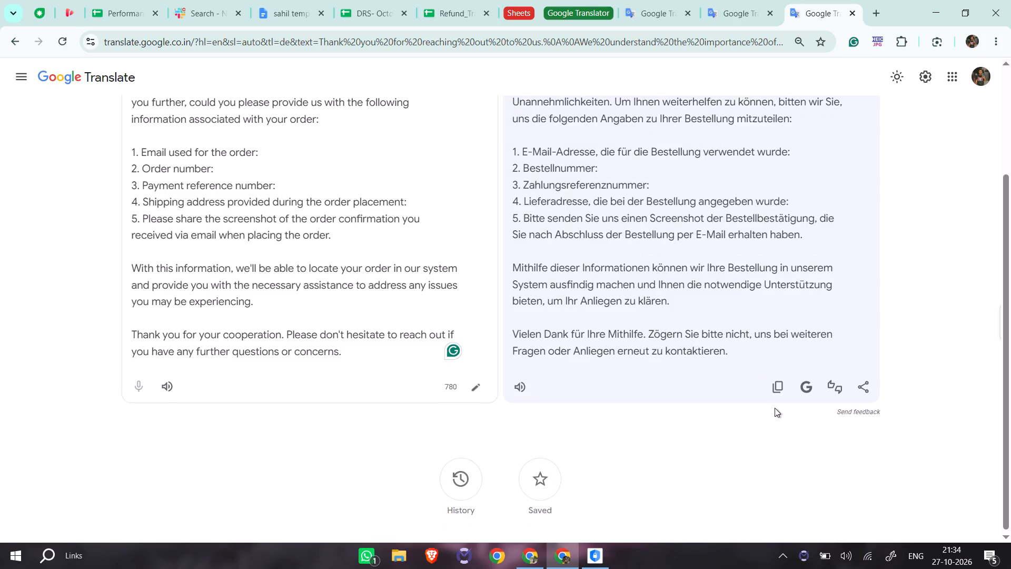
{"action": "triple_click", "coordinate": [775, 393]}
Start a reply on ticket 442803, replace the default greeting with canned response AN1, and paste the German text below its greeting.
{"action": "key", "text": "ctrl+Tab"}
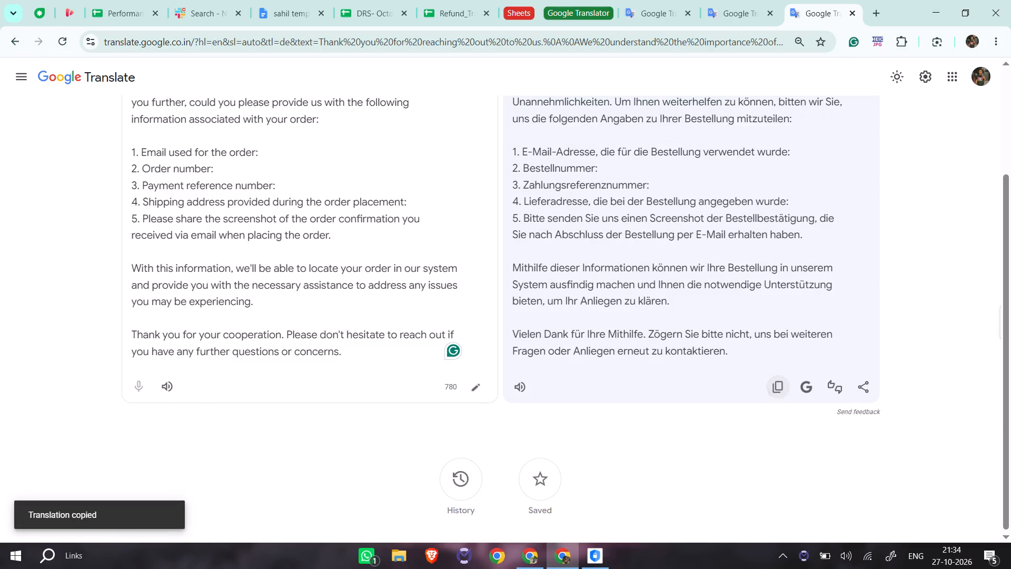
{"action": "left_click", "coordinate": [320, 306]}
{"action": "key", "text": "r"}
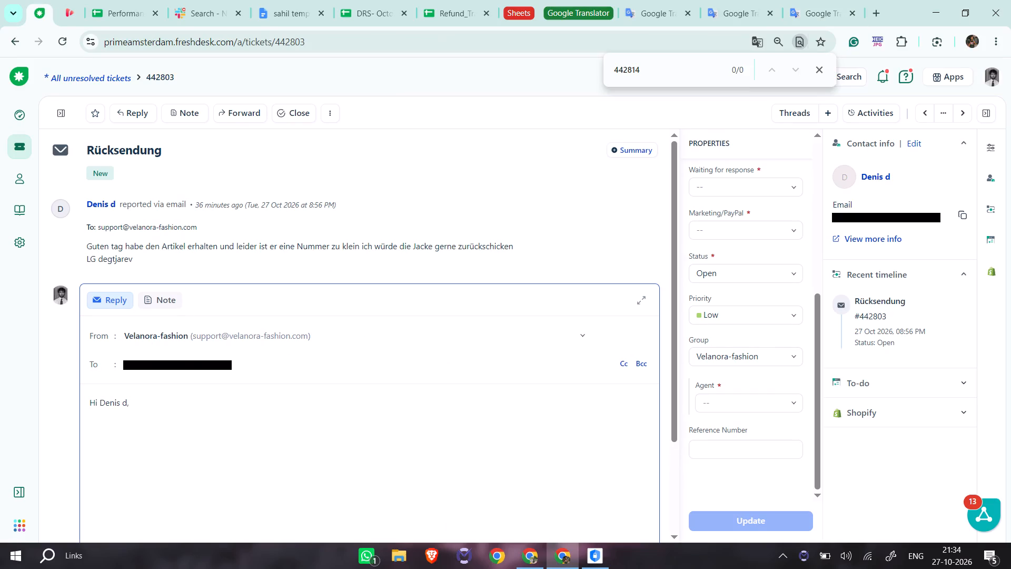
{"action": "scroll", "coordinate": [132, 496], "scroll_direction": "down", "scroll_amount": 4}
{"action": "left_click", "coordinate": [110, 459]}
{"action": "left_click", "coordinate": [130, 410]}
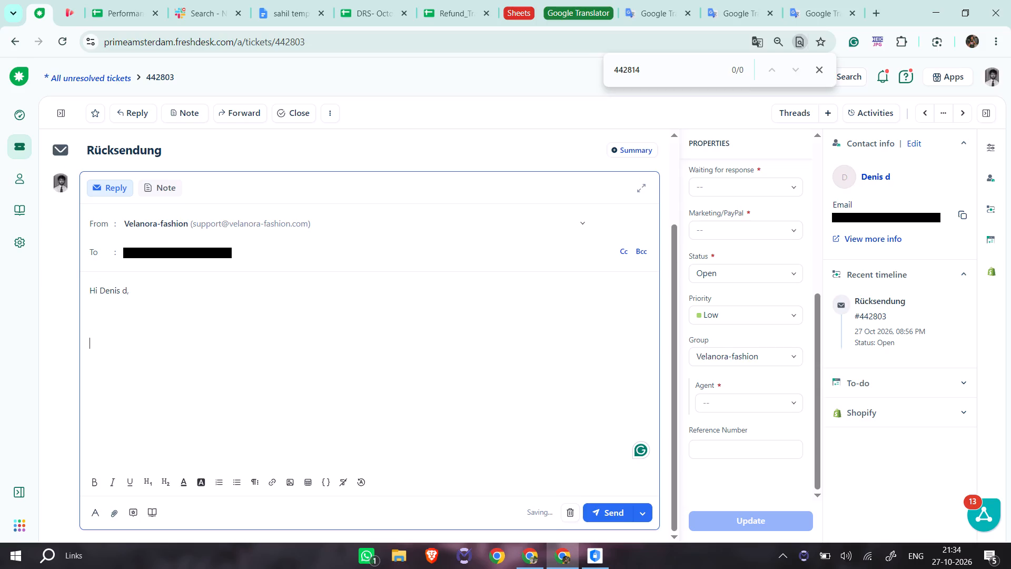
{"action": "key", "text": "ctrl+a"}
{"action": "key", "text": "ctrl+BackSpace"}
{"action": "key", "text": "ctrl+BackSpace"}
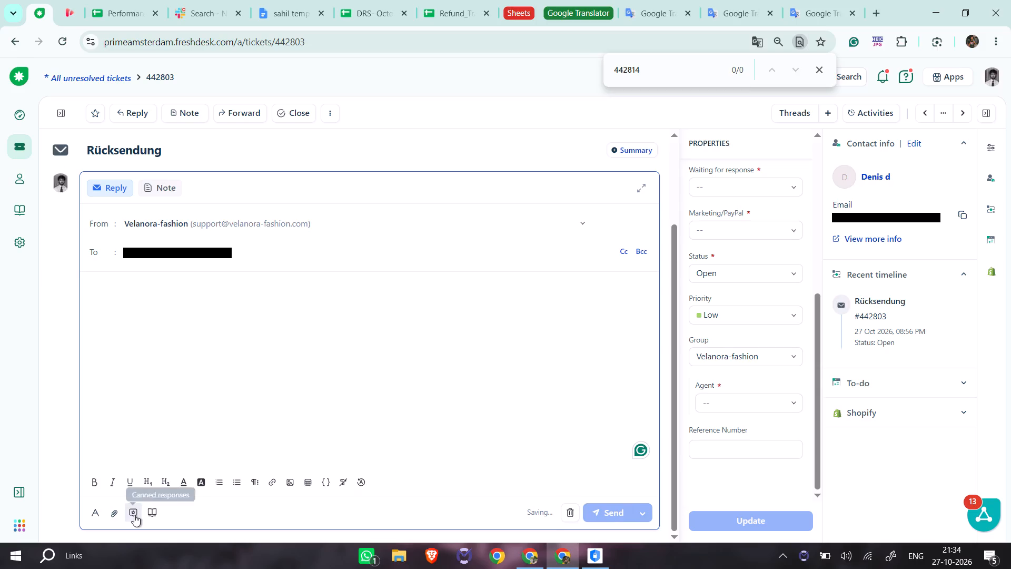
{"action": "left_click", "coordinate": [134, 515]}
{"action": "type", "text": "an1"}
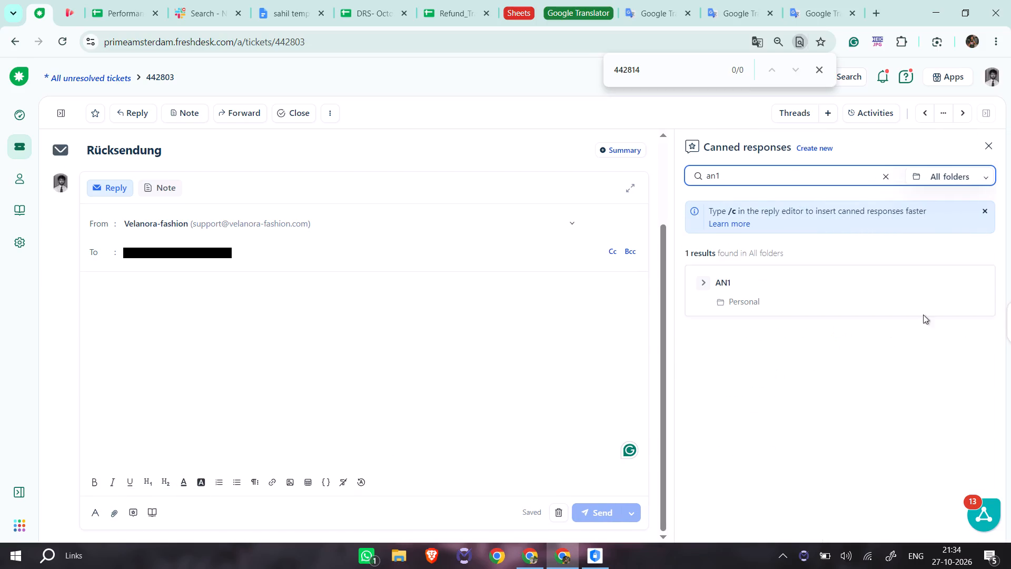
{"action": "left_click", "coordinate": [955, 289]}
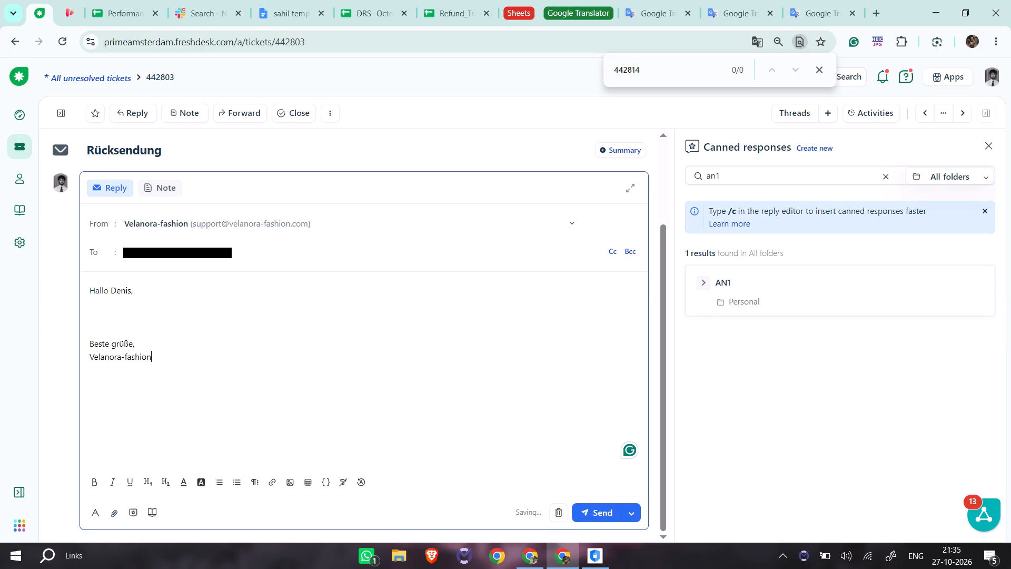
{"action": "left_click", "coordinate": [102, 321]}
{"action": "key", "text": "ctrl+v"}
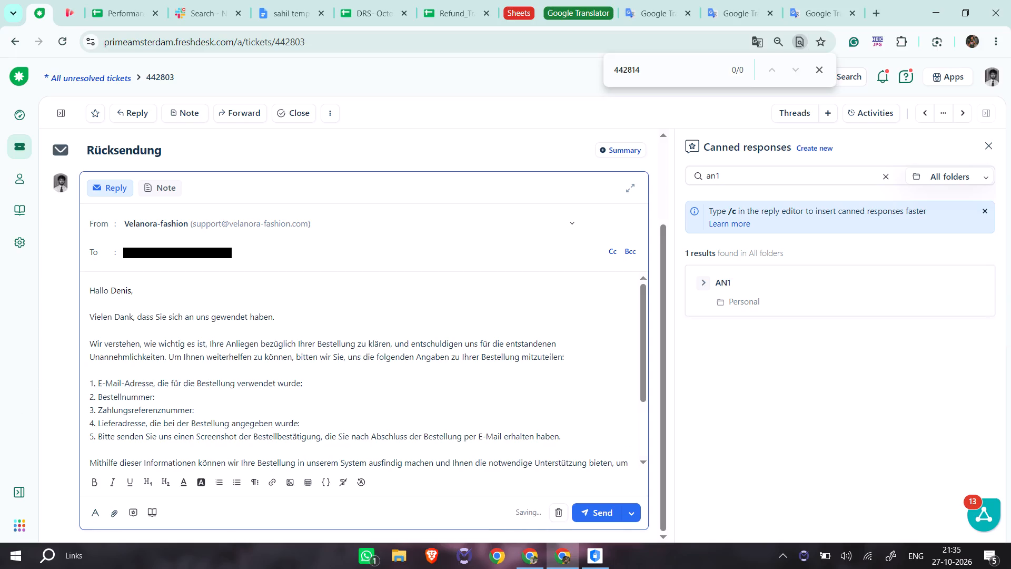
Make the five numbered information requests in the reply bold and send it.
{"action": "left_click", "coordinate": [241, 329]}
{"action": "left_click_drag", "start_coordinate": [584, 439], "coordinate": [153, 401]}
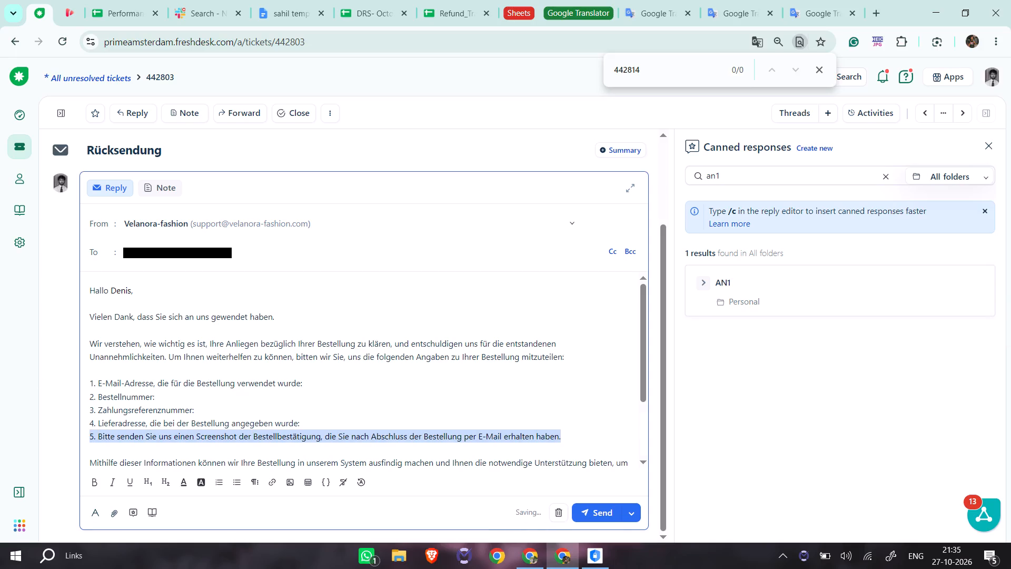
{"action": "left_click_drag", "start_coordinate": [153, 401], "coordinate": [87, 379]}
{"action": "key", "text": "ctrl+b"}
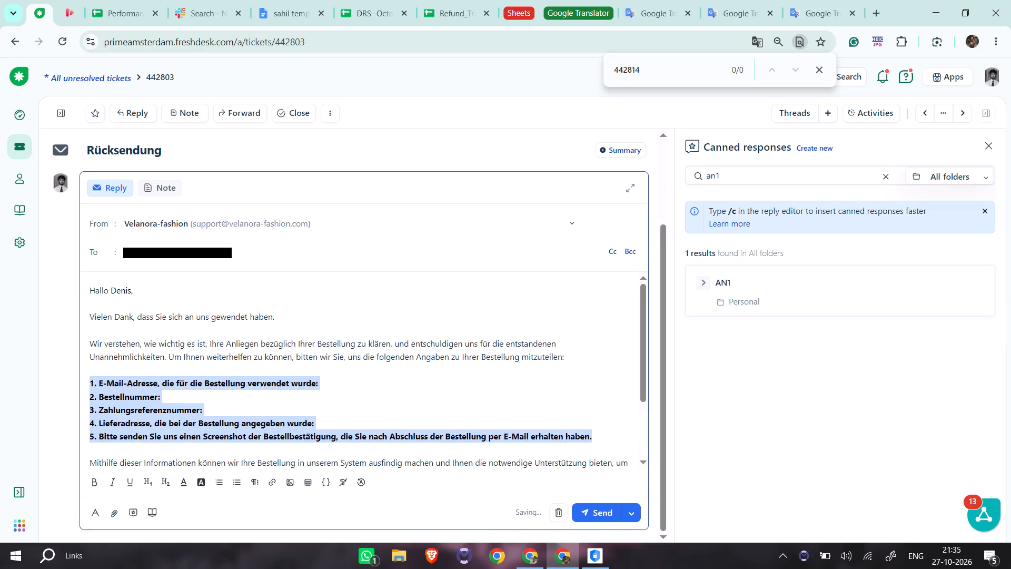
{"action": "key", "text": "ctrl+Return"}
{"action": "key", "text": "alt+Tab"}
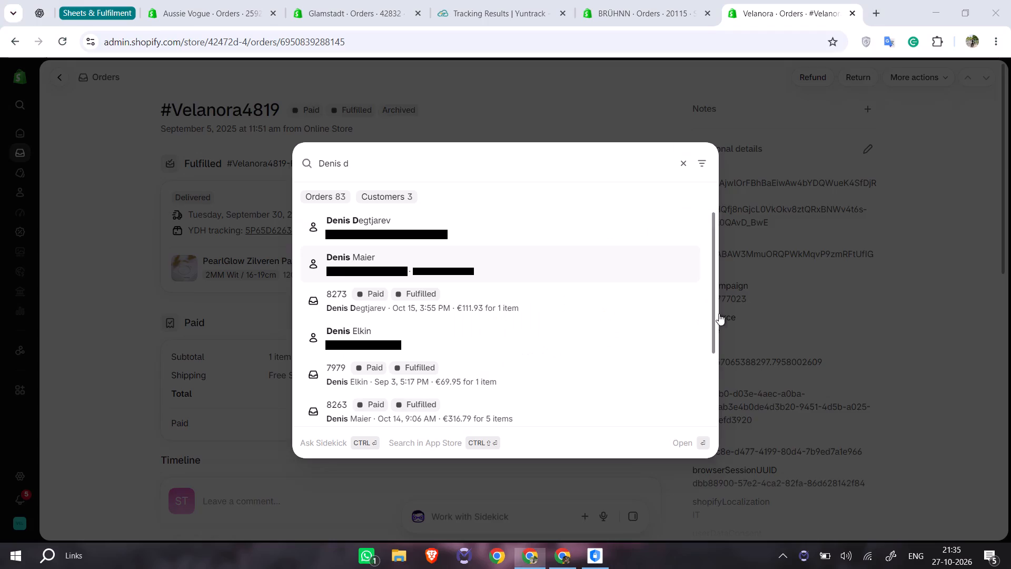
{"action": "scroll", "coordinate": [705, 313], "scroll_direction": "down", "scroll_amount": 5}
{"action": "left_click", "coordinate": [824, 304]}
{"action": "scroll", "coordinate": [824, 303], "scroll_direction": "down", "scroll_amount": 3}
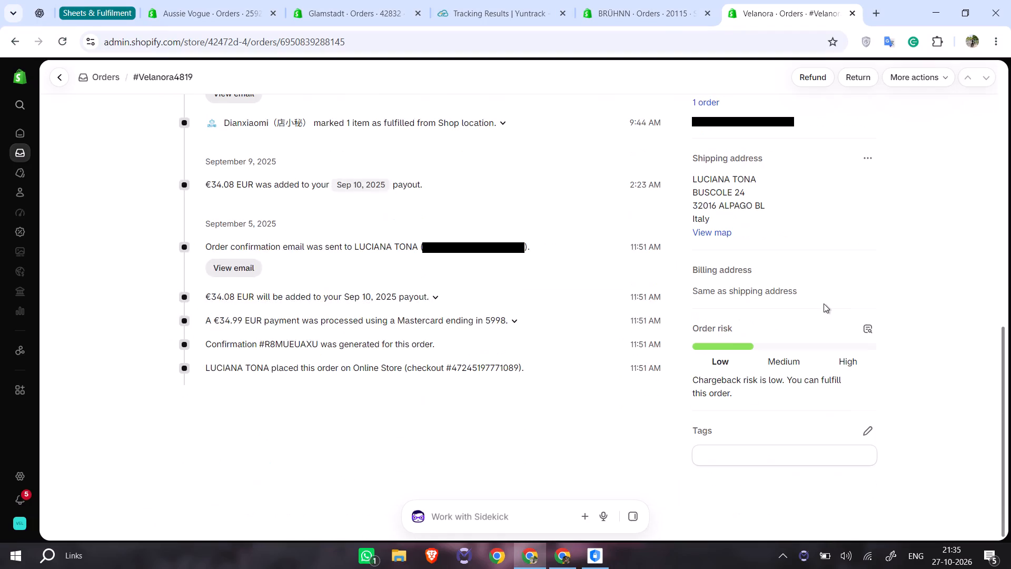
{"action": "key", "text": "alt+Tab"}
Fill in ticket 442803's type, then set payment method and address validation to NA, waiting for response to N/A, and Marketing/PayPal to No.
{"action": "scroll", "coordinate": [774, 302], "scroll_direction": "up", "scroll_amount": 5}
{"action": "scroll", "coordinate": [716, 269], "scroll_direction": "up", "scroll_amount": 3}
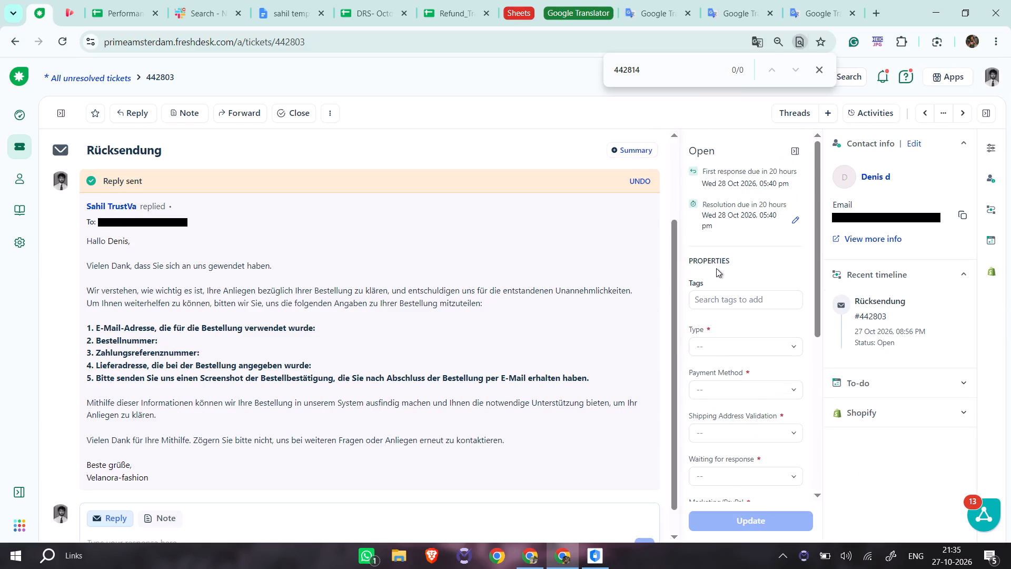
{"action": "left_click", "coordinate": [718, 295]}
{"action": "key", "text": "Tab"}
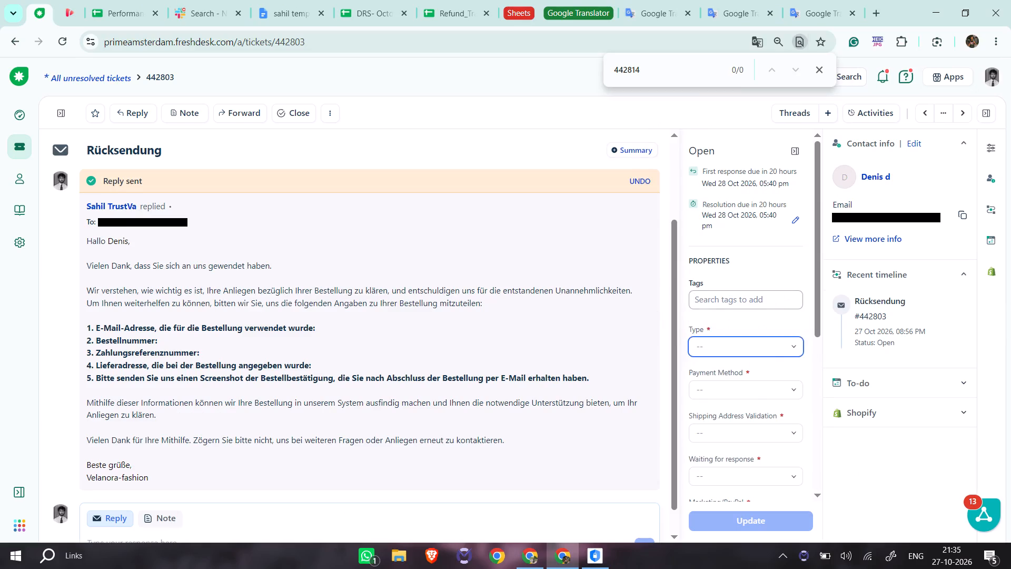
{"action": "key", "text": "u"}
{"action": "key", "text": "Tab"}
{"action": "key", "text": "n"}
{"action": "key", "text": "Tab"}
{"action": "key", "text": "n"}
{"action": "key", "text": "Tab"}
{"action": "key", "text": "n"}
{"action": "key", "text": "Tab"}
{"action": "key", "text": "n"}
{"action": "key", "text": "Tab"}
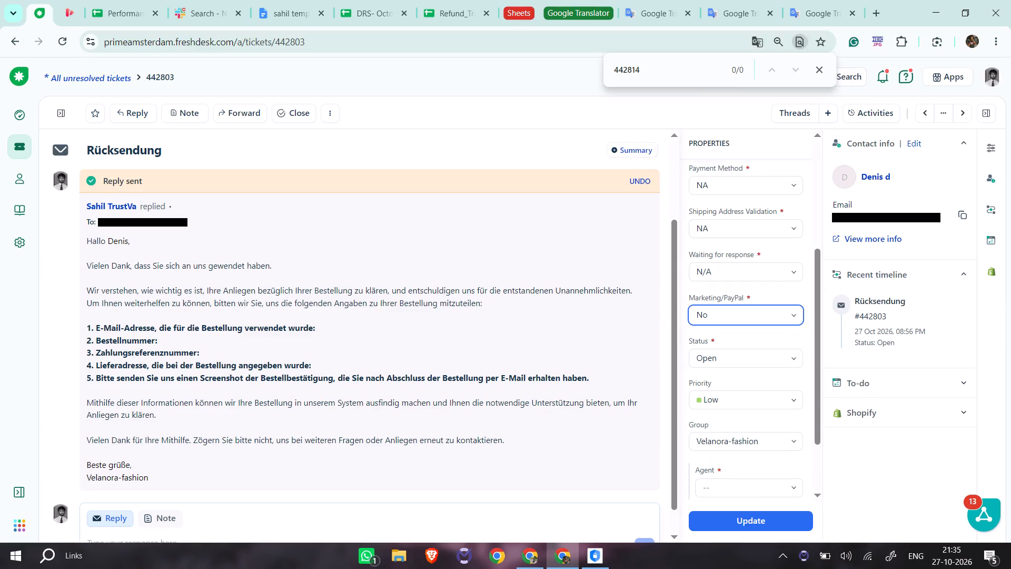
Set ticket 442803's status to Resolved, assign it to agent Sahil, and update the properties.
{"action": "key", "text": "Tab"}
{"action": "key", "text": "shift+Tab"}
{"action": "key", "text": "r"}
{"action": "key", "text": "Tab"}
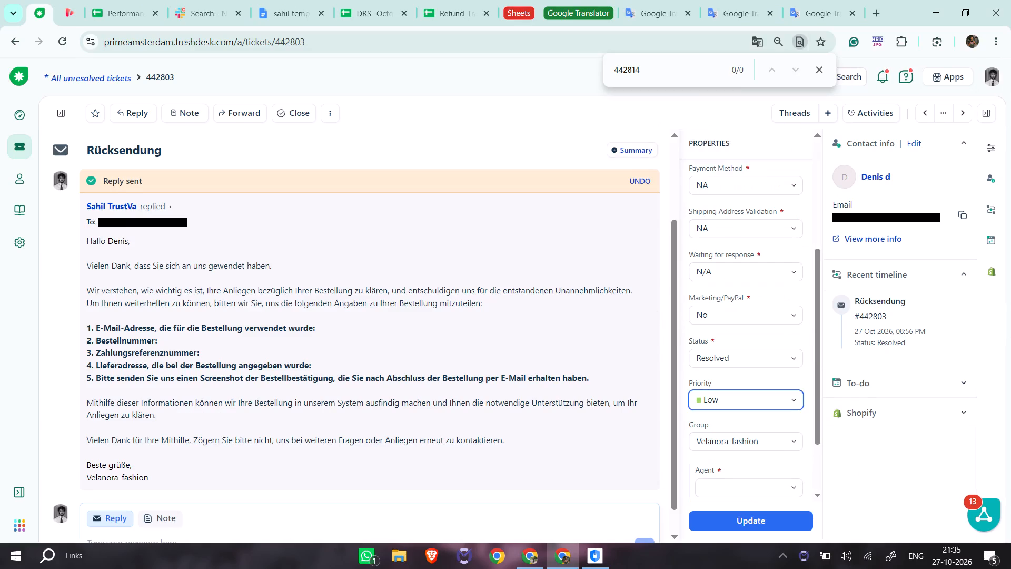
{"action": "key", "text": "Tab"}
{"action": "key", "text": "Tab"}
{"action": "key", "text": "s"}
{"action": "key", "text": "Tab"}
{"action": "key", "text": "Tab"}
{"action": "key", "text": "Return"}
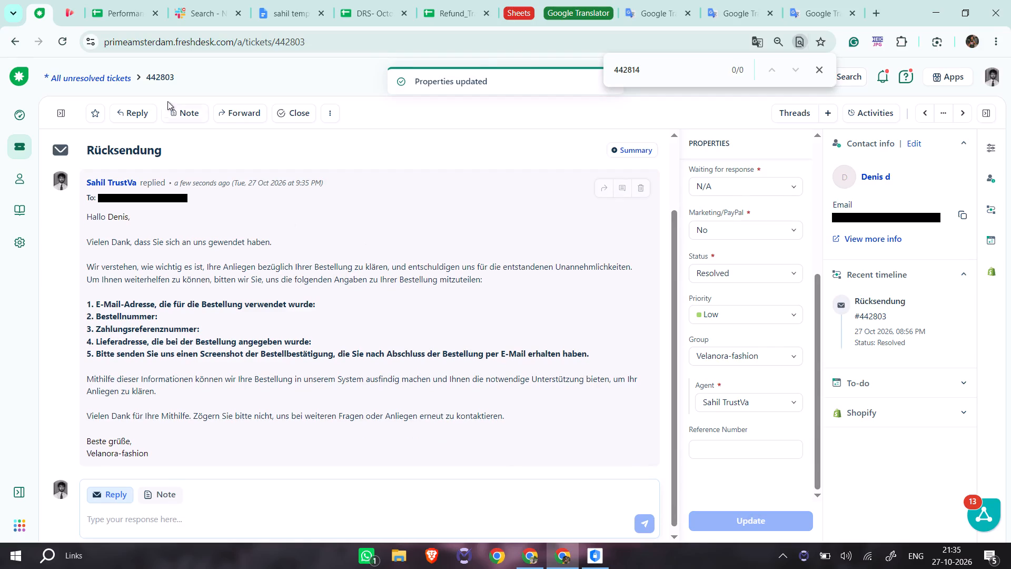
{"action": "double_click", "coordinate": [164, 83]}
{"action": "key", "text": "ctrl+c"}
{"action": "key", "text": "ctrl+c"}
{"action": "key", "text": "ctrl+6"}
{"action": "key", "text": "ctrl+v"}
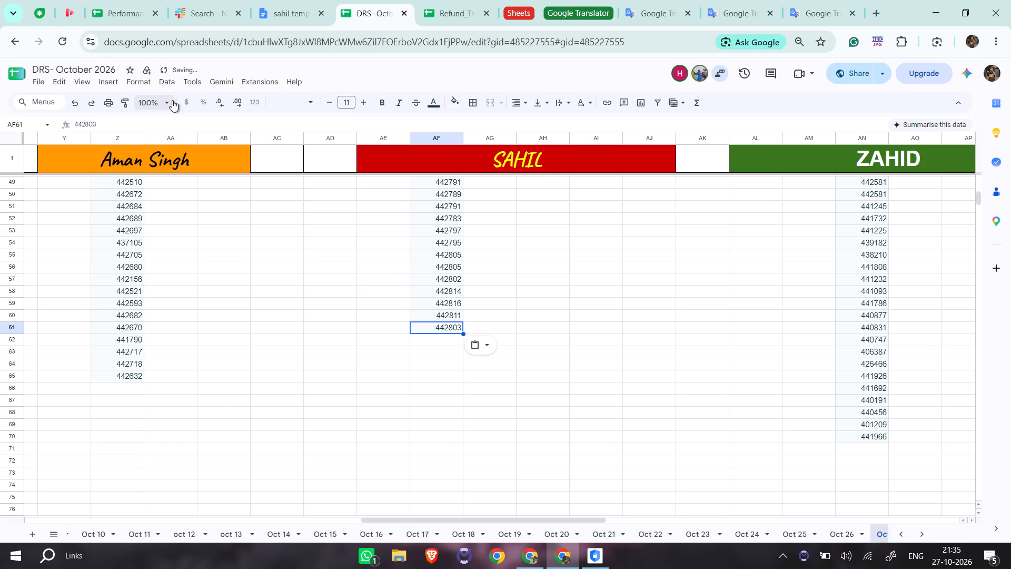
{"action": "key", "text": "Down"}
{"action": "key", "text": "ctrl+1"}
{"action": "key", "text": "alt+Tab"}
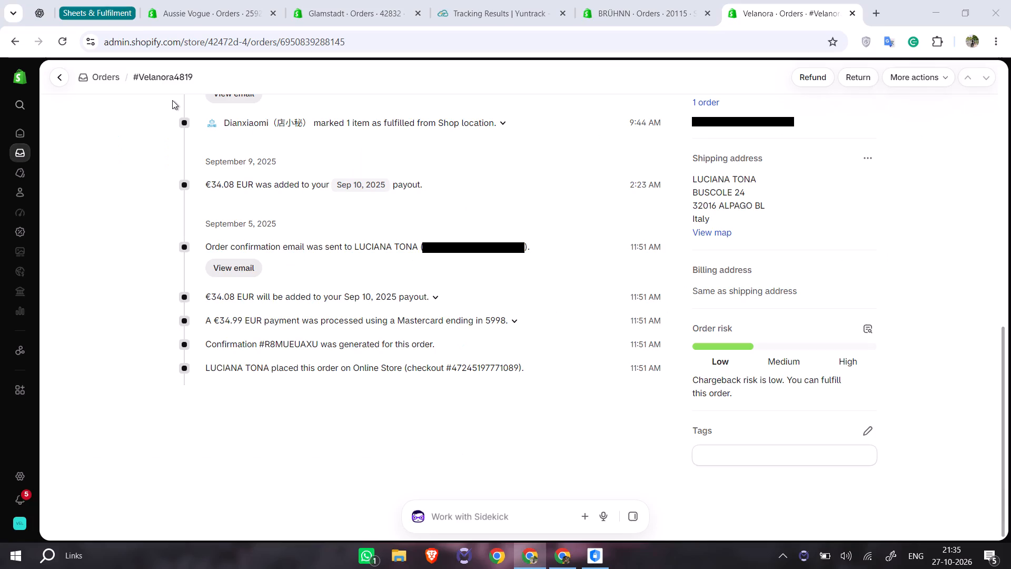
{"action": "key", "text": "alt+Tab"}
{"action": "scroll", "coordinate": [122, 241], "scroll_direction": "up", "scroll_amount": 3}
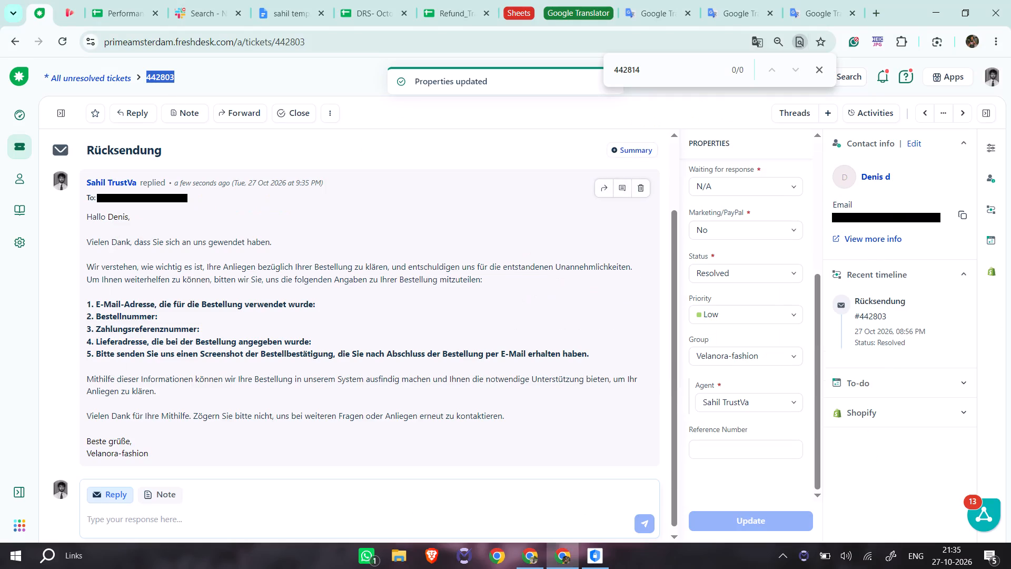
{"action": "scroll", "coordinate": [122, 241], "scroll_direction": "up", "scroll_amount": 3}
{"action": "triple_click", "coordinate": [79, 184]}
{"action": "key", "text": "ctrl+c"}
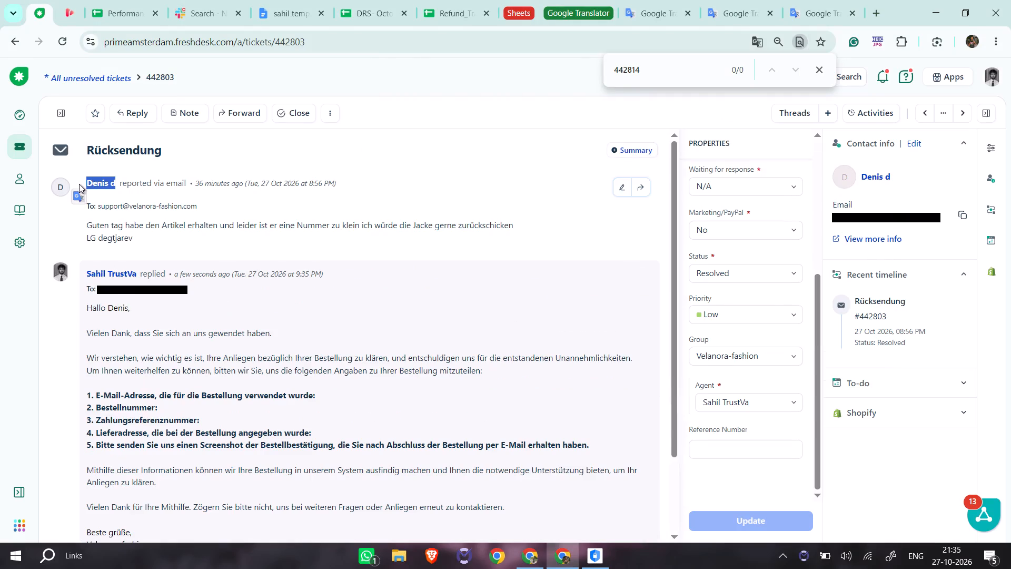
{"action": "key", "text": "alt+Tab"}
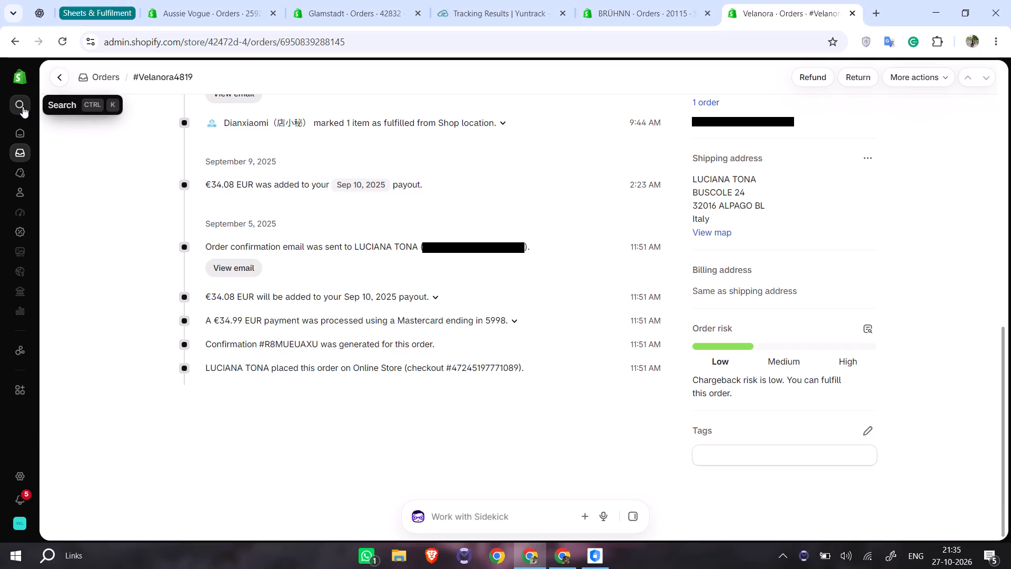
{"action": "left_click", "coordinate": [23, 106]}
{"action": "key", "text": "ctrl+v"}
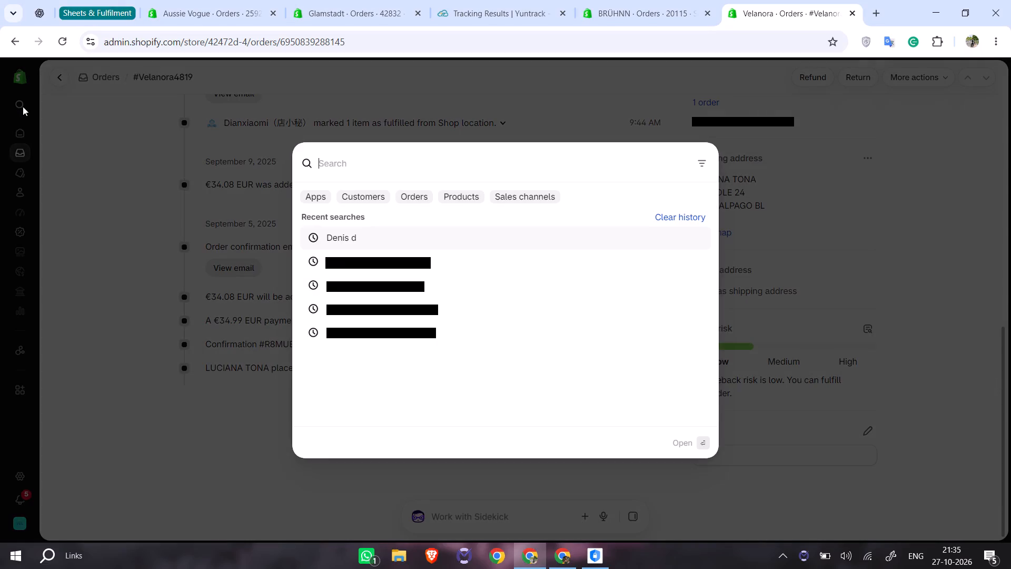
{"action": "key", "text": "ctrl+v"}
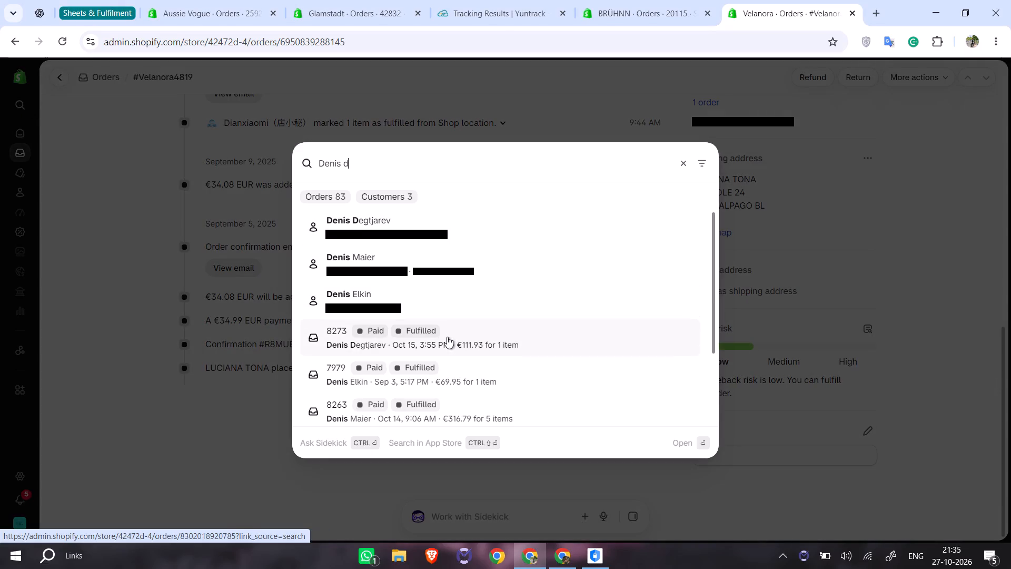
{"action": "left_click", "coordinate": [447, 337]}
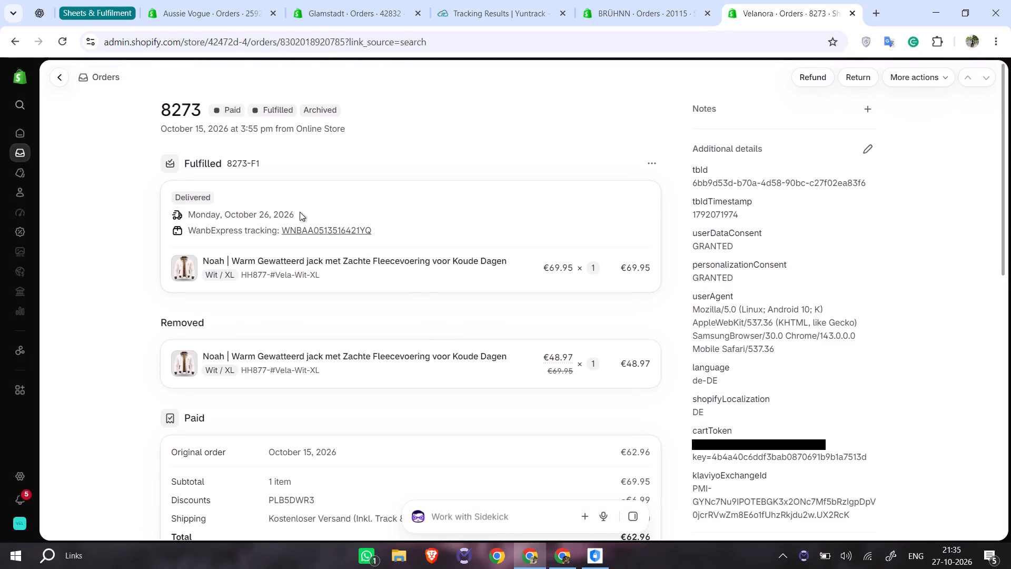
{"action": "triple_click", "coordinate": [178, 112]}
{"action": "key", "text": "ctrl+c"}
{"action": "key", "text": "ctrl+c"}
{"action": "key", "text": "alt+Tab"}
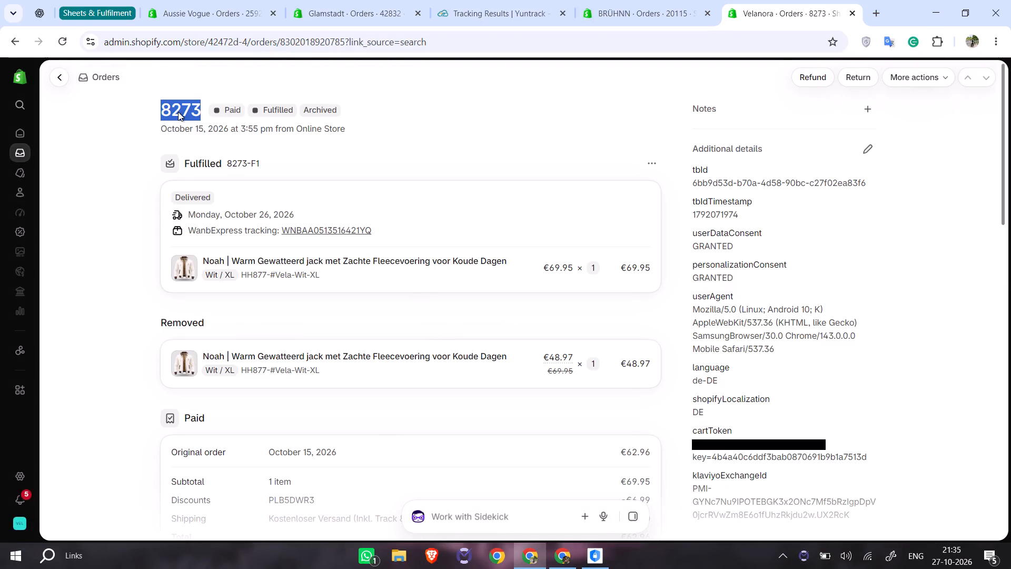
{"action": "scroll", "coordinate": [204, 473], "scroll_direction": "down", "scroll_amount": 9}
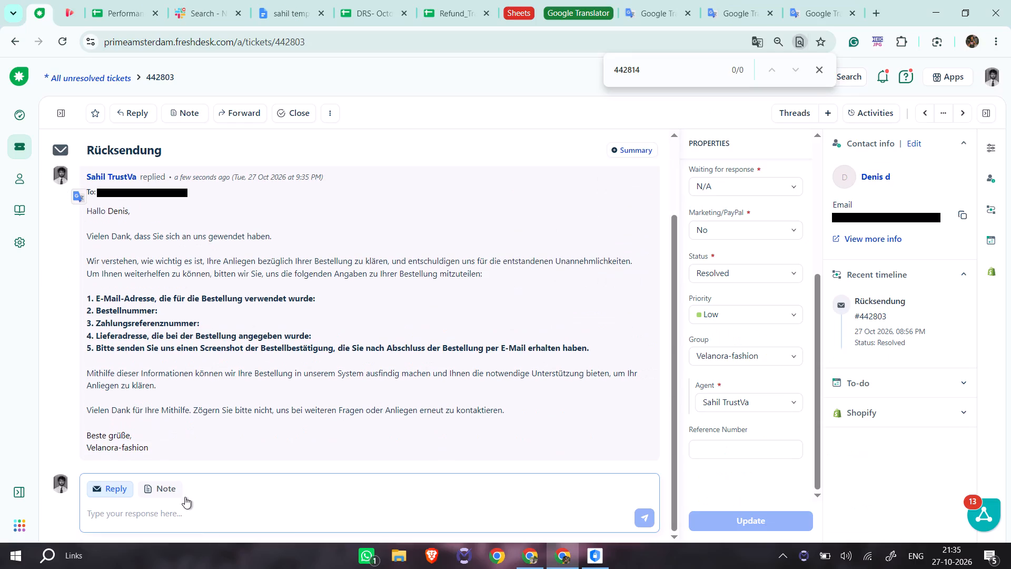
{"action": "left_click", "coordinate": [177, 490]}
{"action": "key", "text": "ctrl+v"}
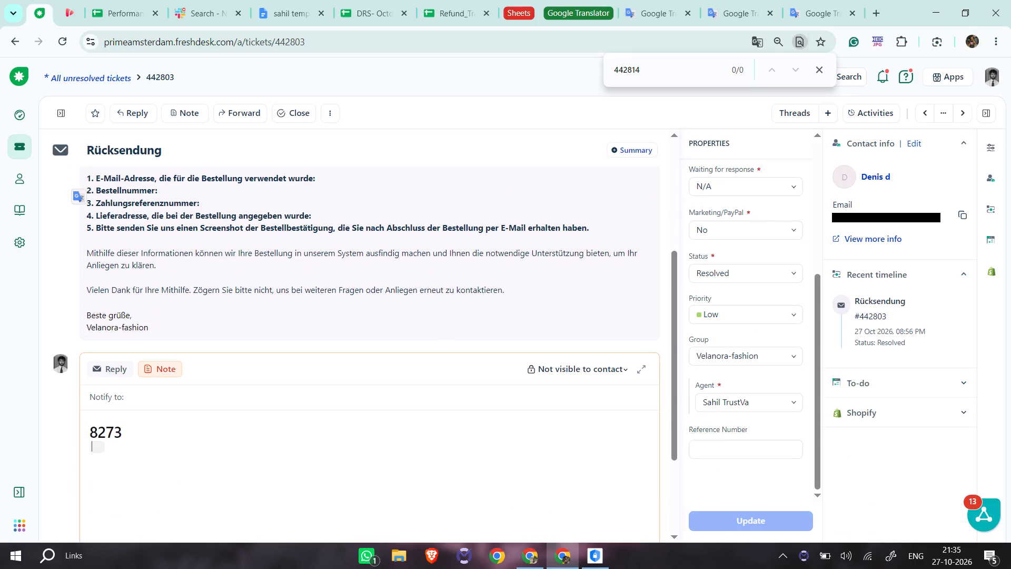
{"action": "key", "text": "ctrl+z"}
{"action": "key", "text": "ctrl+shift+v"}
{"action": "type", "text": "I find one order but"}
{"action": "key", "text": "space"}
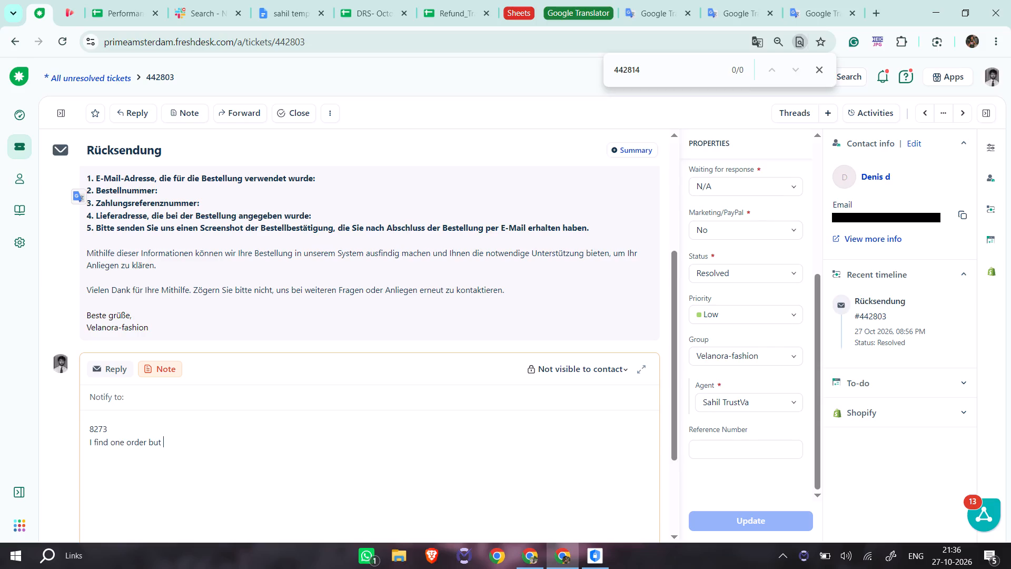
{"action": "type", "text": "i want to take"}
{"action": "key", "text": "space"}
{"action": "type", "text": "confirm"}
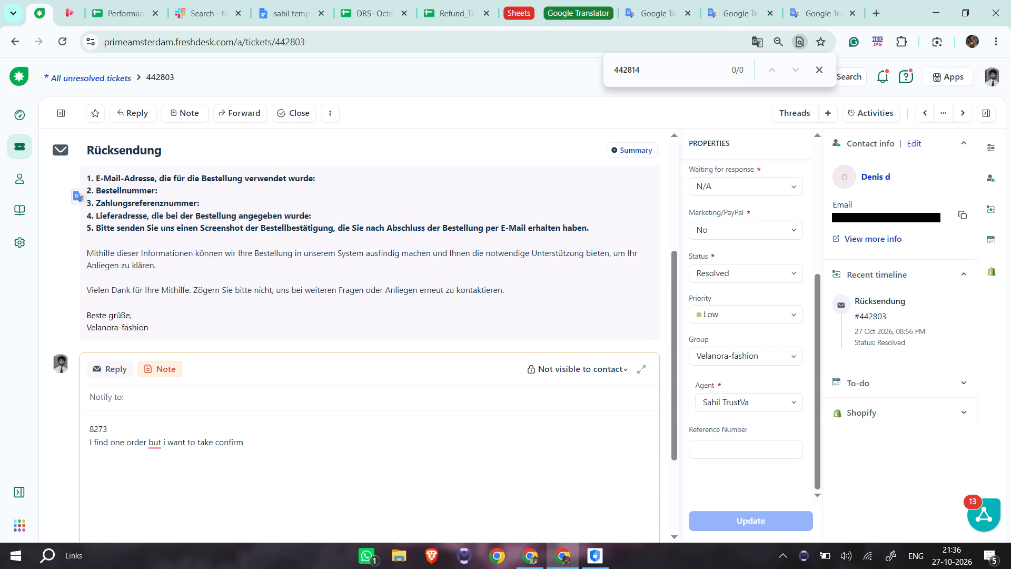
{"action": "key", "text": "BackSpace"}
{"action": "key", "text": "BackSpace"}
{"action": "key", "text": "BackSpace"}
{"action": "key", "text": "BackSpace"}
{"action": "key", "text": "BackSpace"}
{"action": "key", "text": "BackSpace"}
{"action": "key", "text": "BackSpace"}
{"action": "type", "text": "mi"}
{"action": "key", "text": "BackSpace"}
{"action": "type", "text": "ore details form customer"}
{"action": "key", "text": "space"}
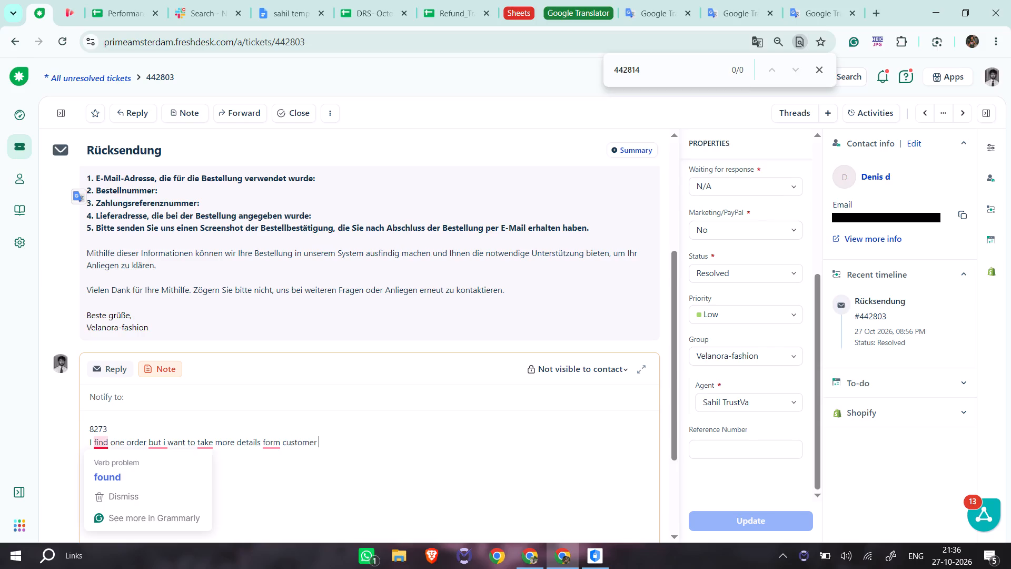
Correct the note to "I found one order, but I want to get more details from the customer" using Grammarly suggestions, and add it.
{"action": "left_click", "coordinate": [111, 454]}
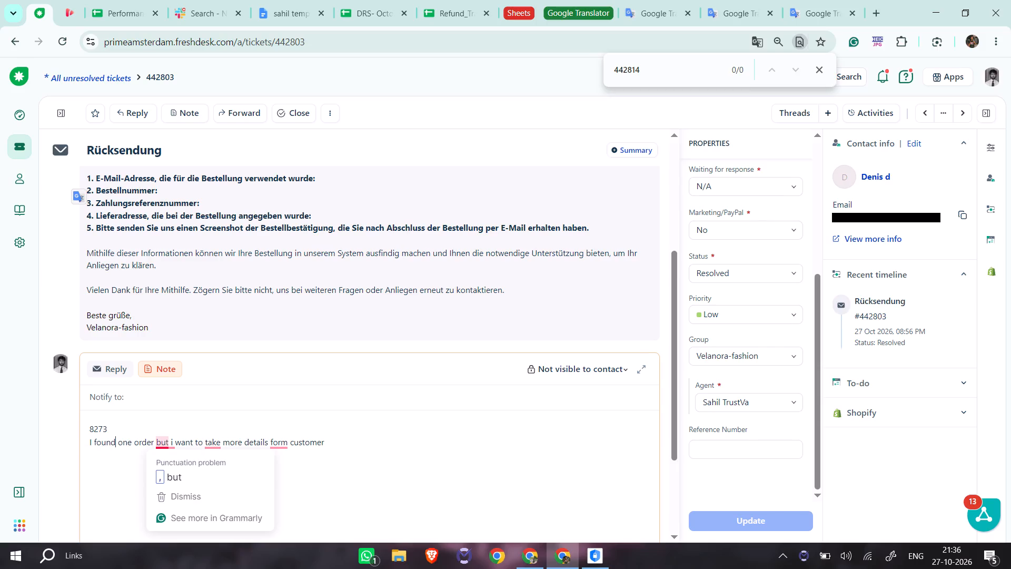
{"action": "left_click", "coordinate": [176, 455]}
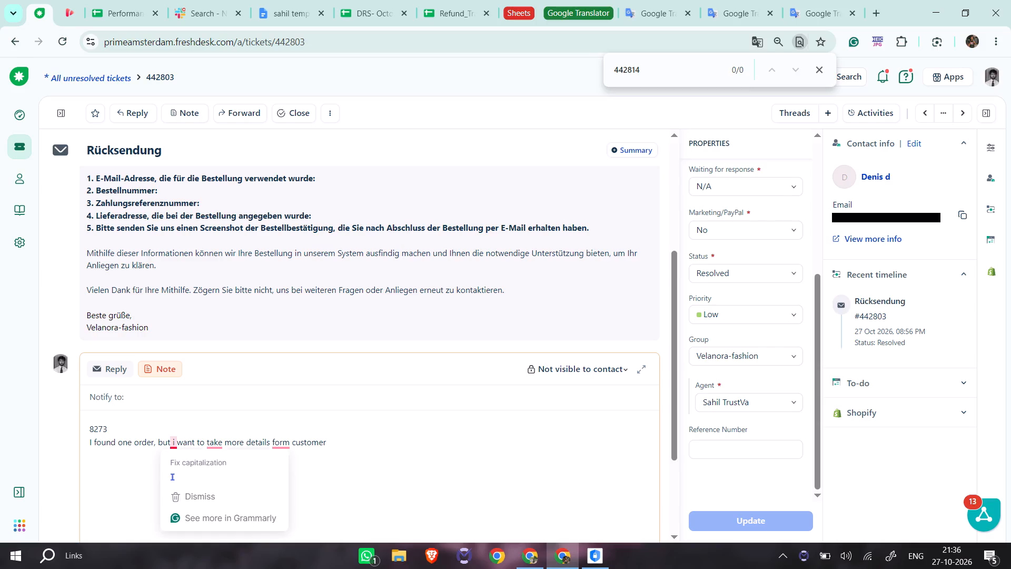
{"action": "left_click", "coordinate": [189, 458]}
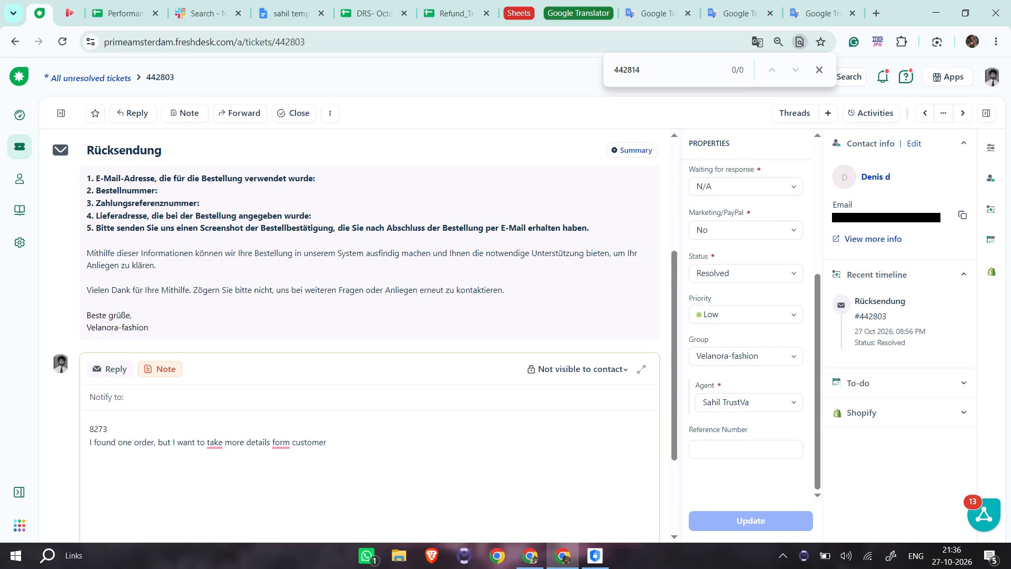
{"action": "left_click", "coordinate": [220, 455]}
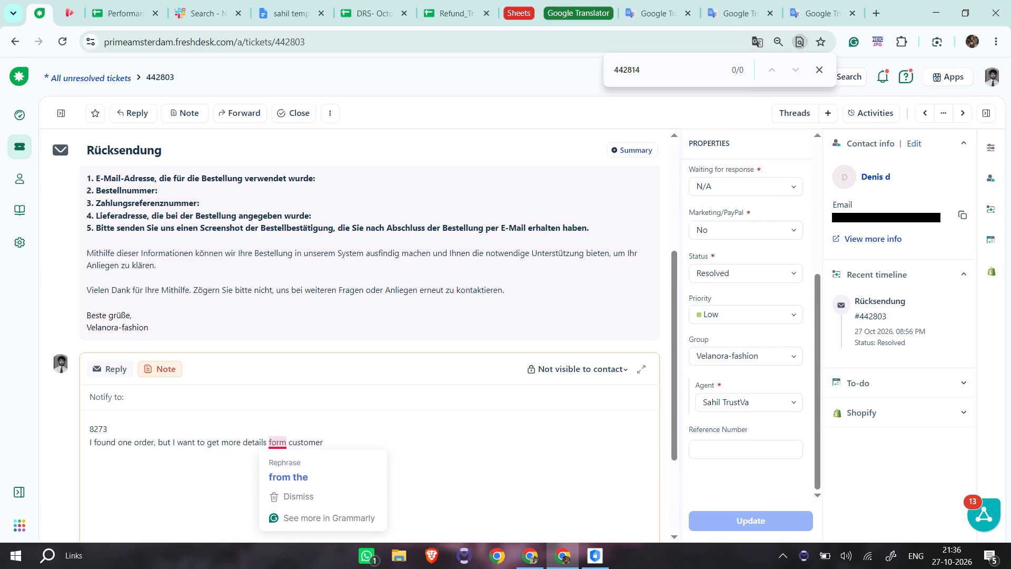
{"action": "left_click", "coordinate": [296, 460]}
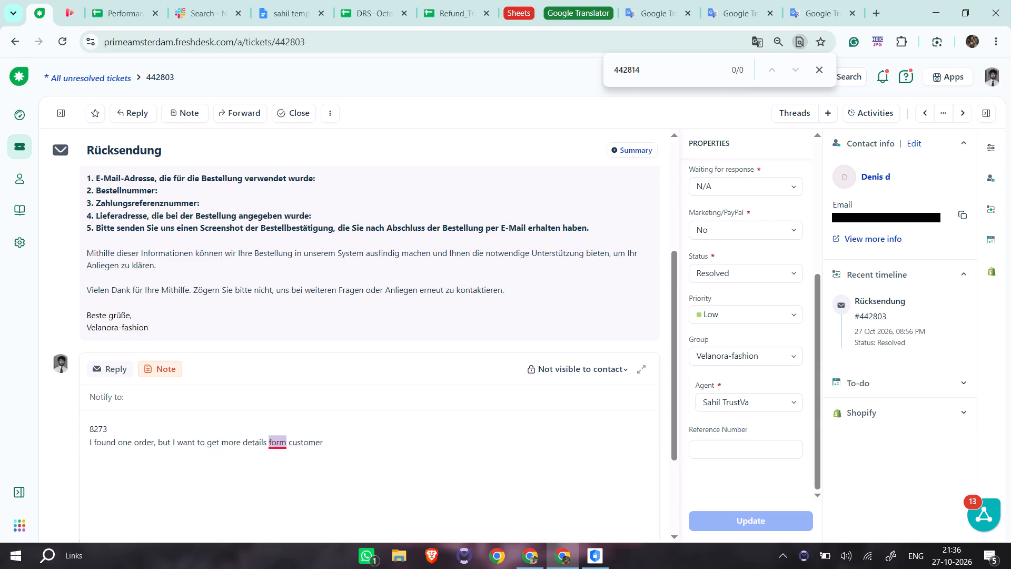
{"action": "left_click", "coordinate": [366, 446]}
{"action": "key", "text": "ctrl+Return"}
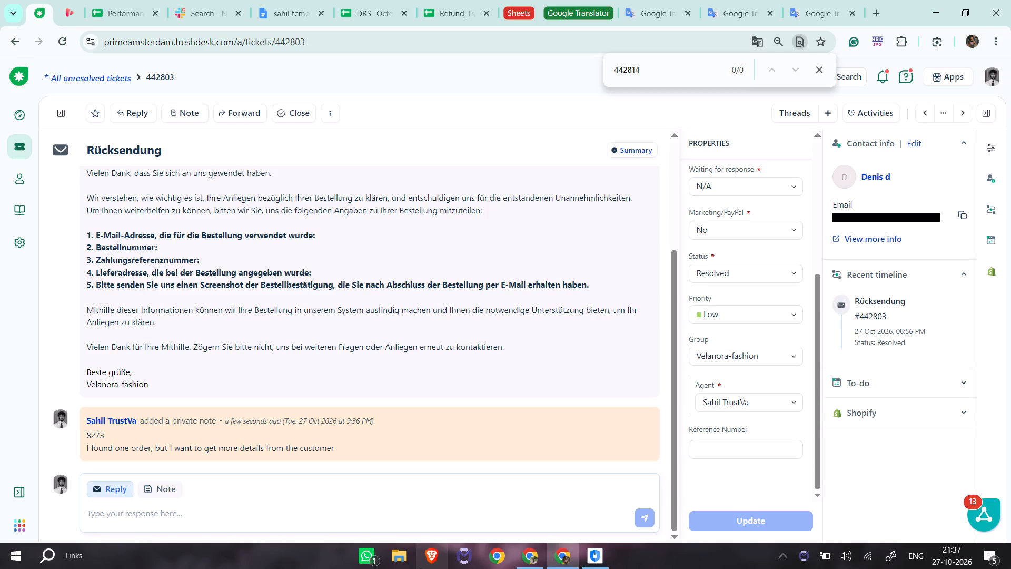
Go to the next ticket, 442790, and view its contact form message.
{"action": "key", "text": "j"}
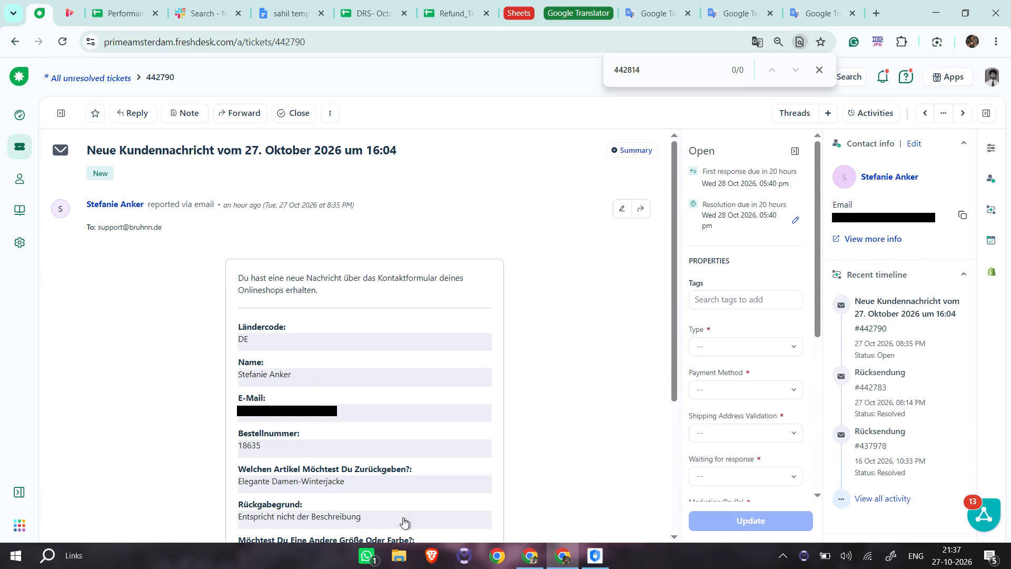
{"action": "scroll", "coordinate": [396, 514], "scroll_direction": "down", "scroll_amount": 2}
{"action": "left_click", "coordinate": [23, 151]}
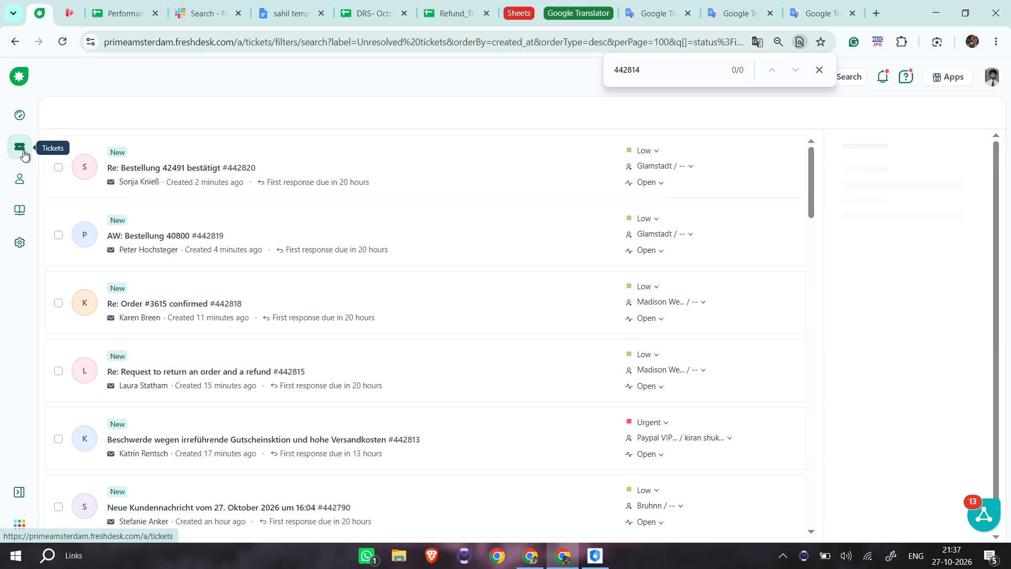
{"action": "left_click", "coordinate": [178, 166]}
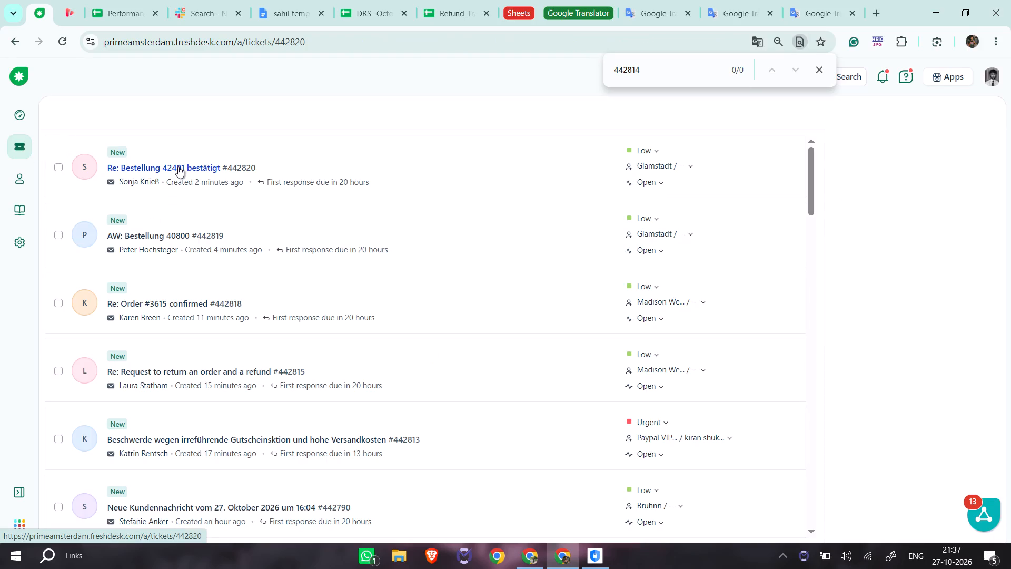
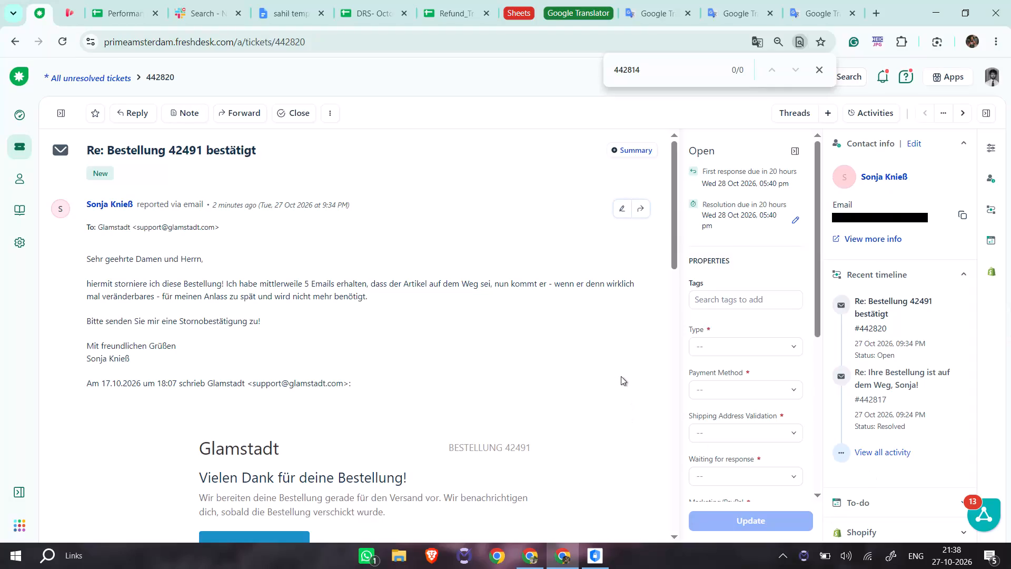
{"action": "key", "text": "alt+Tab"}
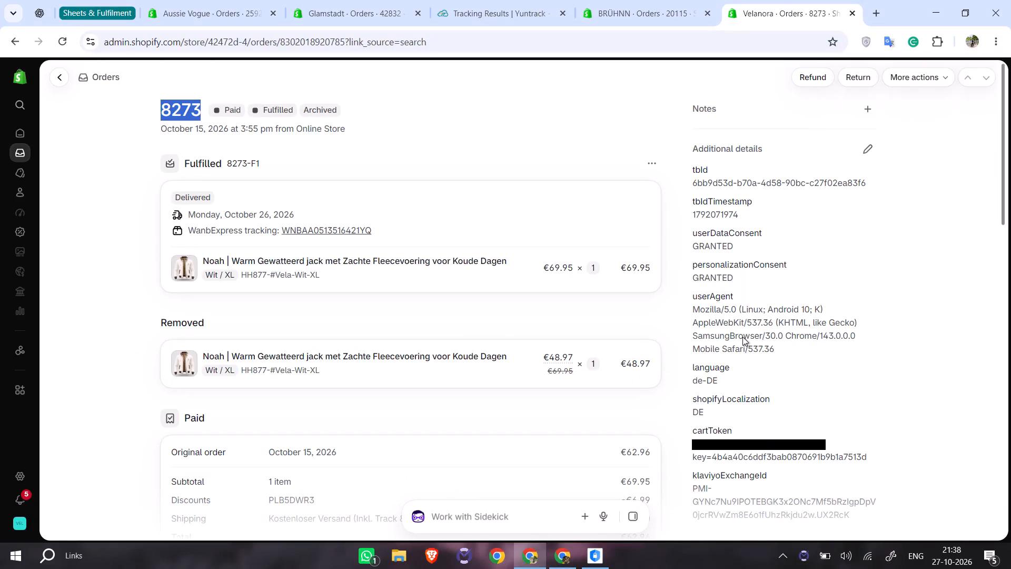
{"action": "key", "text": "alt+Tab"}
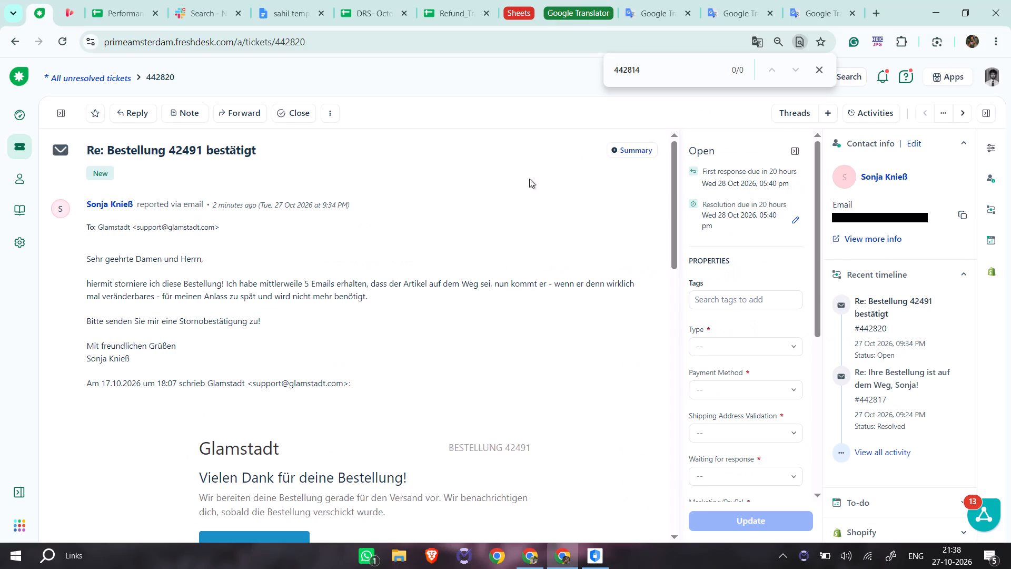
{"action": "scroll", "coordinate": [775, 315], "scroll_direction": "down", "scroll_amount": 4}
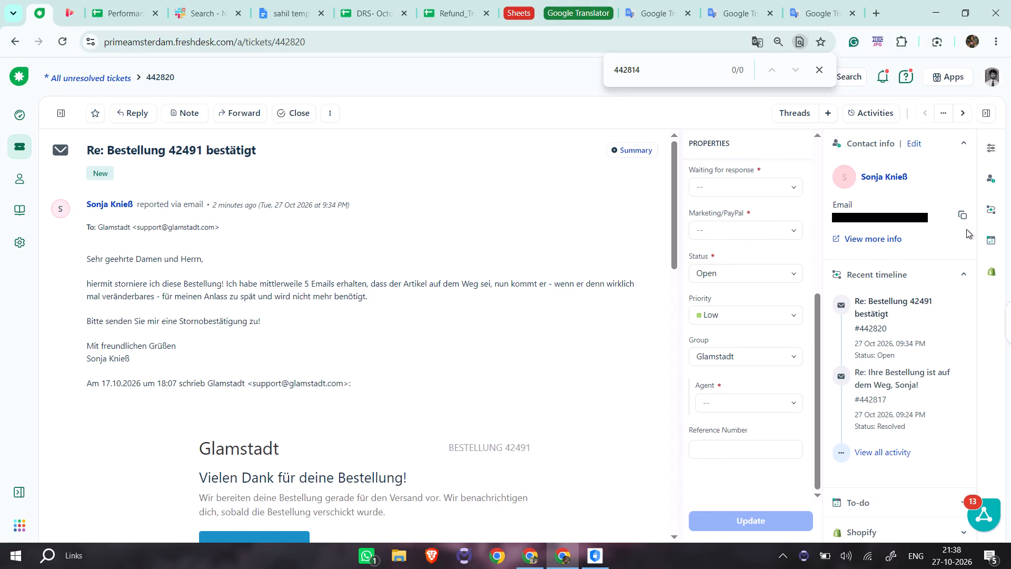
{"action": "left_click", "coordinate": [969, 213]}
{"action": "triple_click", "coordinate": [966, 212]}
{"action": "key", "text": "alt+Tab"}
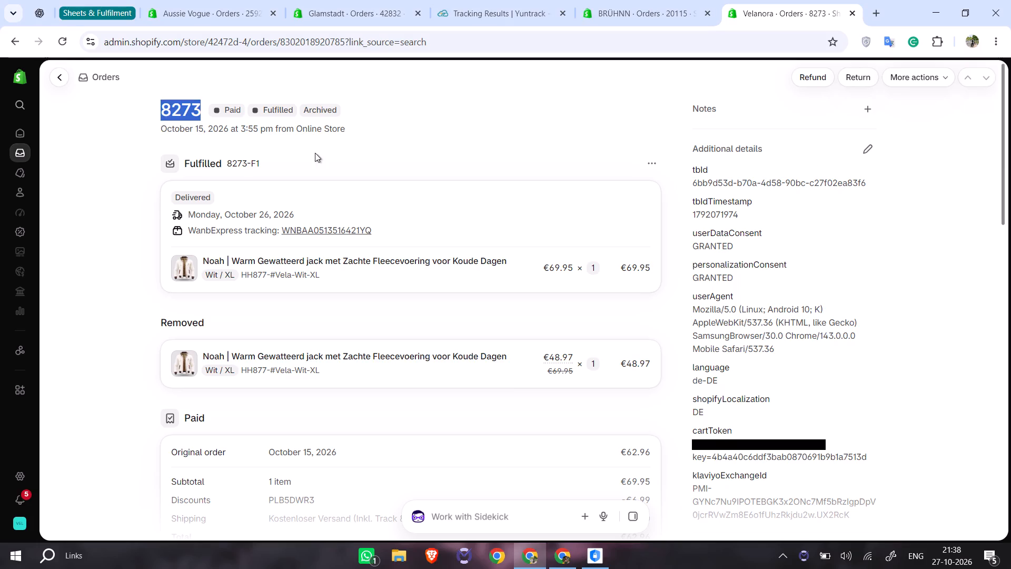
{"action": "left_click", "coordinate": [25, 105]}
{"action": "key", "text": "ctrl+v"}
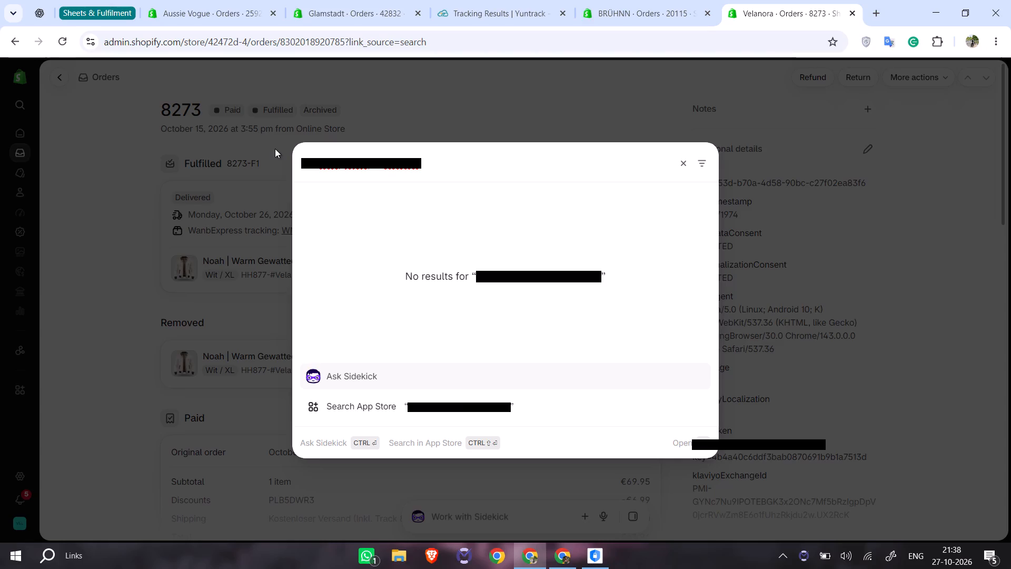
{"action": "key", "text": "alt+Tab"}
{"action": "key", "text": "alt+Tab"}
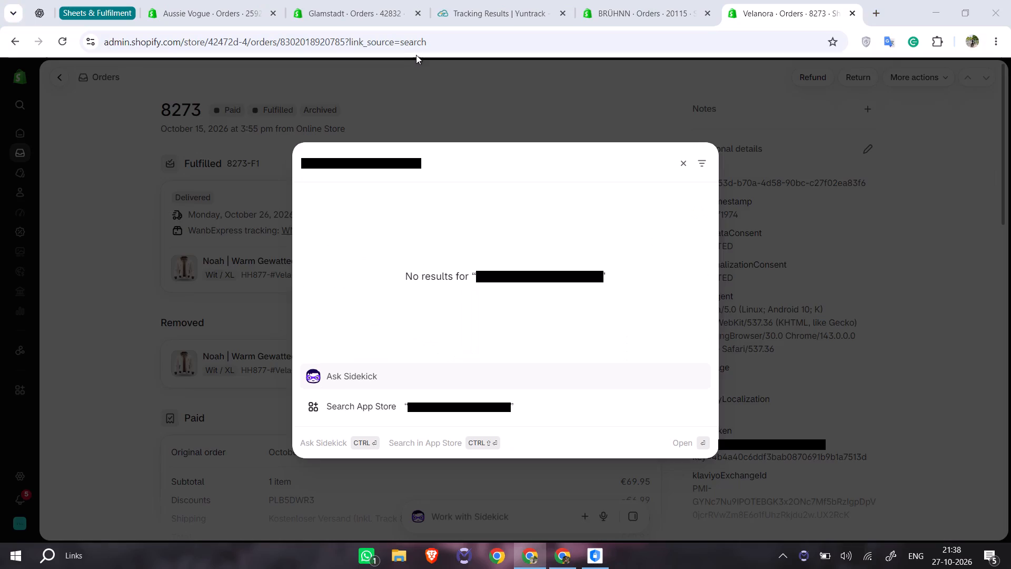
{"action": "key", "text": "ctrl+w"}
{"action": "left_click", "coordinate": [382, 0]}
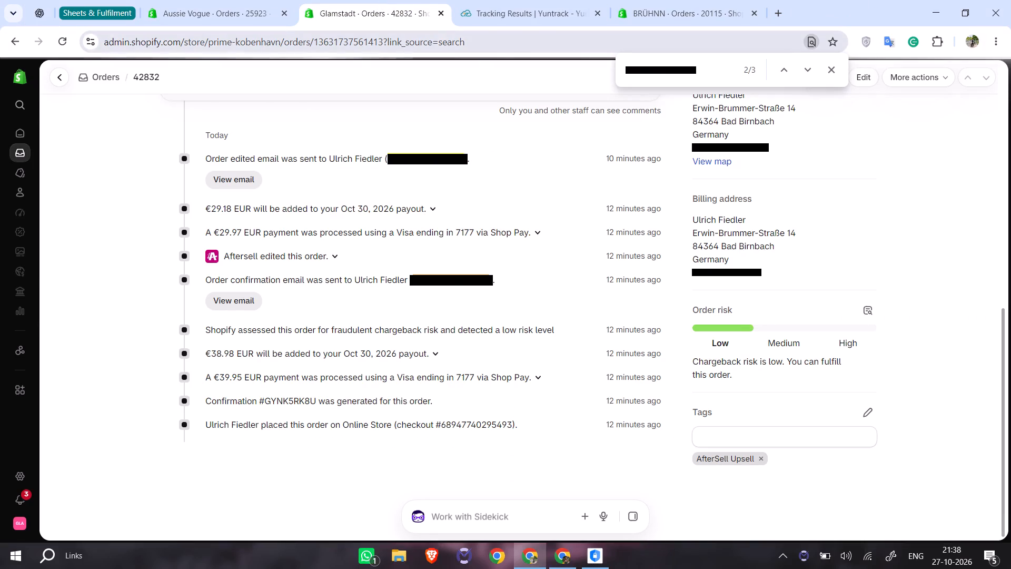
{"action": "left_click", "coordinate": [17, 111]}
{"action": "key", "text": "ctrl+v"}
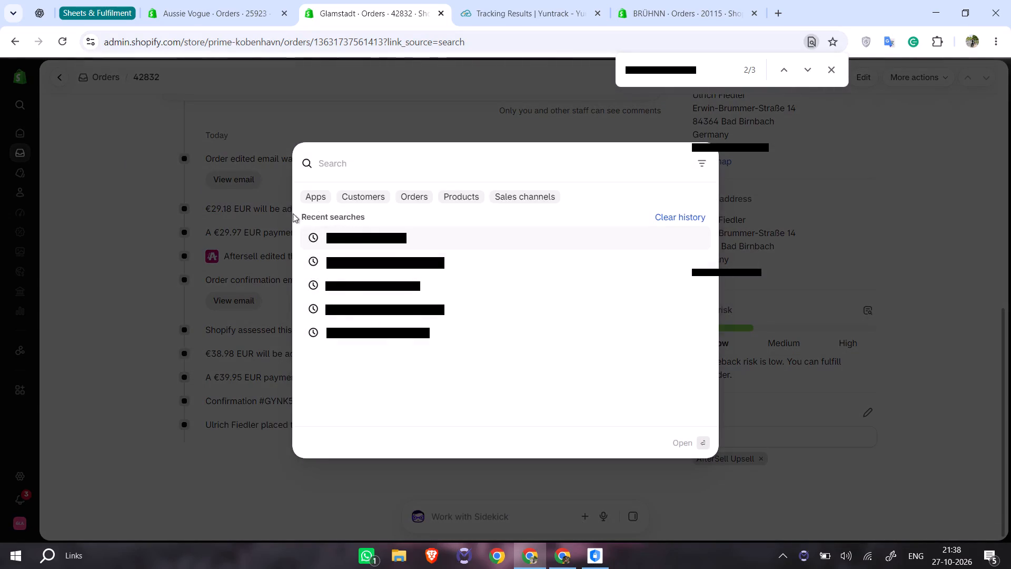
{"action": "key", "text": "ctrl+v"}
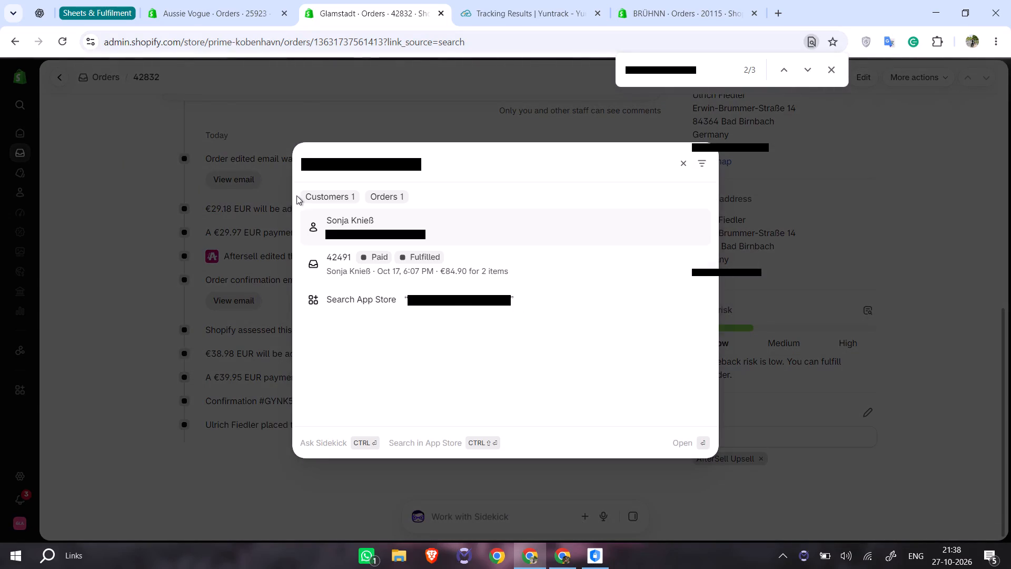
{"action": "left_click", "coordinate": [486, 256]}
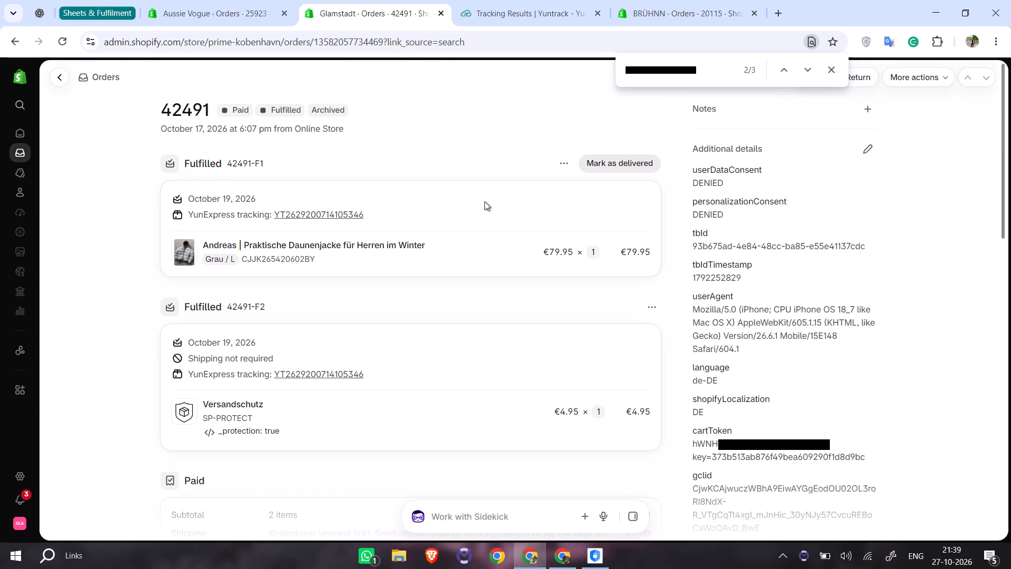
{"action": "key", "text": "ctrl+f"}
{"action": "key", "text": "ctrl+v"}
{"action": "key", "text": "ctrl+f"}
{"action": "key", "text": "ctrl+v"}
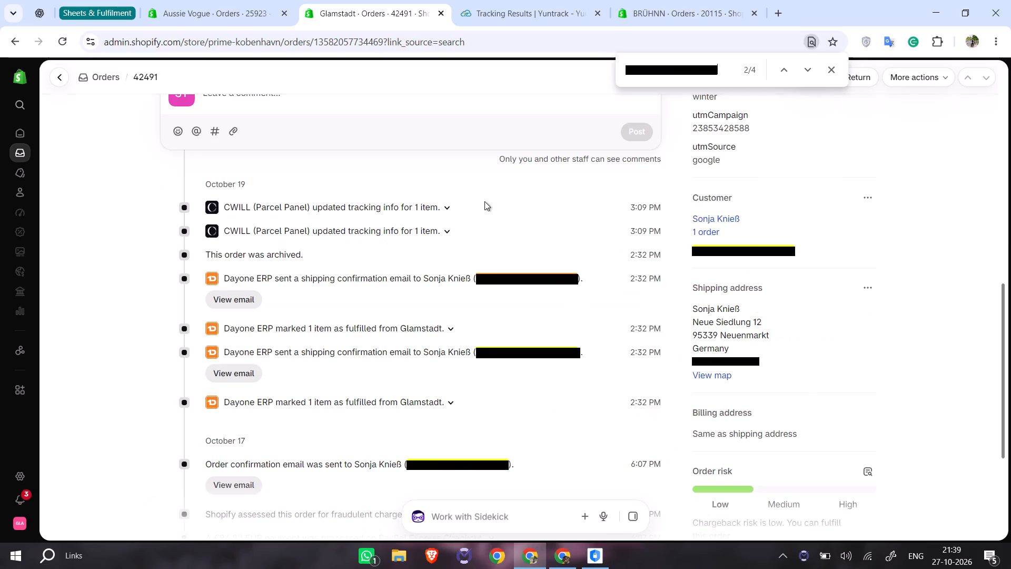
{"action": "key", "text": "ctrl+f"}
{"action": "key", "text": "ctrl+v"}
{"action": "key", "text": "ctrl+f"}
{"action": "key", "text": "ctrl+v"}
{"action": "key", "text": "ctrl+f"}
{"action": "key", "text": "ctrl+v"}
{"action": "key", "text": "ctrl+f"}
{"action": "key", "text": "ctrl+v"}
{"action": "scroll", "coordinate": [483, 199], "scroll_direction": "up", "scroll_amount": 7}
{"action": "key", "text": "alt+Tab"}
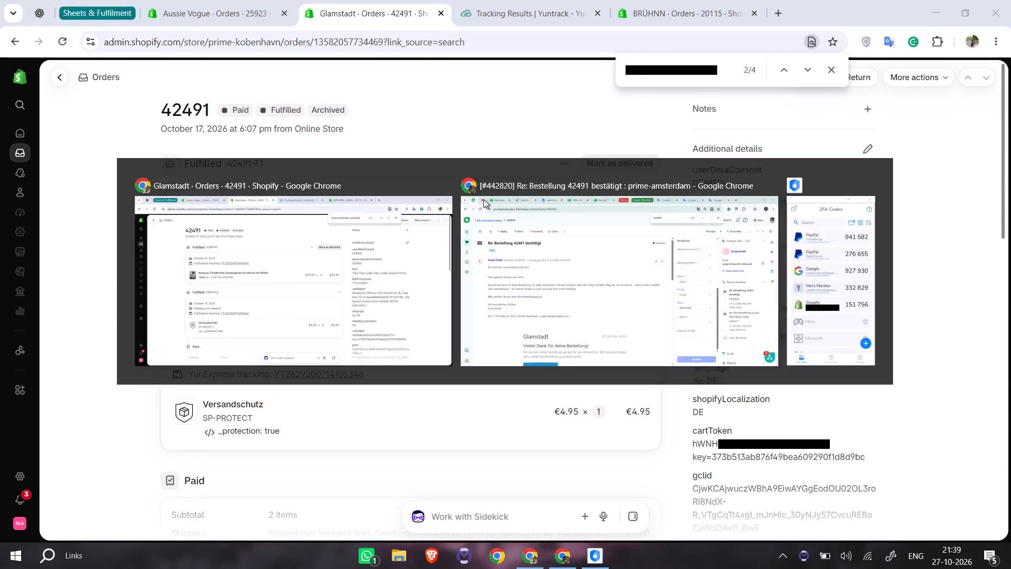
{"action": "key", "text": "alt+Tab"}
{"action": "triple_click", "coordinate": [216, 197]}
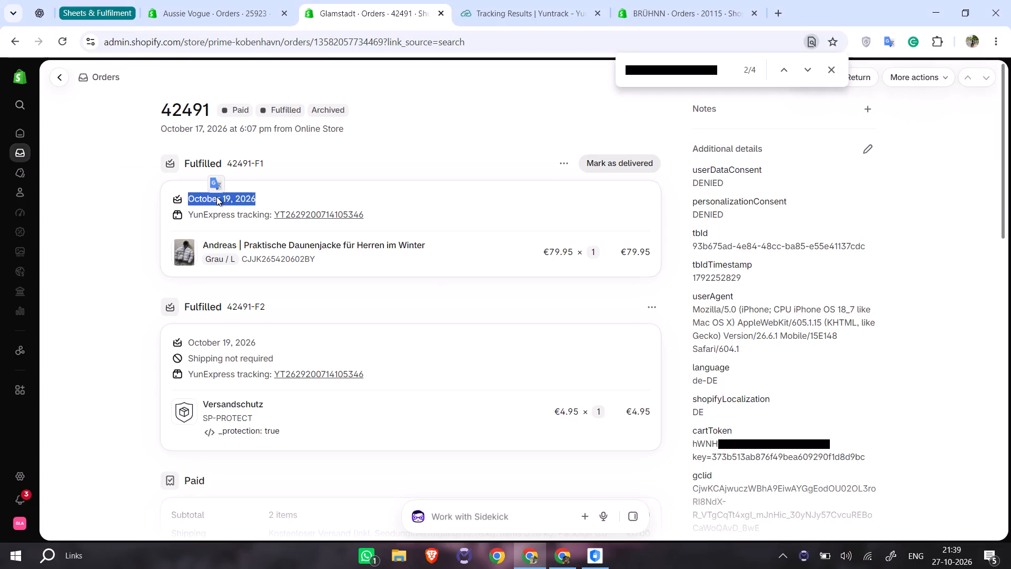
{"action": "key", "text": "alt+Tab"}
{"action": "right_click", "coordinate": [204, 263]}
{"action": "left_click", "coordinate": [309, 479]}
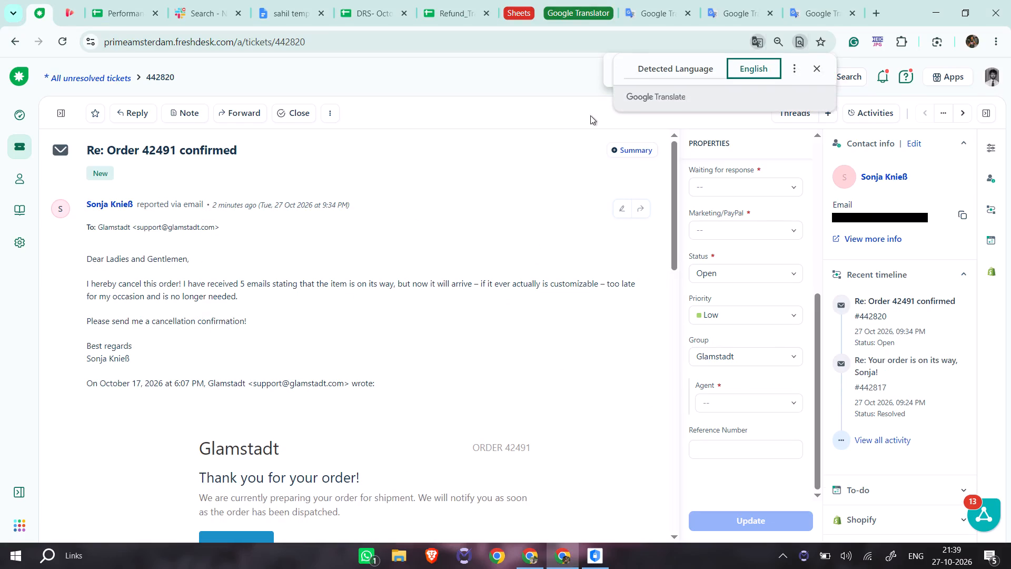
{"action": "left_click", "coordinate": [636, 70]}
{"action": "key", "text": "alt+Tab"}
{"action": "left_click", "coordinate": [494, 174]}
{"action": "key", "text": "alt+Tab"}
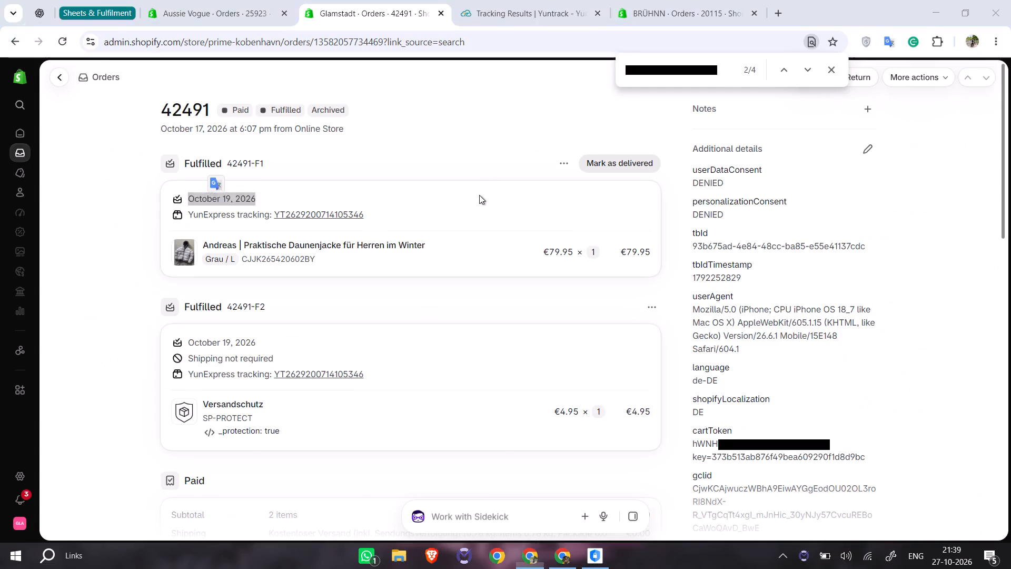
Go to the next ticket, 442819, and read through its conversation.
{"action": "left_click", "coordinate": [479, 197]}
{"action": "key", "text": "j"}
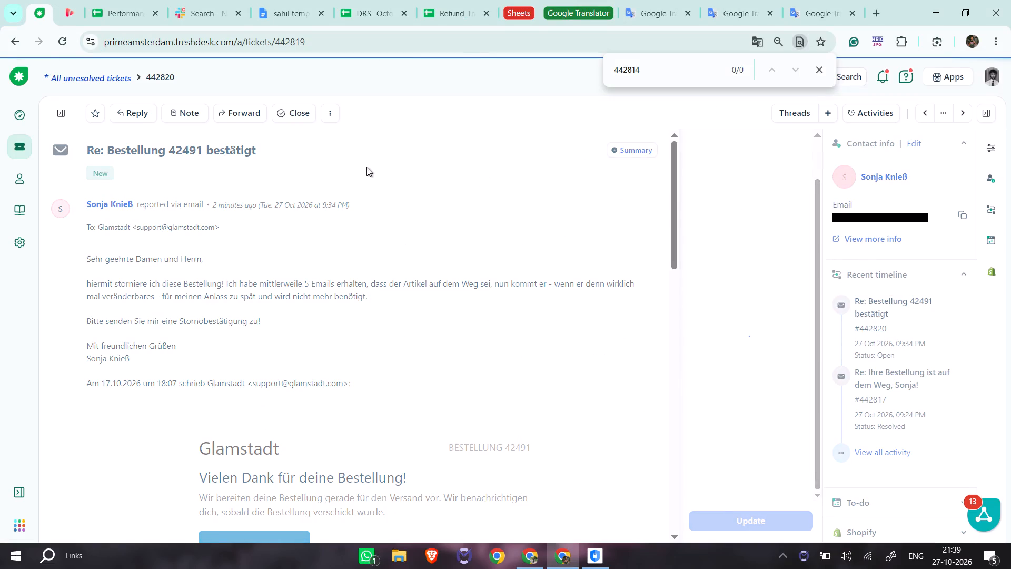
{"action": "scroll", "coordinate": [391, 238], "scroll_direction": "down", "scroll_amount": 4}
{"action": "scroll", "coordinate": [591, 259], "scroll_direction": "down", "scroll_amount": 1}
{"action": "scroll", "coordinate": [758, 273], "scroll_direction": "down", "scroll_amount": 2}
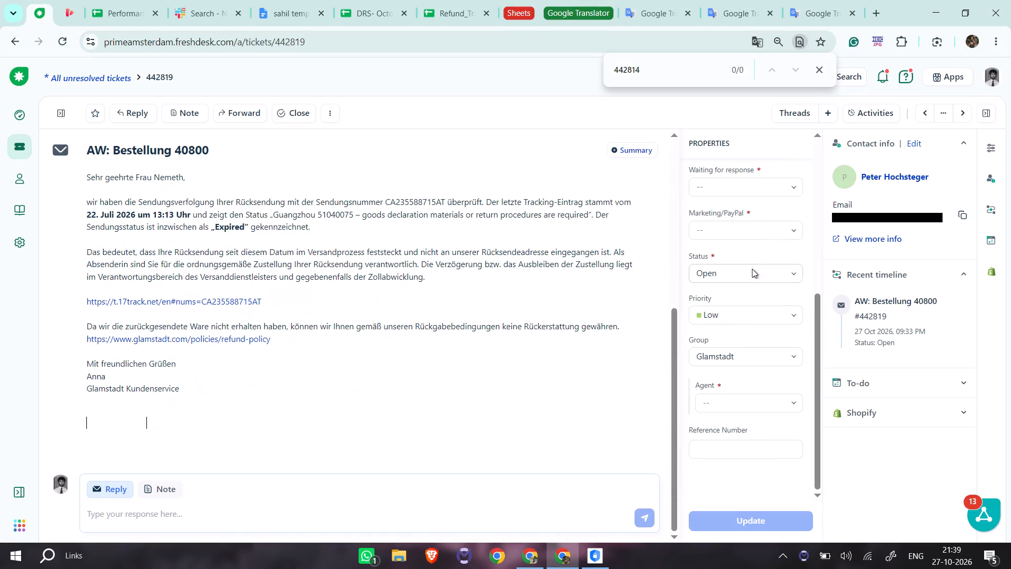
{"action": "scroll", "coordinate": [559, 253], "scroll_direction": "up", "scroll_amount": 1}
{"action": "scroll", "coordinate": [485, 245], "scroll_direction": "up", "scroll_amount": 2}
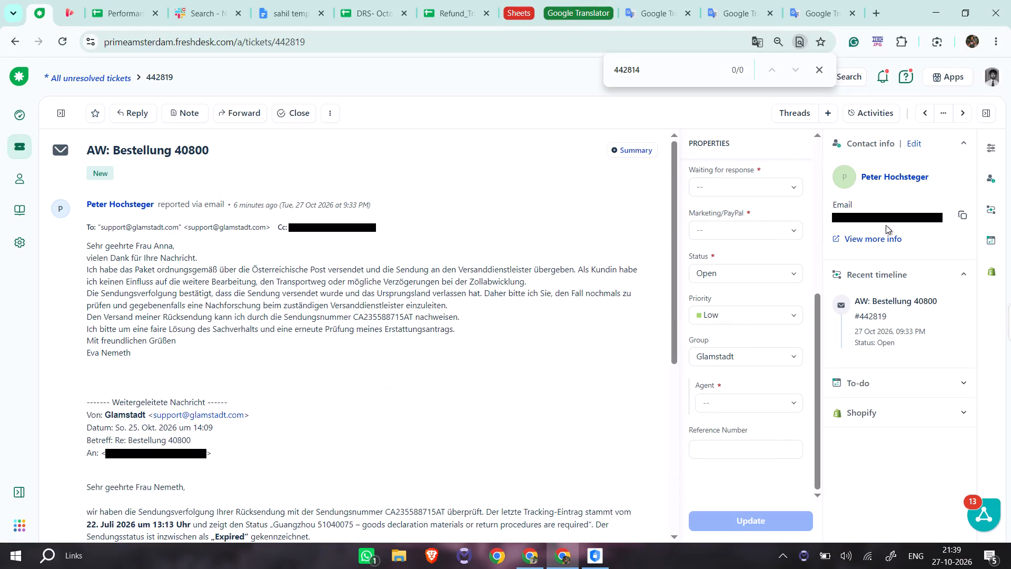
Copy the contact email from ticket 442819 and search for it in the Glamstadt Shopify store.
{"action": "double_click", "coordinate": [960, 216]}
{"action": "key", "text": "alt+Tab"}
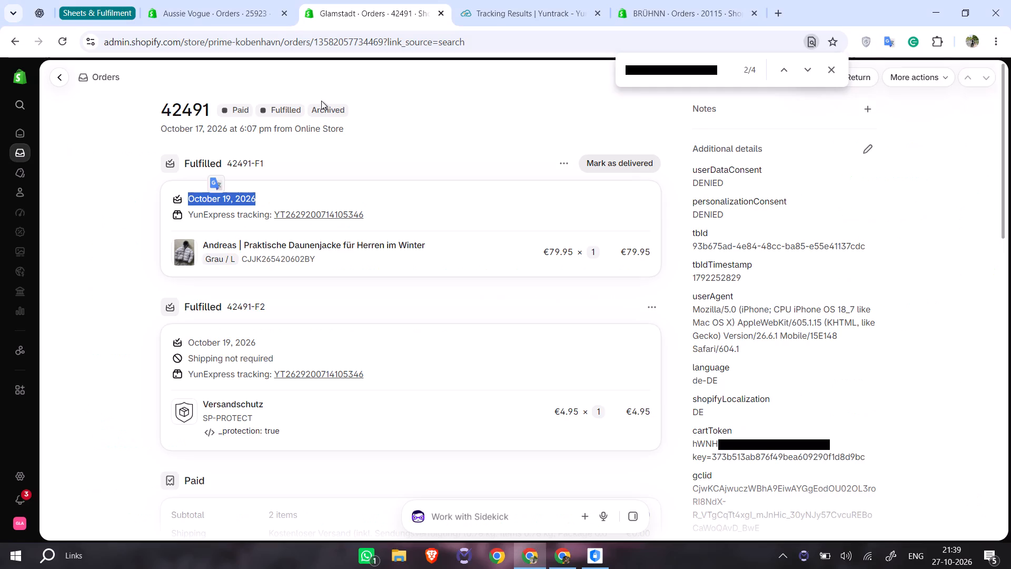
{"action": "left_click", "coordinate": [27, 99]}
{"action": "key", "text": "ctrl+v"}
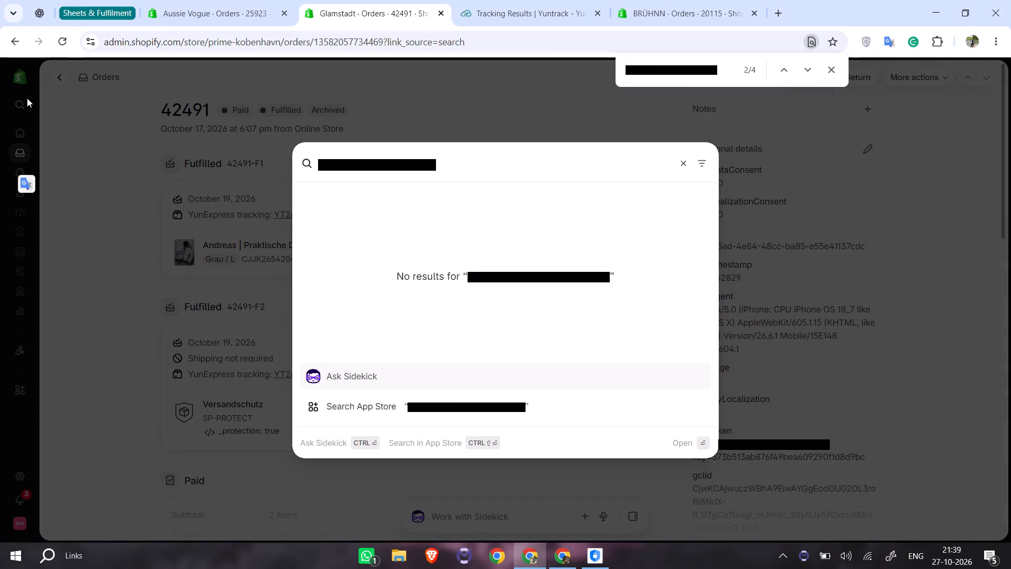
{"action": "key", "text": "alt+Tab"}
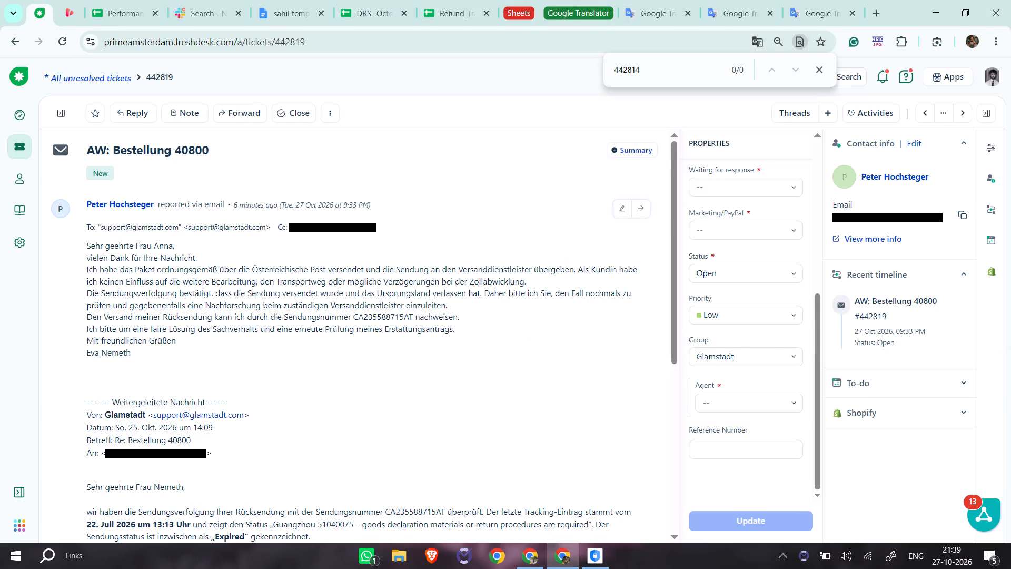
{"action": "double_click", "coordinate": [185, 160]}
{"action": "key", "text": "ctrl+c"}
{"action": "key", "text": "ctrl+c"}
{"action": "key", "text": "alt+Tab"}
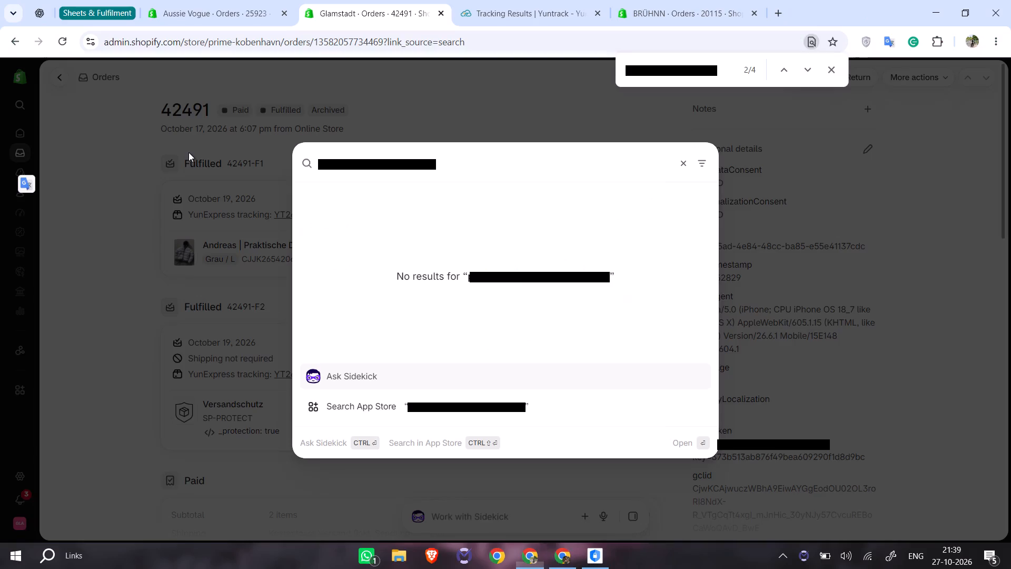
{"action": "left_click", "coordinate": [343, 169]}
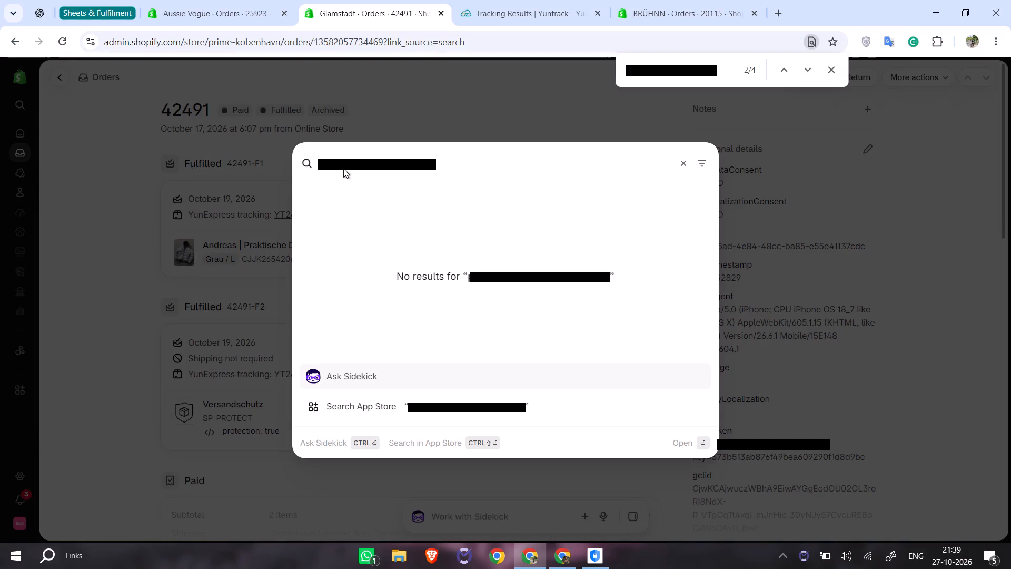
{"action": "key", "text": "ctrl+a"}
{"action": "key", "text": "ctrl+v"}
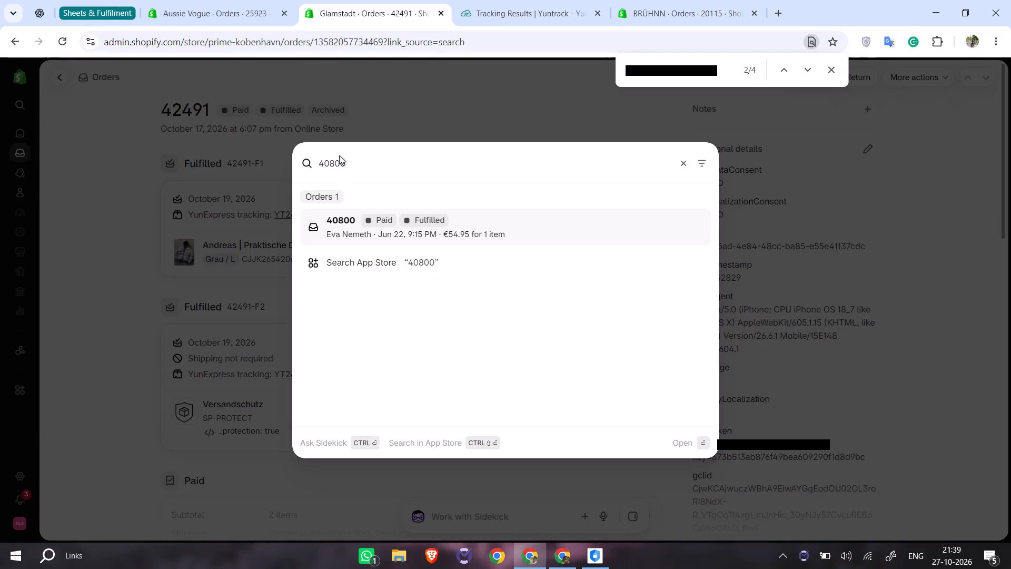
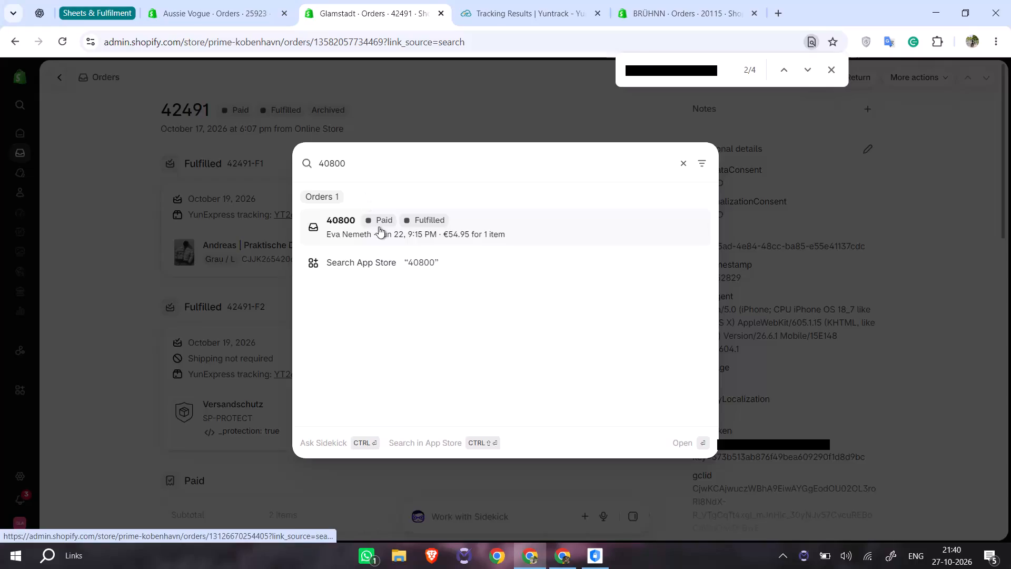
Switch back to Freshdesk and go on from ticket 442819 through 442818 and 442815 to 442813, skimming the conversations.
{"action": "key", "text": "alt+Tab"}
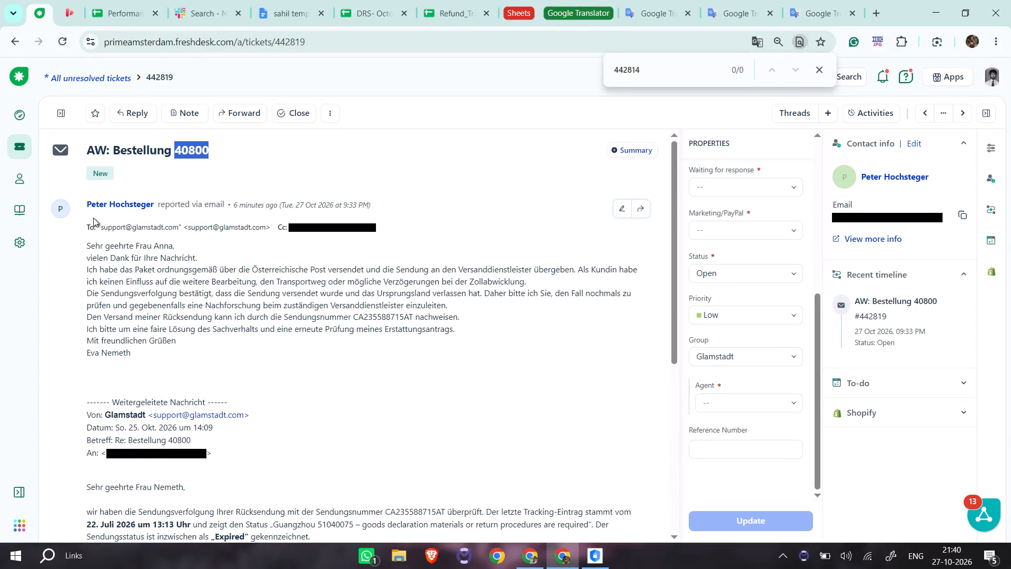
{"action": "left_click", "coordinate": [196, 262]}
{"action": "key", "text": "j"}
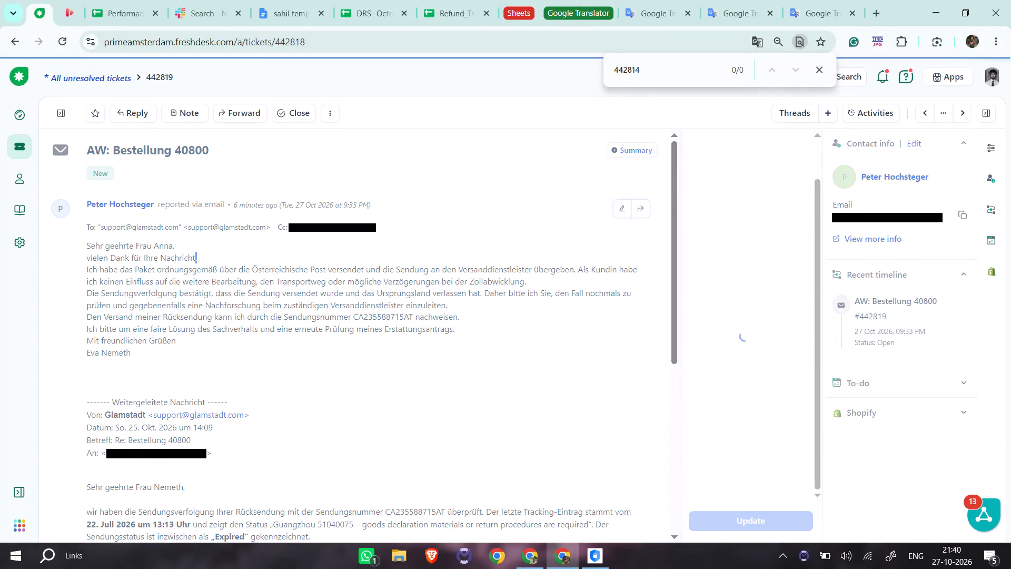
{"action": "scroll", "coordinate": [353, 270], "scroll_direction": "down", "scroll_amount": 7}
{"action": "key", "text": "j"}
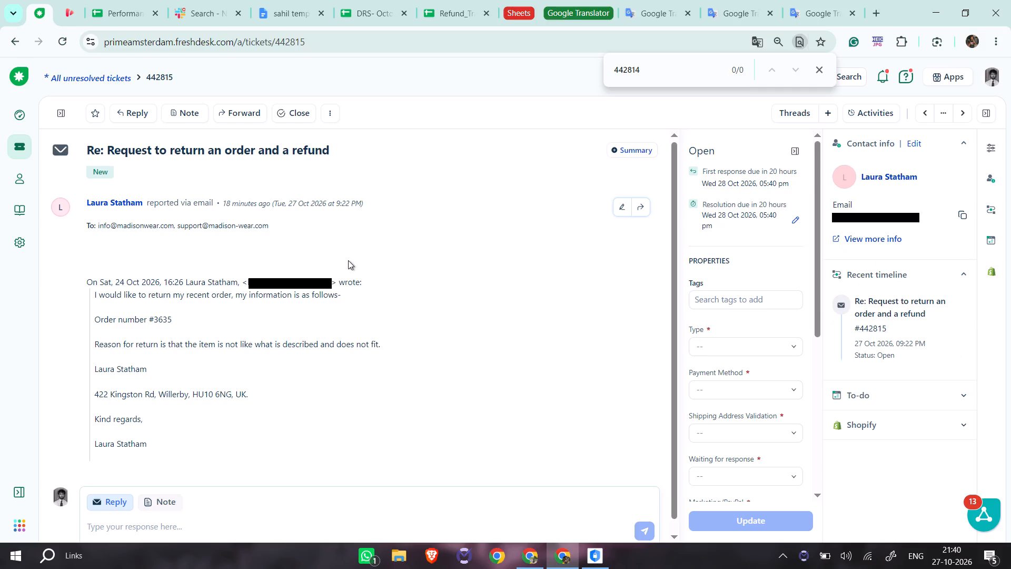
{"action": "scroll", "coordinate": [292, 321], "scroll_direction": "down", "scroll_amount": 5}
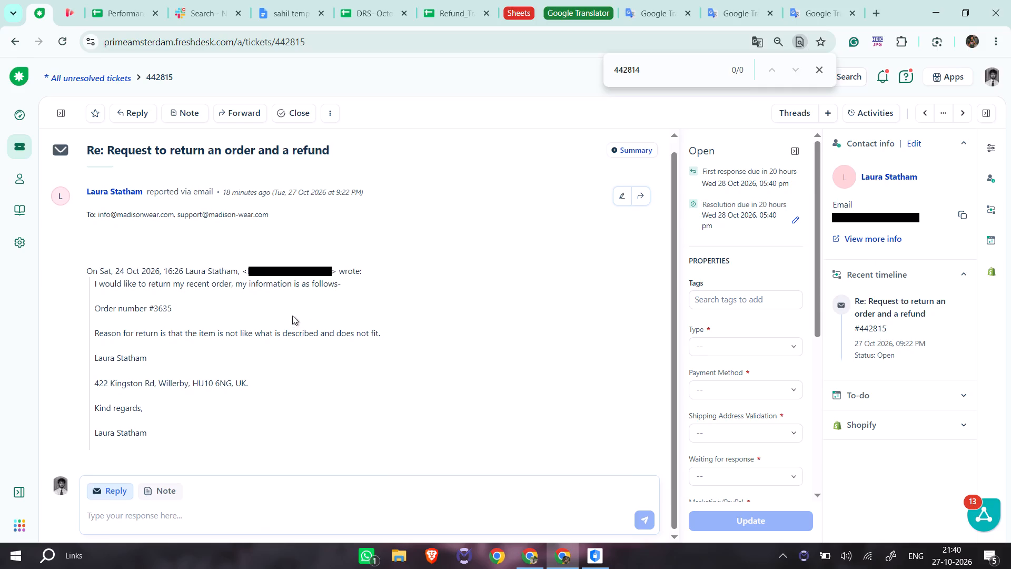
{"action": "scroll", "coordinate": [292, 313], "scroll_direction": "up", "scroll_amount": 2}
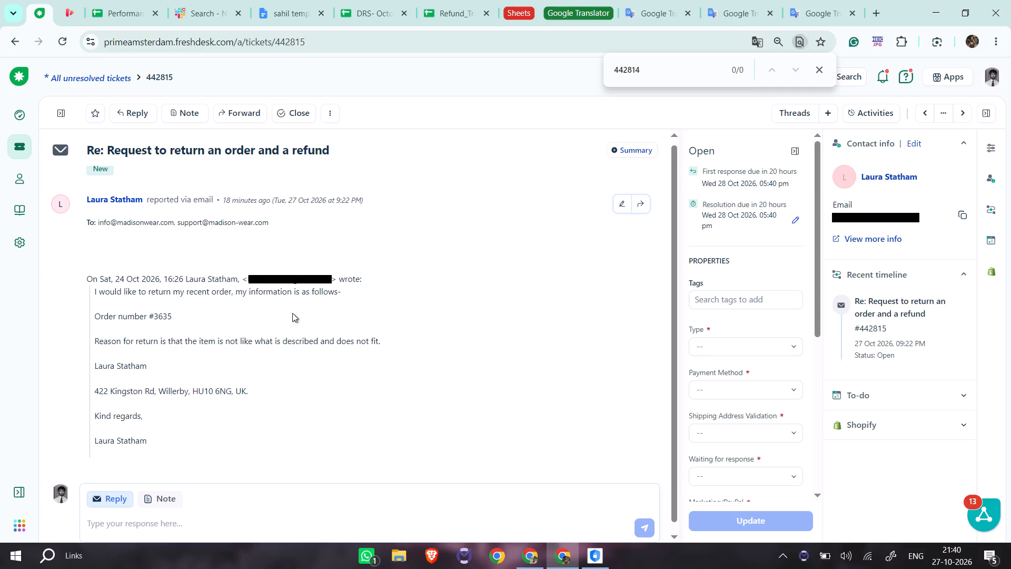
{"action": "left_click", "coordinate": [417, 242]}
{"action": "key", "text": "j"}
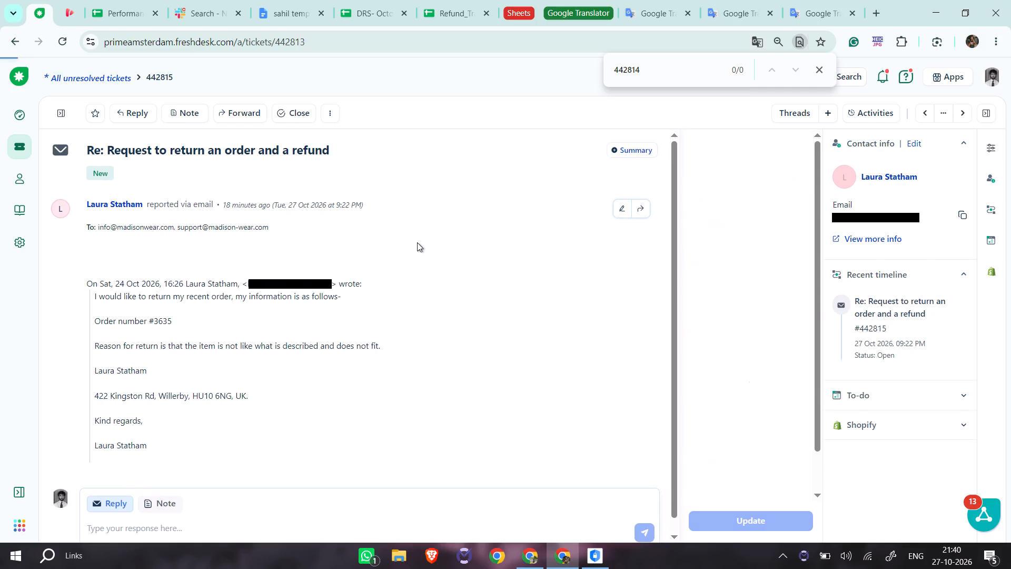
{"action": "scroll", "coordinate": [428, 246], "scroll_direction": "down", "scroll_amount": 2}
{"action": "key", "text": "j"}
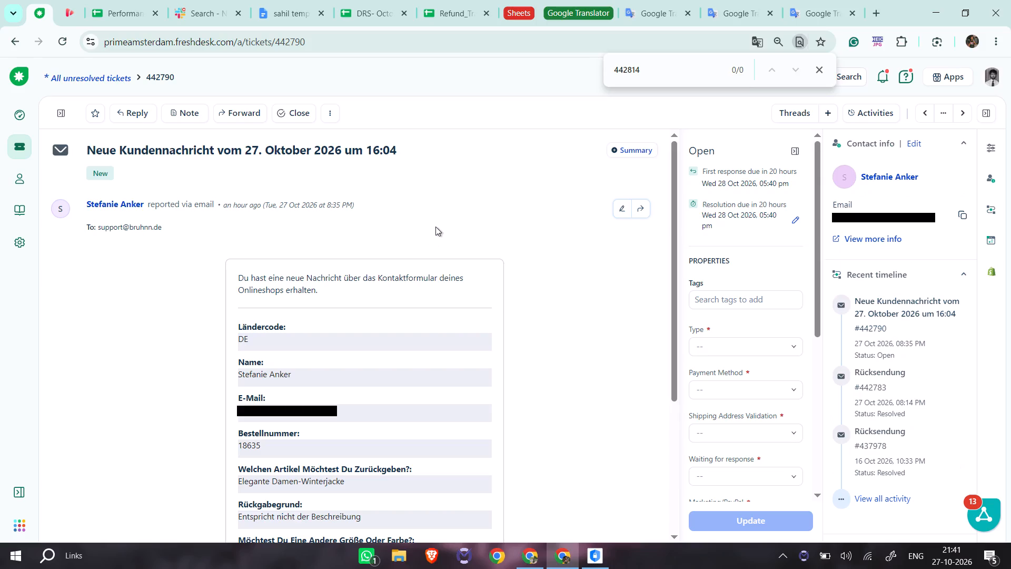
{"action": "scroll", "coordinate": [424, 221], "scroll_direction": "down", "scroll_amount": 4}
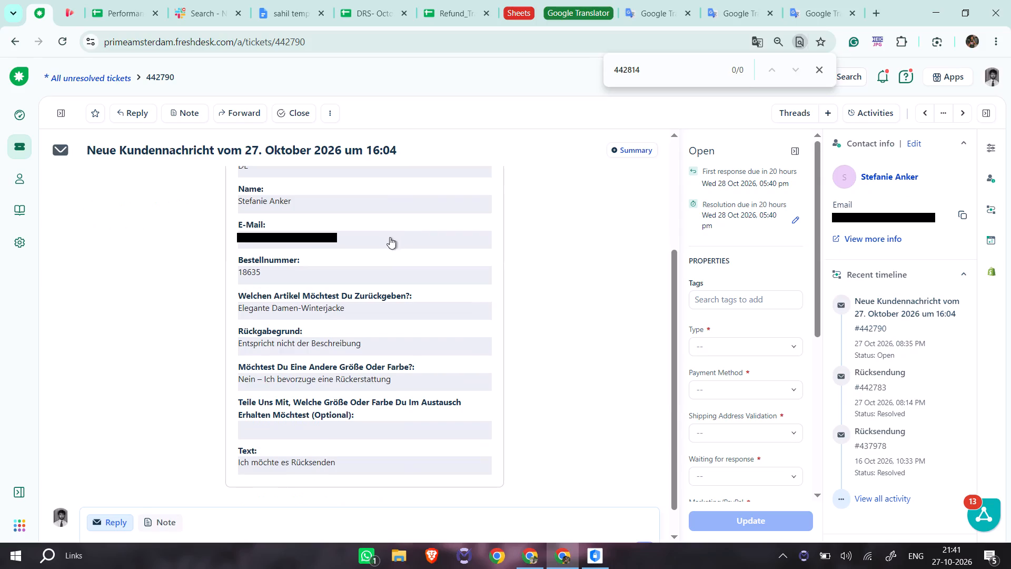
{"action": "scroll", "coordinate": [446, 292], "scroll_direction": "down", "scroll_amount": 1}
{"action": "left_click", "coordinate": [455, 331]}
{"action": "key", "text": "j"}
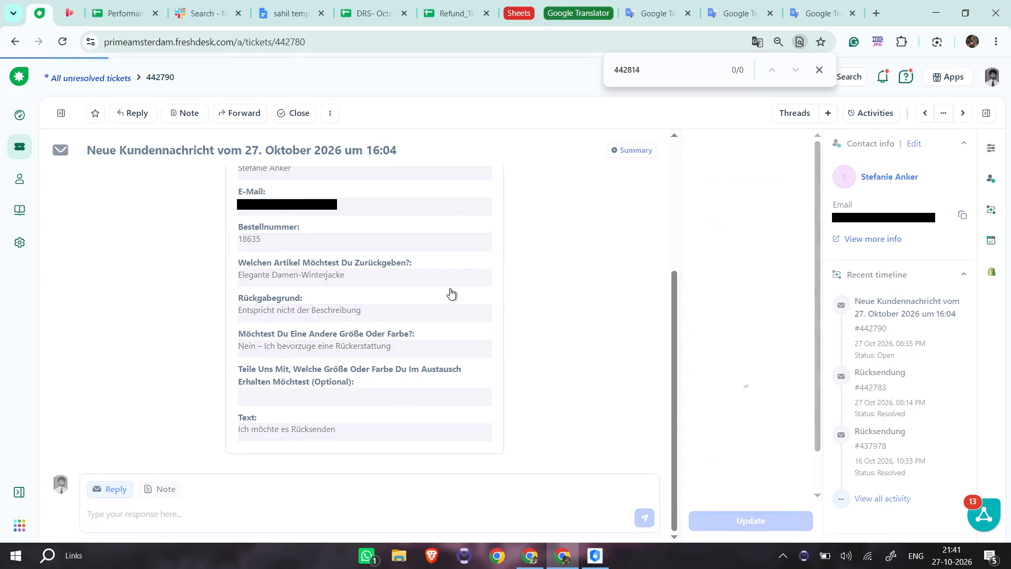
{"action": "scroll", "coordinate": [443, 274], "scroll_direction": "down", "scroll_amount": 5}
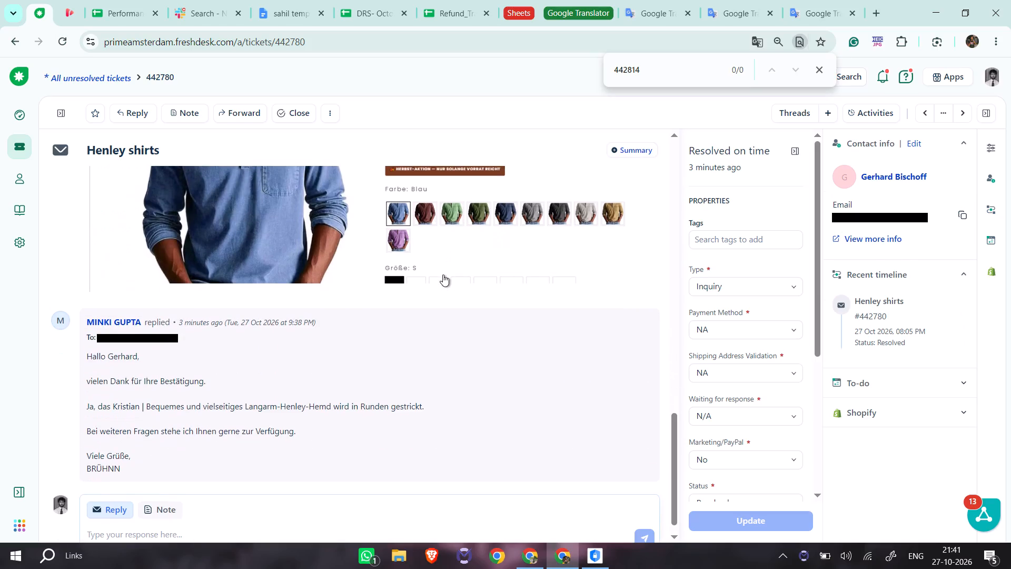
{"action": "scroll", "coordinate": [443, 274], "scroll_direction": "down", "scroll_amount": 3}
Advance to tickets 442741 and 442639 and review the latest replies in each conversation.
{"action": "left_click", "coordinate": [442, 302]}
{"action": "key", "text": "j"}
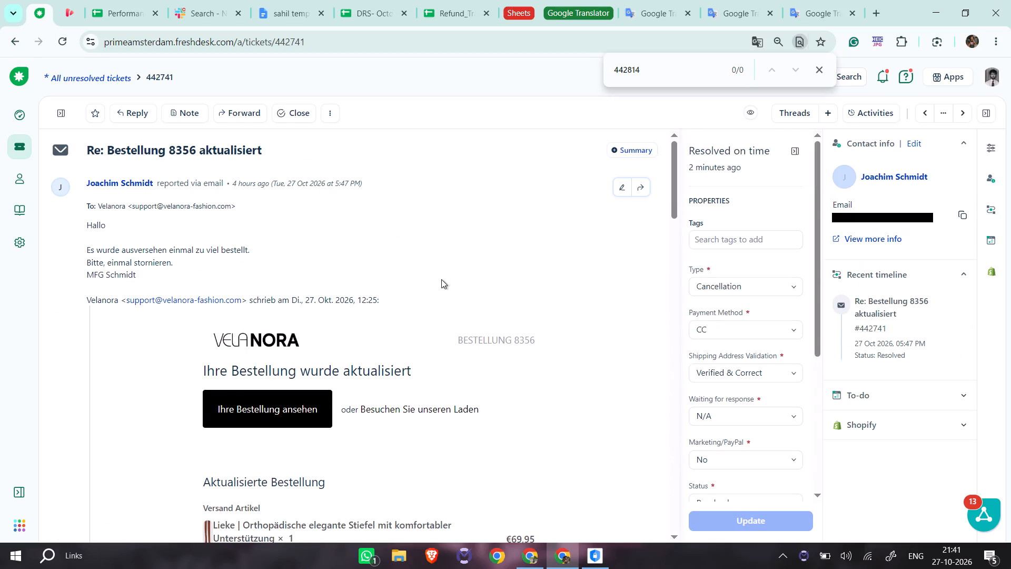
{"action": "scroll", "coordinate": [444, 289], "scroll_direction": "down", "scroll_amount": 7}
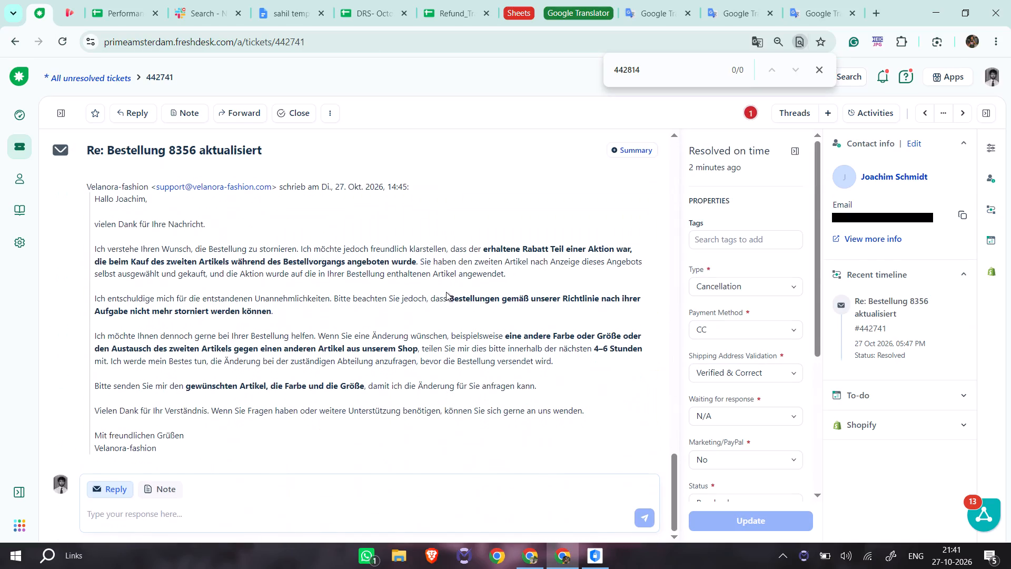
{"action": "scroll", "coordinate": [448, 286], "scroll_direction": "up", "scroll_amount": 3}
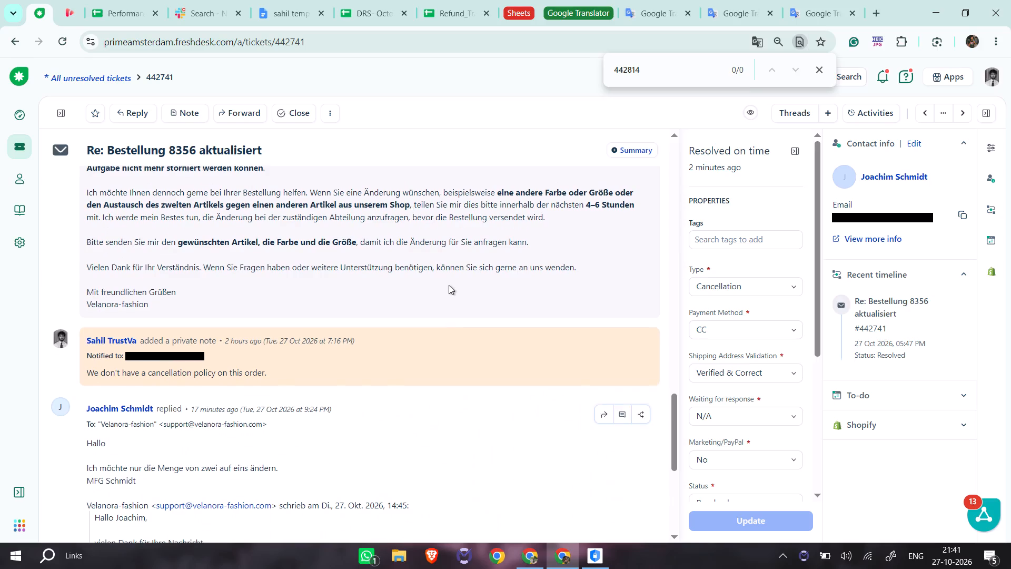
{"action": "key", "text": "j"}
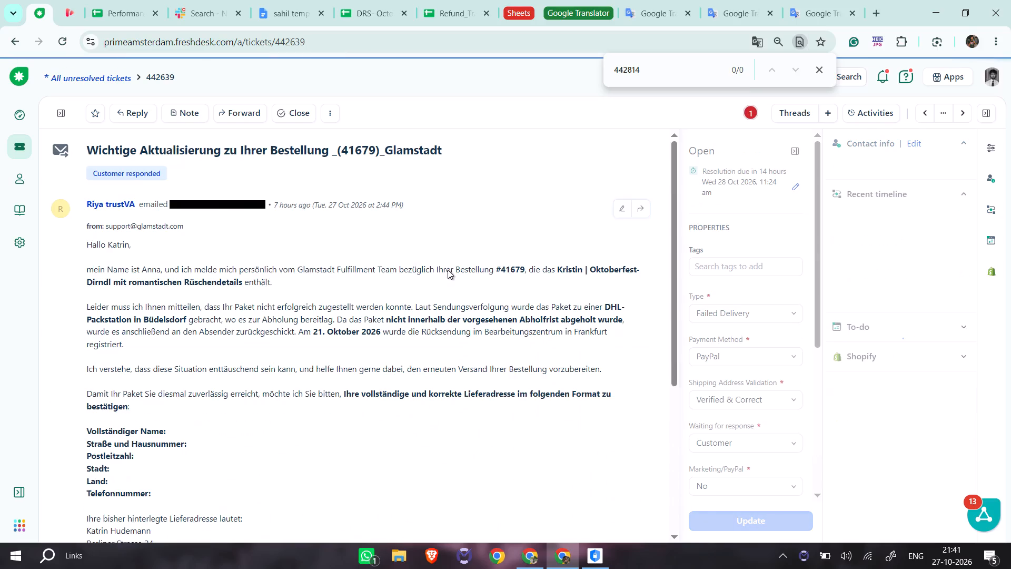
{"action": "scroll", "coordinate": [447, 269], "scroll_direction": "down", "scroll_amount": 10}
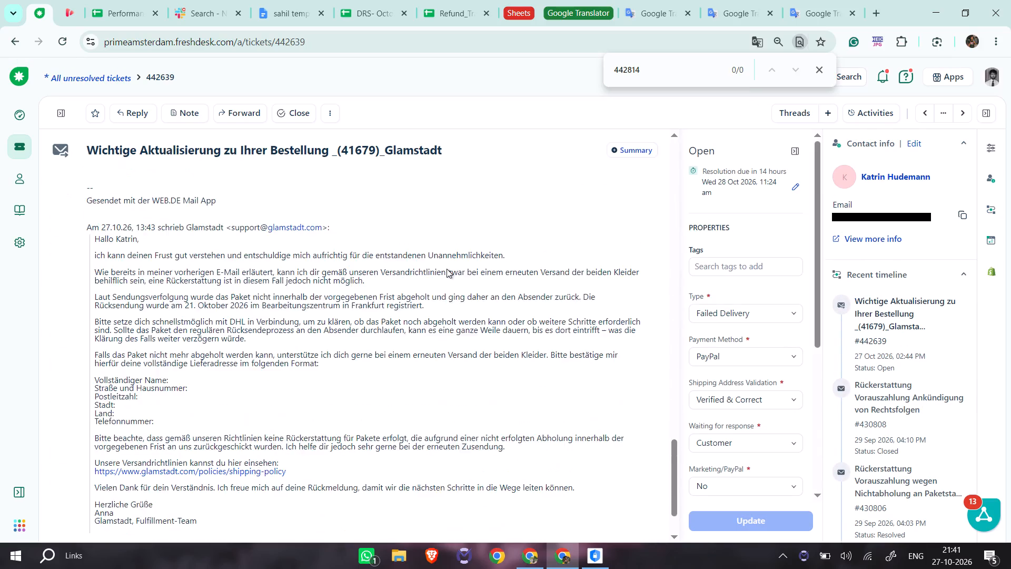
{"action": "scroll", "coordinate": [447, 263], "scroll_direction": "up", "scroll_amount": 3}
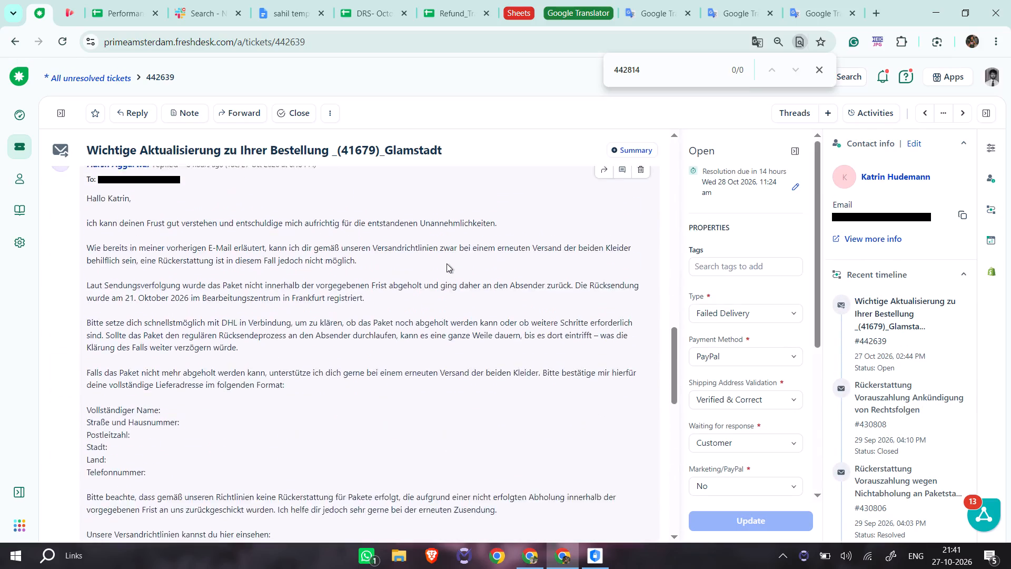
{"action": "scroll", "coordinate": [447, 263], "scroll_direction": "up", "scroll_amount": 1}
Continue to tickets 442633, 442630 and 442610 and skim each conversation.
{"action": "key", "text": "j"}
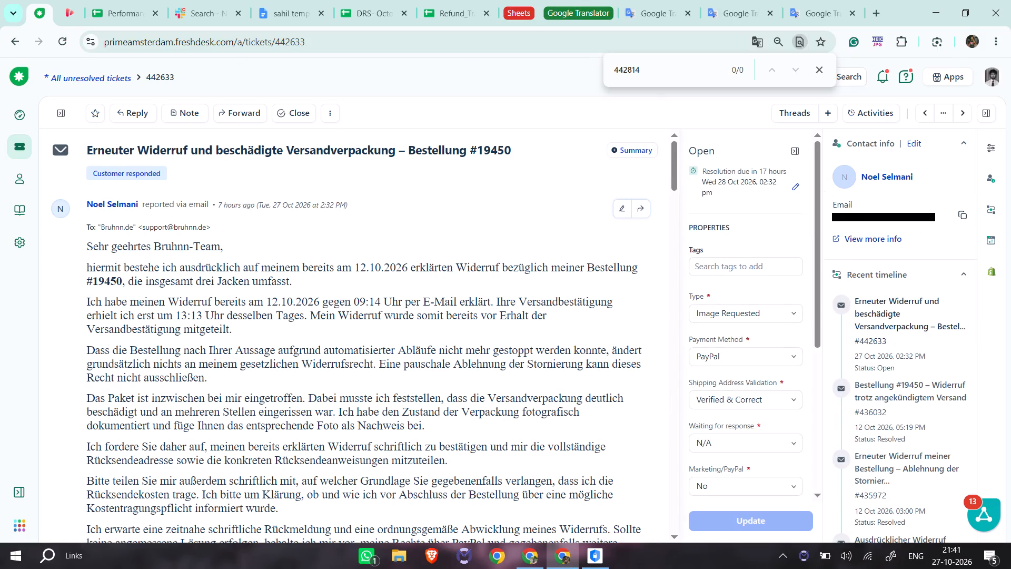
{"action": "scroll", "coordinate": [497, 273], "scroll_direction": "down", "scroll_amount": 3}
{"action": "key", "text": "j"}
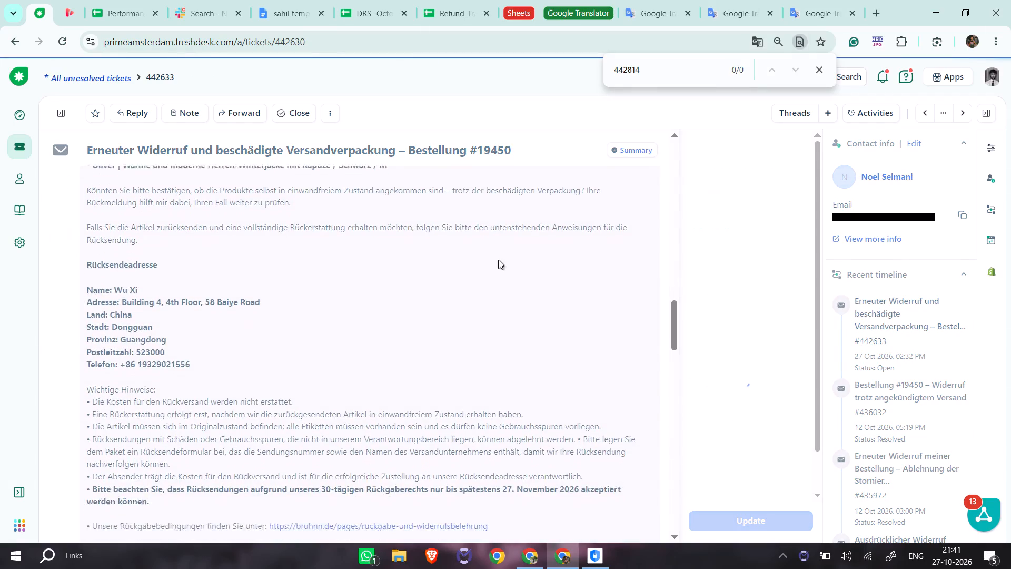
{"action": "scroll", "coordinate": [419, 325], "scroll_direction": "down", "scroll_amount": 4}
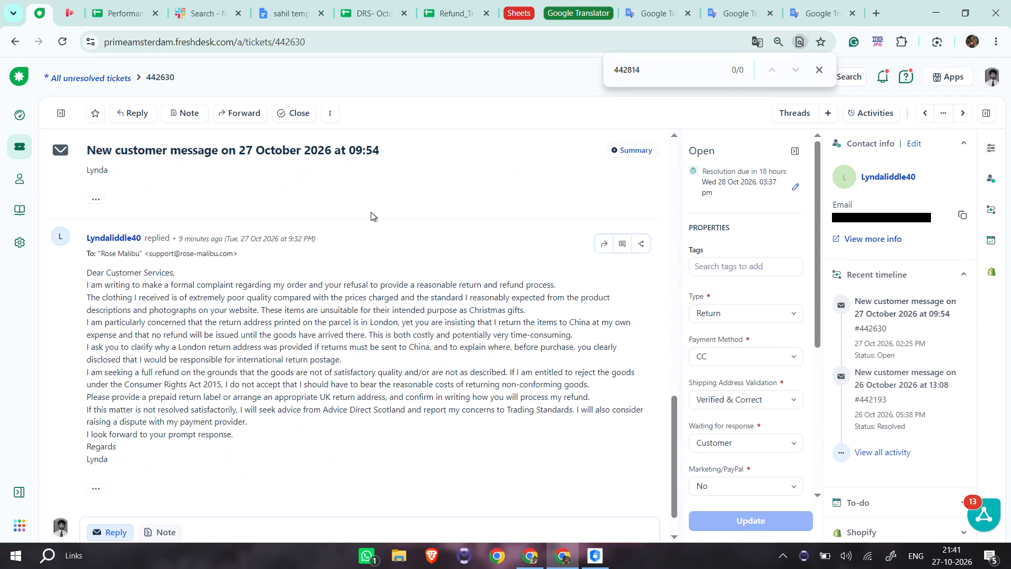
{"action": "key", "text": "j"}
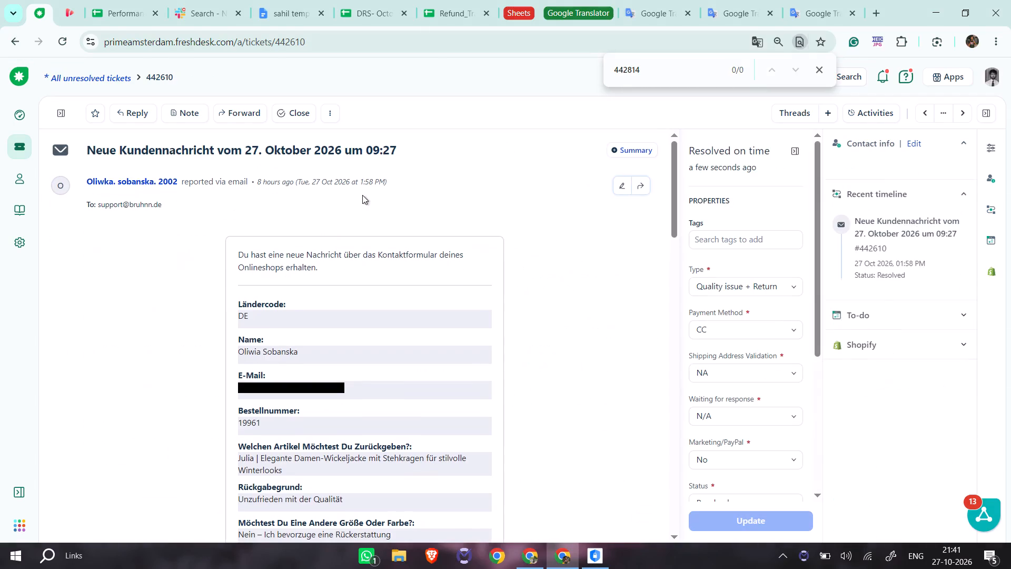
{"action": "scroll", "coordinate": [362, 195], "scroll_direction": "down", "scroll_amount": 6}
{"action": "scroll", "coordinate": [275, 213], "scroll_direction": "down", "scroll_amount": 1}
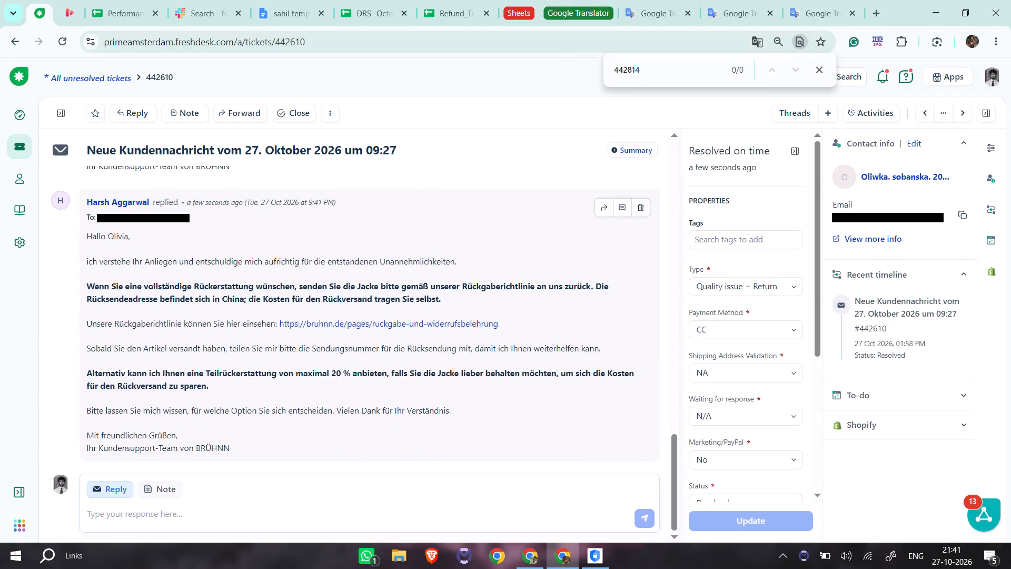
Return to the list of all unresolved tickets and look through it for tickets to handle.
{"action": "double_click", "coordinate": [6, 148]}
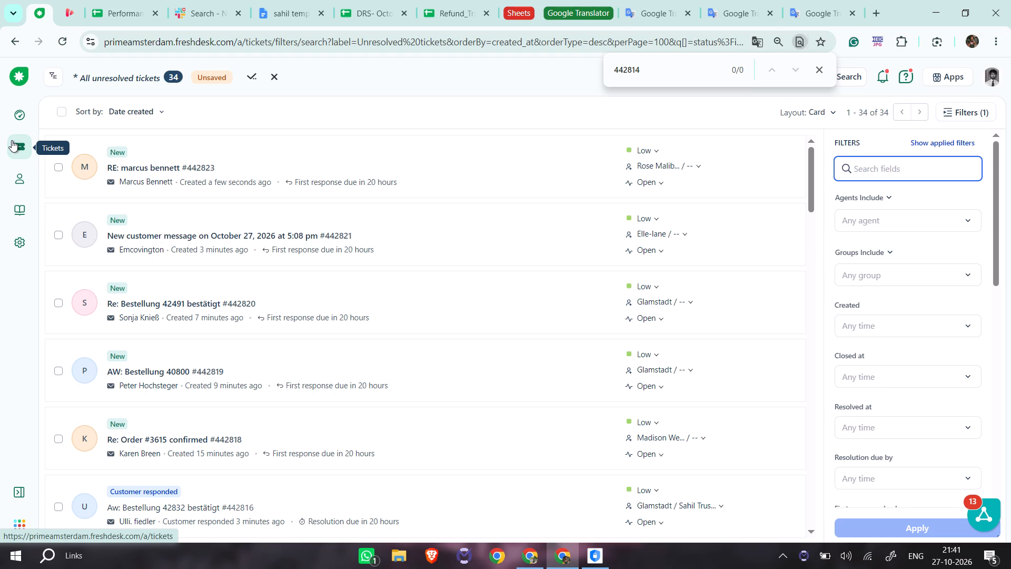
{"action": "scroll", "coordinate": [234, 200], "scroll_direction": "up", "scroll_amount": 2}
{"action": "scroll", "coordinate": [233, 199], "scroll_direction": "down", "scroll_amount": 4}
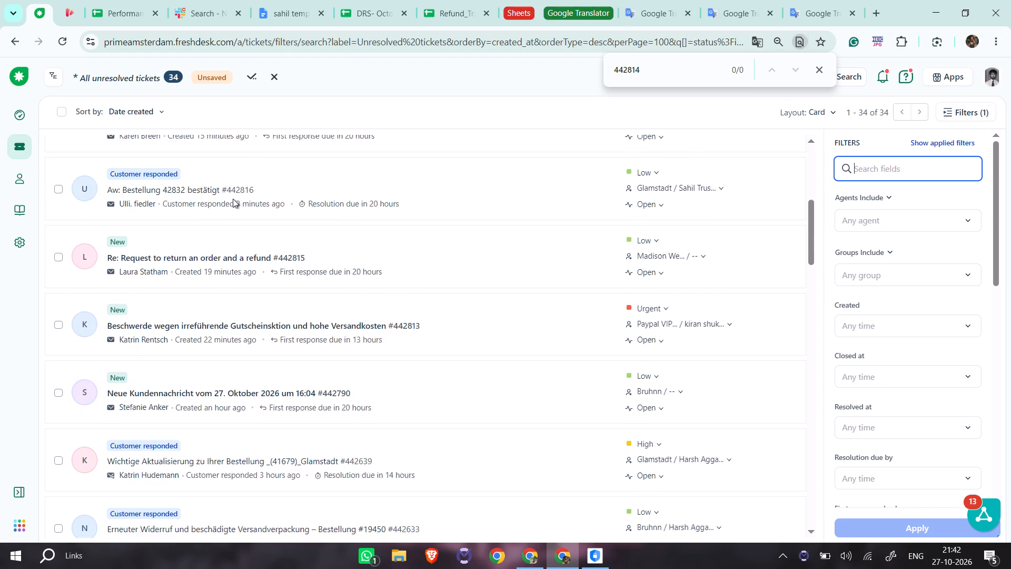
{"action": "scroll", "coordinate": [233, 199], "scroll_direction": "down", "scroll_amount": 8}
{"action": "scroll", "coordinate": [233, 197], "scroll_direction": "up", "scroll_amount": 2}
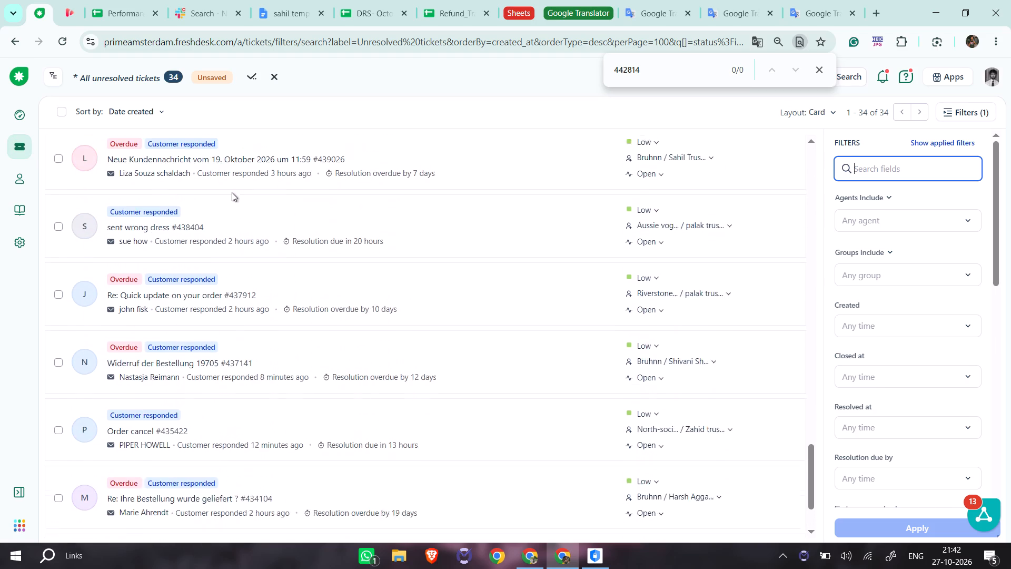
{"action": "scroll", "coordinate": [232, 192], "scroll_direction": "up", "scroll_amount": 12}
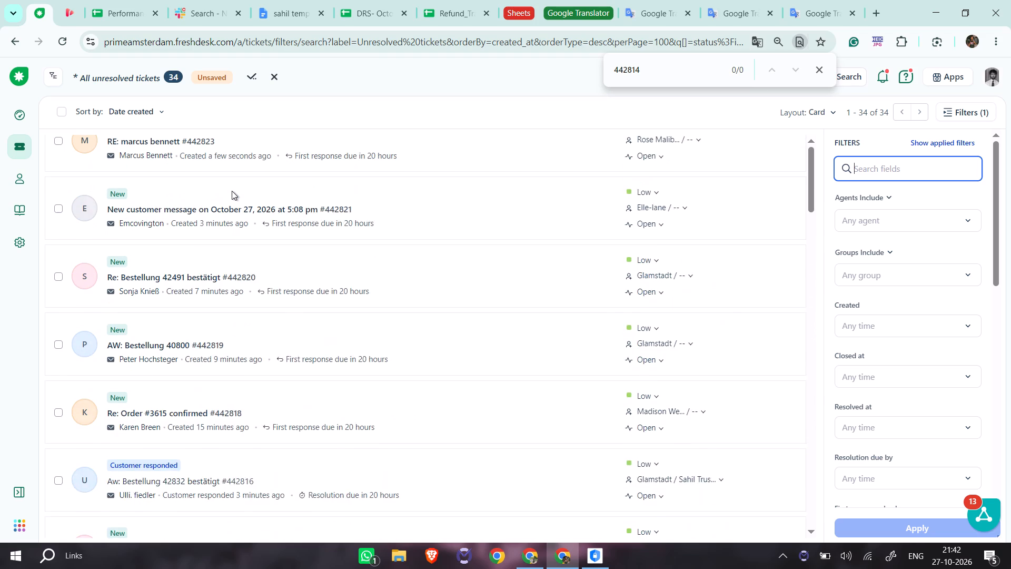
{"action": "scroll", "coordinate": [232, 191], "scroll_direction": "up", "scroll_amount": 2}
{"action": "scroll", "coordinate": [176, 178], "scroll_direction": "down", "scroll_amount": 4}
{"action": "scroll", "coordinate": [176, 181], "scroll_direction": "up", "scroll_amount": 1}
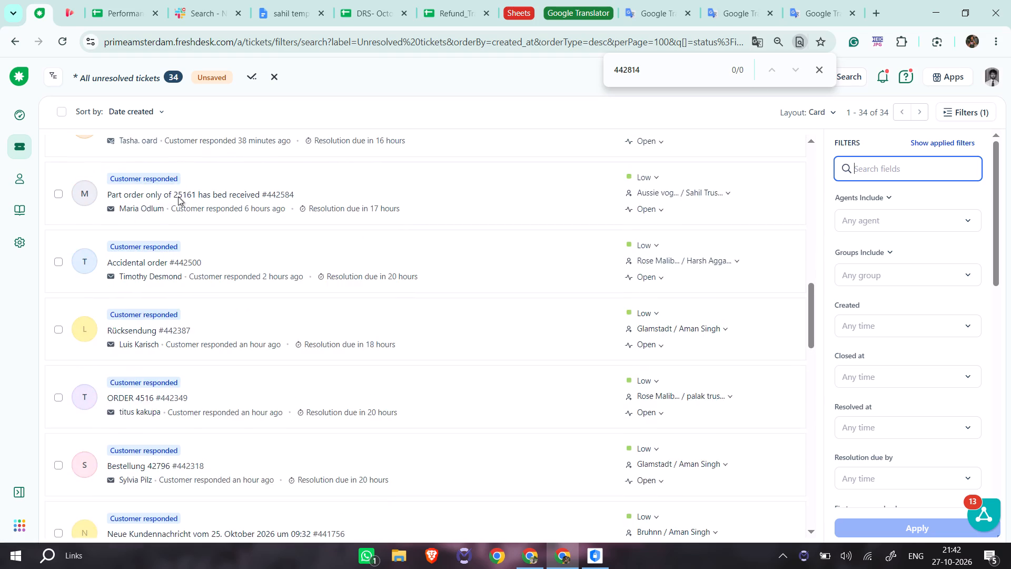
{"action": "scroll", "coordinate": [178, 197], "scroll_direction": "up", "scroll_amount": 3}
{"action": "left_click", "coordinate": [199, 369]}
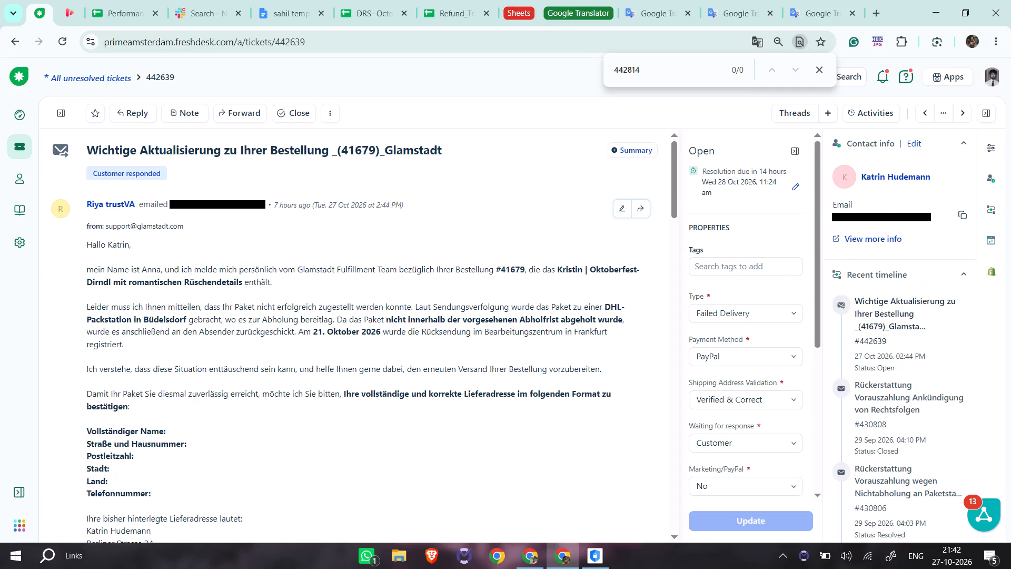
{"action": "scroll", "coordinate": [218, 287], "scroll_direction": "down", "scroll_amount": 4}
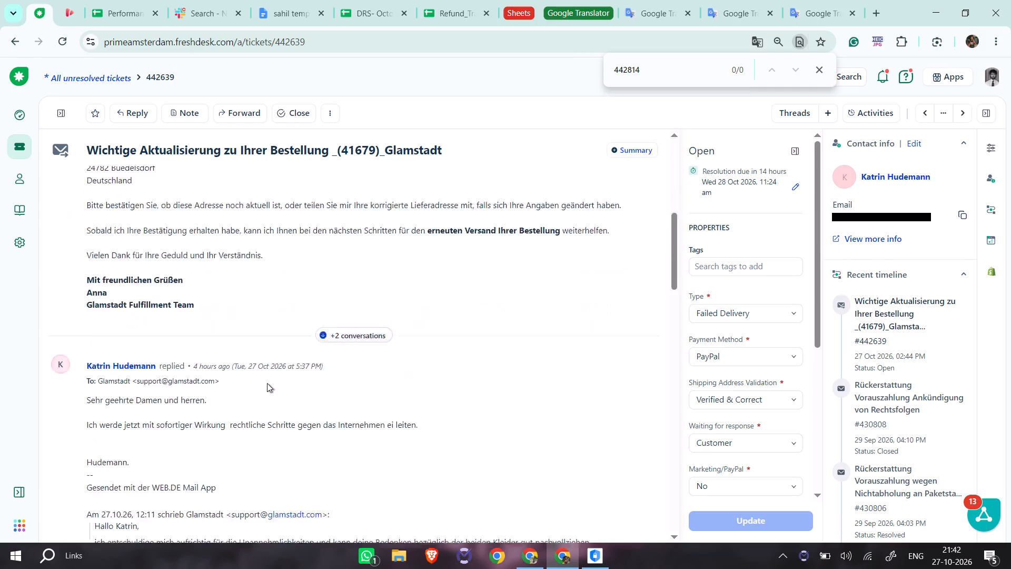
{"action": "scroll", "coordinate": [267, 383], "scroll_direction": "down", "scroll_amount": 3}
{"action": "scroll", "coordinate": [323, 329], "scroll_direction": "down", "scroll_amount": 2}
{"action": "left_click", "coordinate": [323, 327]}
{"action": "key", "text": "j"}
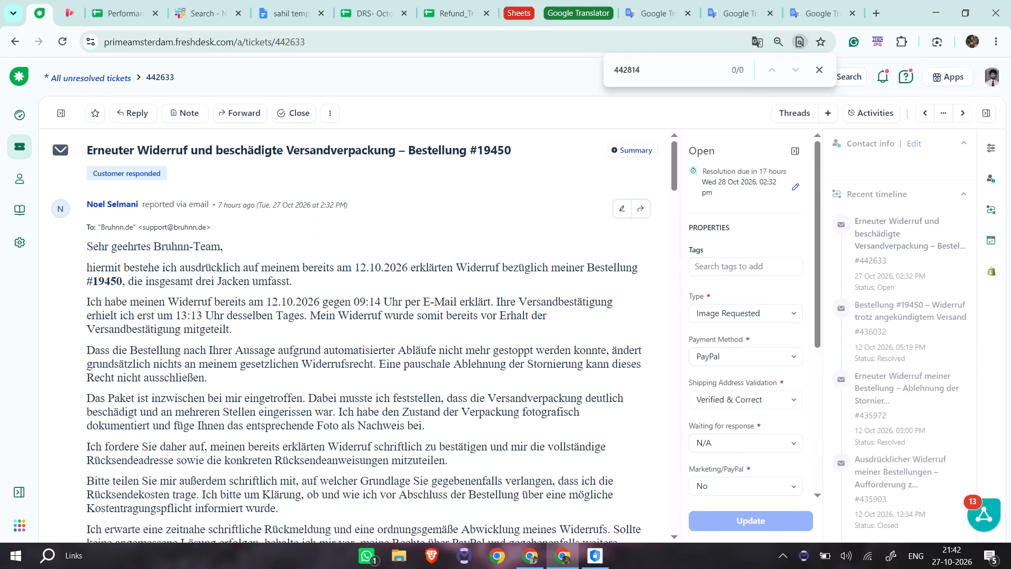
{"action": "key", "text": "j"}
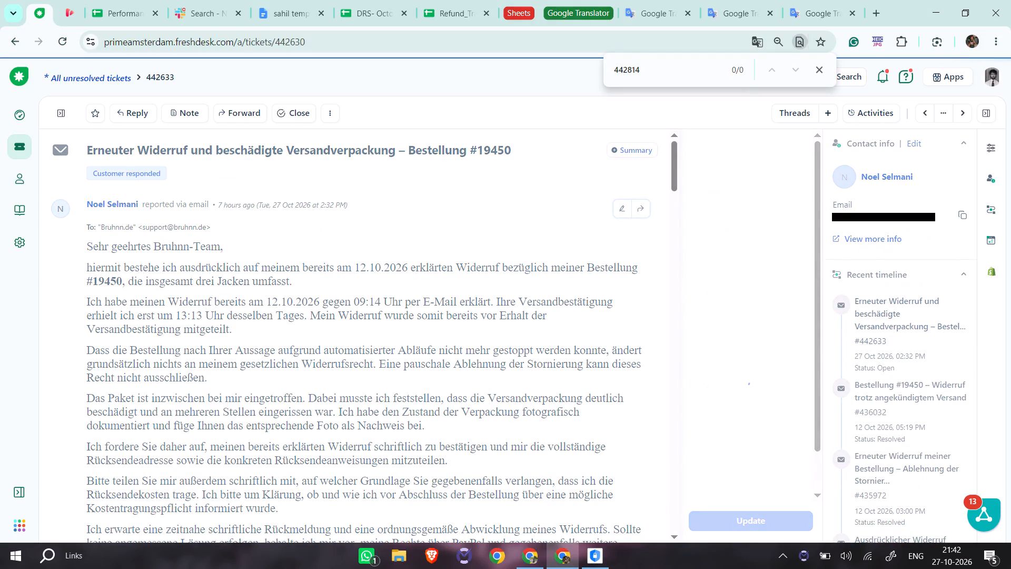
{"action": "scroll", "coordinate": [279, 299], "scroll_direction": "down", "scroll_amount": 10}
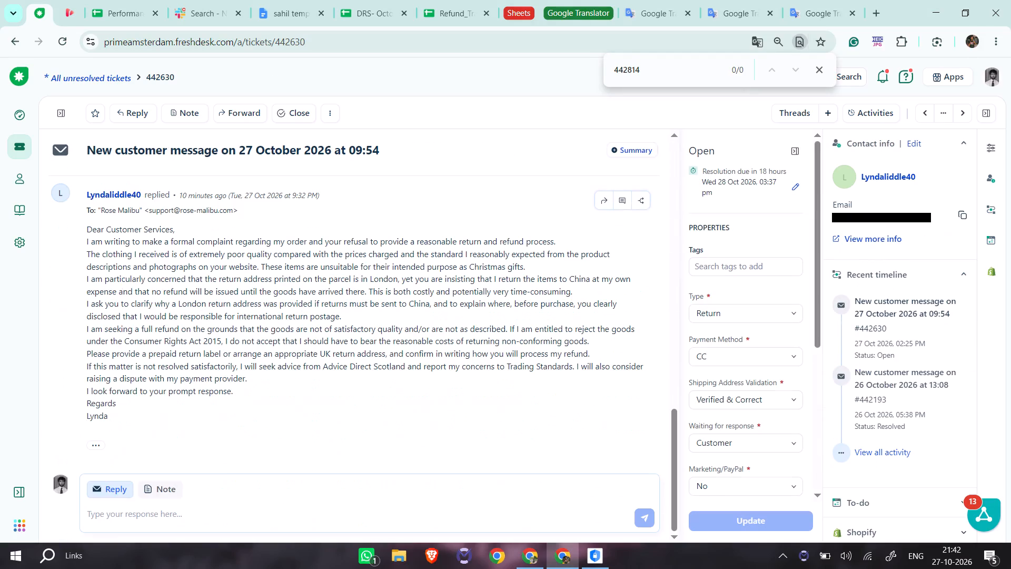
{"action": "key", "text": "j"}
{"action": "scroll", "coordinate": [277, 263], "scroll_direction": "down", "scroll_amount": 5}
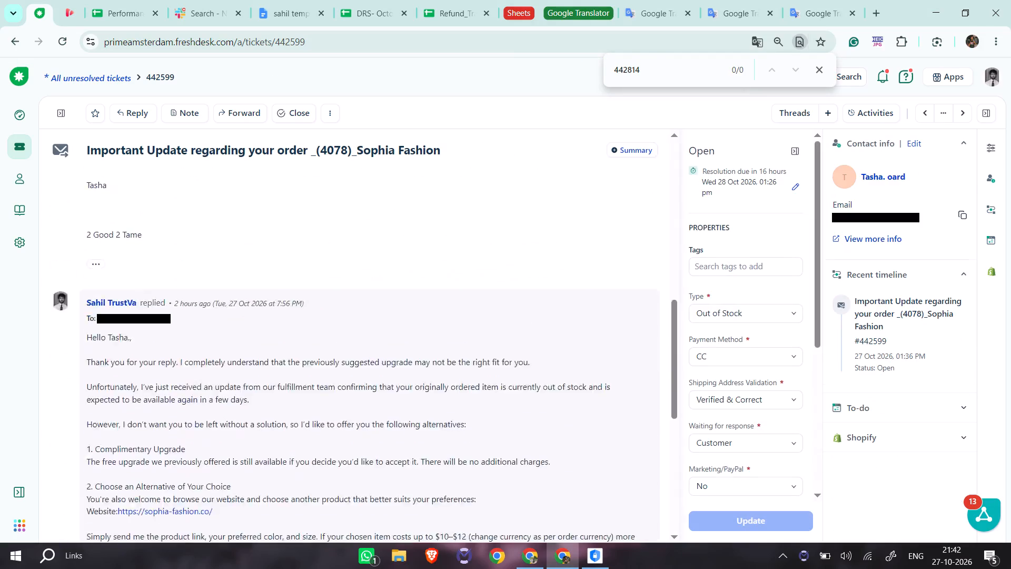
{"action": "scroll", "coordinate": [277, 261], "scroll_direction": "down", "scroll_amount": 2}
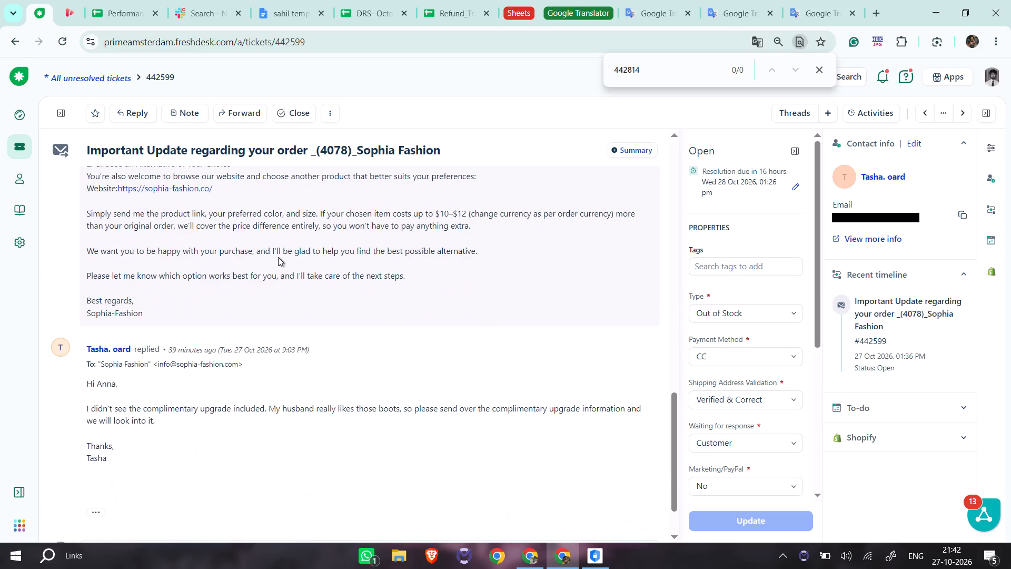
{"action": "key", "text": "j"}
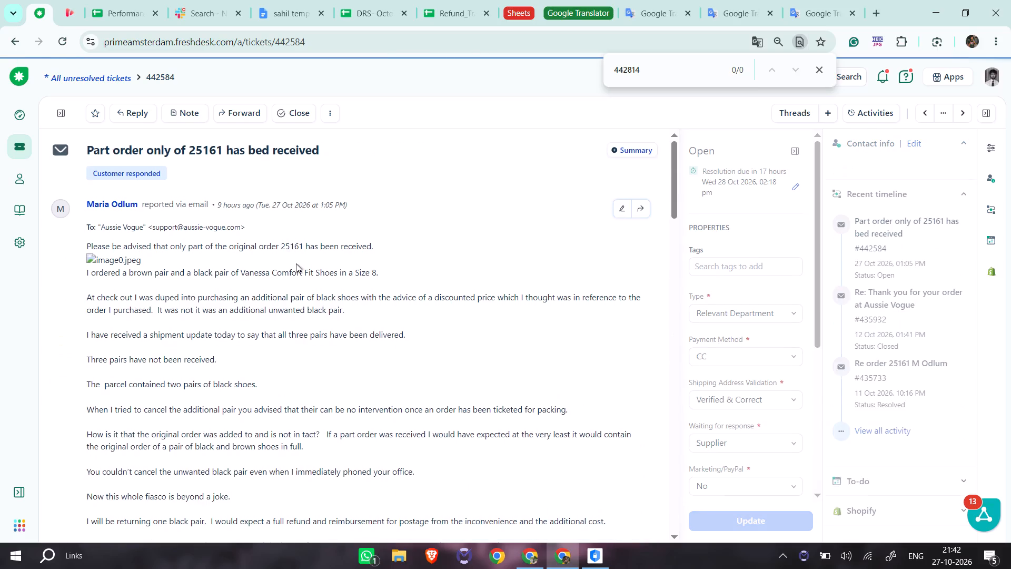
{"action": "scroll", "coordinate": [296, 263], "scroll_direction": "down", "scroll_amount": 13}
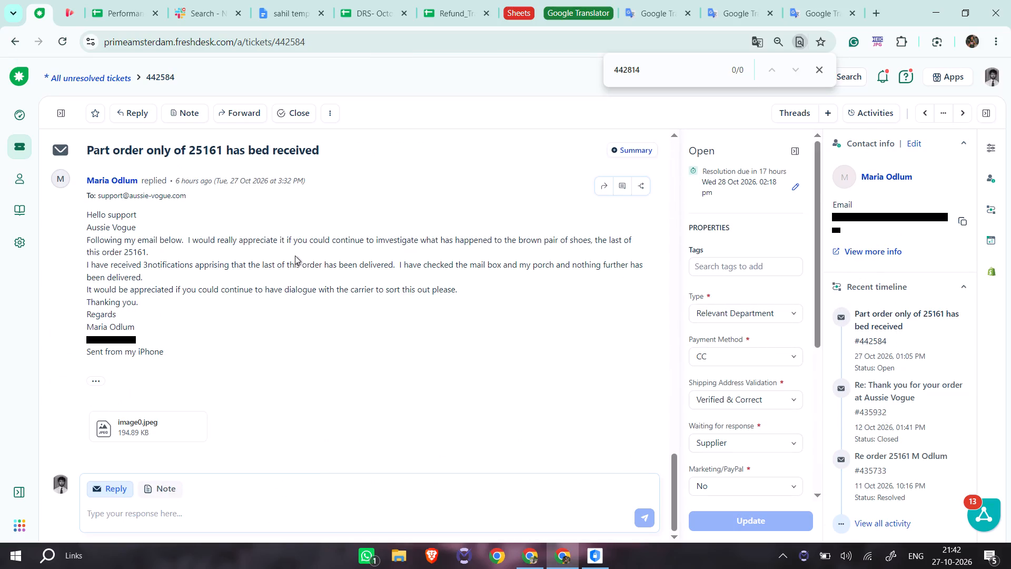
Move on to tickets 442500 and 442387 and read through their conversations.
{"action": "key", "text": "j"}
{"action": "scroll", "coordinate": [301, 293], "scroll_direction": "down", "scroll_amount": 4}
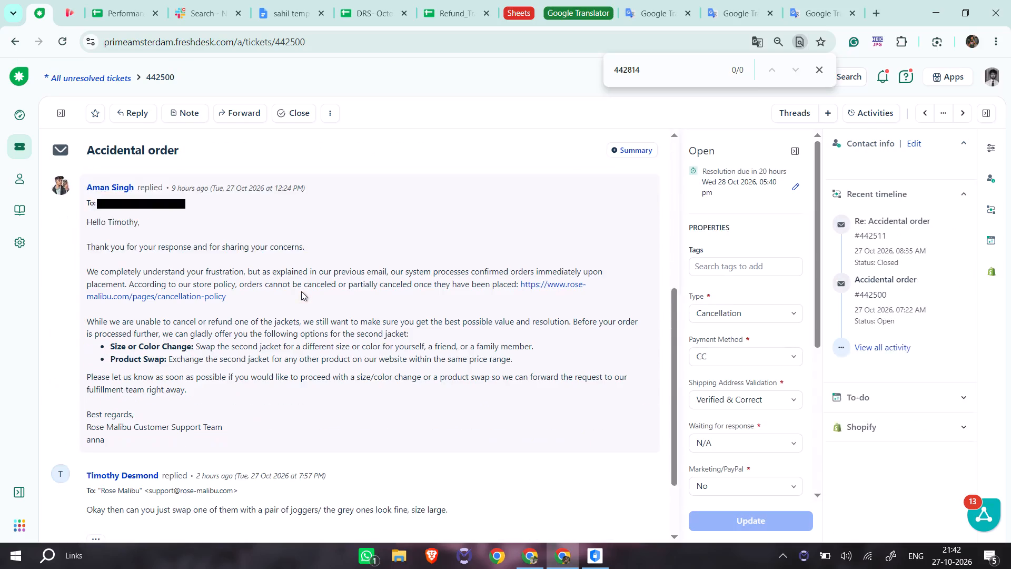
{"action": "scroll", "coordinate": [301, 291], "scroll_direction": "down", "scroll_amount": 1}
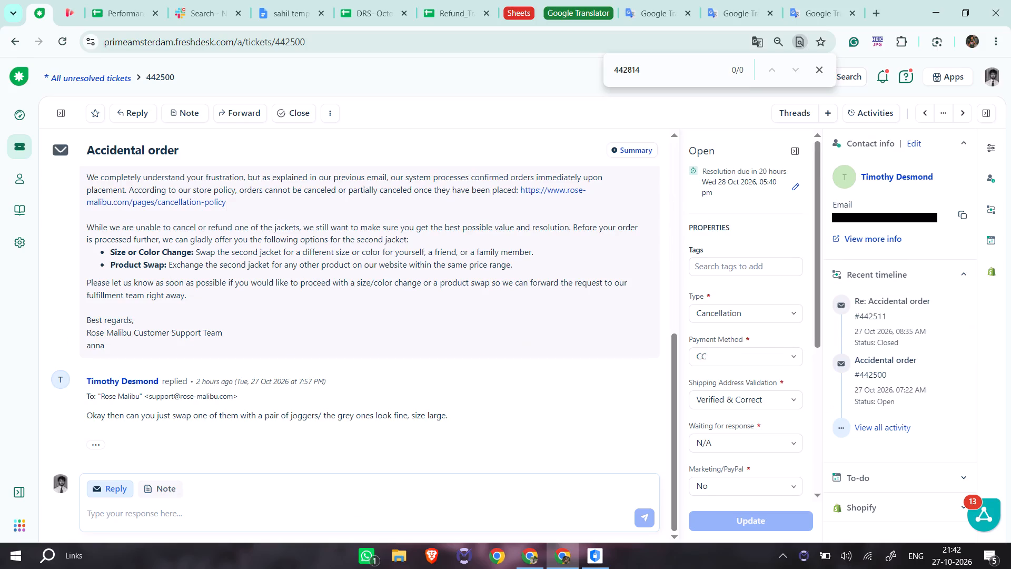
{"action": "key", "text": "j"}
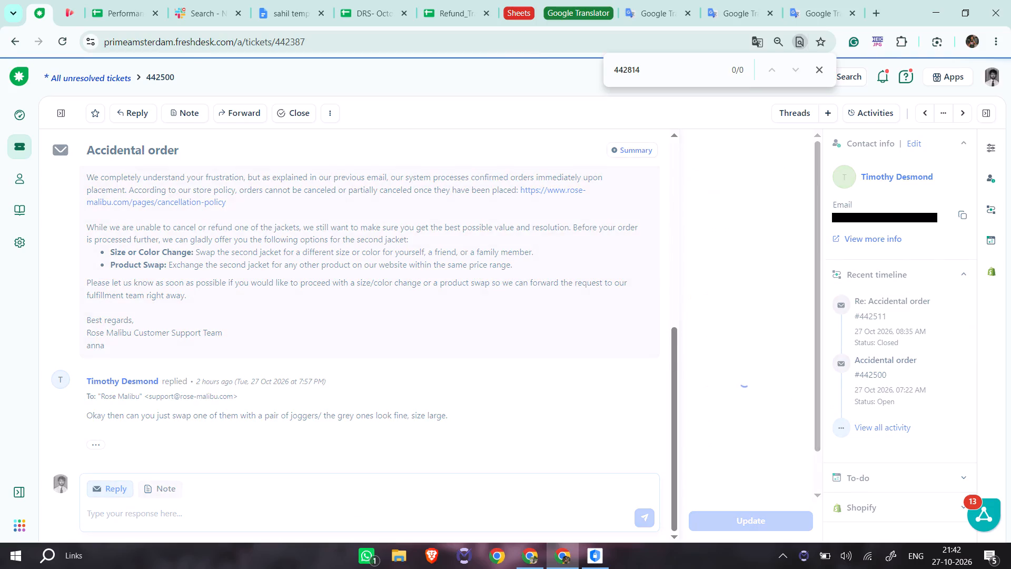
{"action": "scroll", "coordinate": [274, 278], "scroll_direction": "down", "scroll_amount": 8}
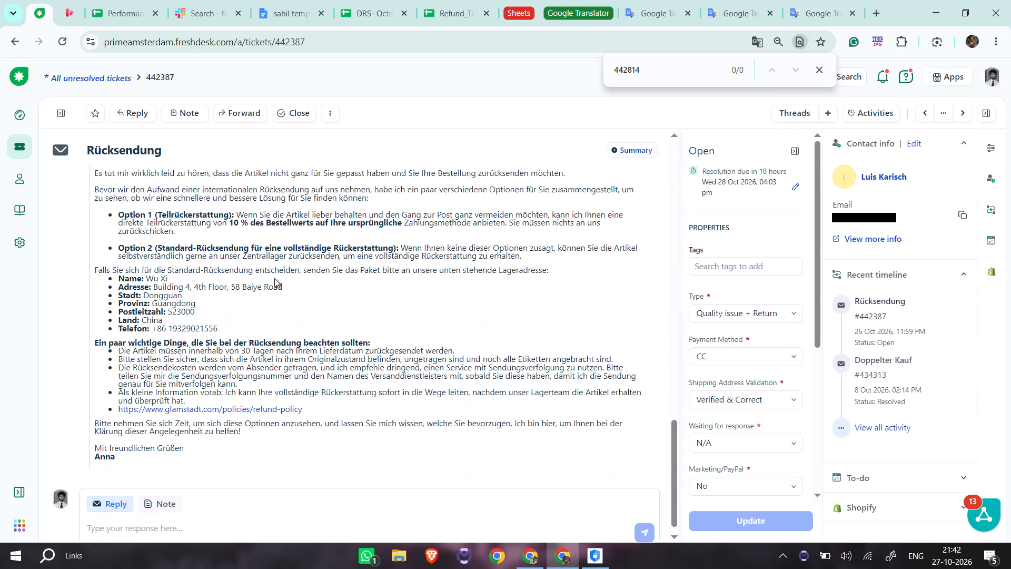
{"action": "scroll", "coordinate": [274, 278], "scroll_direction": "down", "scroll_amount": 3}
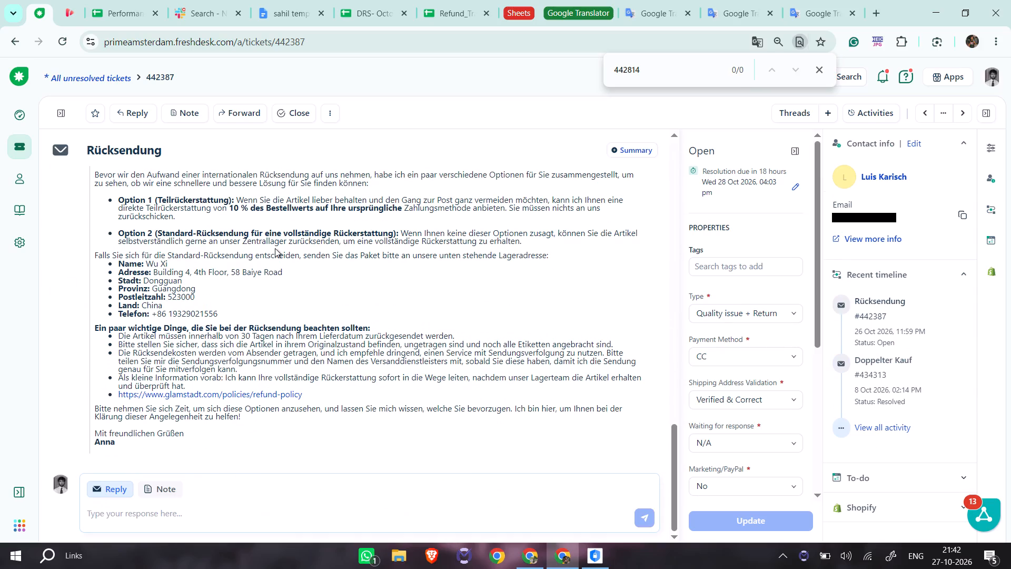
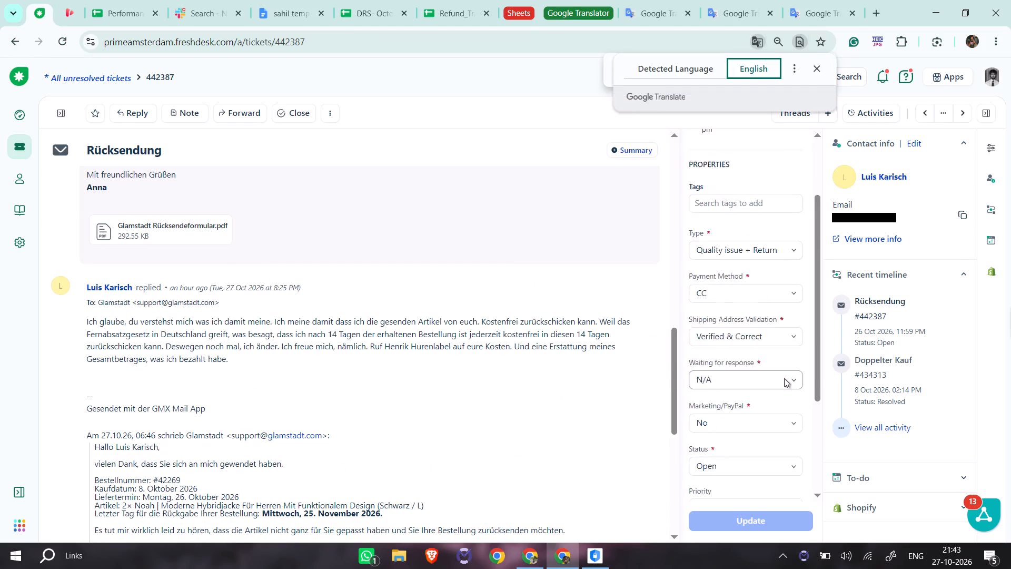
{"action": "scroll", "coordinate": [784, 378], "scroll_direction": "down", "scroll_amount": 1}
{"action": "triple_click", "coordinate": [963, 214]}
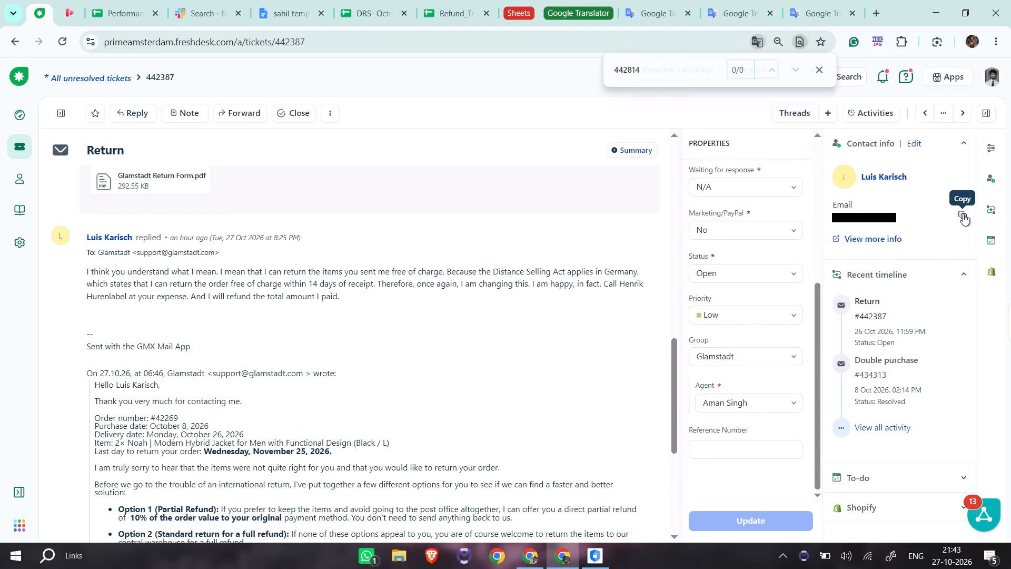
{"action": "left_click", "coordinate": [963, 214]}
{"action": "key", "text": "alt+Tab"}
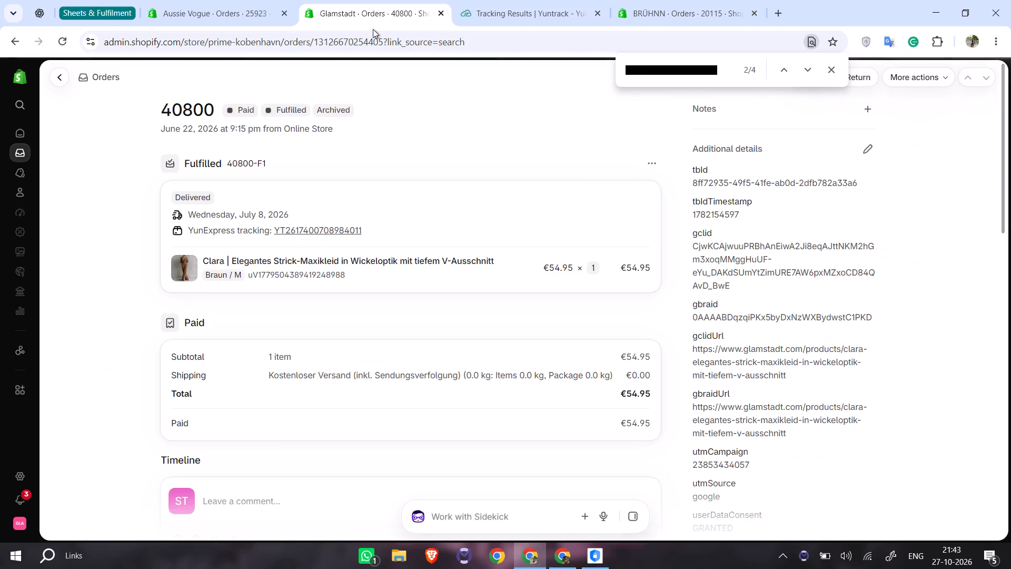
{"action": "key", "text": "ctrl+f"}
{"action": "key", "text": "ctrl+v"}
{"action": "key", "text": "ctrl+f"}
{"action": "key", "text": "ctrl+v"}
{"action": "key", "text": "ctrl+f"}
{"action": "key", "text": "ctrl+v"}
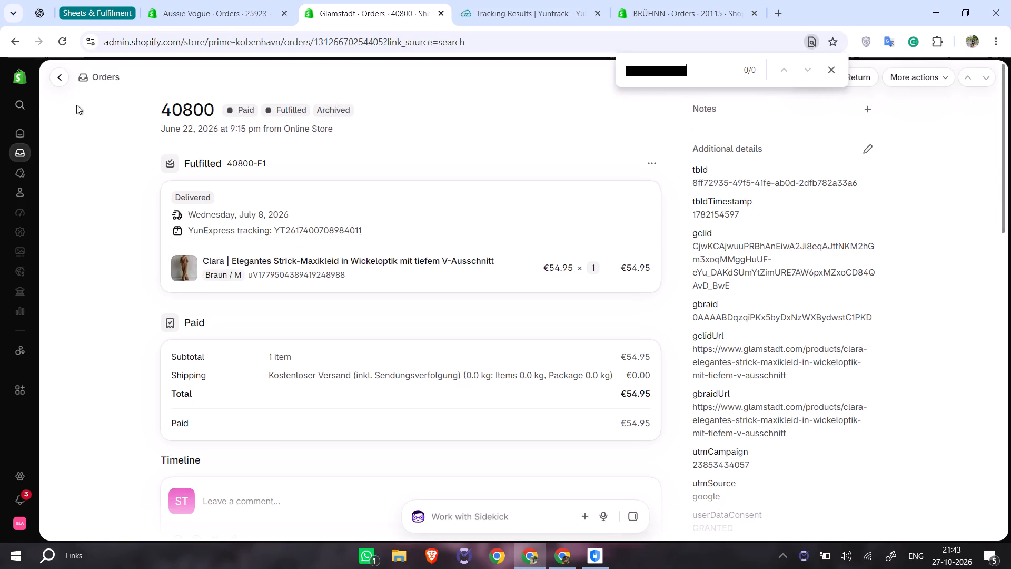
{"action": "left_click_drag", "start_coordinate": [25, 112], "coordinate": [32, 112]}
{"action": "left_click", "coordinate": [32, 106]}
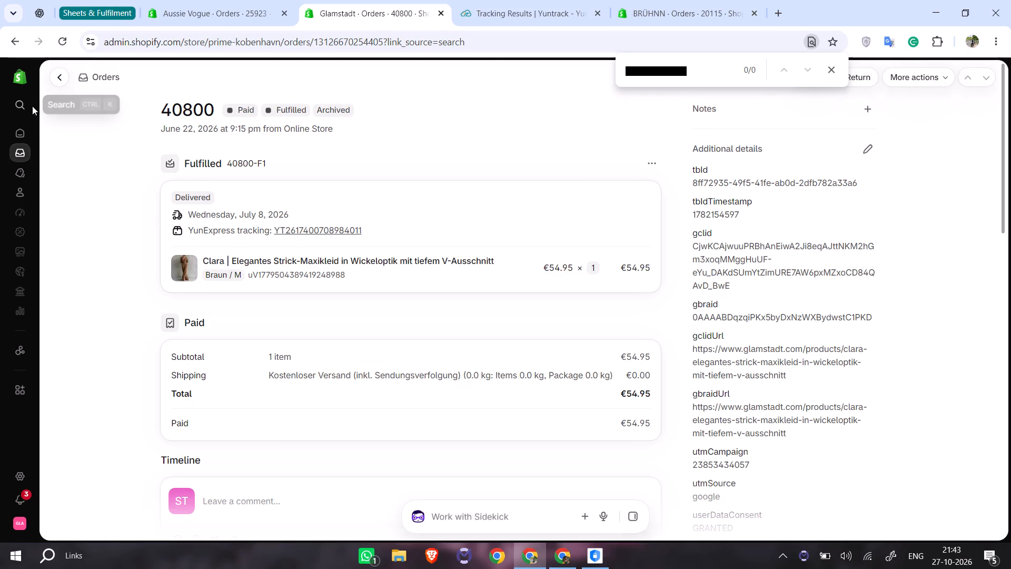
{"action": "left_click", "coordinate": [24, 101]}
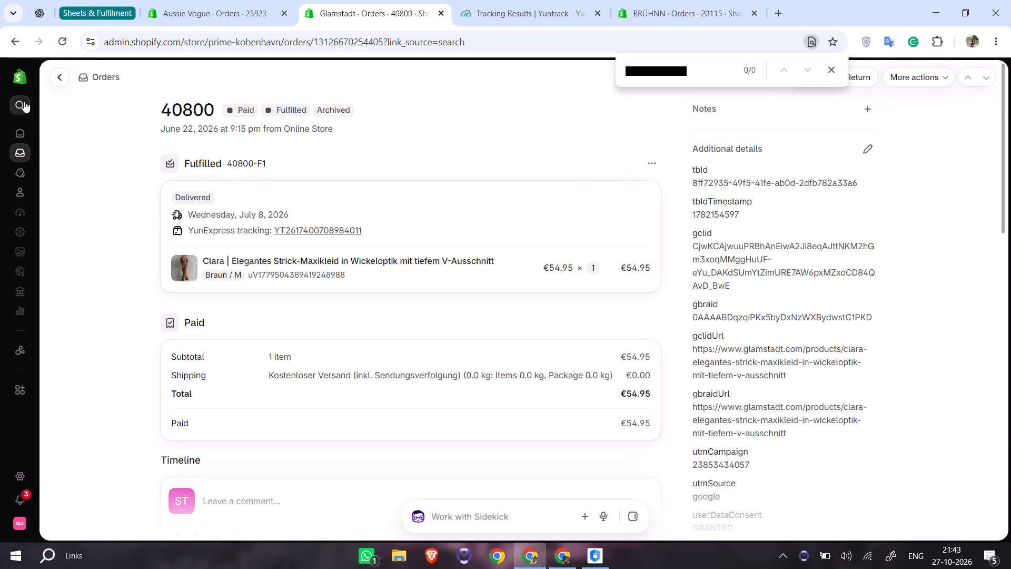
{"action": "key", "text": "ctrl+v"}
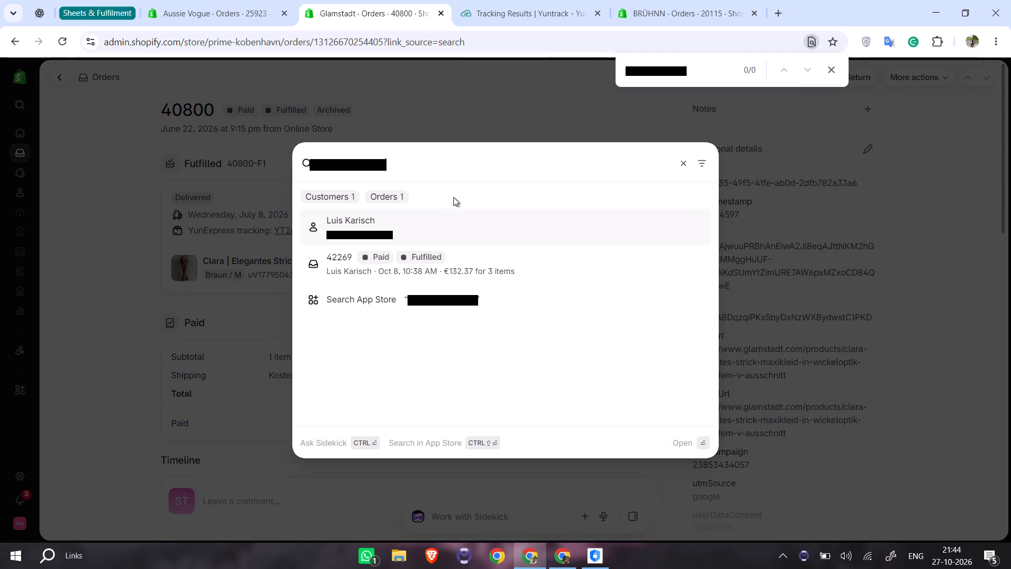
{"action": "left_click", "coordinate": [452, 264]}
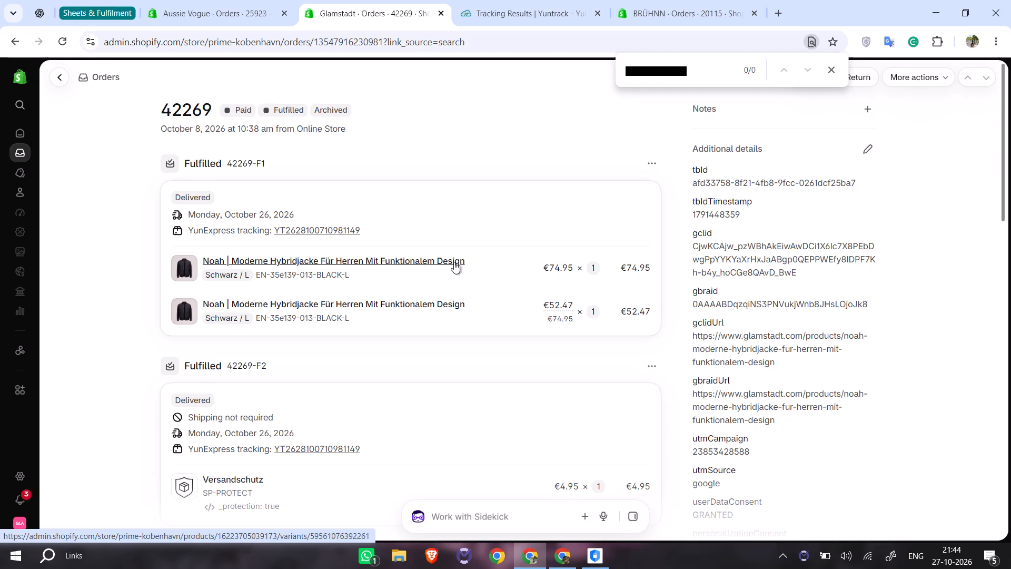
{"action": "scroll", "coordinate": [454, 262], "scroll_direction": "down", "scroll_amount": 2}
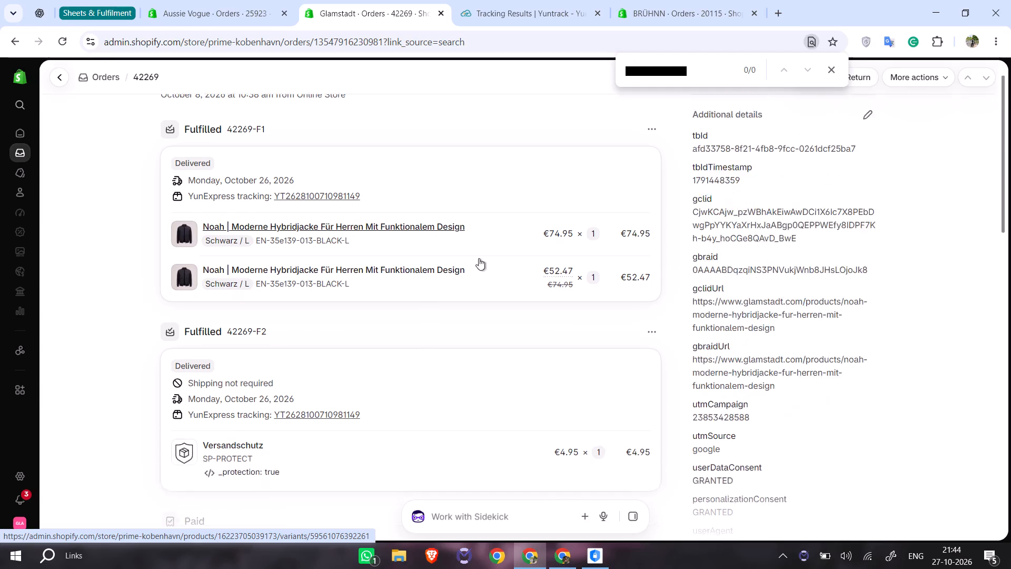
{"action": "scroll", "coordinate": [479, 258], "scroll_direction": "down", "scroll_amount": 2}
{"action": "key", "text": "ctrl+f"}
{"action": "key", "text": "ctrl+v"}
{"action": "key", "text": "ctrl+f"}
{"action": "key", "text": "ctrl+v"}
{"action": "key", "text": "ctrl+f"}
{"action": "key", "text": "ctrl+v"}
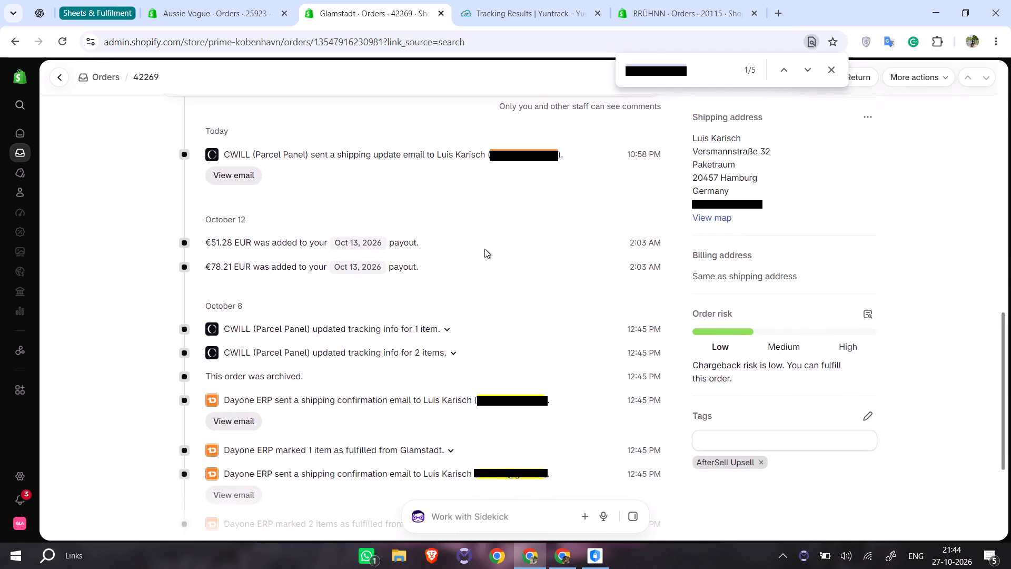
{"action": "scroll", "coordinate": [484, 249], "scroll_direction": "up", "scroll_amount": 4}
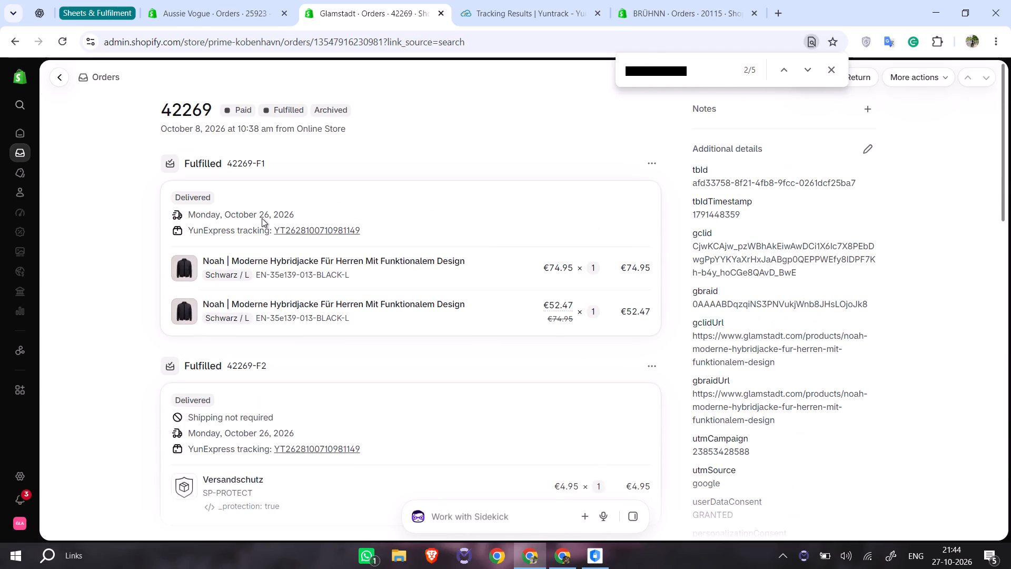
{"action": "triple_click", "coordinate": [262, 218]}
{"action": "key", "text": "alt+Tab"}
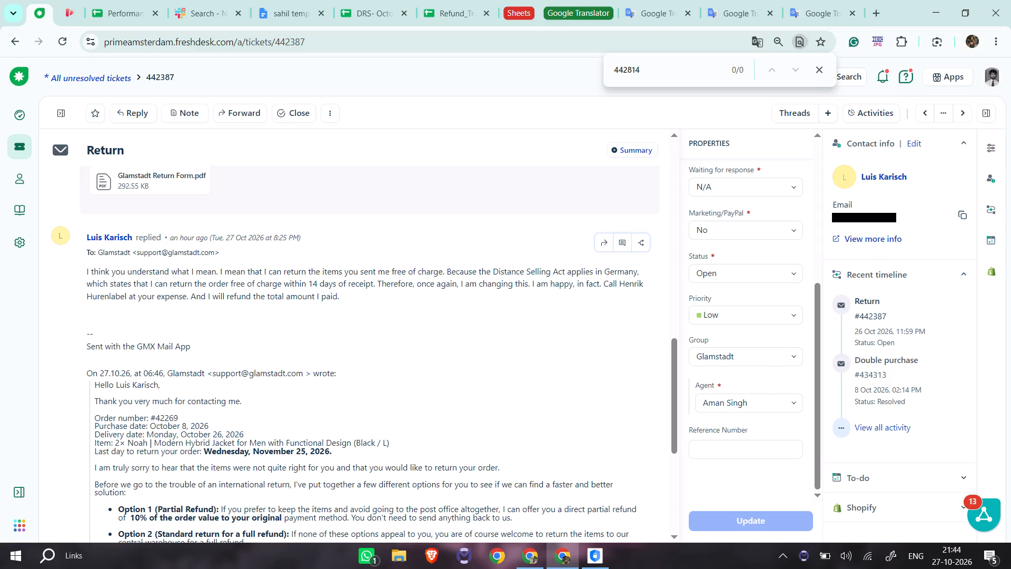
{"action": "left_click_drag", "start_coordinate": [417, 313], "coordinate": [102, 272]}
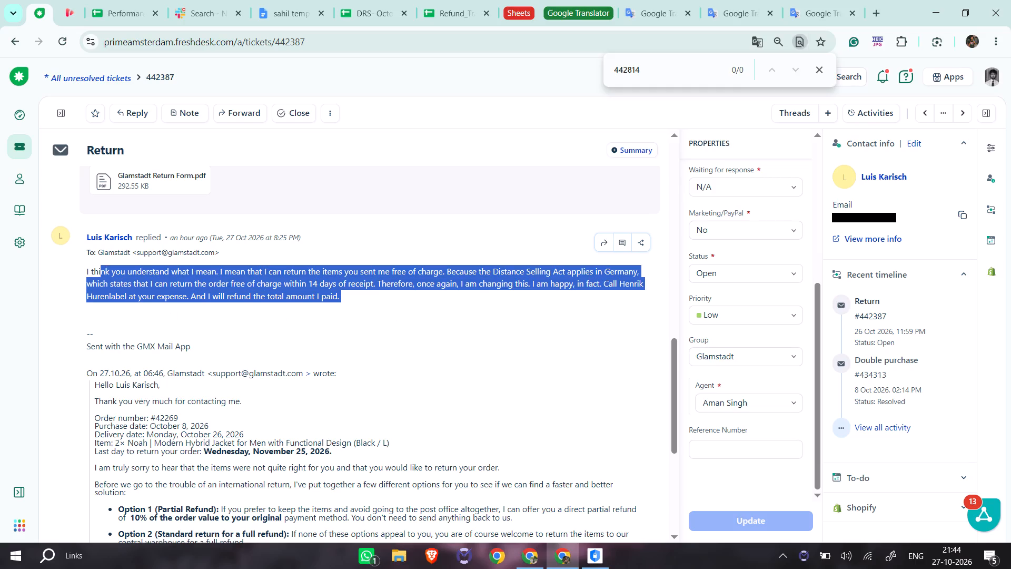
{"action": "left_click_drag", "start_coordinate": [102, 272], "coordinate": [84, 238]}
{"action": "key", "text": "ctrl+c"}
{"action": "key", "text": "alt+Tab"}
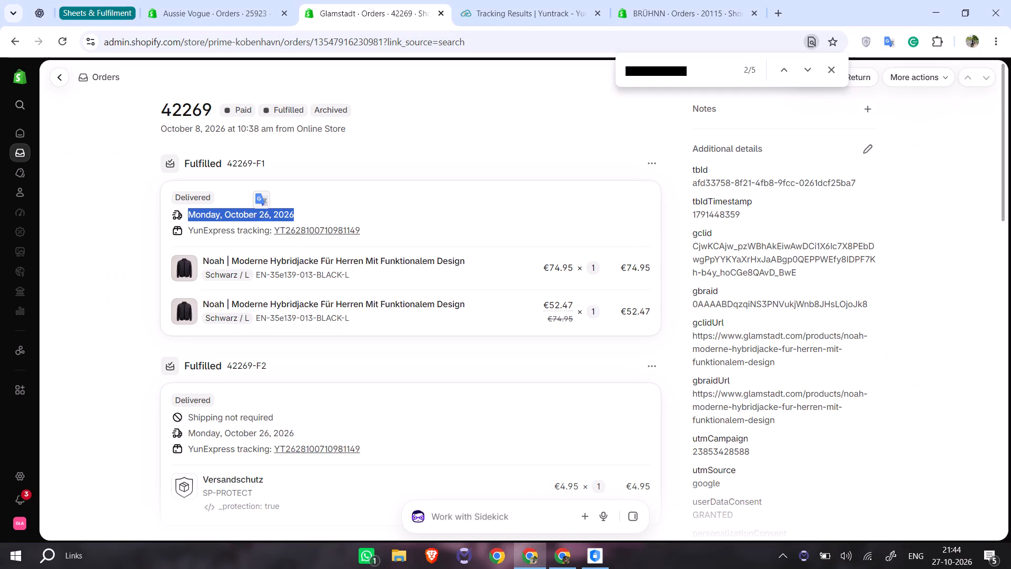
{"action": "key", "text": "ctrl+1"}
{"action": "left_click", "coordinate": [505, 521]}
{"action": "key", "text": "ctrl+v"}
{"action": "key", "text": "shift+Return"}
{"action": "key", "text": "shift+Return"}
{"action": "key", "text": "alt+Tab"}
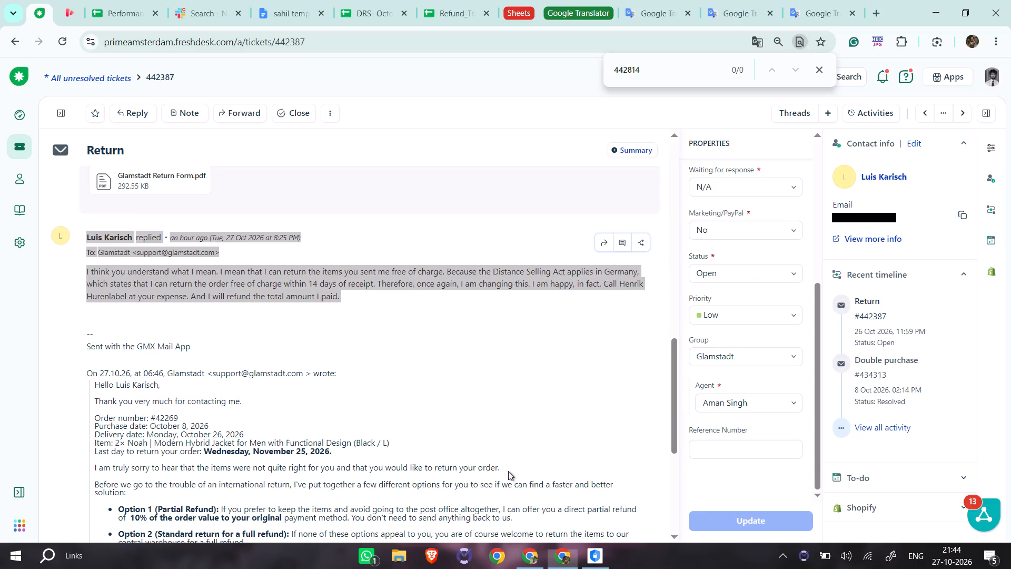
{"action": "left_click", "coordinate": [691, 0]}
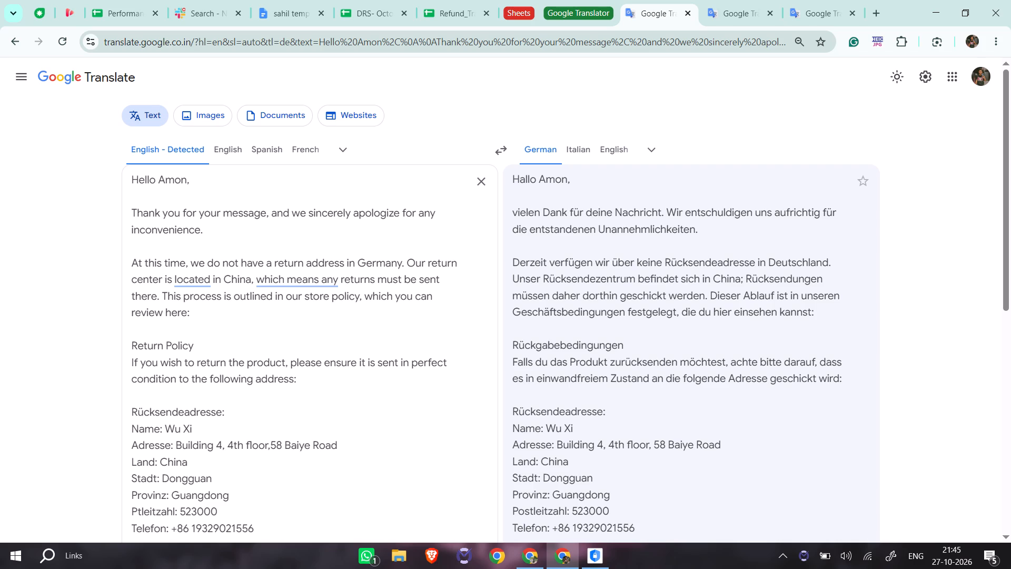
{"action": "scroll", "coordinate": [399, 328], "scroll_direction": "down", "scroll_amount": 2}
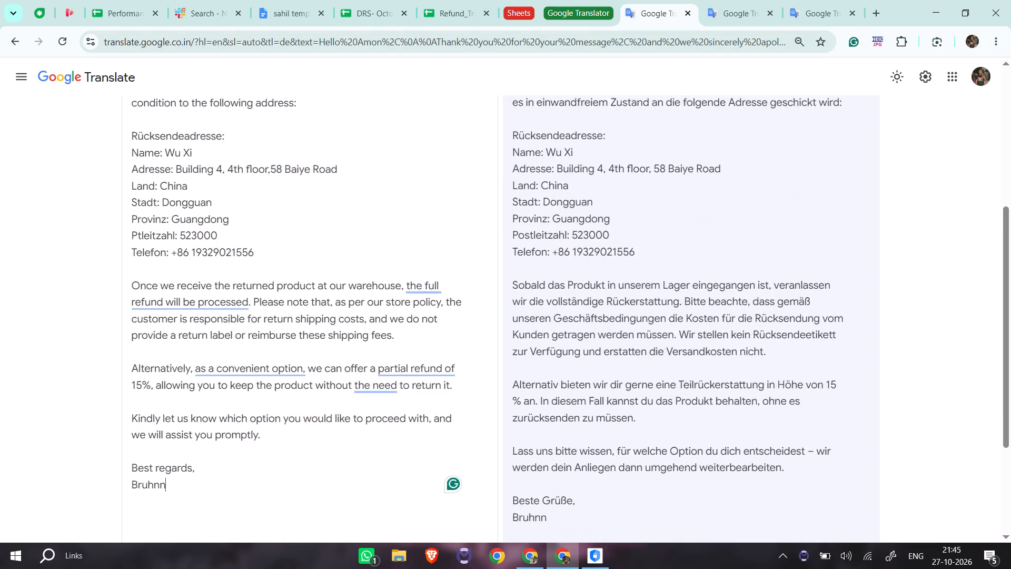
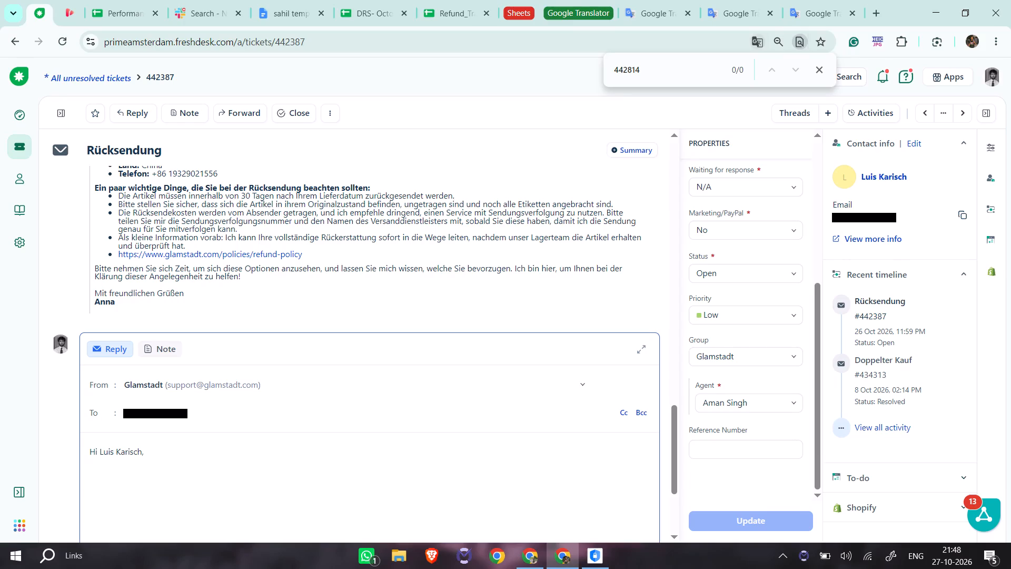
{"action": "key", "text": "ctrl+a"}
{"action": "key", "text": "ctrl+BackSpace"}
{"action": "key", "text": "ctrl+BackSpace"}
{"action": "key", "text": "ctrl+BackSpace"}
{"action": "scroll", "coordinate": [191, 469], "scroll_direction": "down", "scroll_amount": 2}
{"action": "left_click", "coordinate": [190, 435]}
{"action": "key", "text": "ctrl+v"}
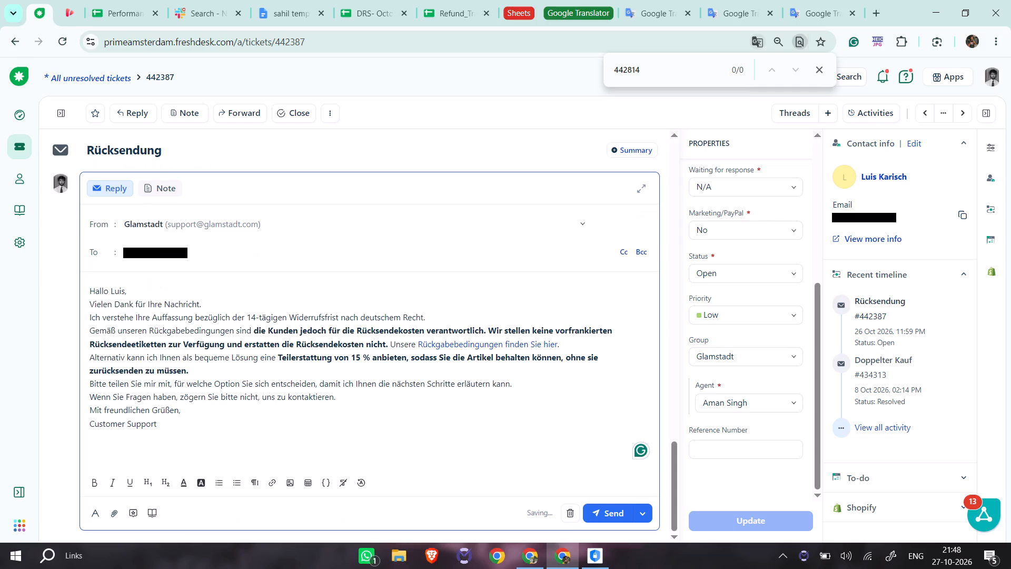
Separate the paragraphs of the German reply with blank lines, from the greeting down to the closing "Mit freundlichen Grüßen".
{"action": "left_click", "coordinate": [215, 301]}
{"action": "left_click", "coordinate": [229, 292]}
{"action": "key", "text": "Return"}
{"action": "left_click", "coordinate": [245, 314]}
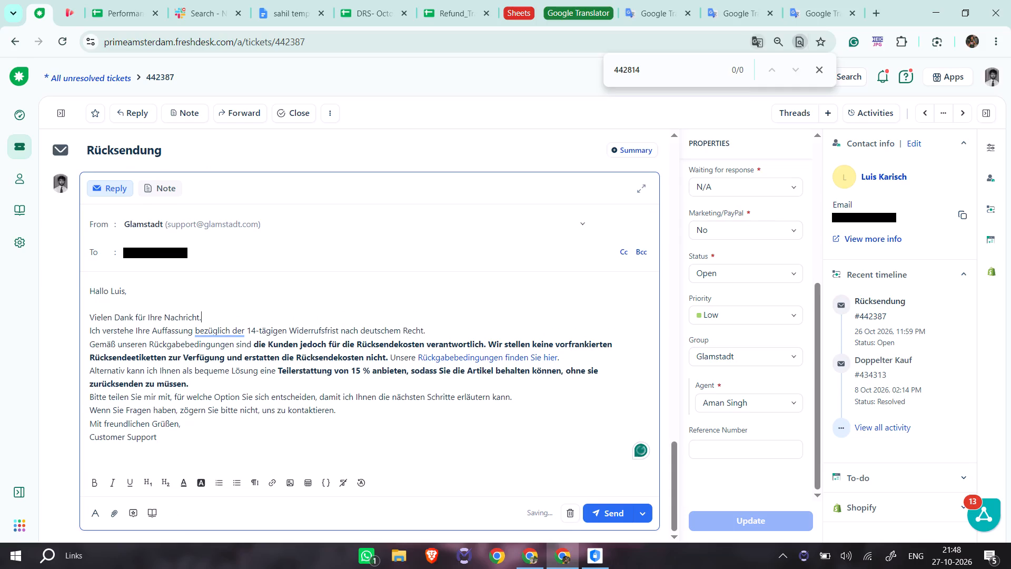
{"action": "key", "text": "Return"}
{"action": "left_click", "coordinate": [422, 339]}
{"action": "key", "text": "Return"}
{"action": "left_click", "coordinate": [595, 379]}
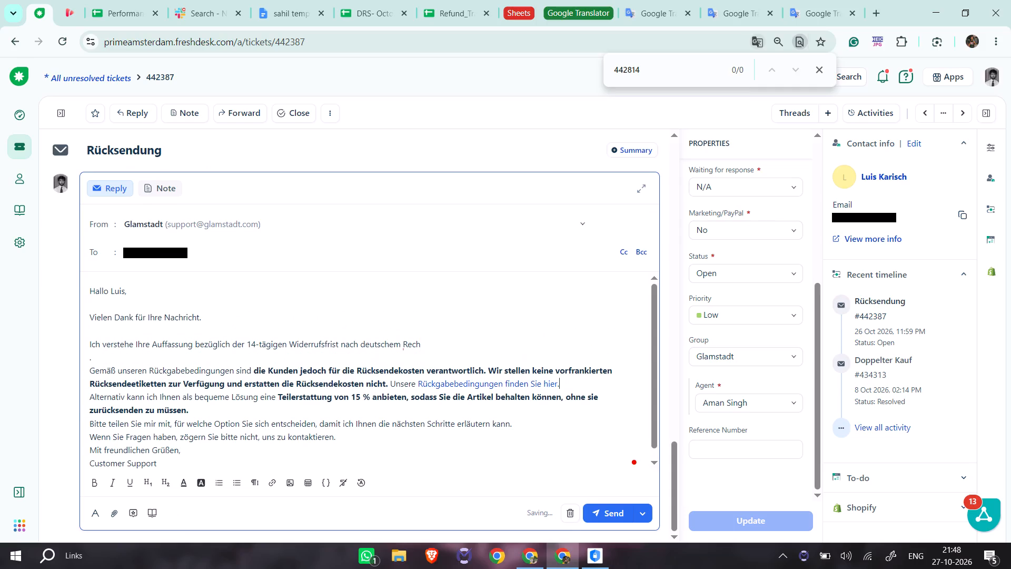
{"action": "key", "text": "Return"}
{"action": "left_click", "coordinate": [517, 416]}
{"action": "left_click", "coordinate": [506, 415]}
{"action": "left_click", "coordinate": [500, 423]}
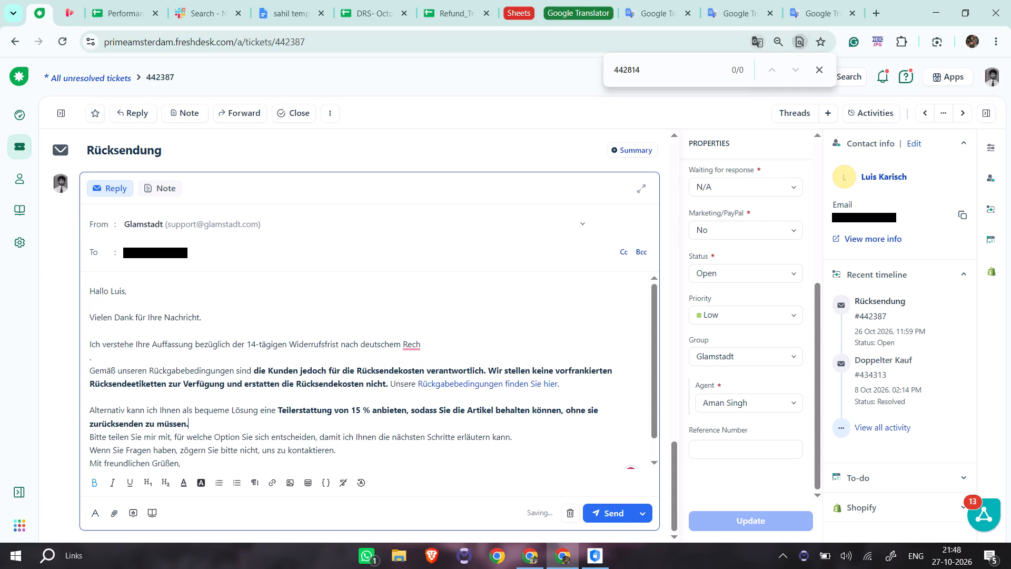
{"action": "key", "text": "Return"}
{"action": "left_click", "coordinate": [534, 449]}
{"action": "key", "text": "Return"}
{"action": "left_click", "coordinate": [447, 466]}
{"action": "scroll", "coordinate": [445, 464], "scroll_direction": "down", "scroll_amount": 3}
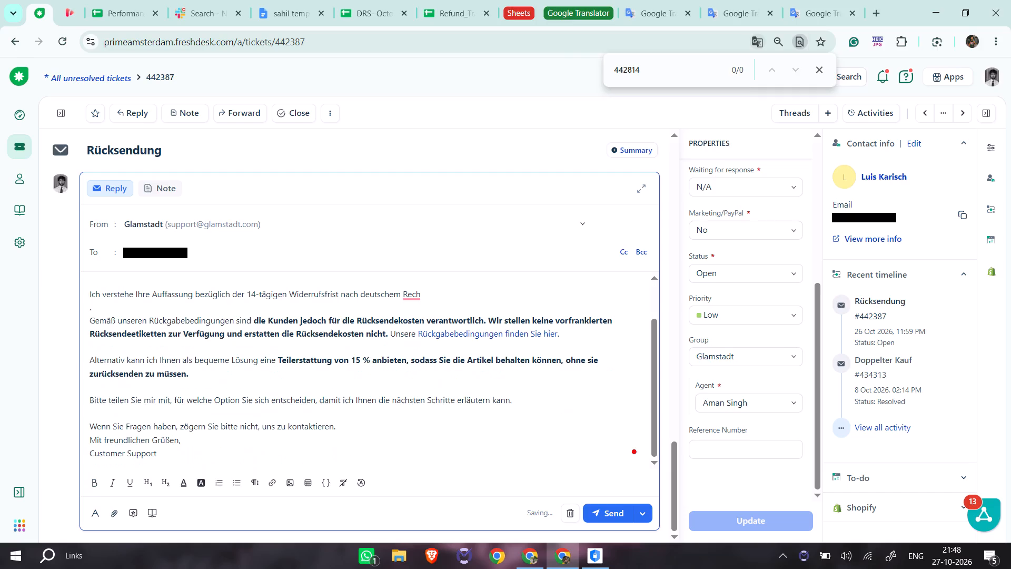
{"action": "left_click", "coordinate": [379, 431]}
{"action": "key", "text": "Return"}
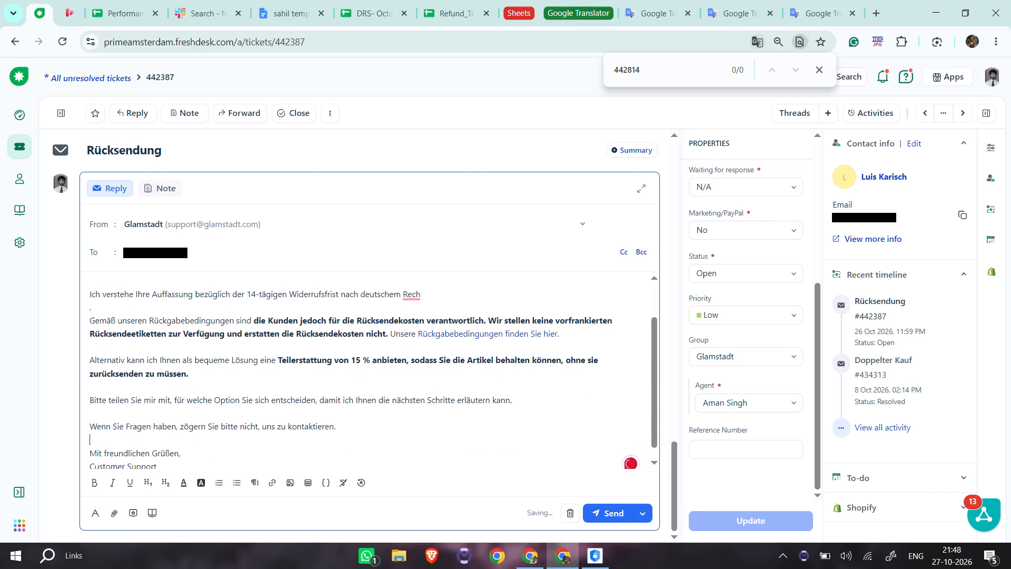
Switch to the saved list of return policy links in Google Translate.
{"action": "key", "text": "ctrl+shift+Tab"}
{"action": "key", "text": "ctrl+shift+Tab"}
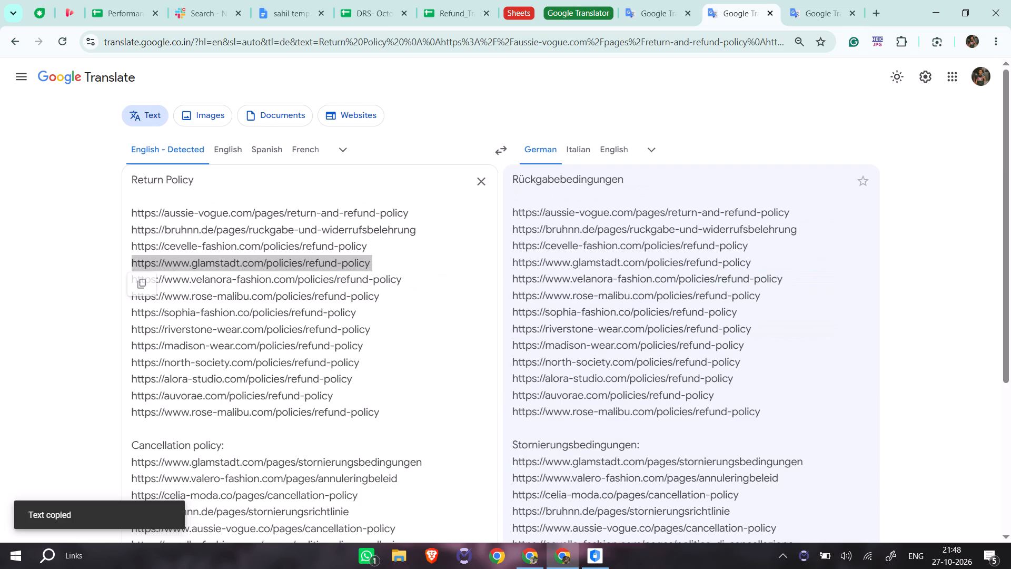
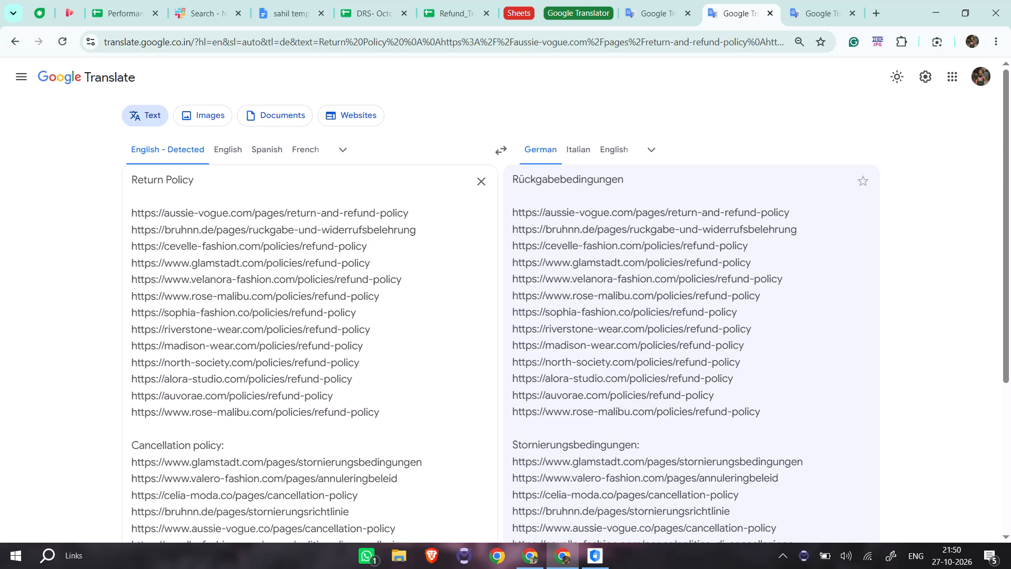
Copy the Glamstadt refund policy link and set it as the URL of "Rückgabebedingungen finden Sie hier" in the reply on ticket 442387.
{"action": "triple_click", "coordinate": [192, 264]}
{"action": "key", "text": "ctrl+c"}
{"action": "key", "text": "ctrl+1"}
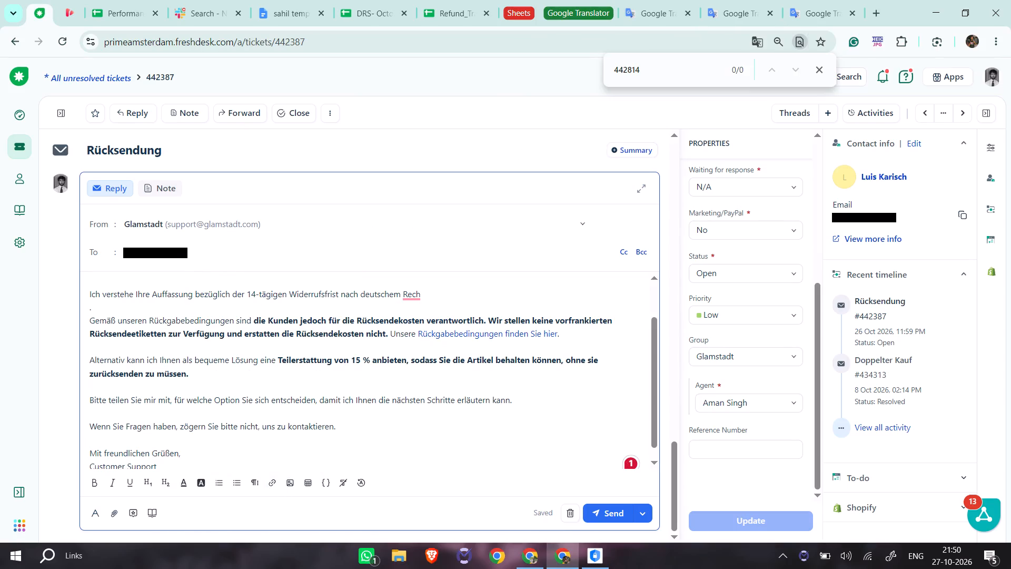
{"action": "left_click_drag", "start_coordinate": [420, 333], "coordinate": [553, 333]}
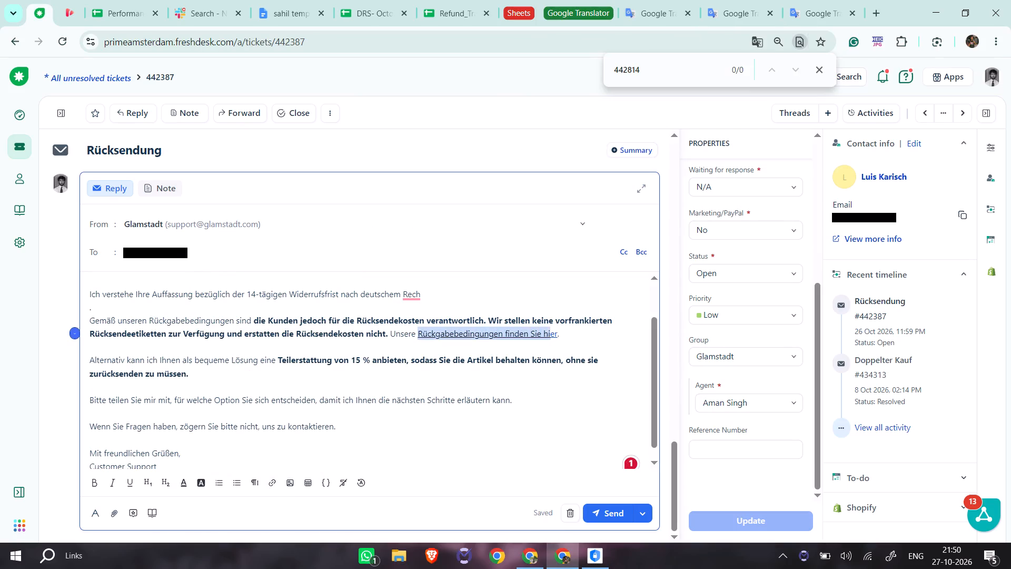
{"action": "left_click_drag", "start_coordinate": [553, 333], "coordinate": [557, 333]}
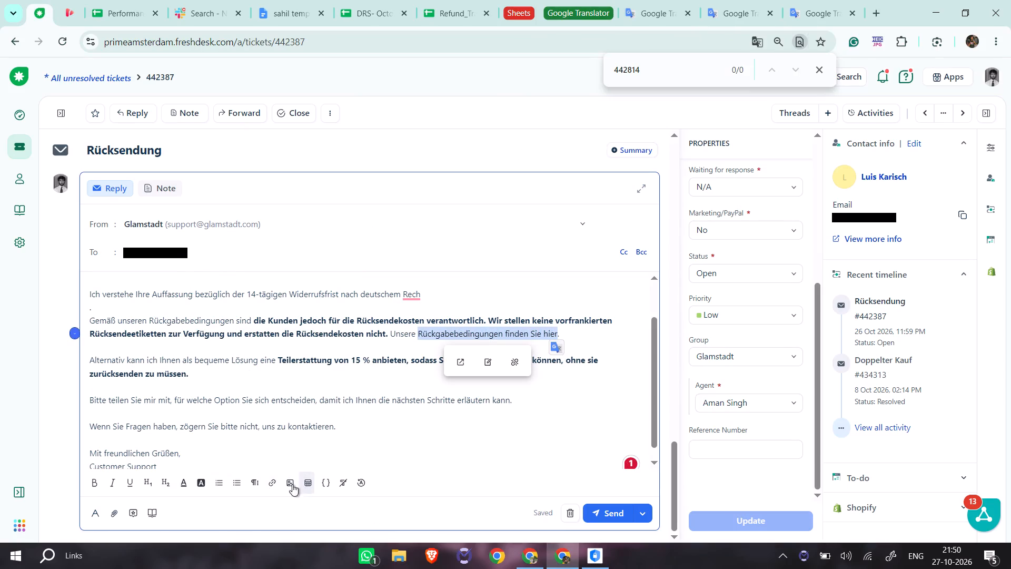
{"action": "left_click", "coordinate": [270, 483]}
{"action": "left_click", "coordinate": [293, 324]}
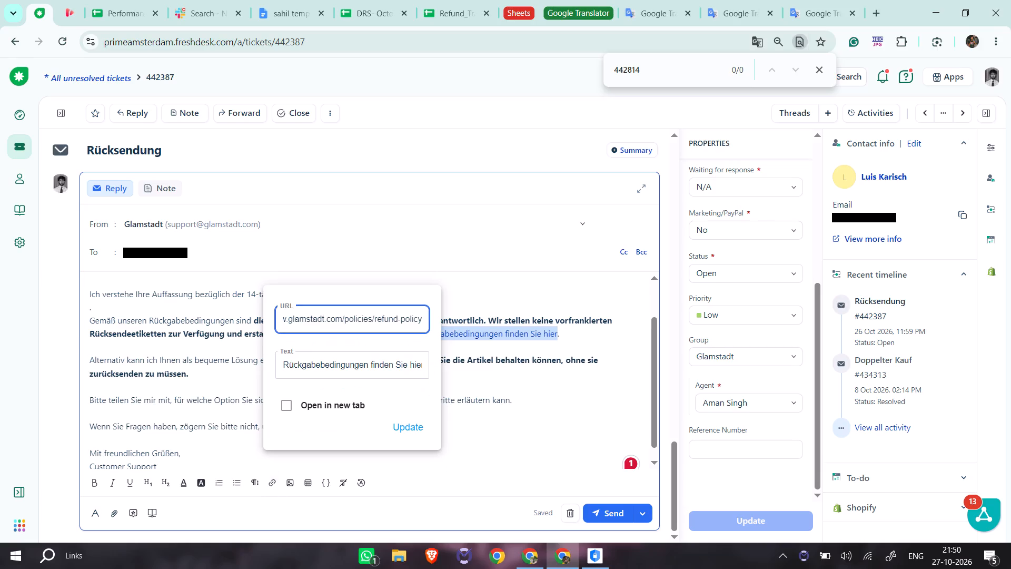
{"action": "key", "text": "ctrl+a"}
{"action": "key", "text": "ctrl+v"}
{"action": "left_click", "coordinate": [409, 425]}
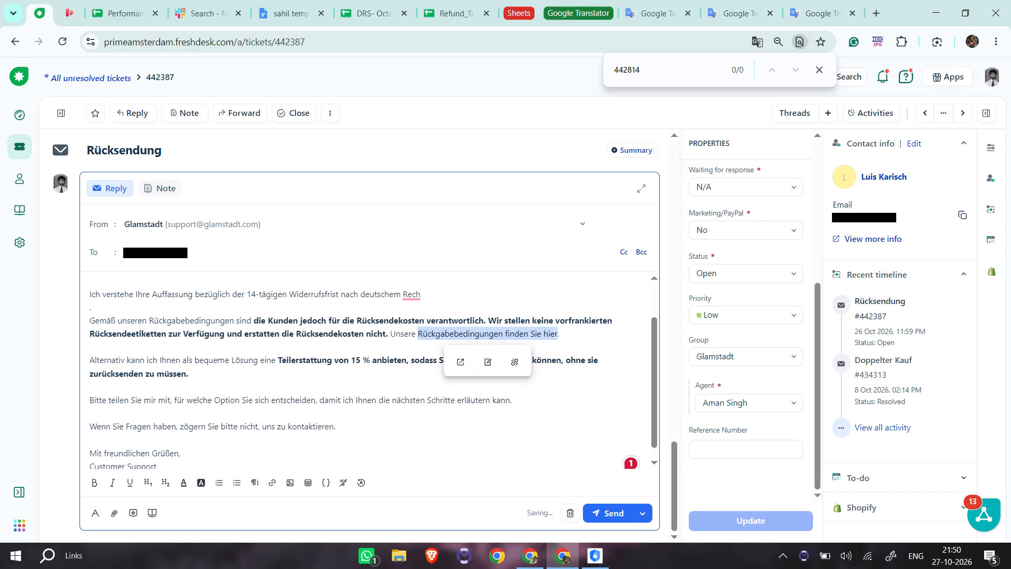
Send the German reply on ticket 442387.
{"action": "left_click", "coordinate": [478, 397]}
{"action": "key", "text": "ctrl+Return"}
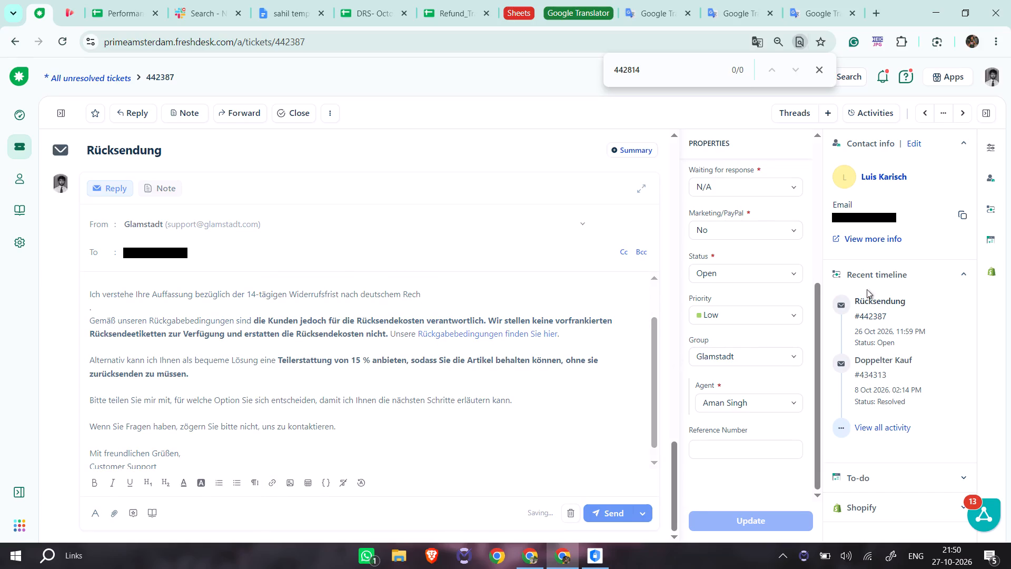
Set ticket 442387's status to Resolved, assign it to your own agent account, and update the properties.
{"action": "left_click", "coordinate": [772, 278]}
{"action": "left_click", "coordinate": [741, 344]}
{"action": "key", "text": "Tab"}
{"action": "key", "text": "Tab"}
{"action": "key", "text": "Tab"}
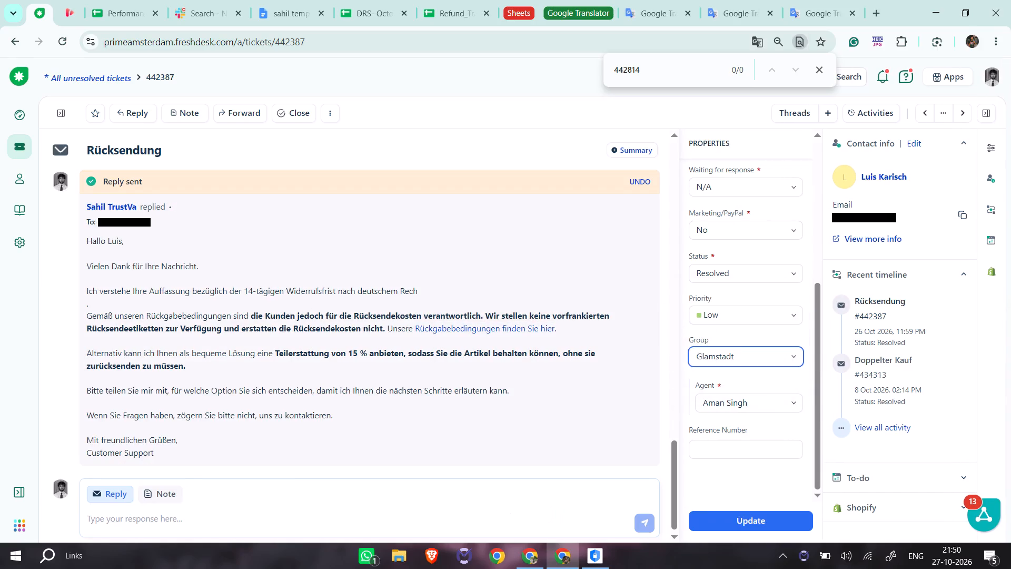
{"action": "key", "text": "s"}
{"action": "key", "text": "Tab"}
{"action": "key", "text": "Tab"}
{"action": "key", "text": "Return"}
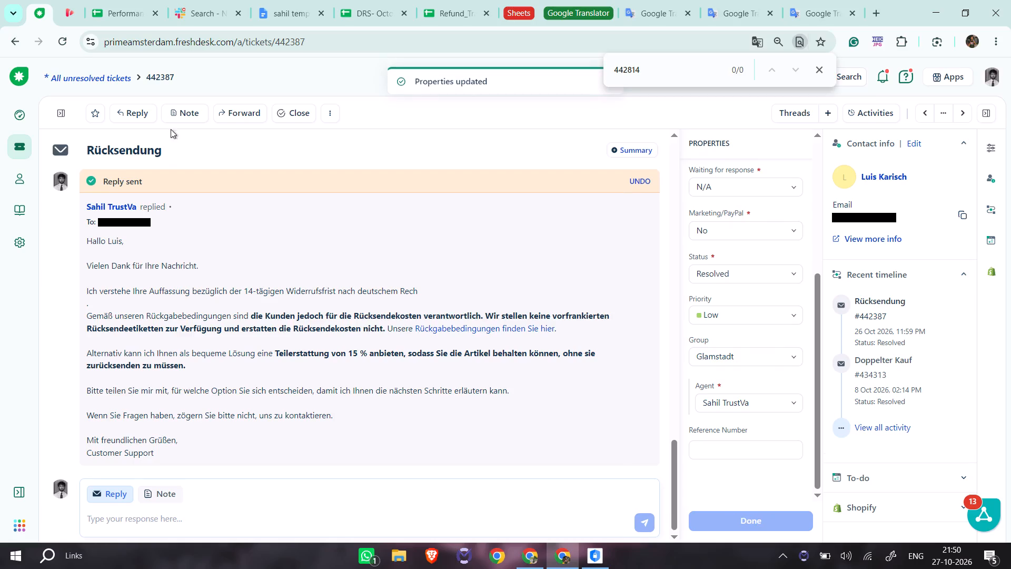
{"action": "double_click", "coordinate": [153, 74]}
{"action": "key", "text": "ctrl+c"}
{"action": "key", "text": "ctrl+c"}
{"action": "key", "text": "ctrl+6"}
{"action": "key", "text": "ctrl+v"}
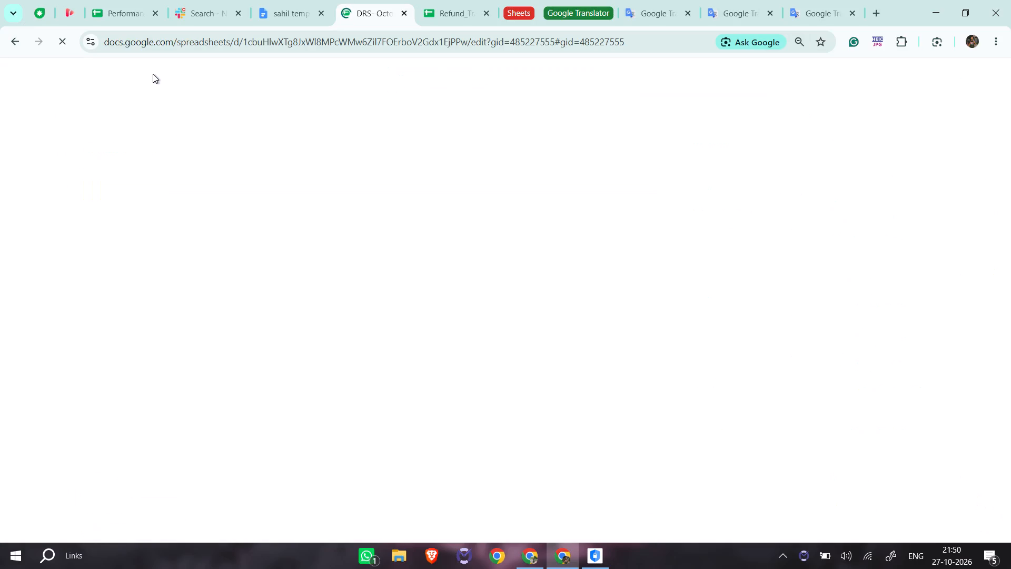
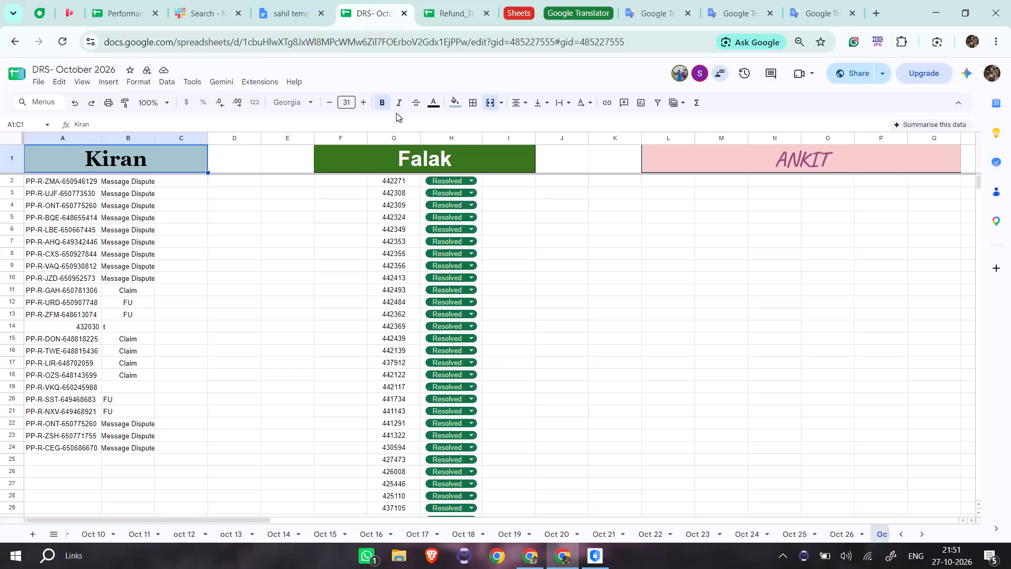
{"action": "scroll", "coordinate": [670, 293], "scroll_direction": "left", "scroll_amount": 2}
{"action": "scroll", "coordinate": [530, 257], "scroll_direction": "left", "scroll_amount": 4}
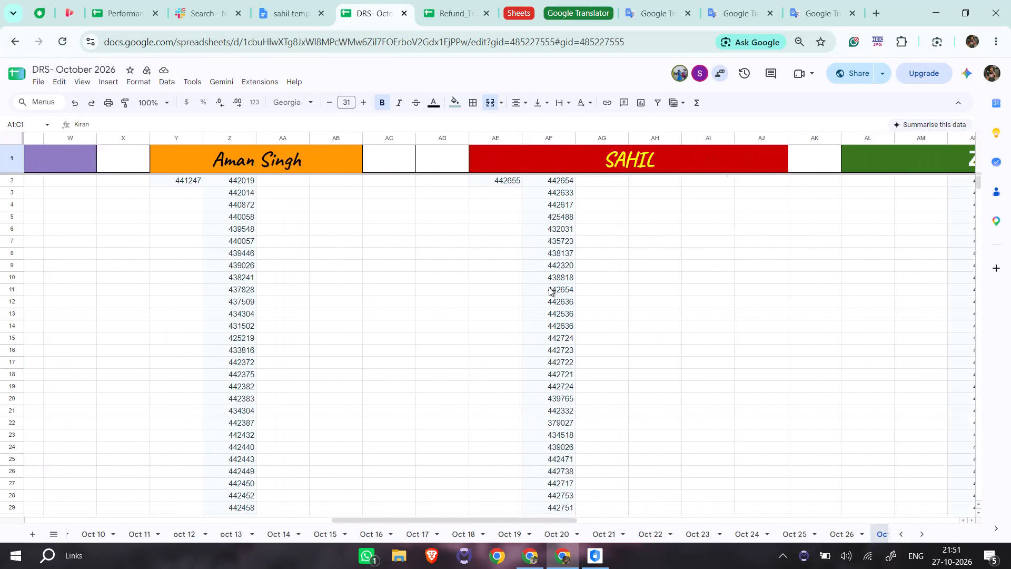
{"action": "scroll", "coordinate": [549, 287], "scroll_direction": "left", "scroll_amount": 2}
{"action": "scroll", "coordinate": [484, 291], "scroll_direction": "down", "scroll_amount": 7}
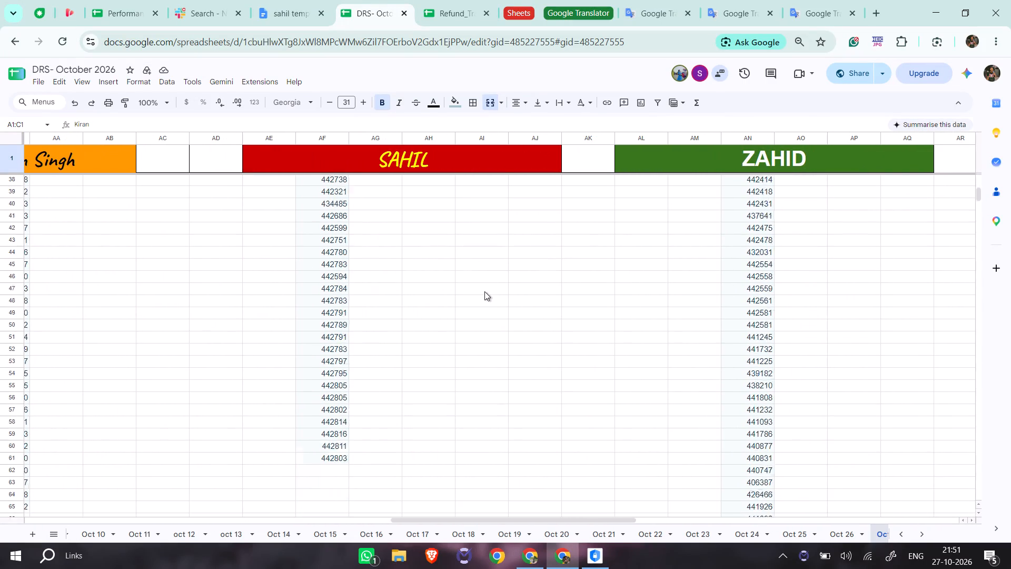
{"action": "scroll", "coordinate": [484, 291], "scroll_direction": "down", "scroll_amount": 1}
{"action": "left_click", "coordinate": [334, 333]}
{"action": "key", "text": "ctrl+v"}
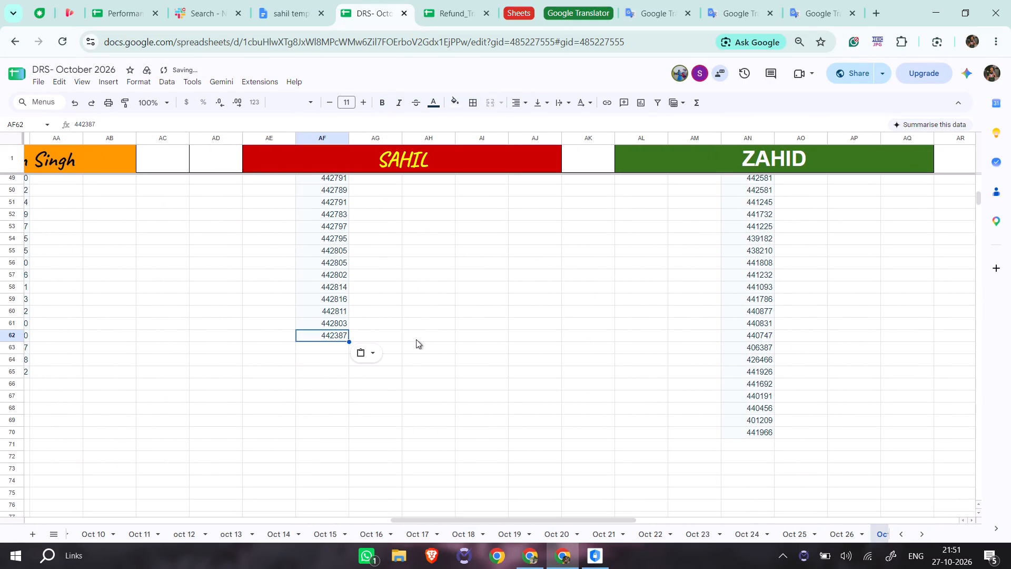
{"action": "key", "text": "Down"}
{"action": "key", "text": "ctrl+1"}
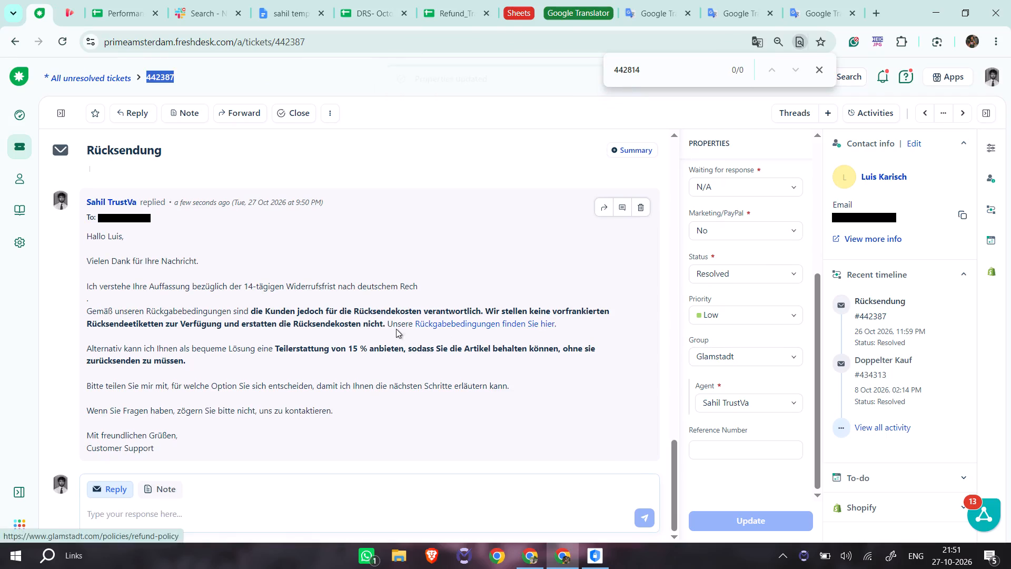
{"action": "left_click", "coordinate": [386, 289]}
{"action": "key", "text": "j"}
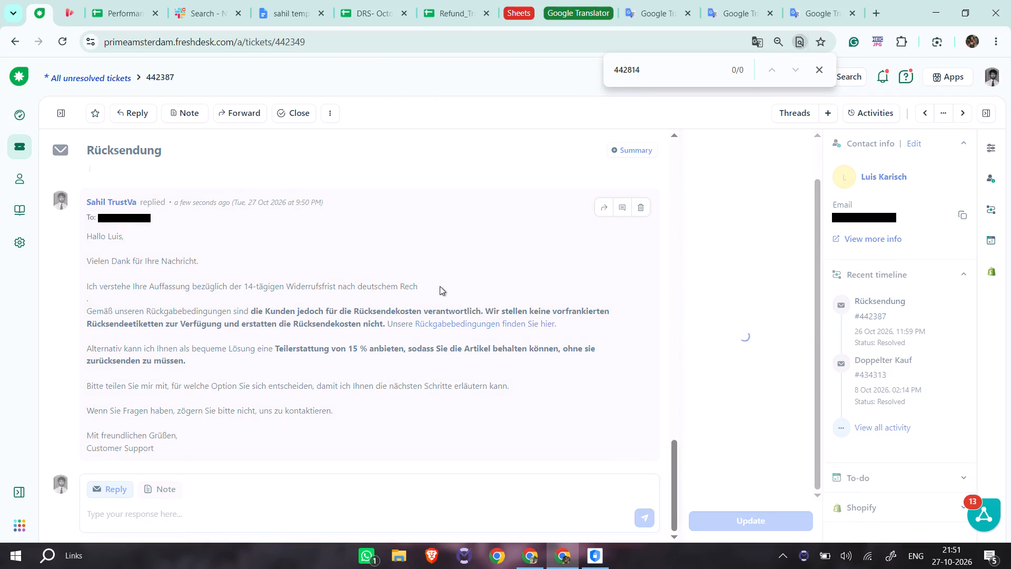
{"action": "scroll", "coordinate": [440, 287], "scroll_direction": "down", "scroll_amount": 3}
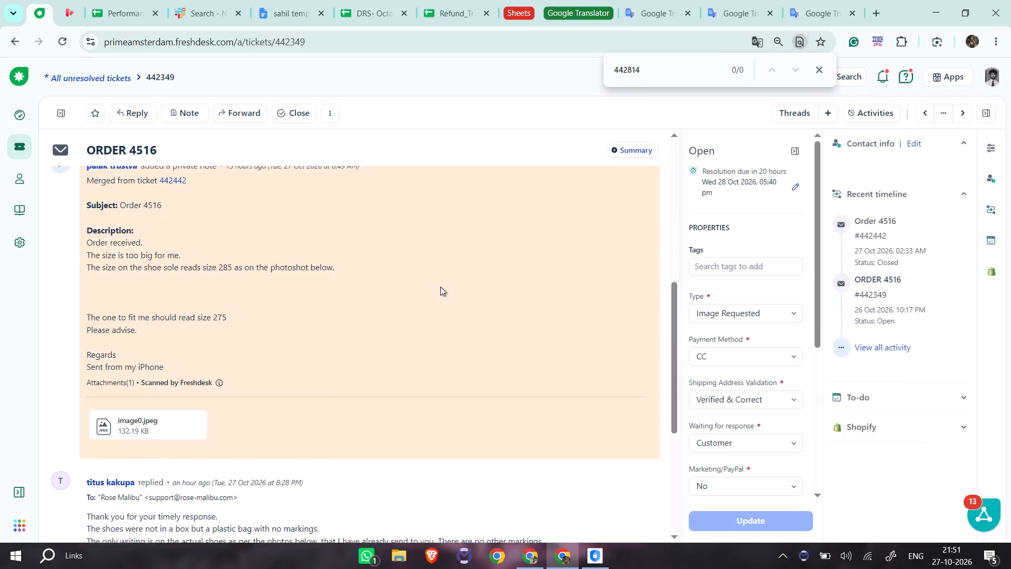
{"action": "scroll", "coordinate": [440, 287], "scroll_direction": "down", "scroll_amount": 5}
{"action": "key", "text": "j"}
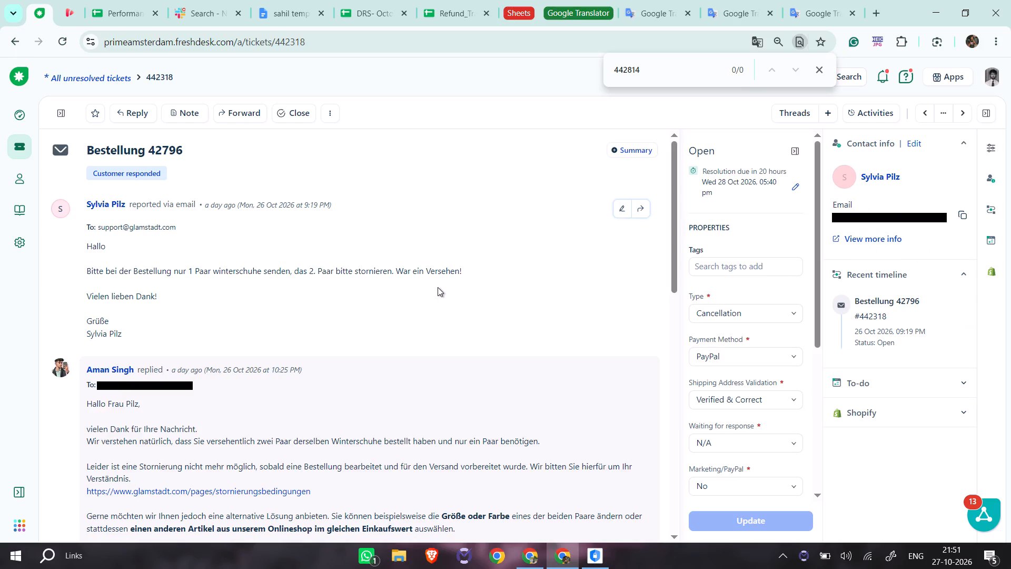
{"action": "scroll", "coordinate": [438, 287], "scroll_direction": "down", "scroll_amount": 3}
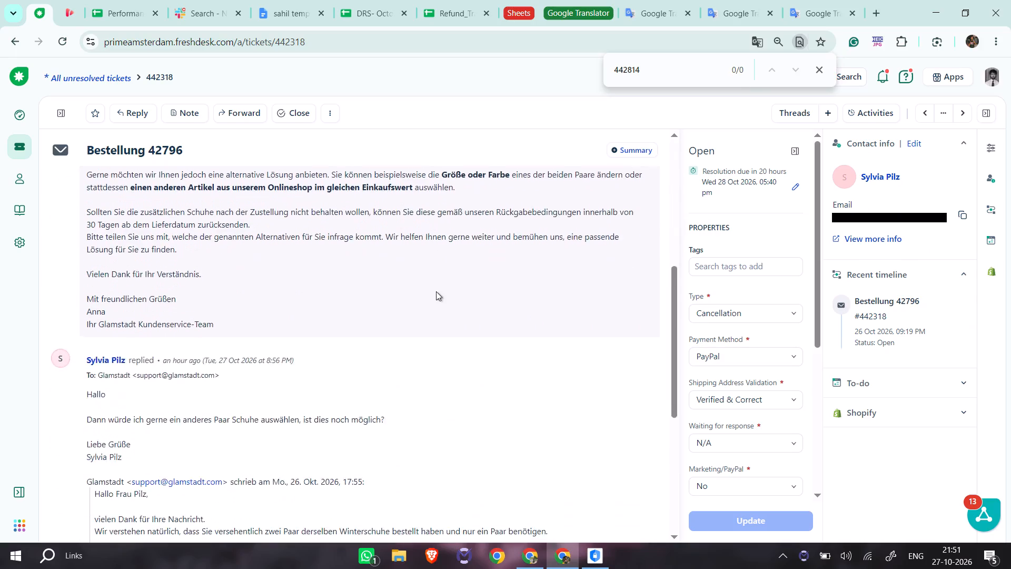
{"action": "scroll", "coordinate": [436, 291], "scroll_direction": "down", "scroll_amount": 5}
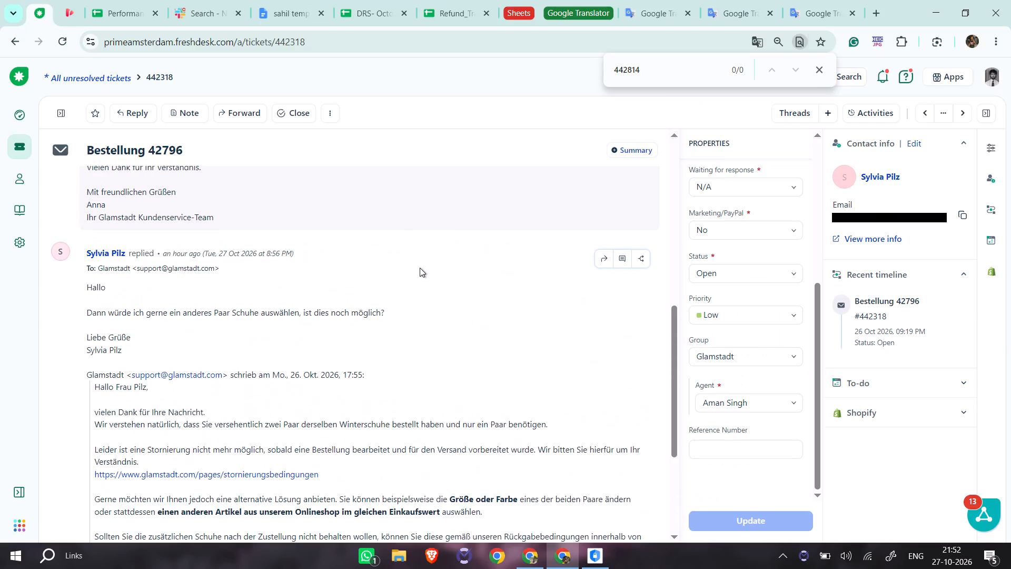
{"action": "left_click", "coordinate": [523, 472]}
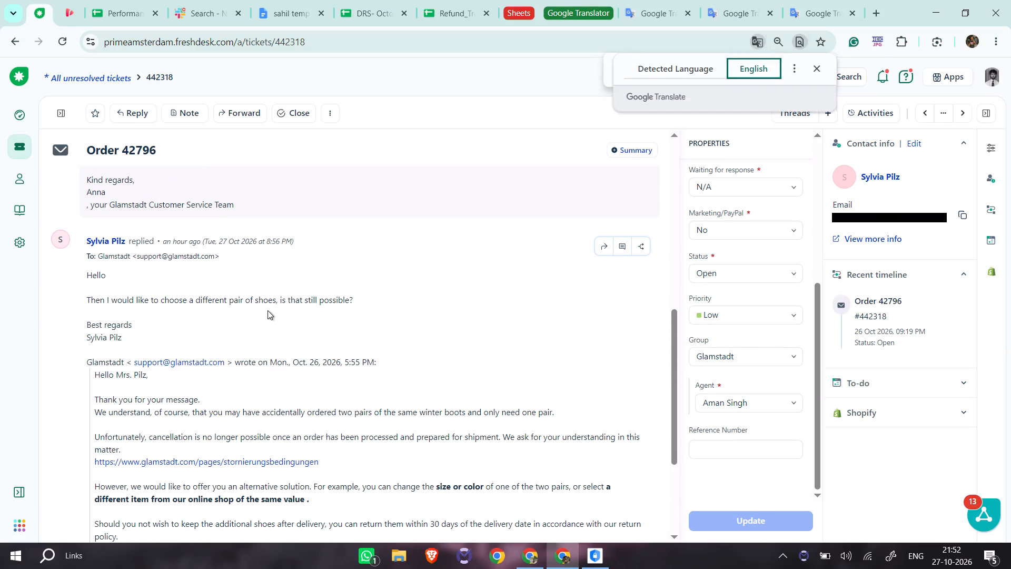
{"action": "scroll", "coordinate": [289, 310], "scroll_direction": "up", "scroll_amount": 1}
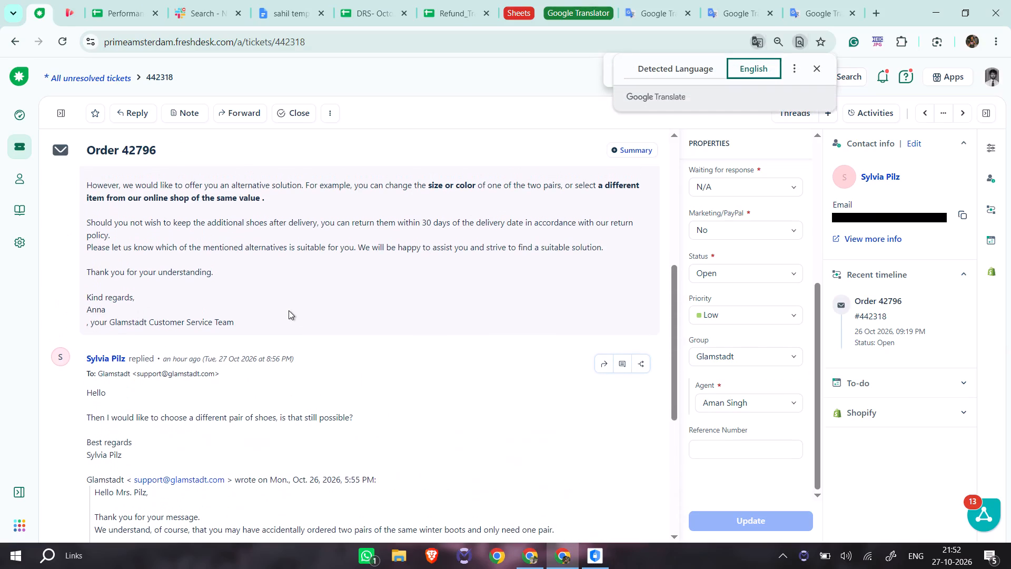
{"action": "scroll", "coordinate": [289, 310], "scroll_direction": "up", "scroll_amount": 1}
{"action": "left_click", "coordinate": [639, 64]}
{"action": "scroll", "coordinate": [609, 105], "scroll_direction": "up", "scroll_amount": 1}
{"action": "left_click", "coordinate": [548, 182]}
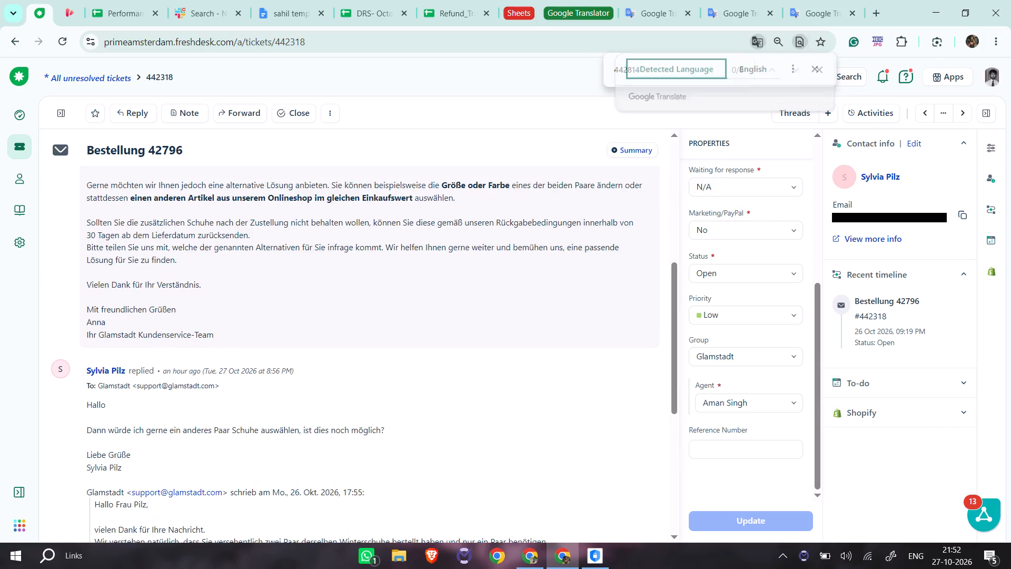
Open the next unresolved ticket, 441756 from the Bruhnn store, and read its conversation.
{"action": "key", "text": "j"}
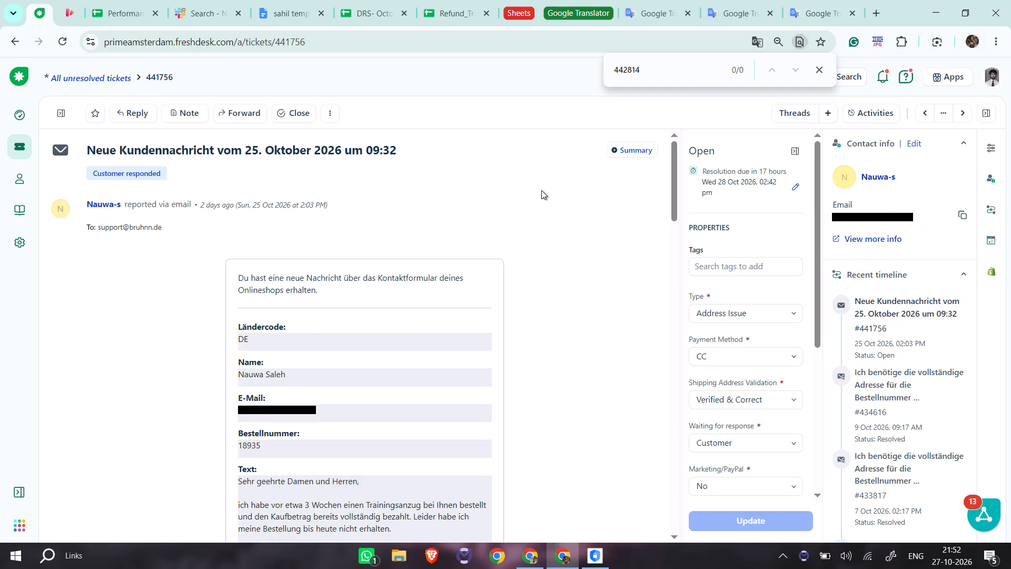
{"action": "scroll", "coordinate": [437, 358], "scroll_direction": "down", "scroll_amount": 5}
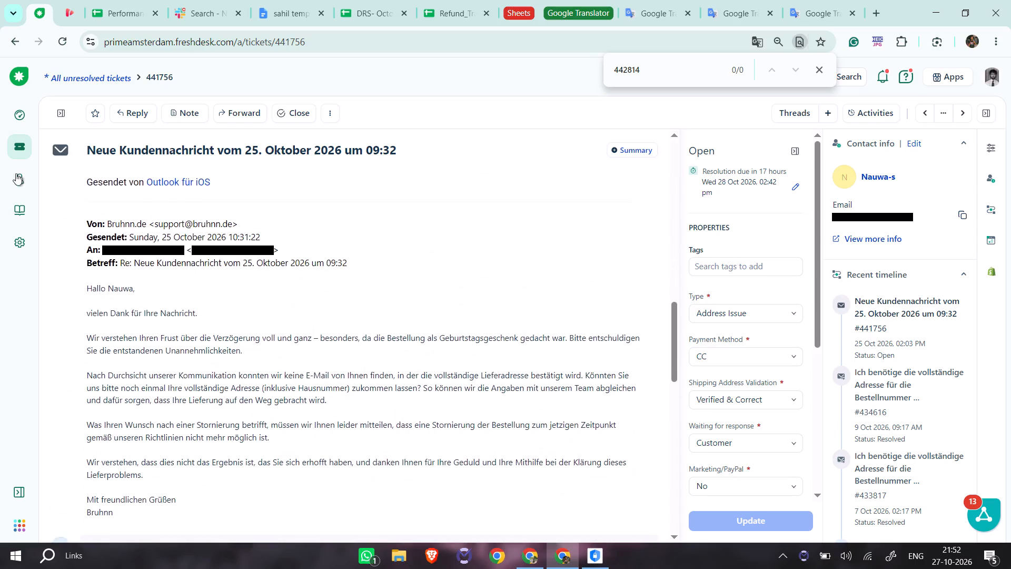
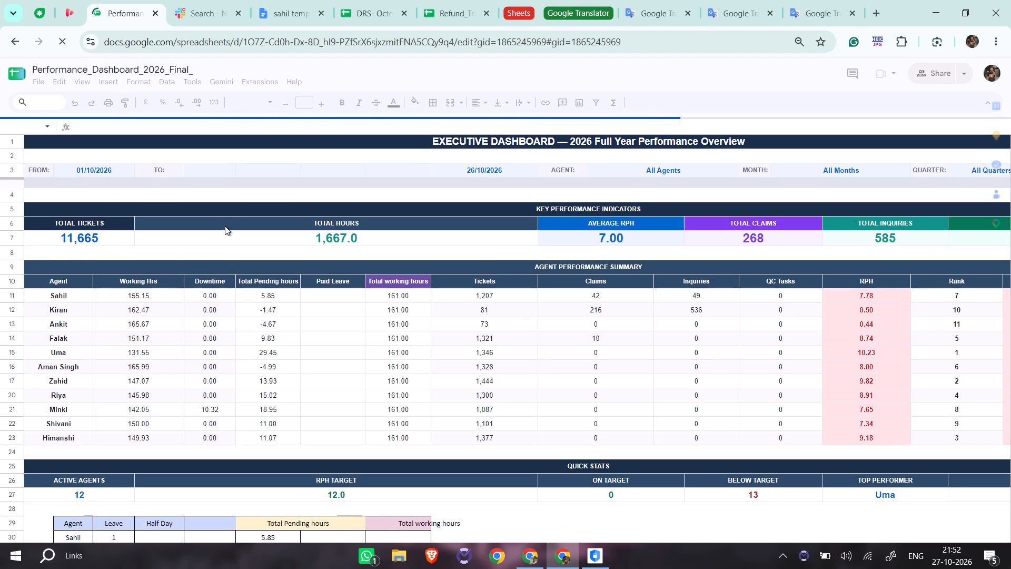
Review the October figures on the Executive Dashboard sheet, checking Sahil's pending hours, tickets, claims, inquiries and QC tasks, and reload it.
{"action": "scroll", "coordinate": [225, 226], "scroll_direction": "down", "scroll_amount": 3}
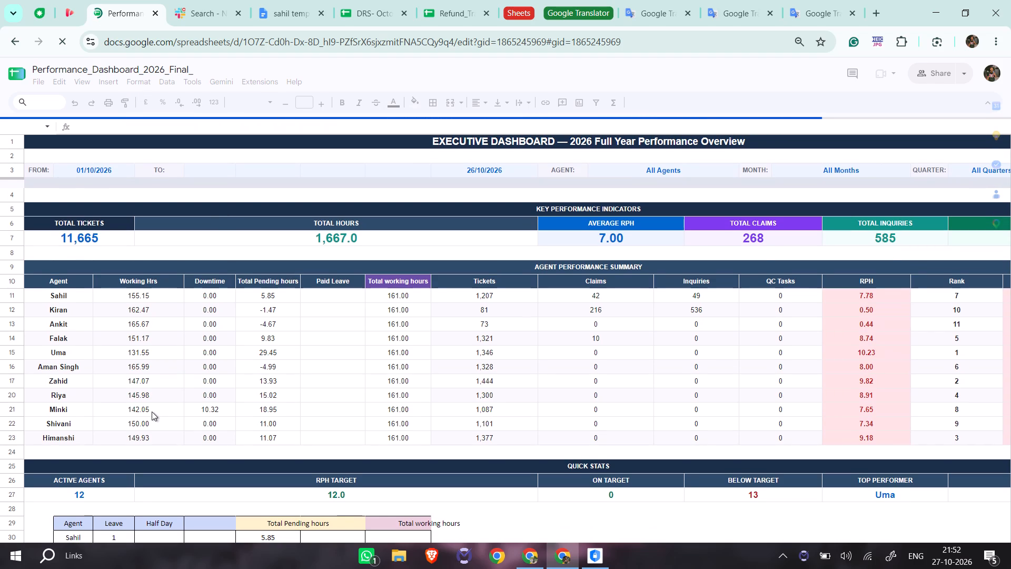
{"action": "scroll", "coordinate": [156, 410], "scroll_direction": "down", "scroll_amount": 2}
{"action": "scroll", "coordinate": [156, 410], "scroll_direction": "up", "scroll_amount": 1}
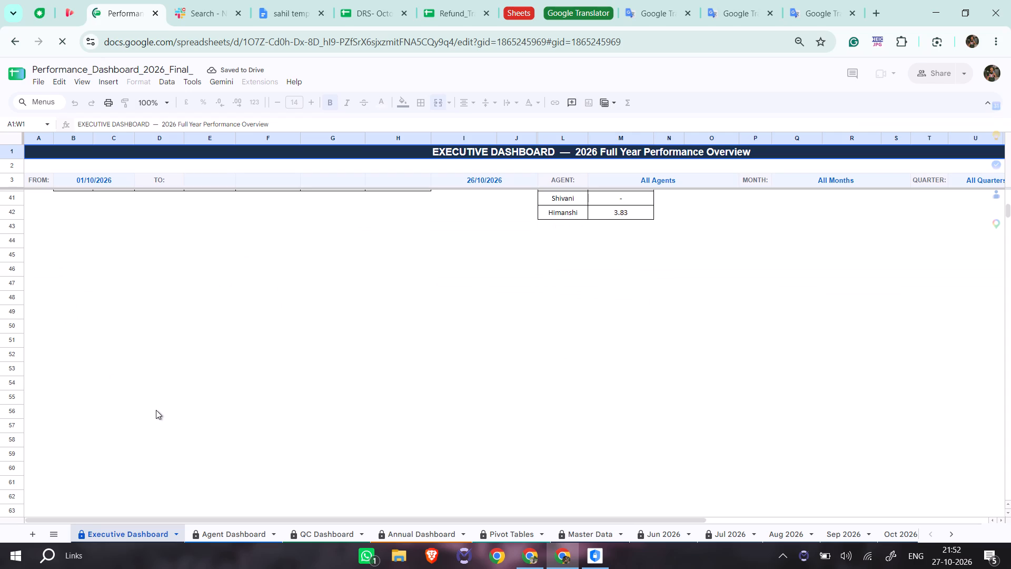
{"action": "scroll", "coordinate": [156, 410], "scroll_direction": "up", "scroll_amount": 1}
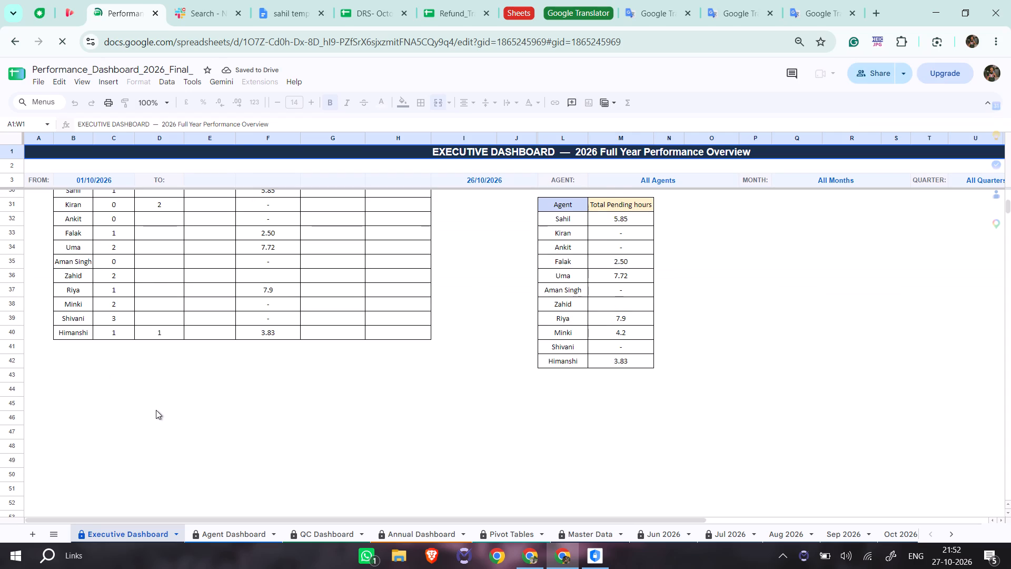
{"action": "scroll", "coordinate": [156, 410], "scroll_direction": "up", "scroll_amount": 2}
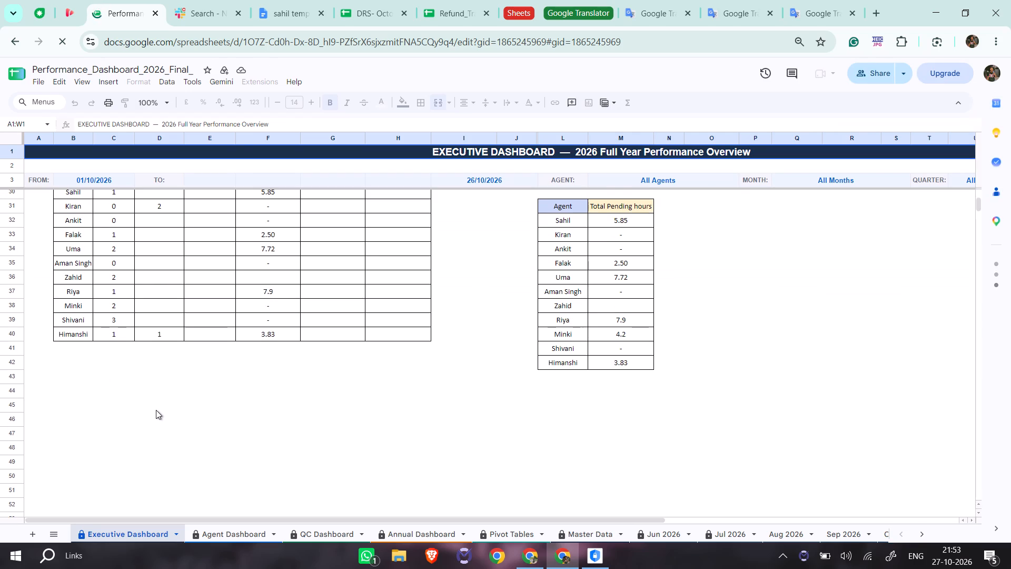
{"action": "scroll", "coordinate": [156, 410], "scroll_direction": "up", "scroll_amount": 2}
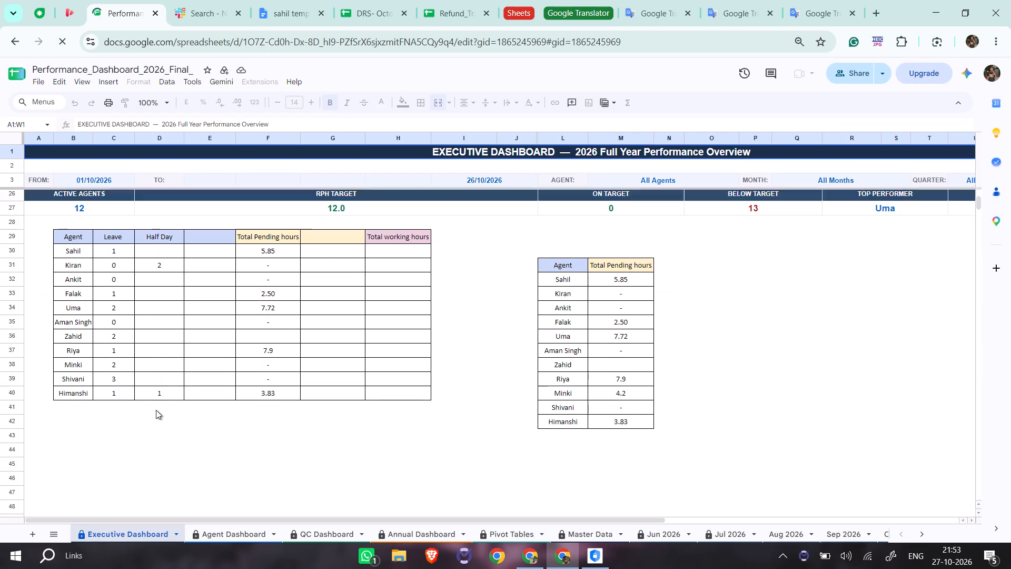
{"action": "scroll", "coordinate": [156, 410], "scroll_direction": "up", "scroll_amount": 3}
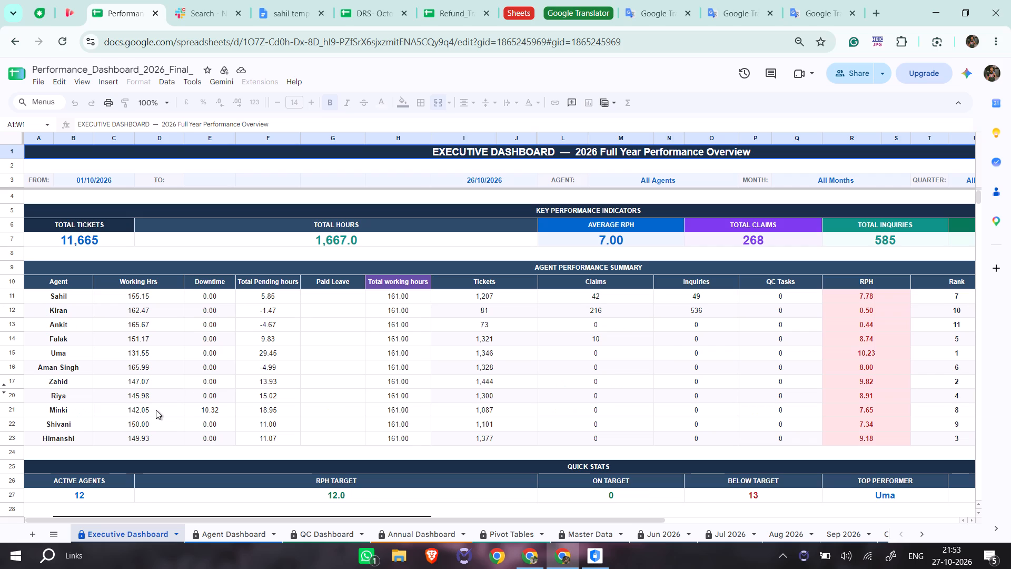
{"action": "left_click", "coordinate": [386, 296]}
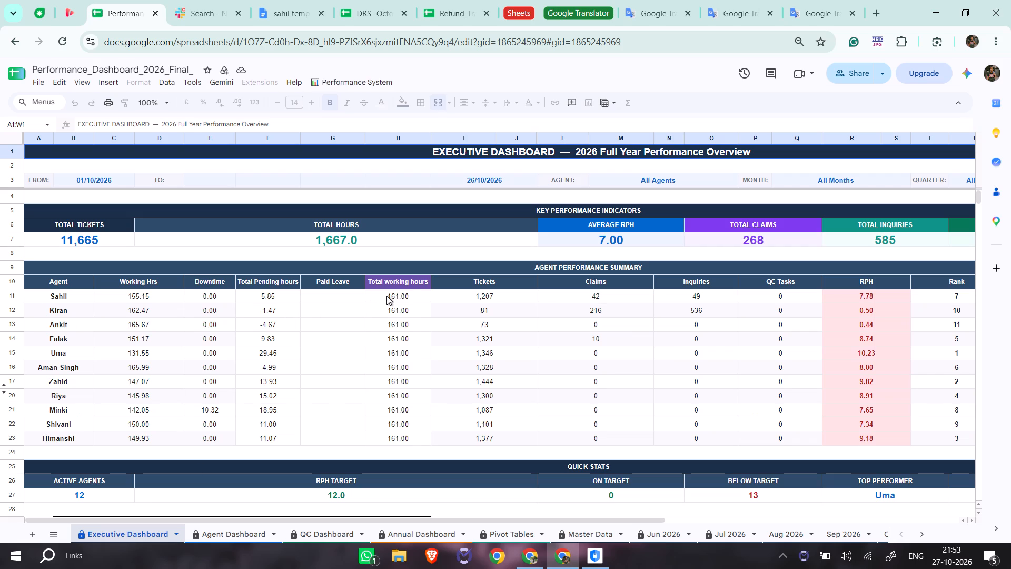
{"action": "left_click", "coordinate": [273, 295]}
{"action": "left_click", "coordinate": [298, 307]}
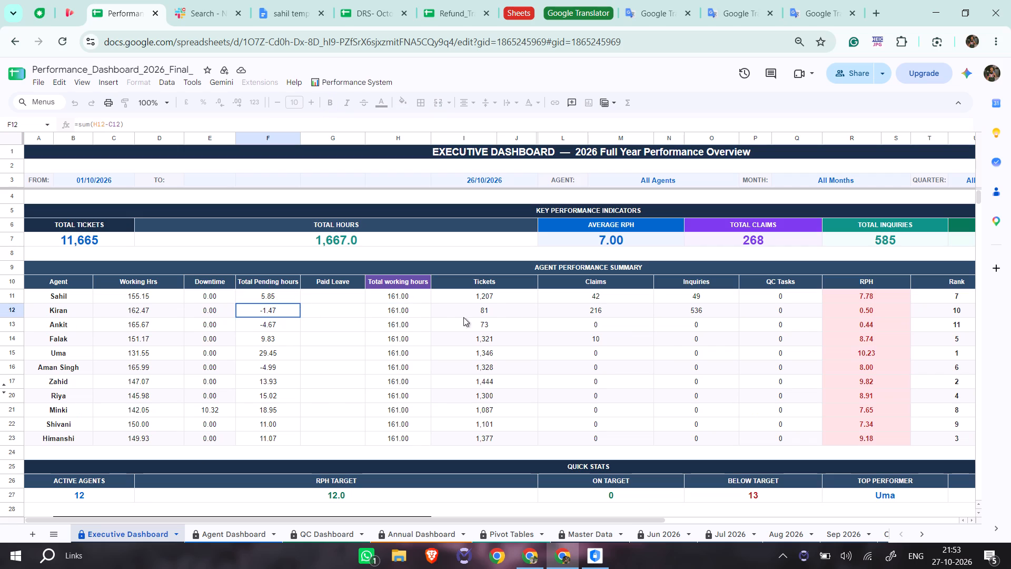
{"action": "left_click", "coordinate": [504, 299]}
{"action": "left_click", "coordinate": [569, 299]}
{"action": "left_click", "coordinate": [683, 303]}
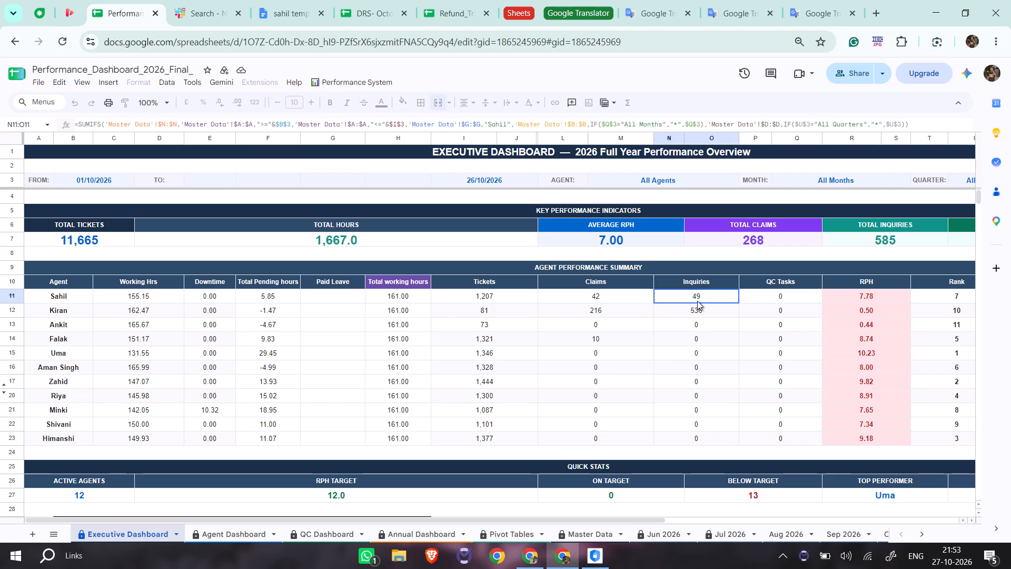
{"action": "left_click", "coordinate": [749, 296]}
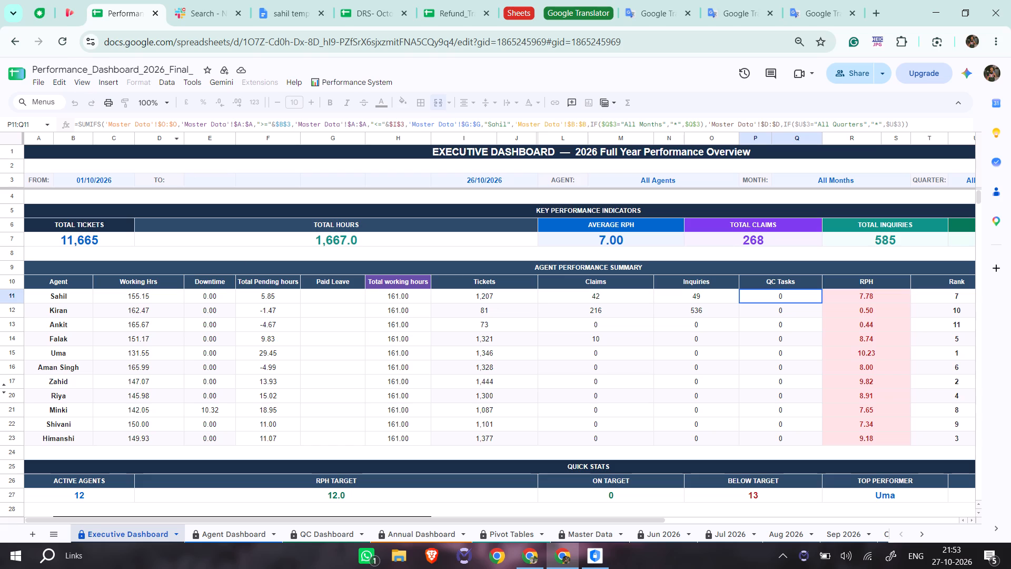
{"action": "left_click", "coordinate": [68, 52]}
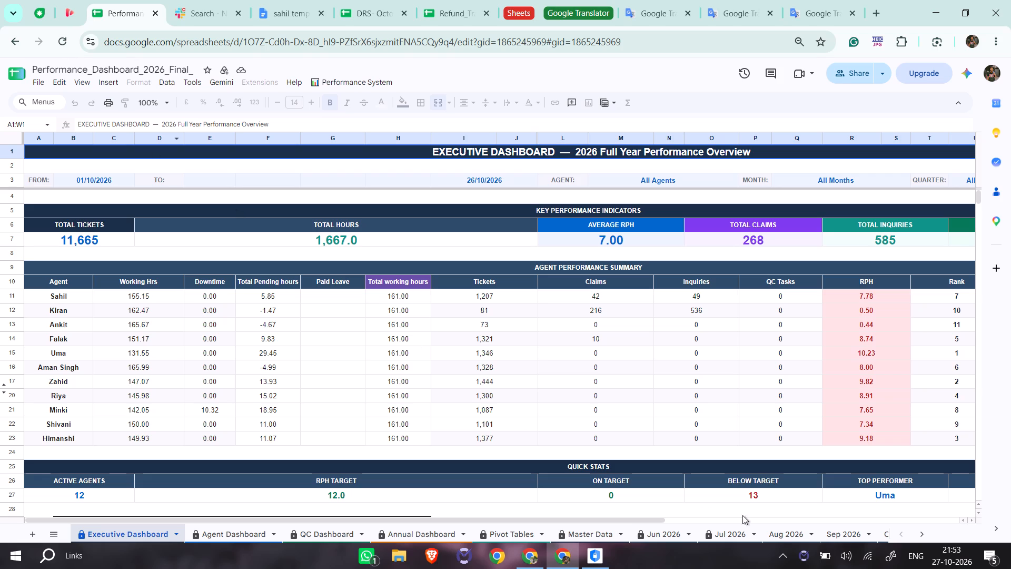
Switch to MeraMonitor and open its web dashboard.
{"action": "double_click", "coordinate": [801, 545]}
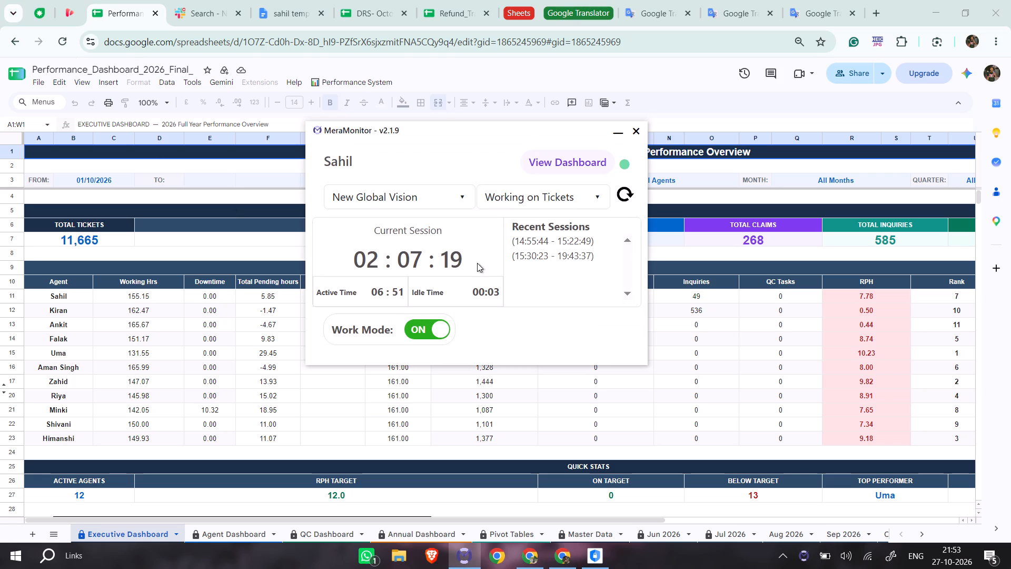
{"action": "left_click", "coordinate": [572, 165]}
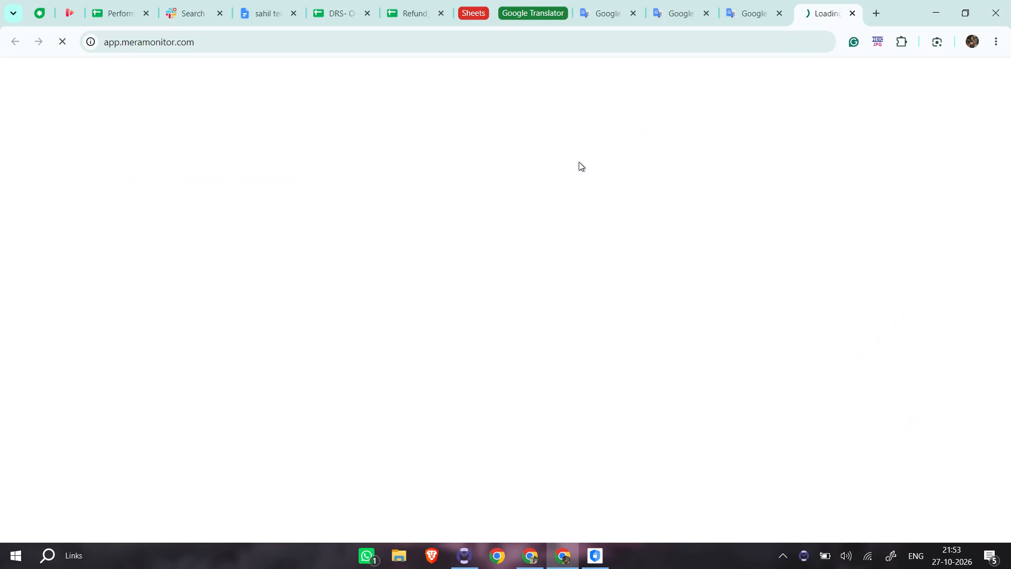
Return to Freshdesk and refresh the unresolved tickets list with the pending update.
{"action": "left_click", "coordinate": [37, 0]}
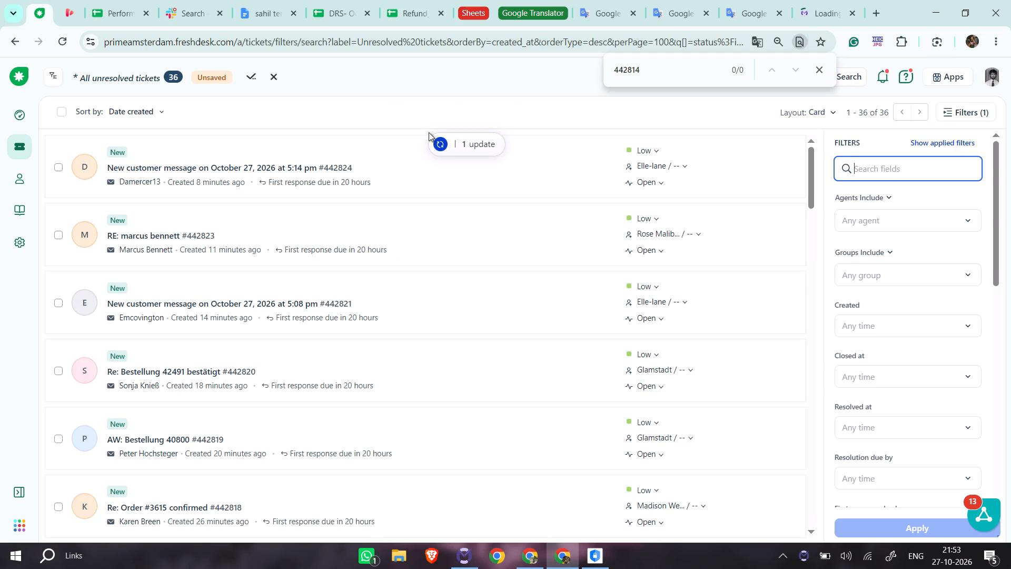
{"action": "left_click", "coordinate": [442, 141]}
Open the Time Tracker report on the Mera Work site, check the active time for 27 Oct 2026, and close the report.
{"action": "left_click", "coordinate": [819, 0]}
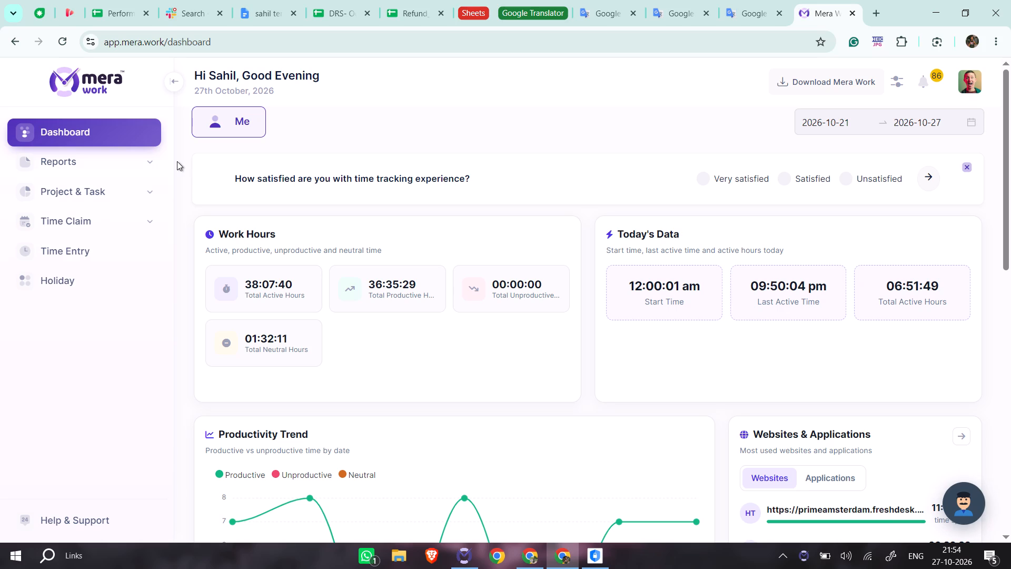
{"action": "left_click", "coordinate": [77, 171]}
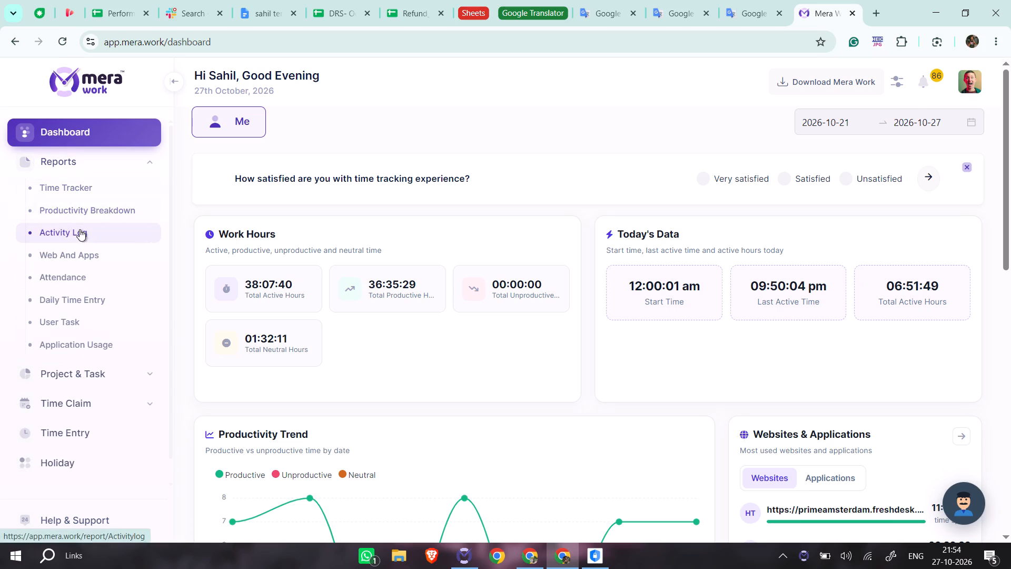
{"action": "left_click", "coordinate": [85, 190]}
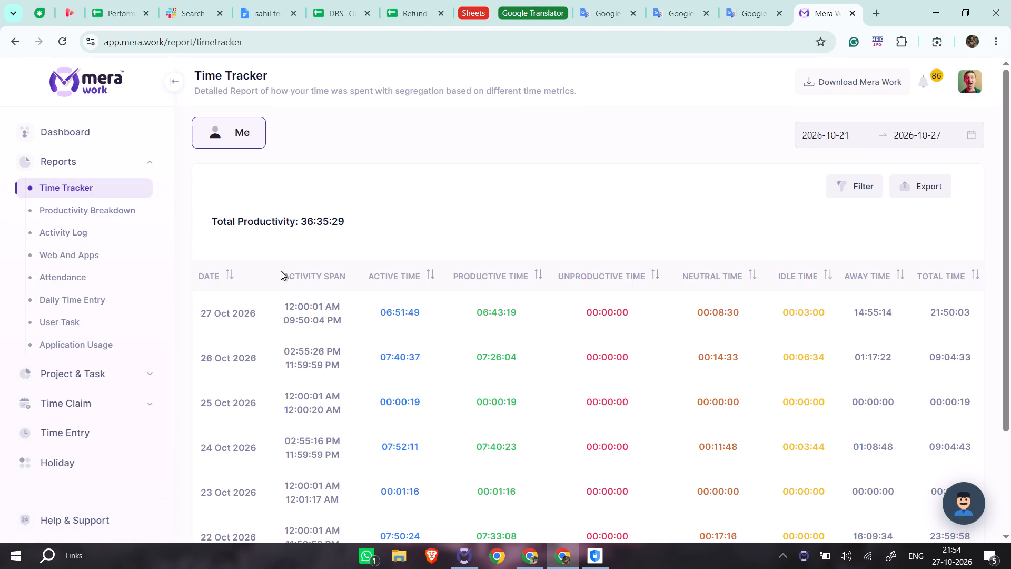
{"action": "triple_click", "coordinate": [310, 318]}
{"action": "double_click", "coordinate": [389, 318]}
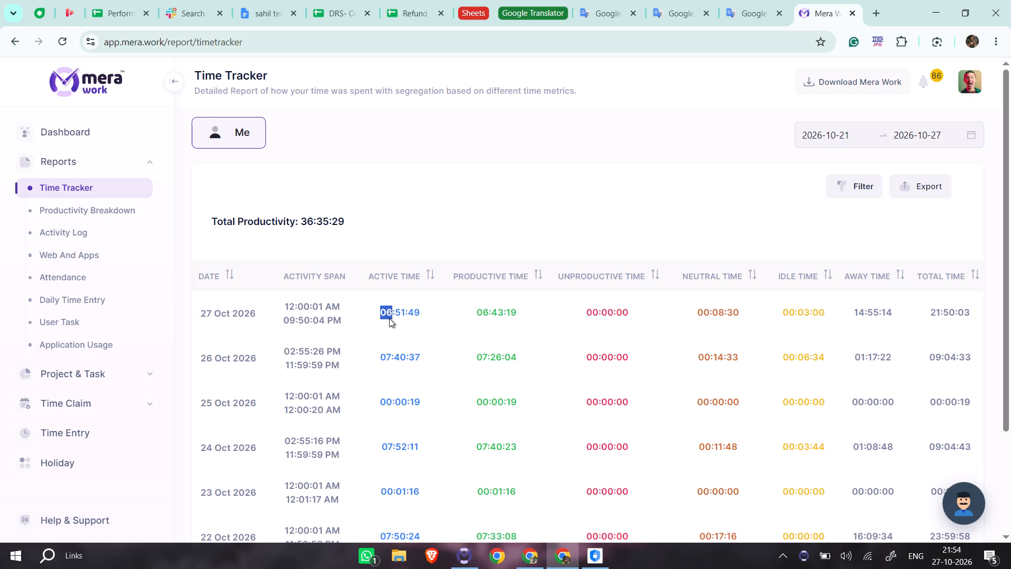
{"action": "left_click", "coordinate": [389, 318]}
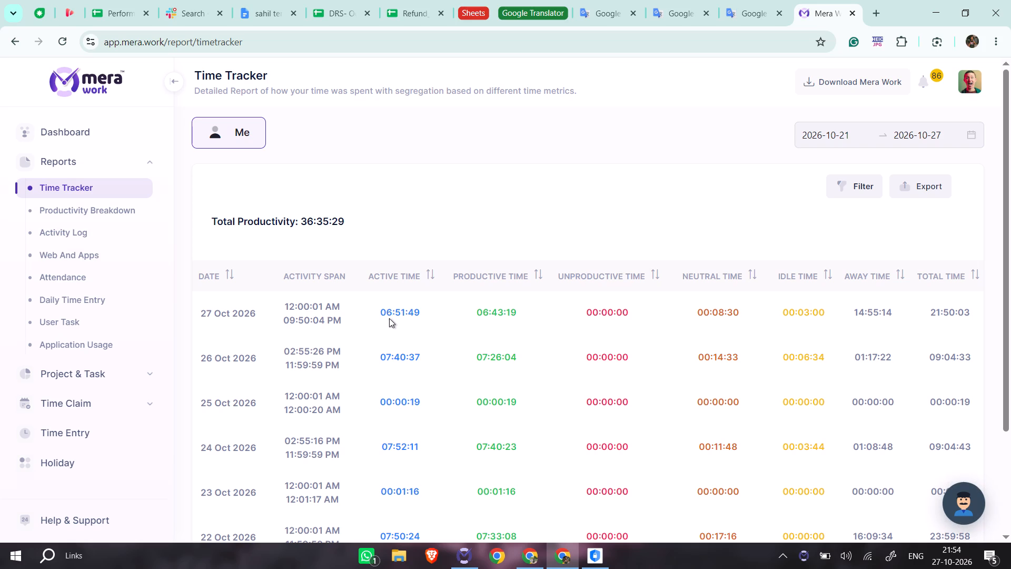
{"action": "left_click", "coordinate": [305, 323]}
{"action": "left_click", "coordinate": [396, 327]}
{"action": "triple_click", "coordinate": [391, 310]}
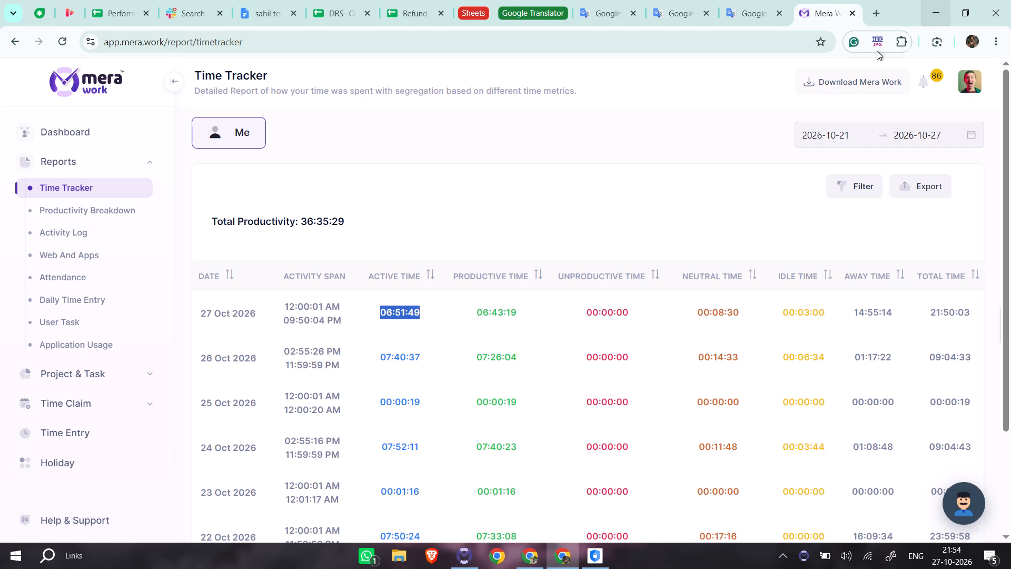
{"action": "left_click", "coordinate": [849, 9]}
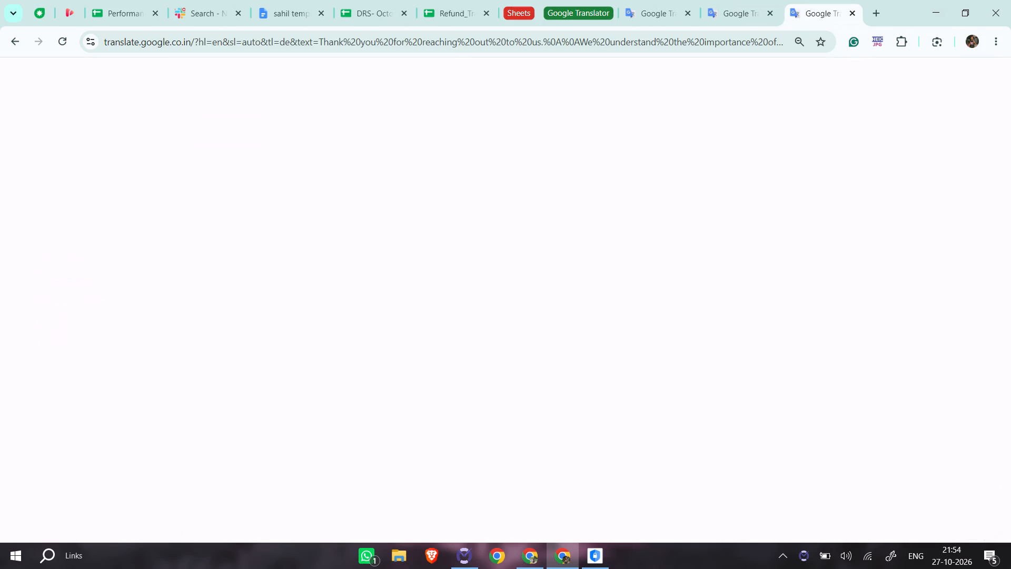
Switch MeraMonitor's Work Mode off and lock the computer.
{"action": "left_click", "coordinate": [467, 549]}
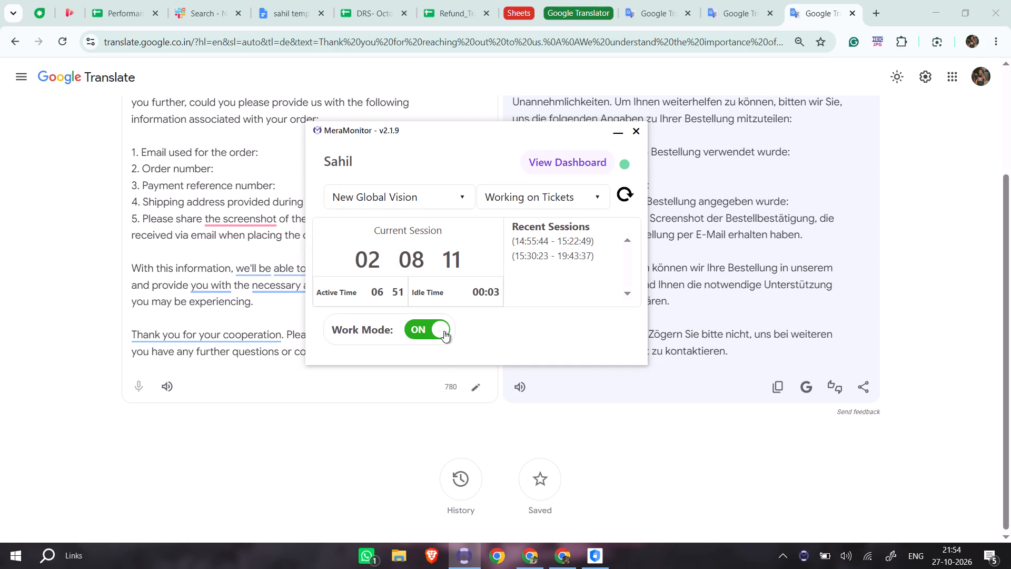
{"action": "left_click", "coordinate": [444, 331]}
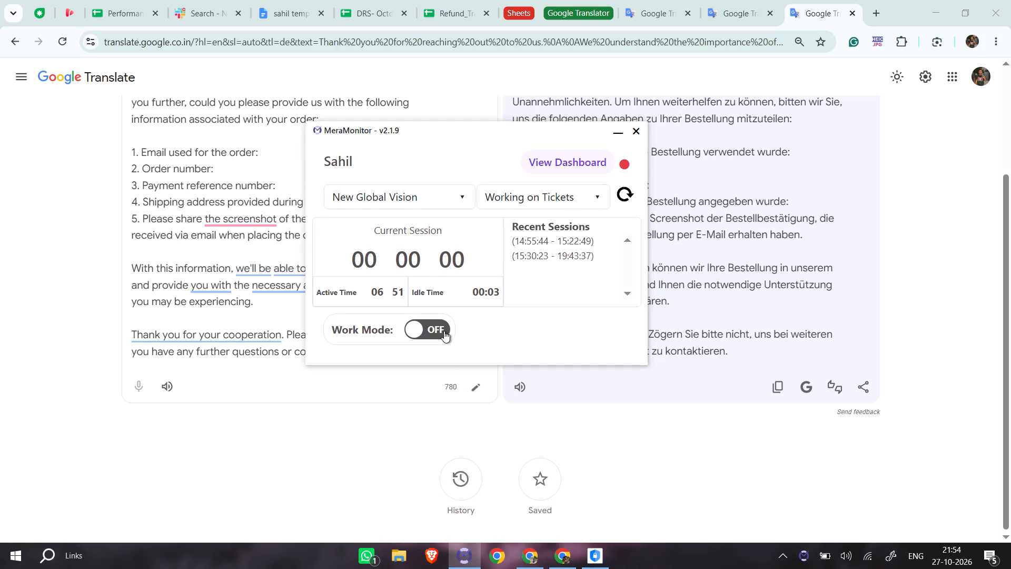
{"action": "key", "text": "super+l"}
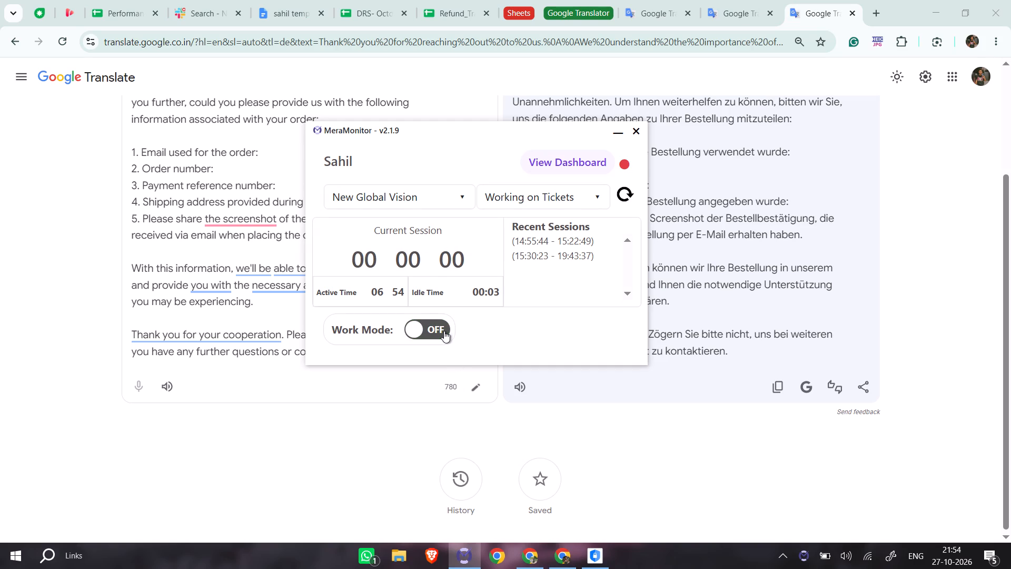